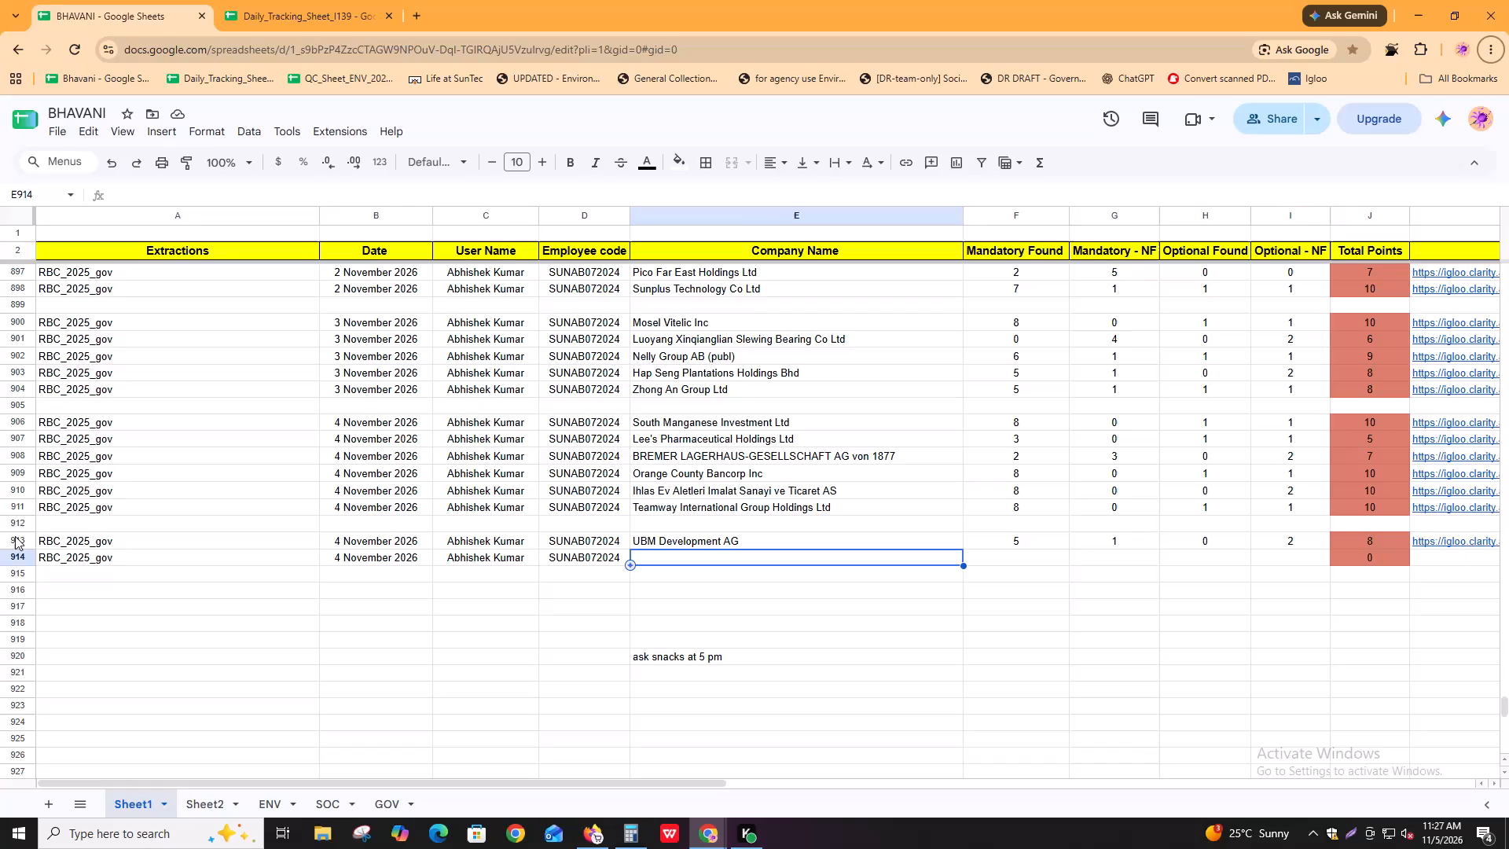
Filter Igloo's available tasks by the extraction name RBC_2025_gov copied from row 914 of the sheet, and open its report task.
left_click(79, 559)
key("ctrl+c")
key("alt+Tab")
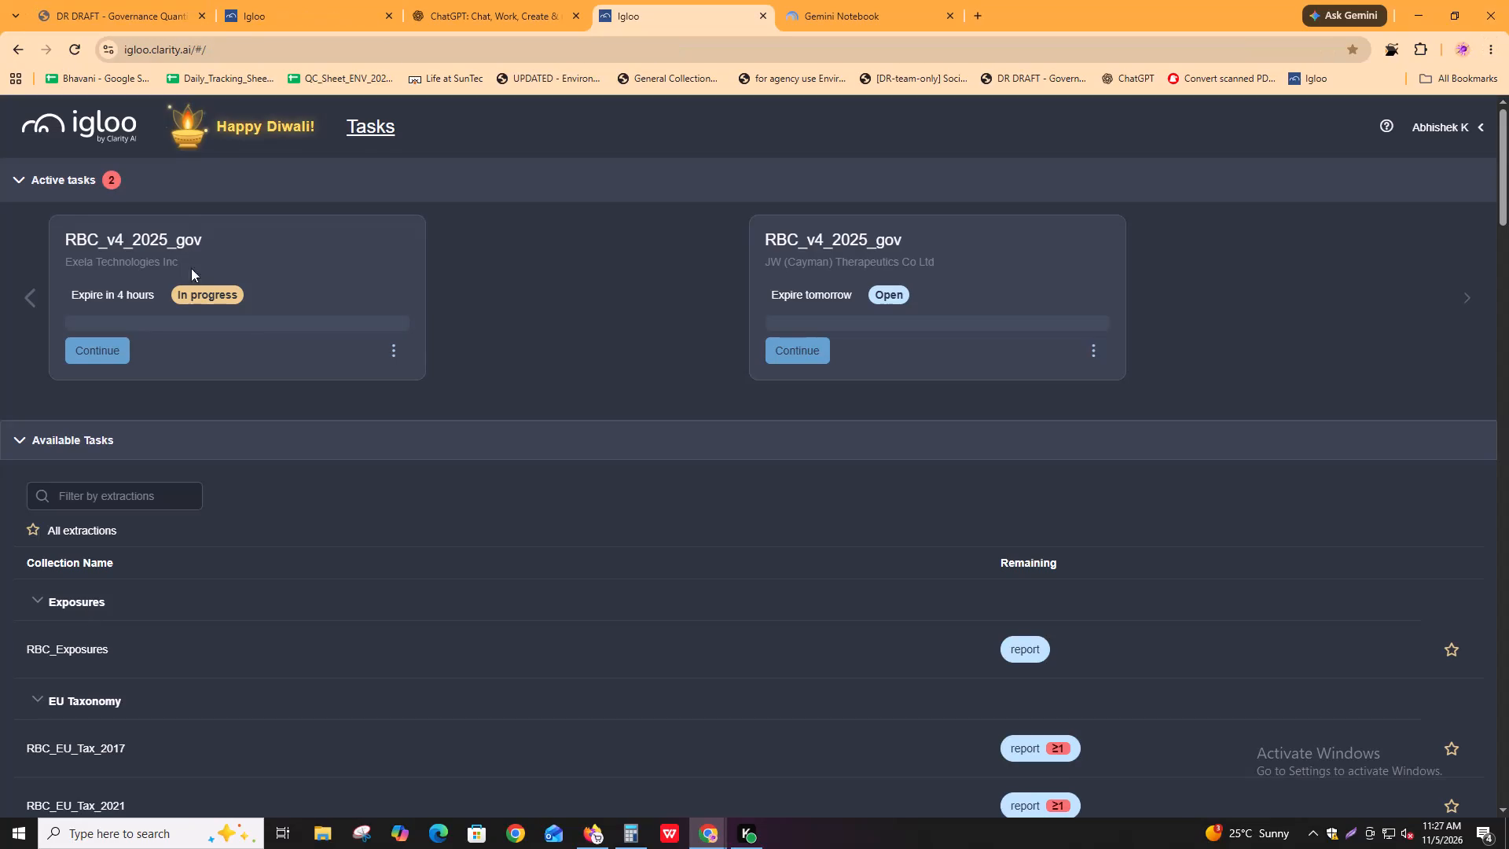
left_click(378, 0)
key("ctrl+r")
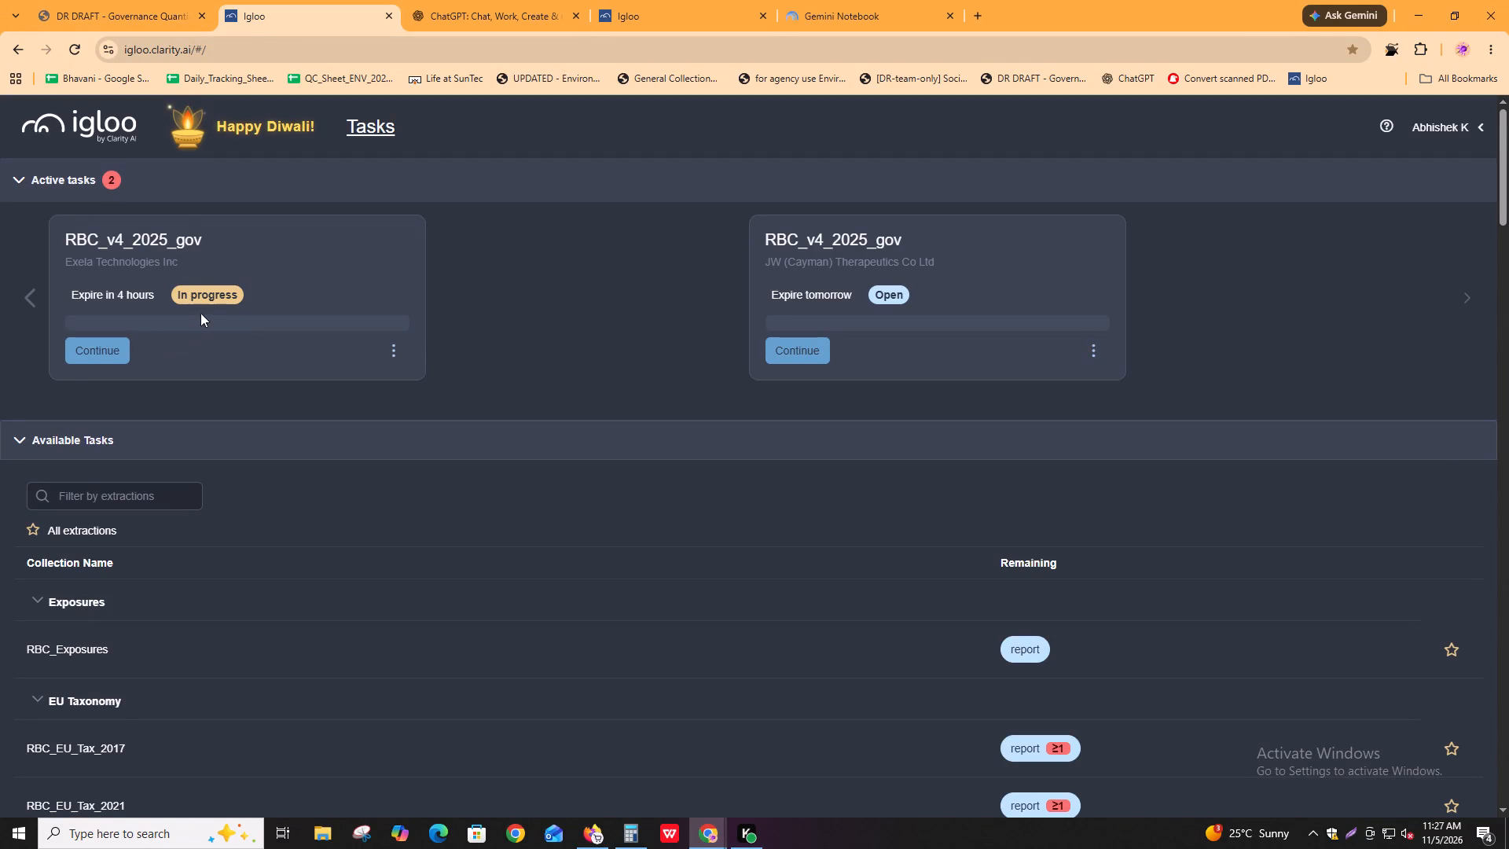
left_click(693, 0)
key("ctrl+r")
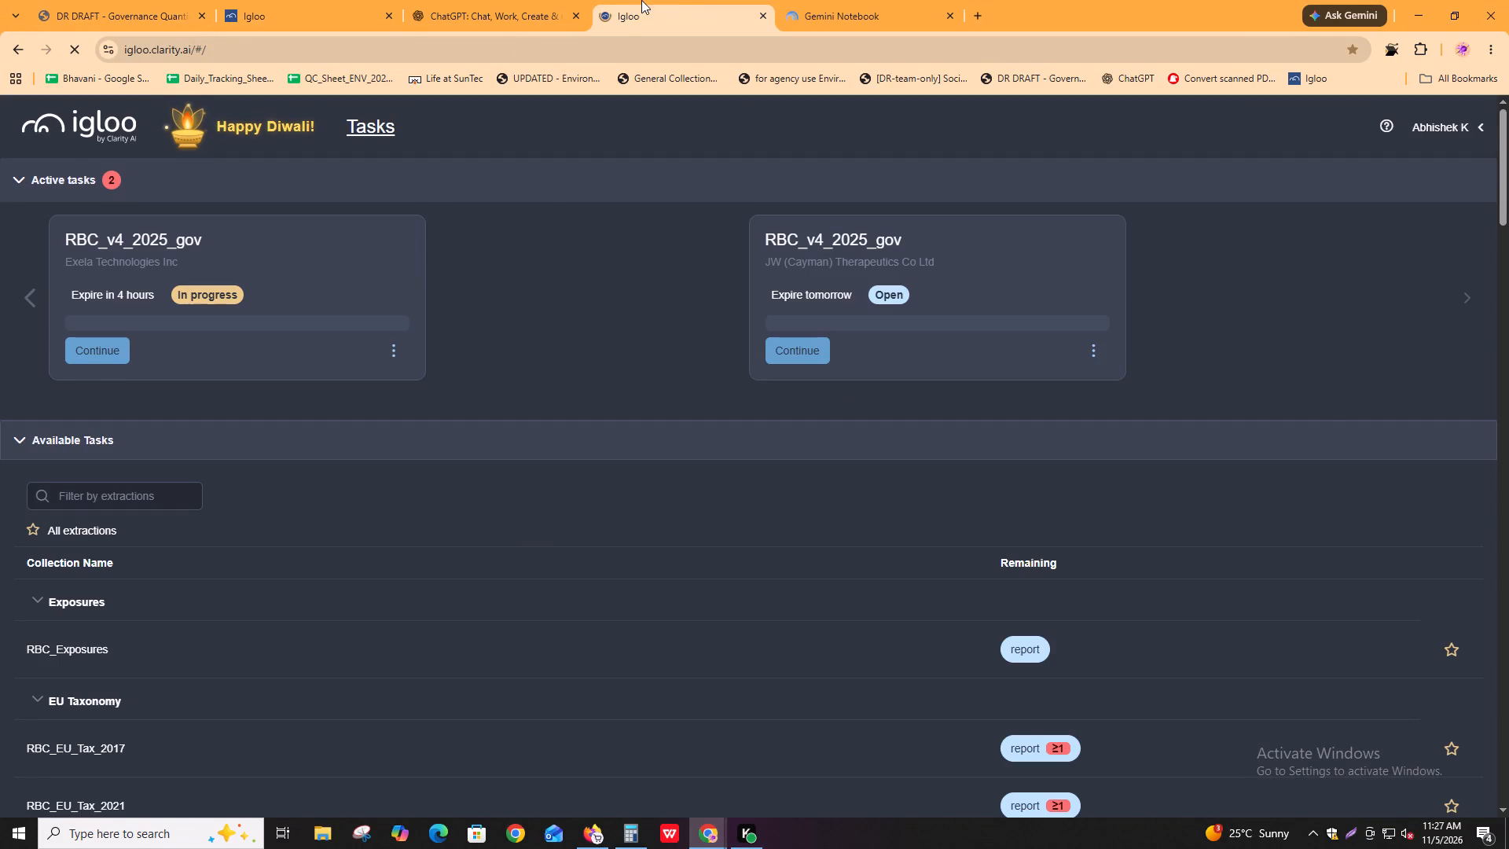
left_click(338, 0)
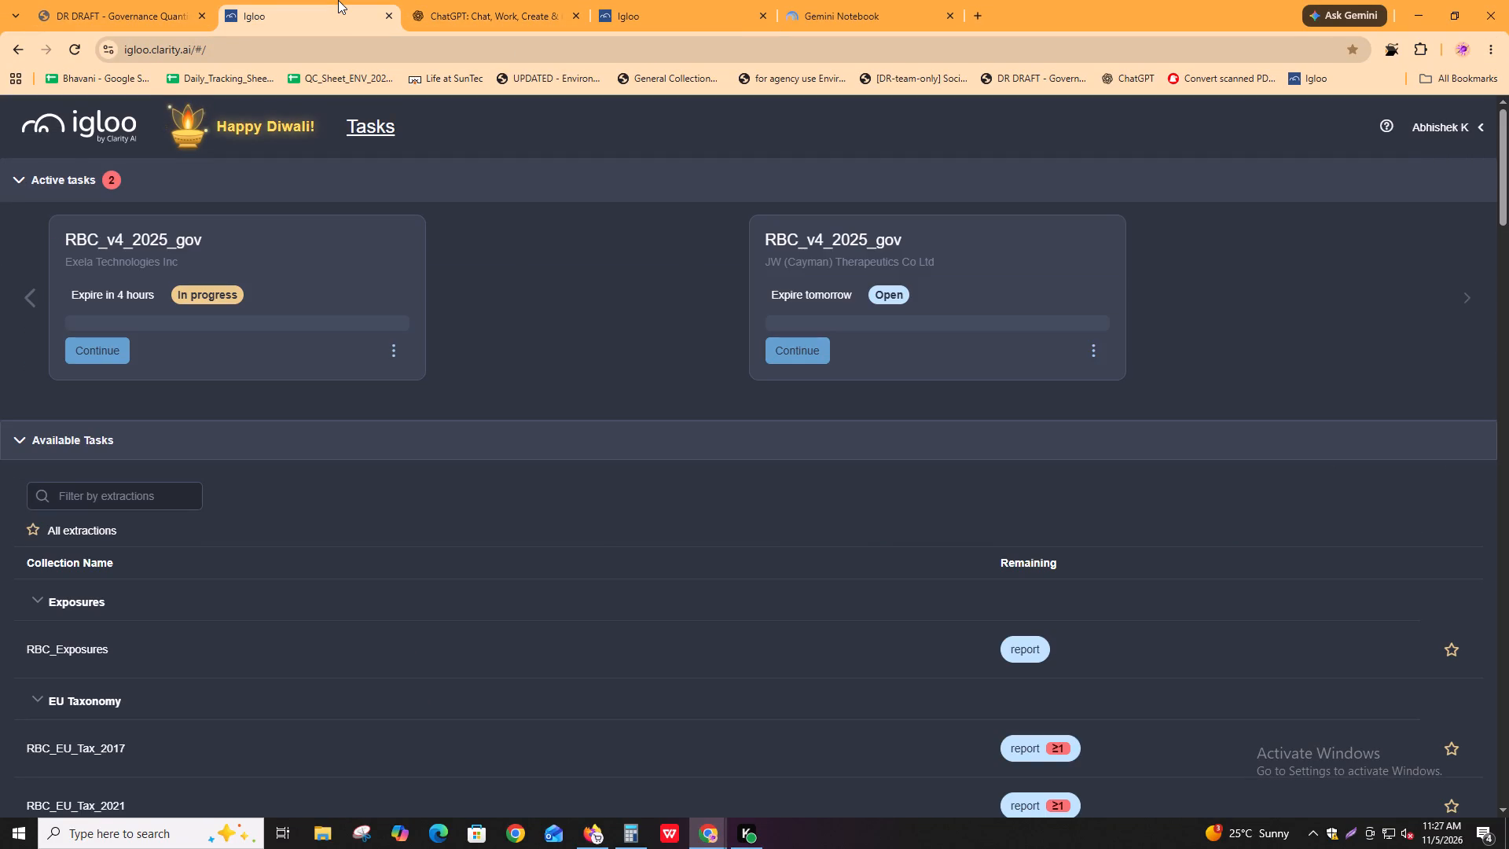
key("ctrl+r")
left_click(90, 491)
key("ctrl+v")
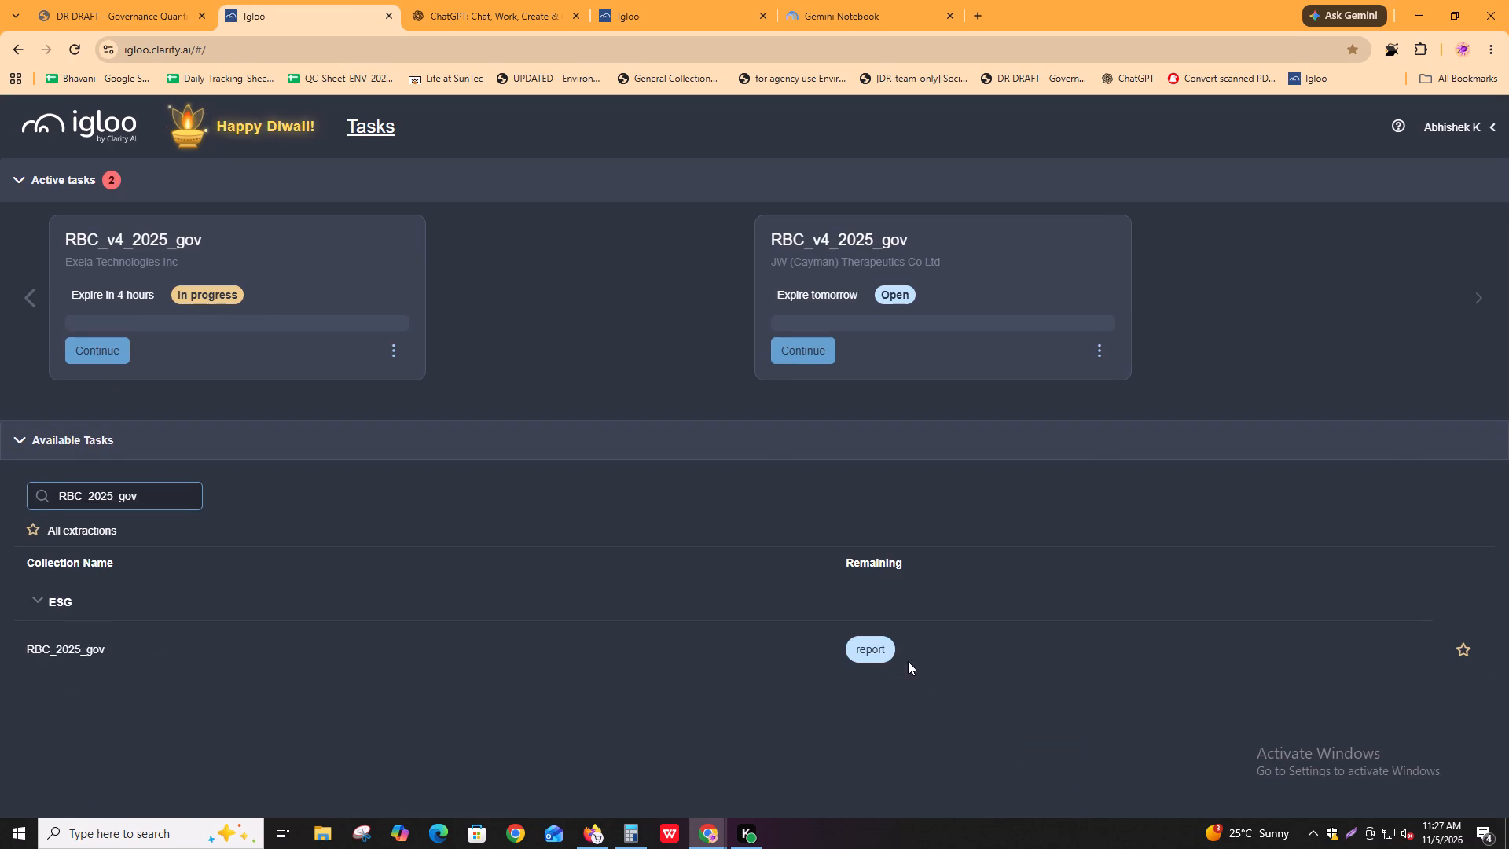
left_click(879, 652)
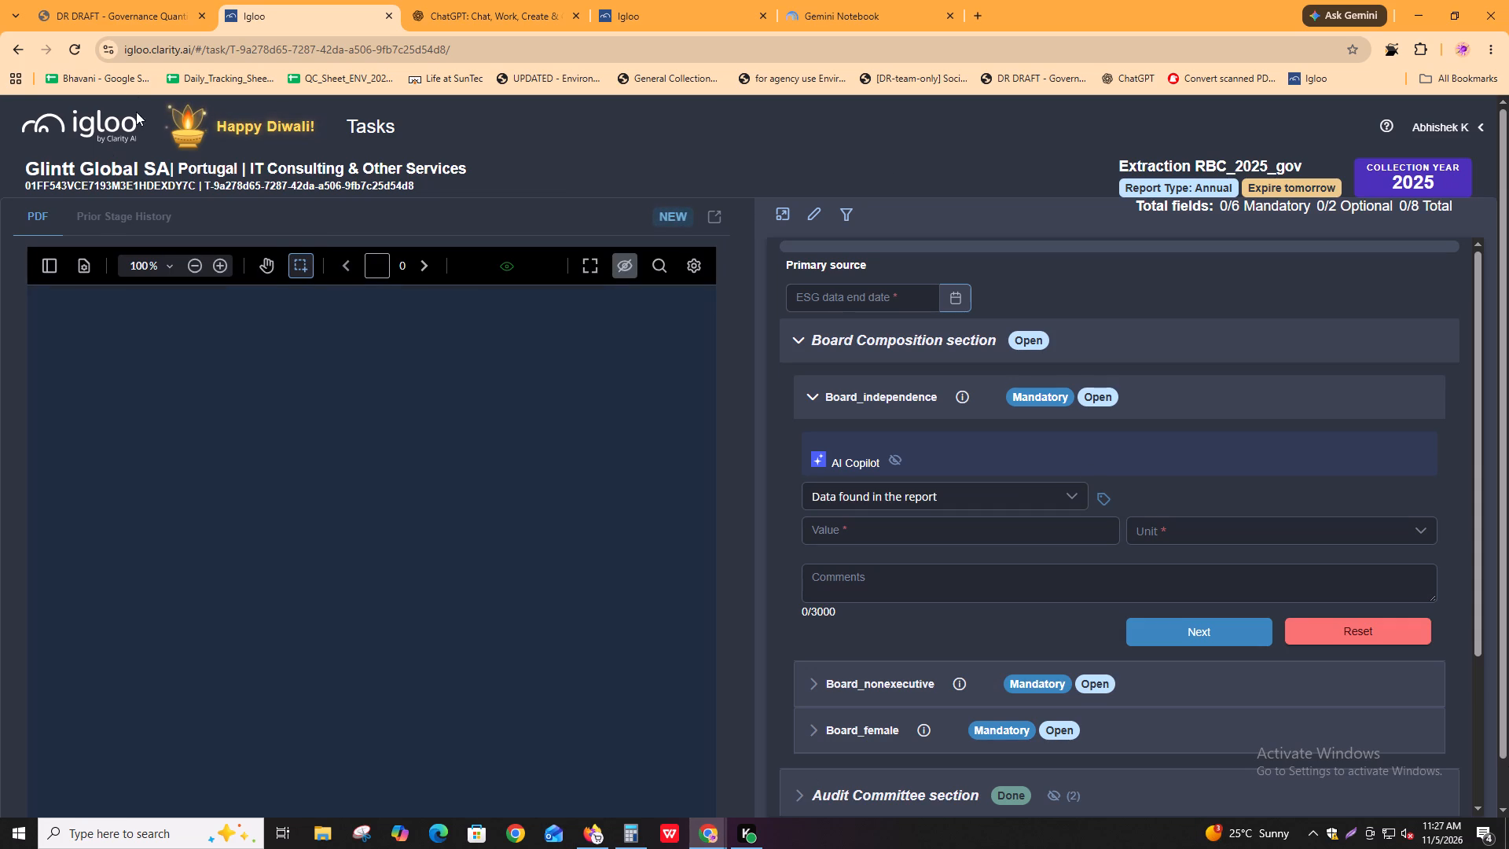
Copy the company name Glintt Global SA from the task into the Company Name cell of row 914 in the tracking sheet.
left_click(86, 164, "alt")
key("alt+Tab")
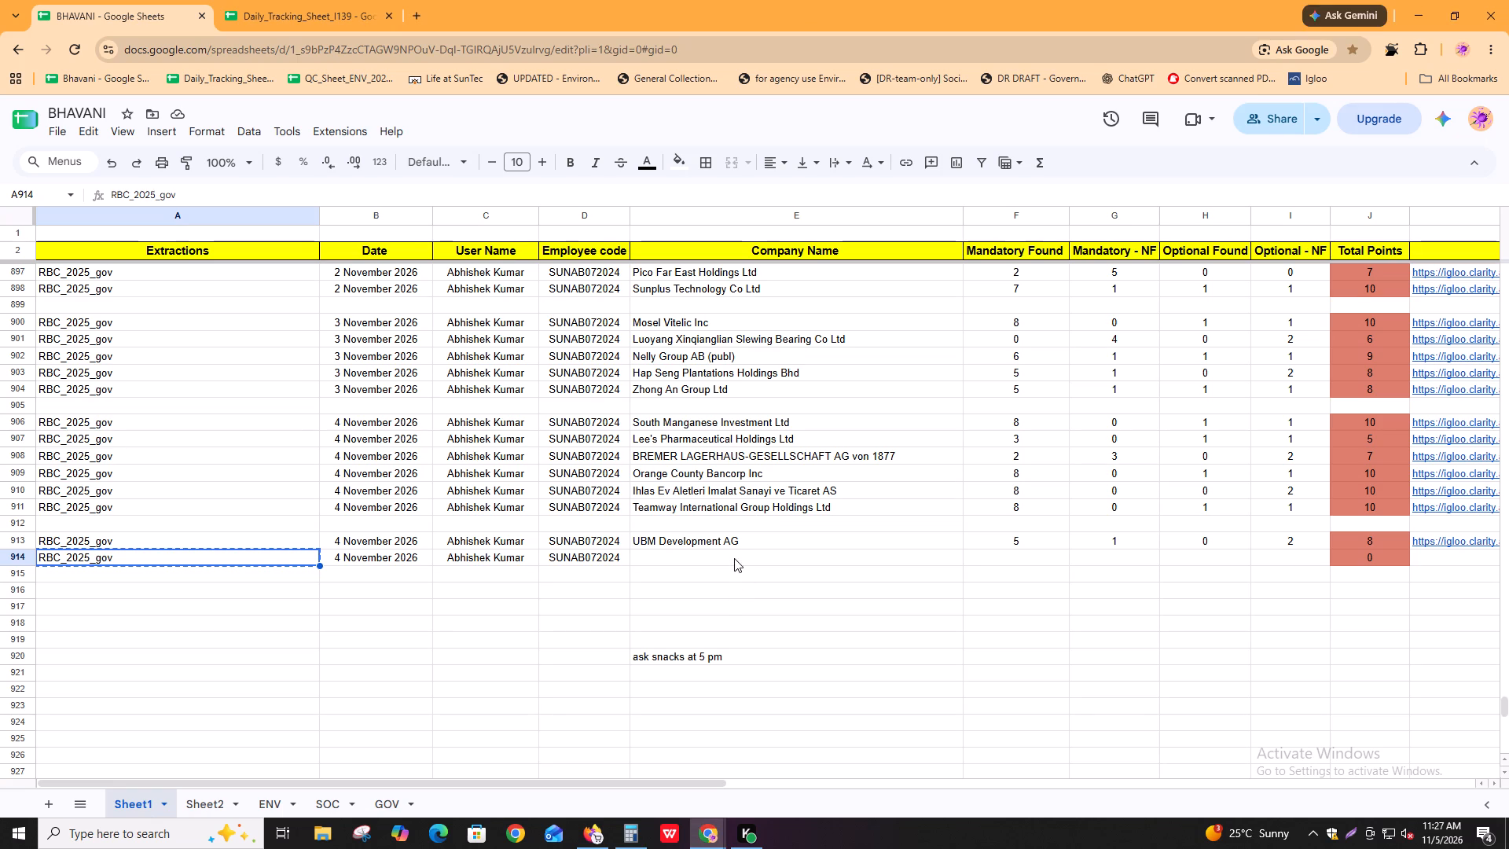
left_click(734, 558)
key("ctrl+v")
Copy the report's share link from the Igloo task into the Link cell of row 914 in the tracking sheet.
scroll(1219, 634, "down", 4, "shift")
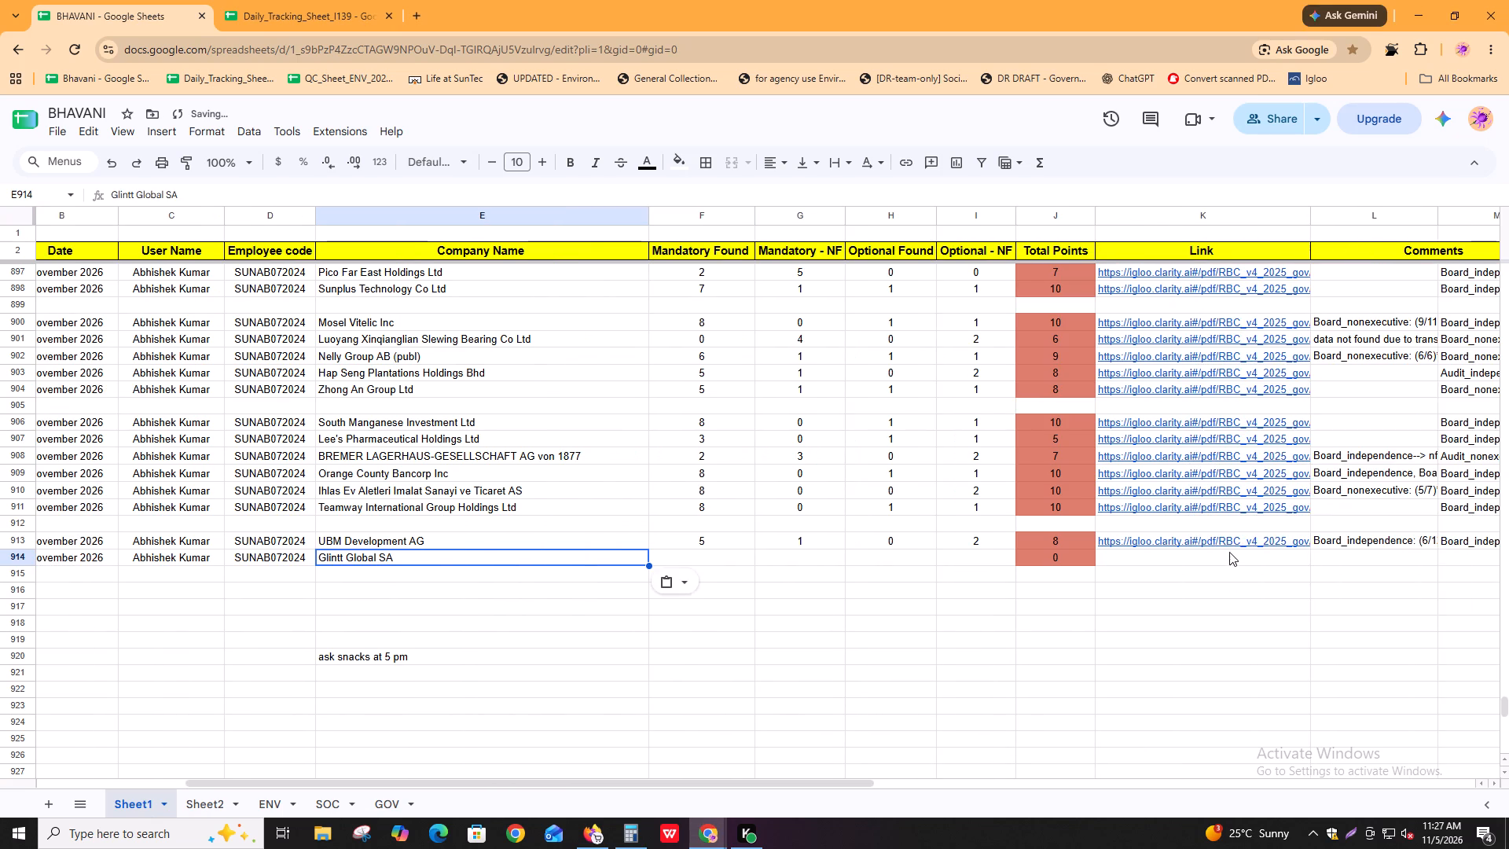
left_click(1229, 552)
key("alt+Tab")
left_click(695, 266)
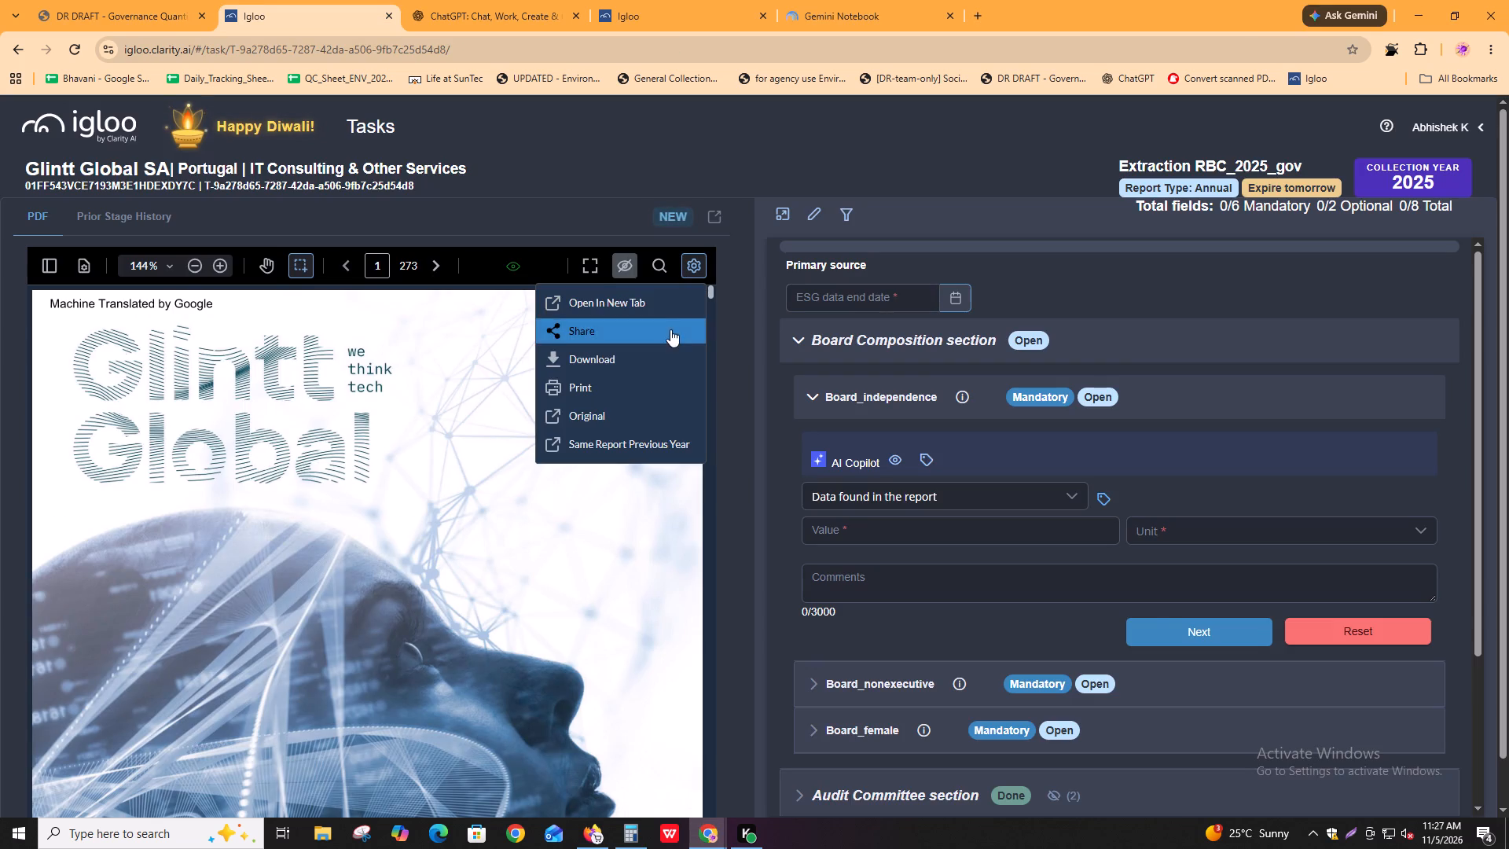
left_click(670, 329)
key("alt+Tab")
key("ctrl+v")
Open the original version of the Glintt Global report from the Igloo task.
key("alt+Tab")
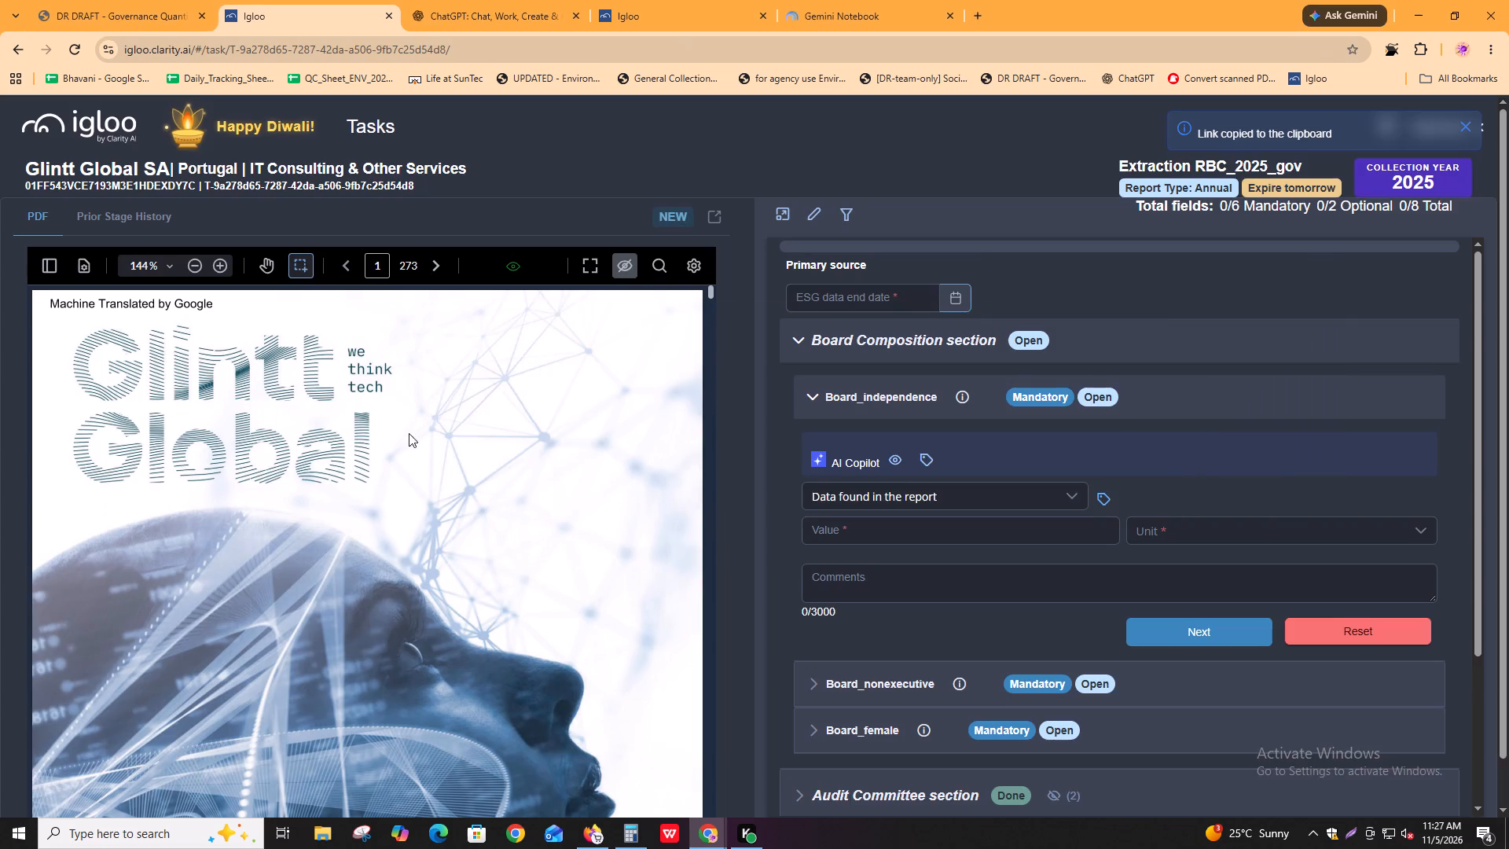
left_click(682, 258)
left_click(596, 412)
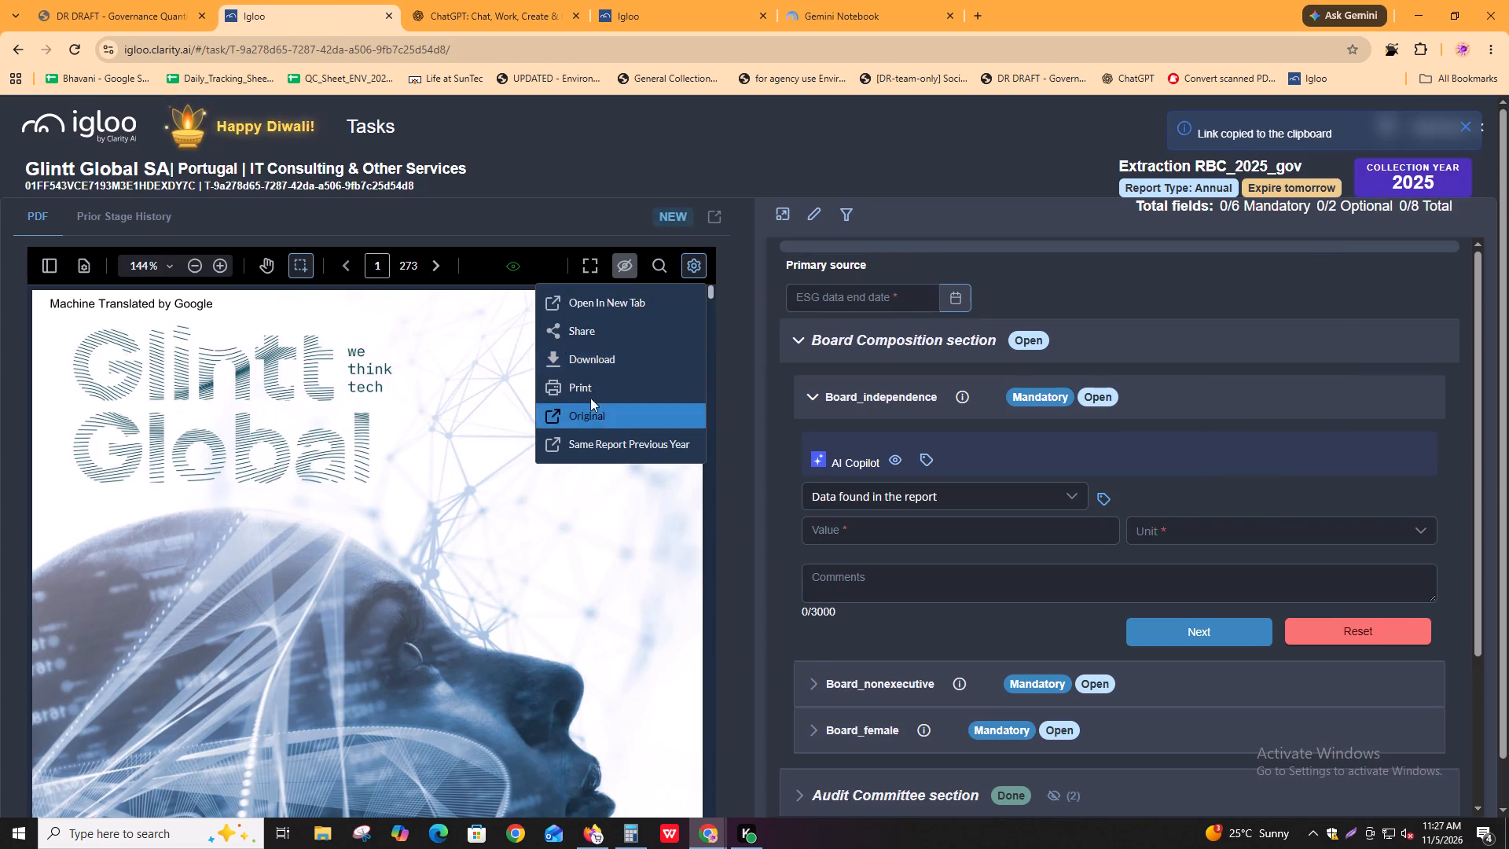
Skim the opening pages and table of contents of the machine-translated report in the task's PDF viewer.
left_click(309, 0)
left_click(337, 499)
scroll(349, 530, "down", 3)
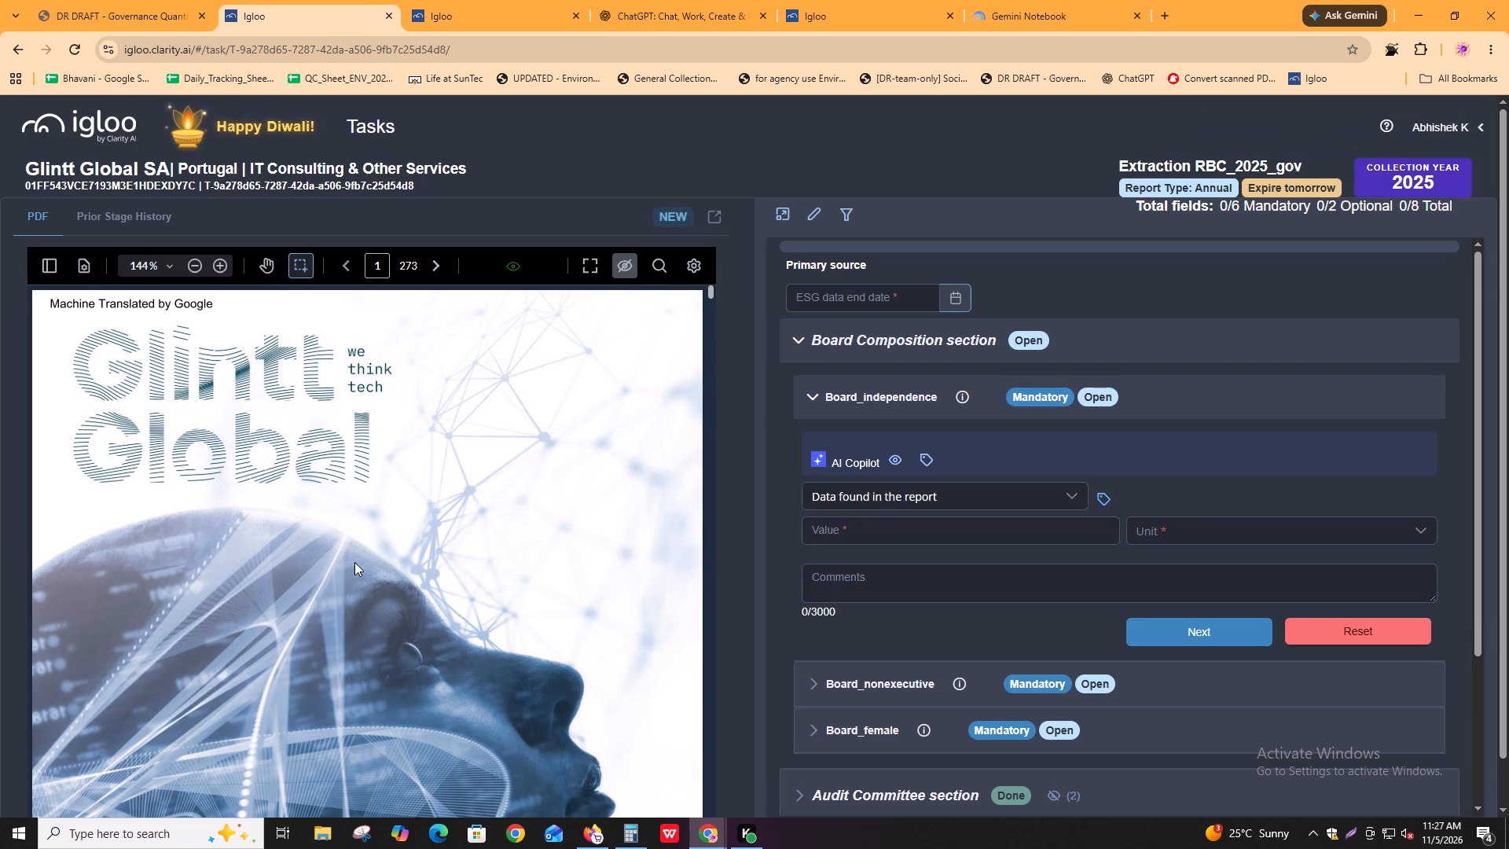
scroll(354, 562, "down", 20)
scroll(354, 562, "down", 15)
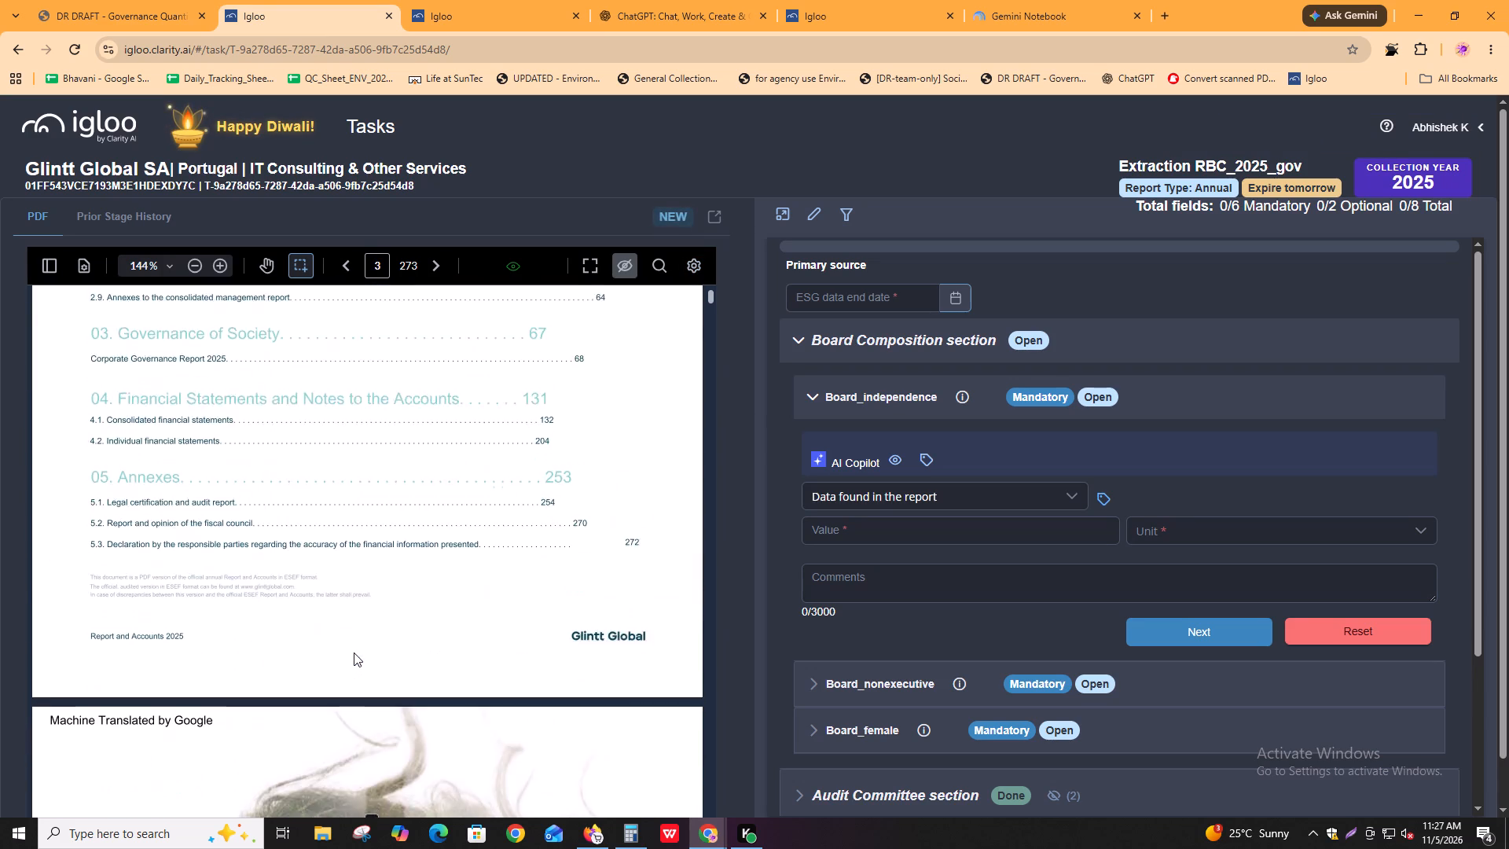
scroll(354, 652, "down", 10)
scroll(354, 652, "up", 16)
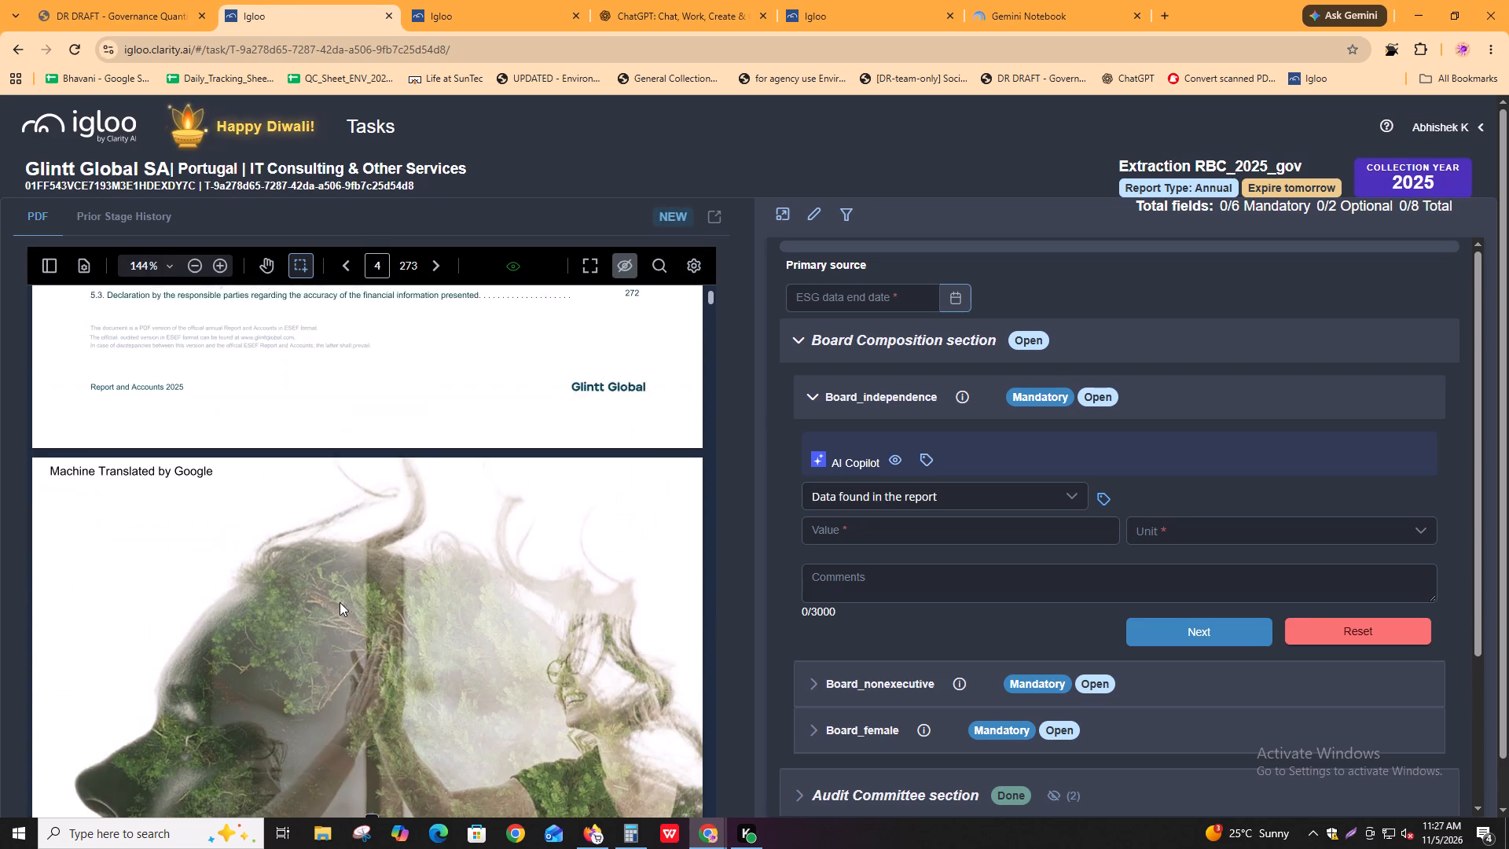
scroll(340, 602, "up", 18)
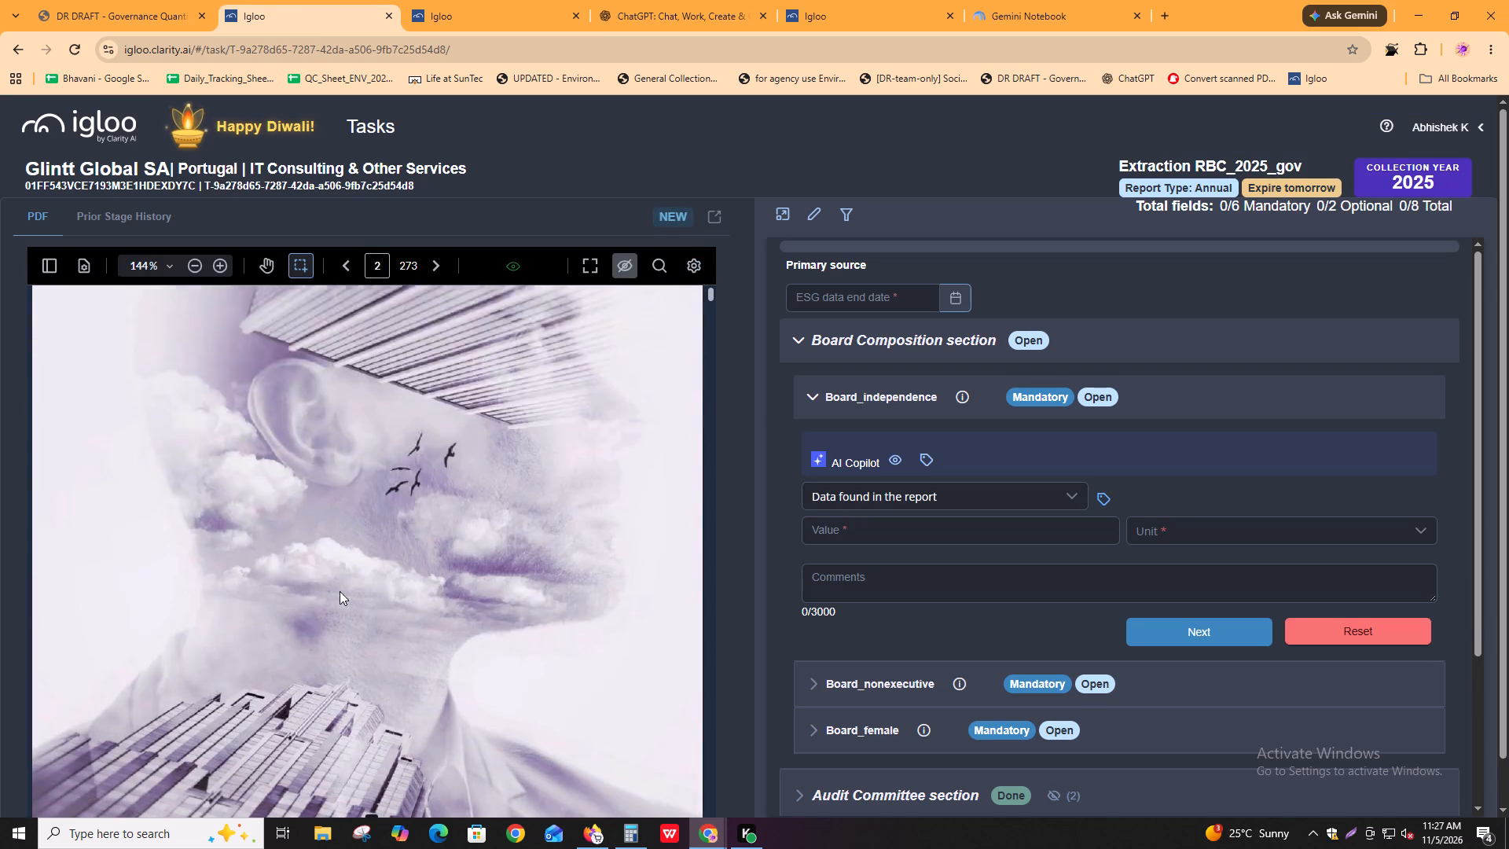
scroll(340, 591, "up", 20)
scroll(340, 591, "up", 7)
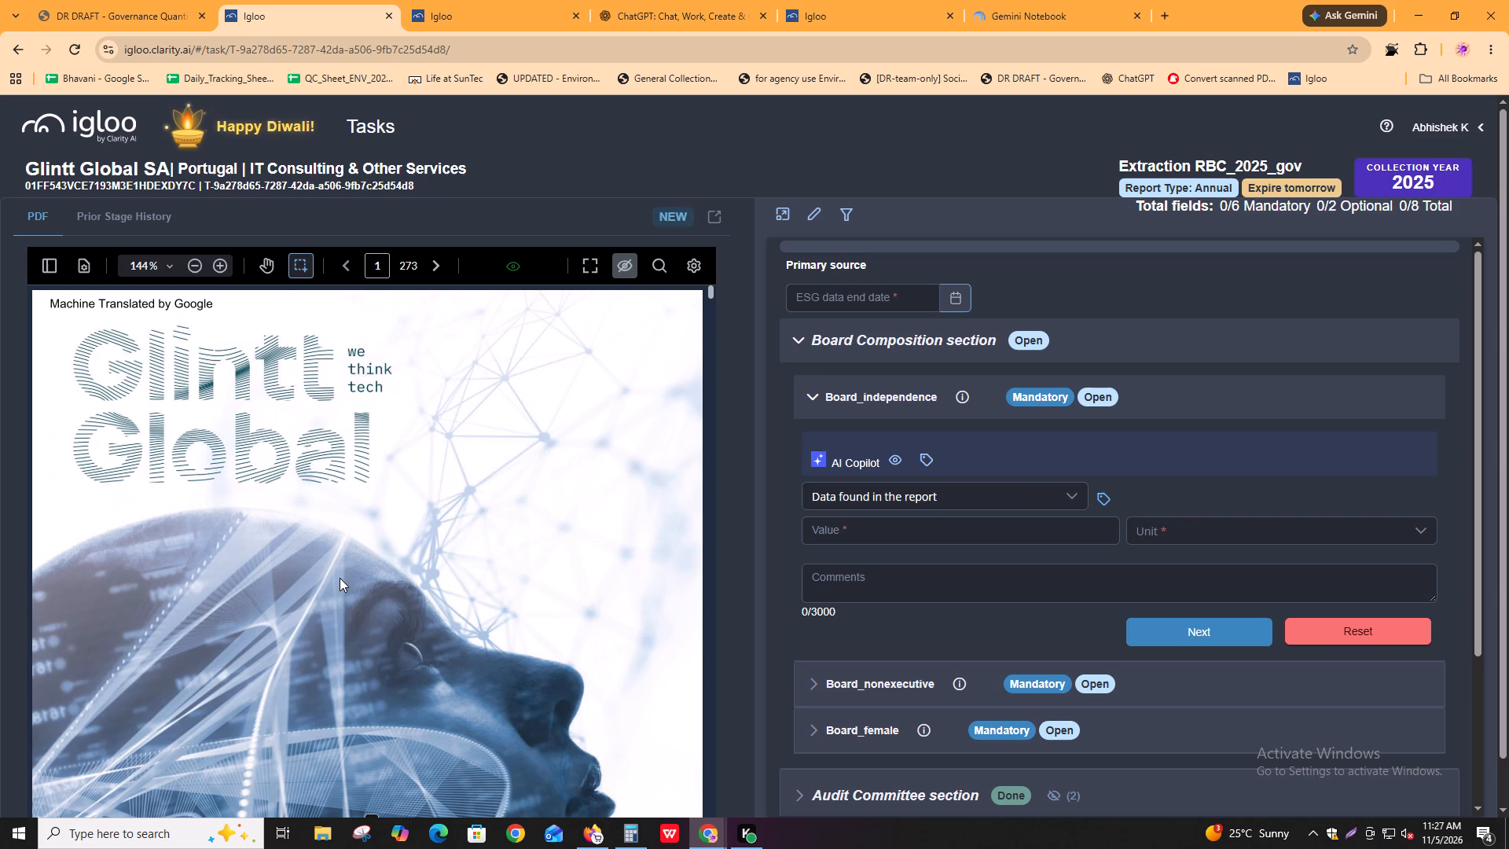
Download the machine-translated Glintt Global report PDF from the task.
left_click(692, 270)
left_click(615, 367)
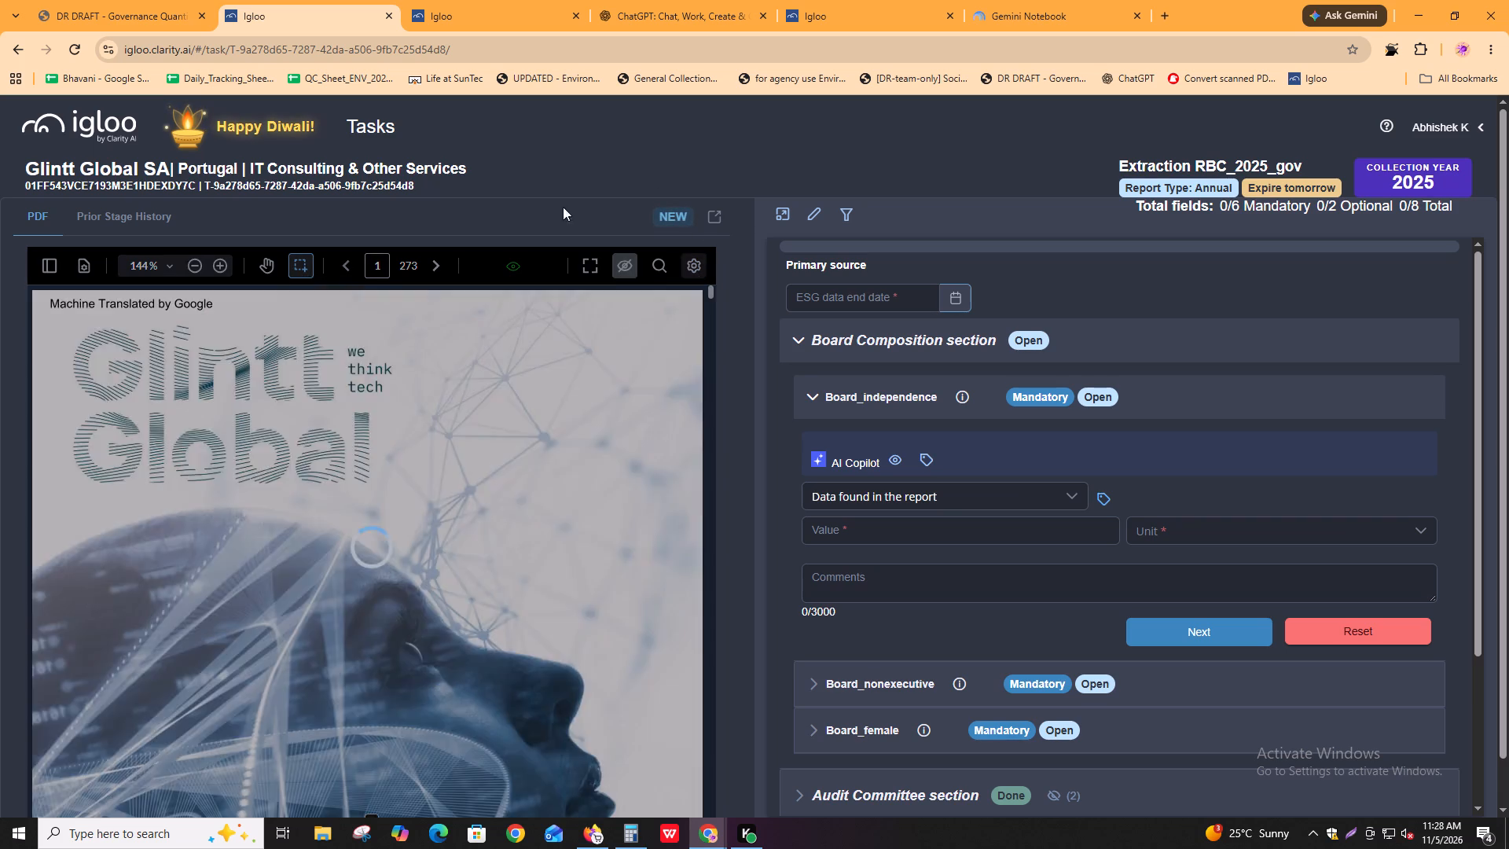
Examine the cover and contents pages of the original Glintt Global report.
left_click(453, 0)
scroll(632, 749, "down", 13)
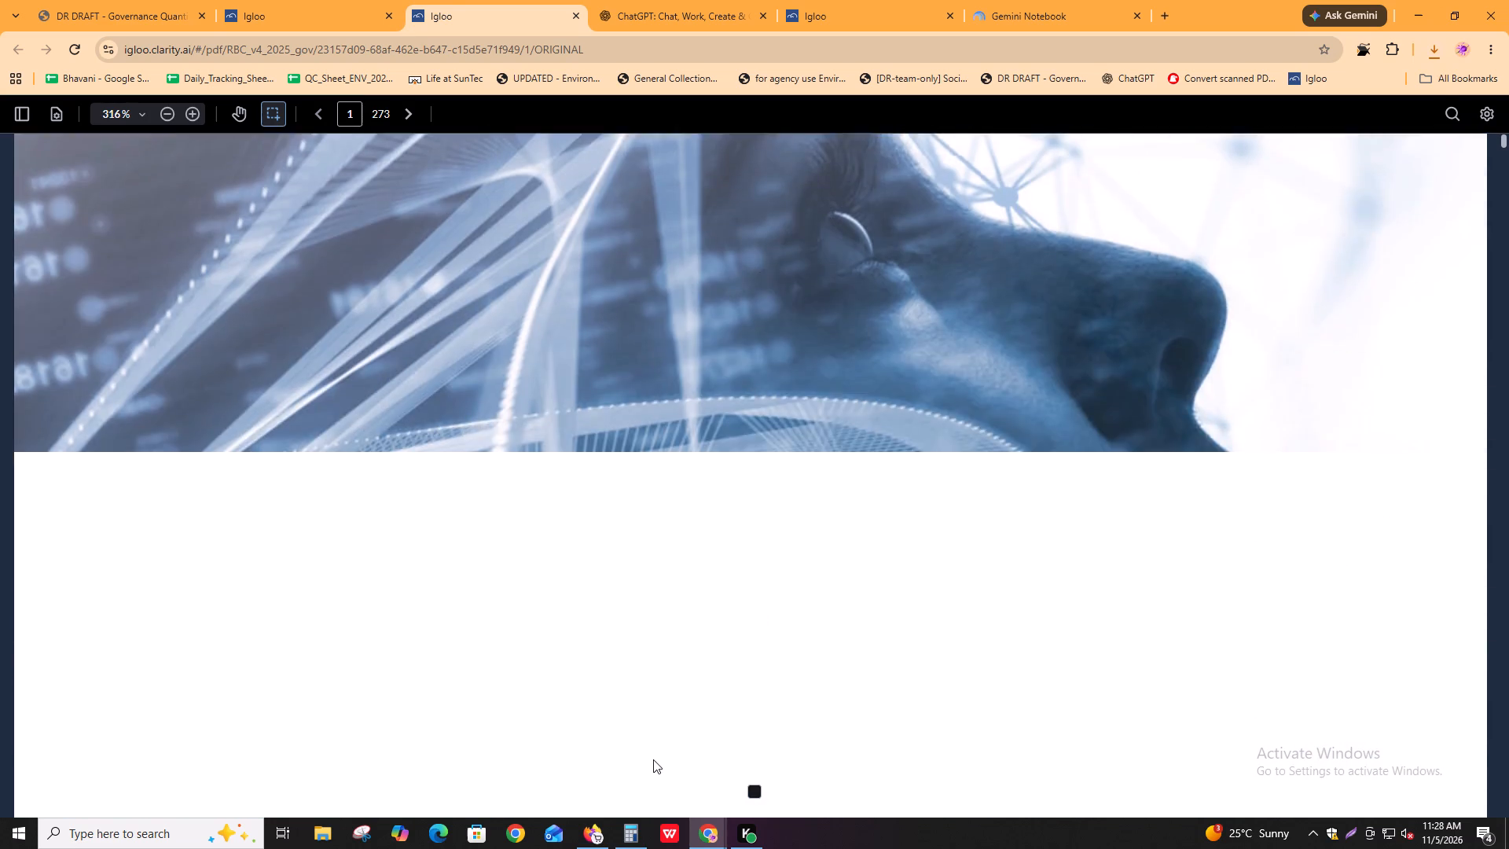
scroll(653, 759, "down", 20)
scroll(653, 759, "down", 20)
scroll(653, 759, "down", 2)
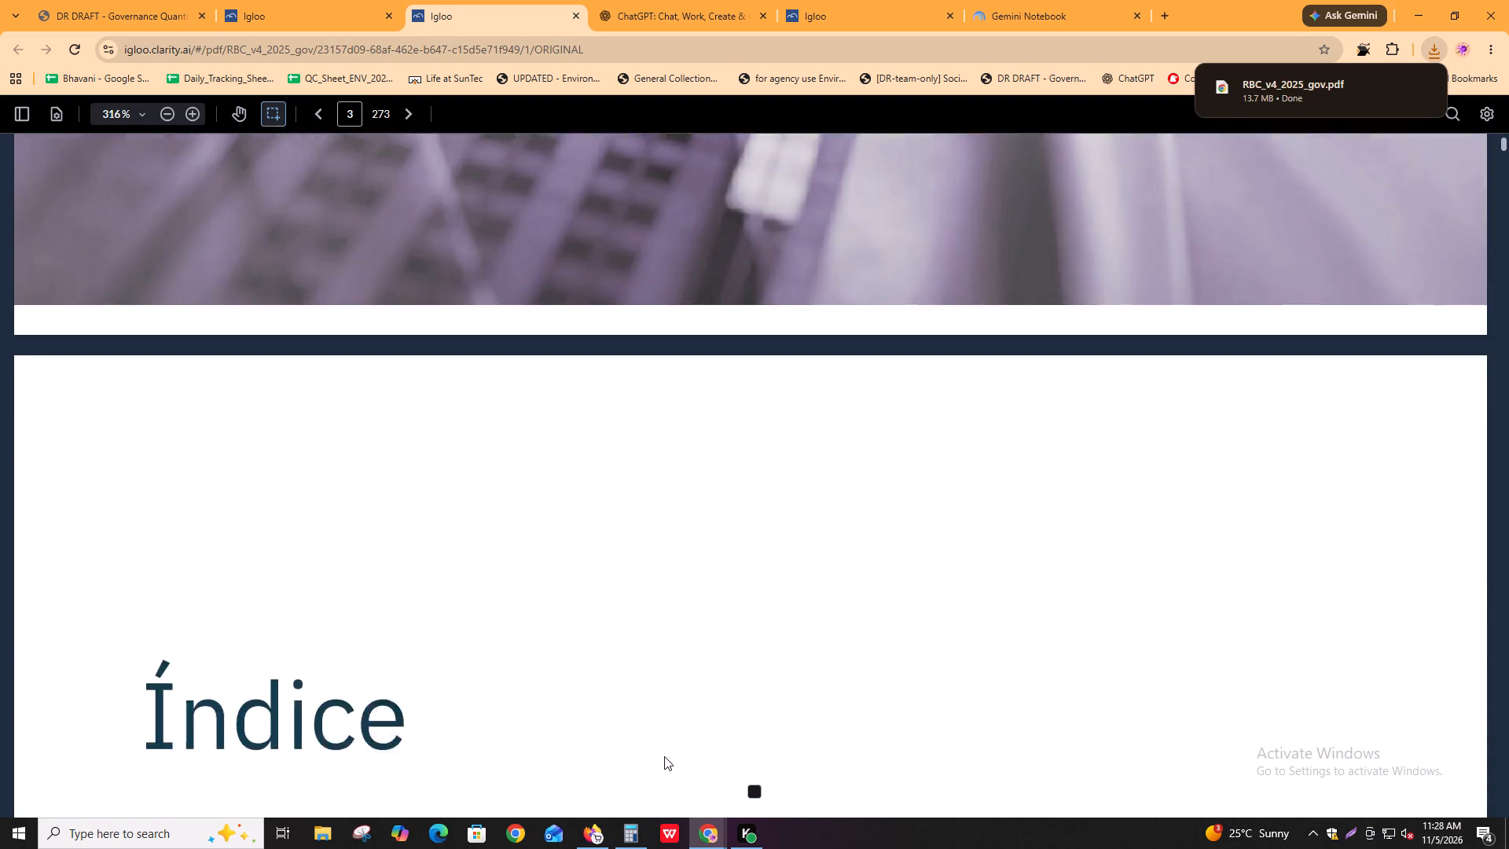
scroll(664, 756, "down", 15)
scroll(665, 756, "up", 14)
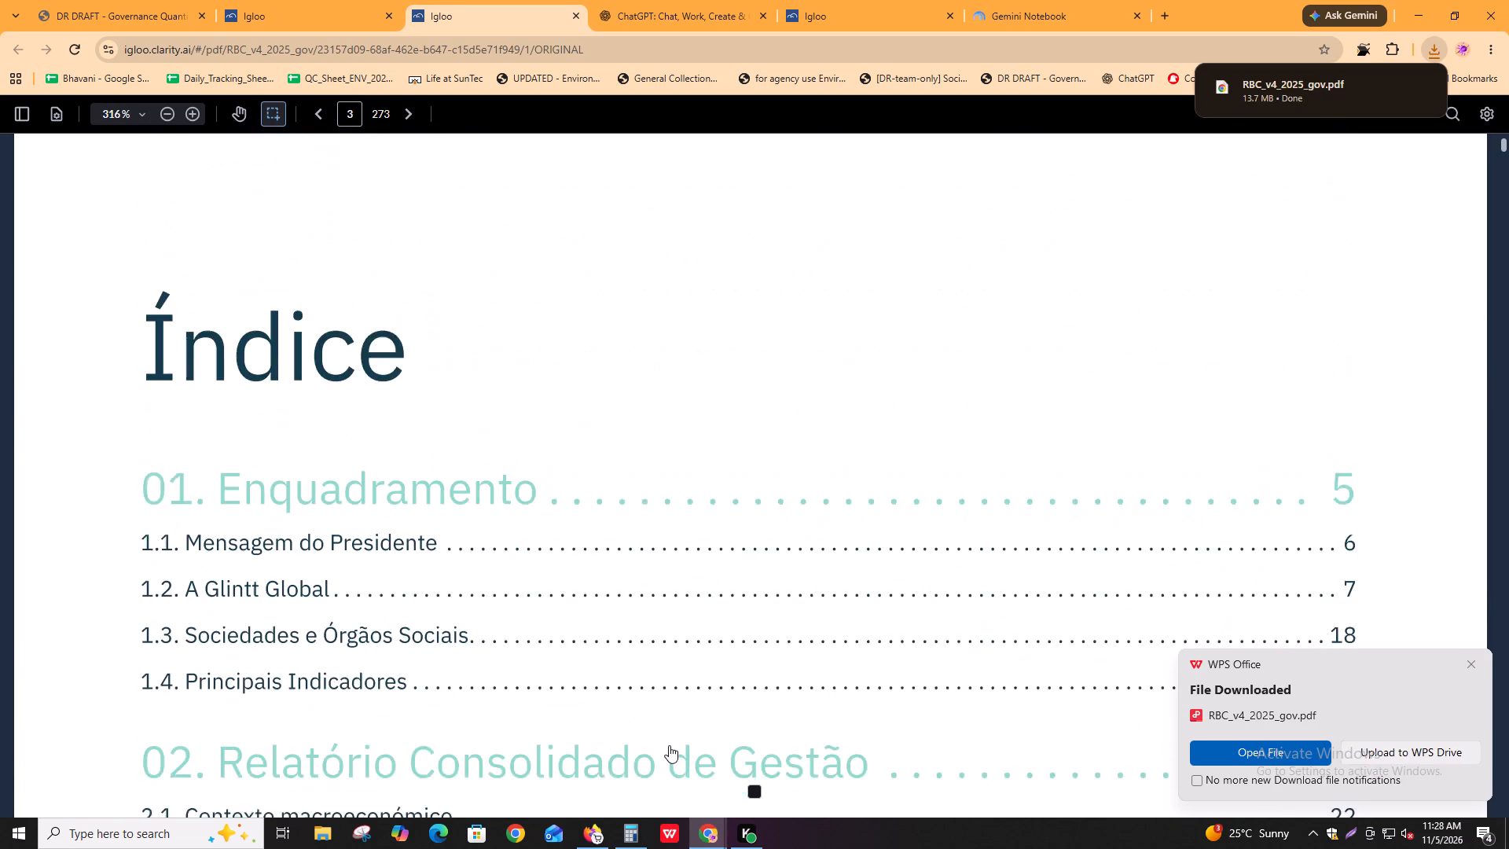
scroll(669, 745, "up", 20)
scroll(669, 745, "up", 20)
scroll(669, 745, "up", 13)
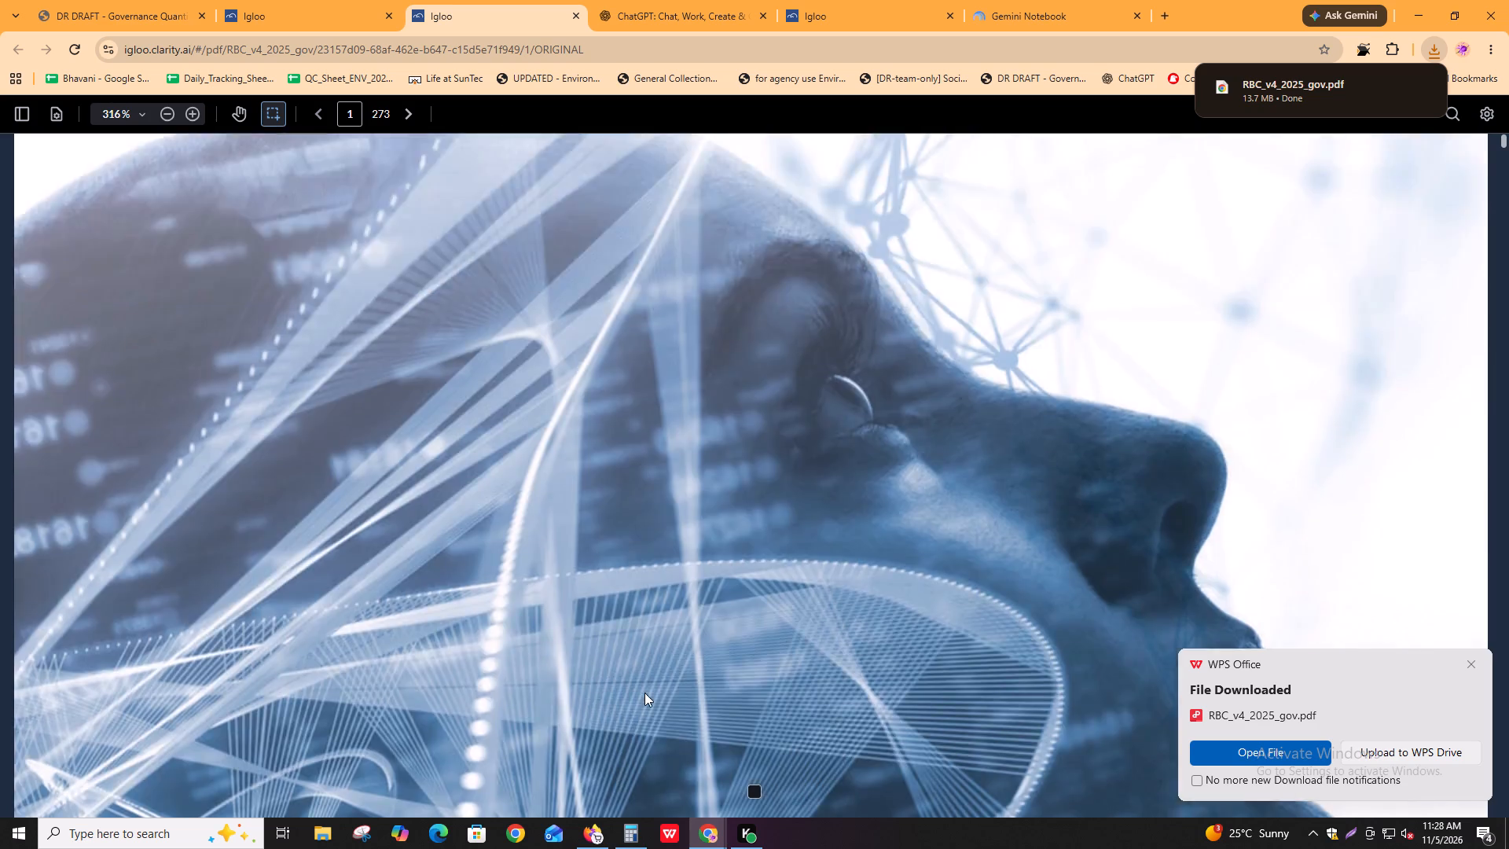
Return to the Glintt Global extraction task and switch to the BHAVANI tracking sheet.
left_click(269, 0)
key("alt+Tab")
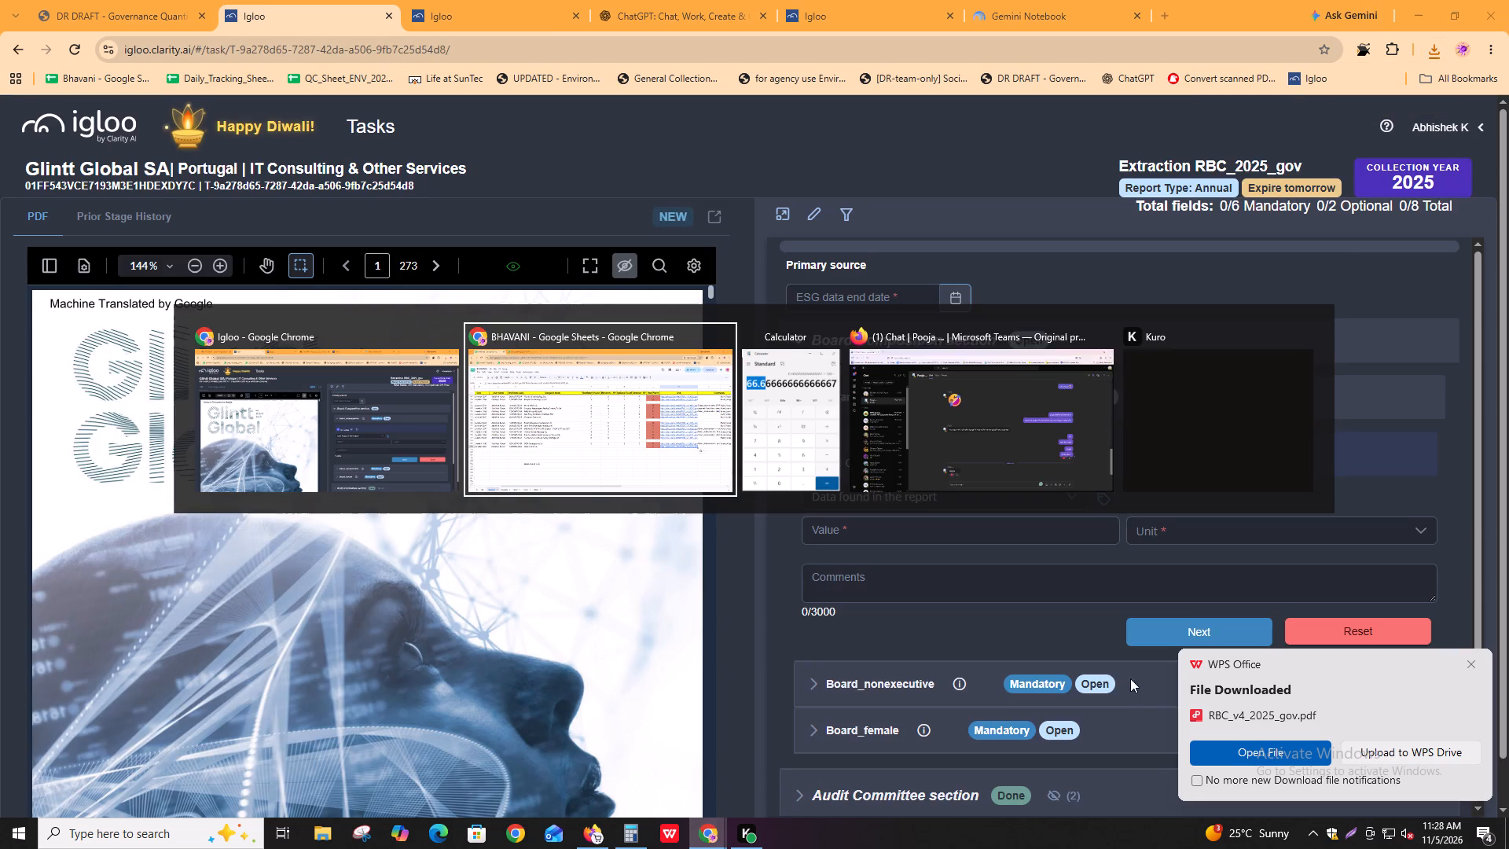
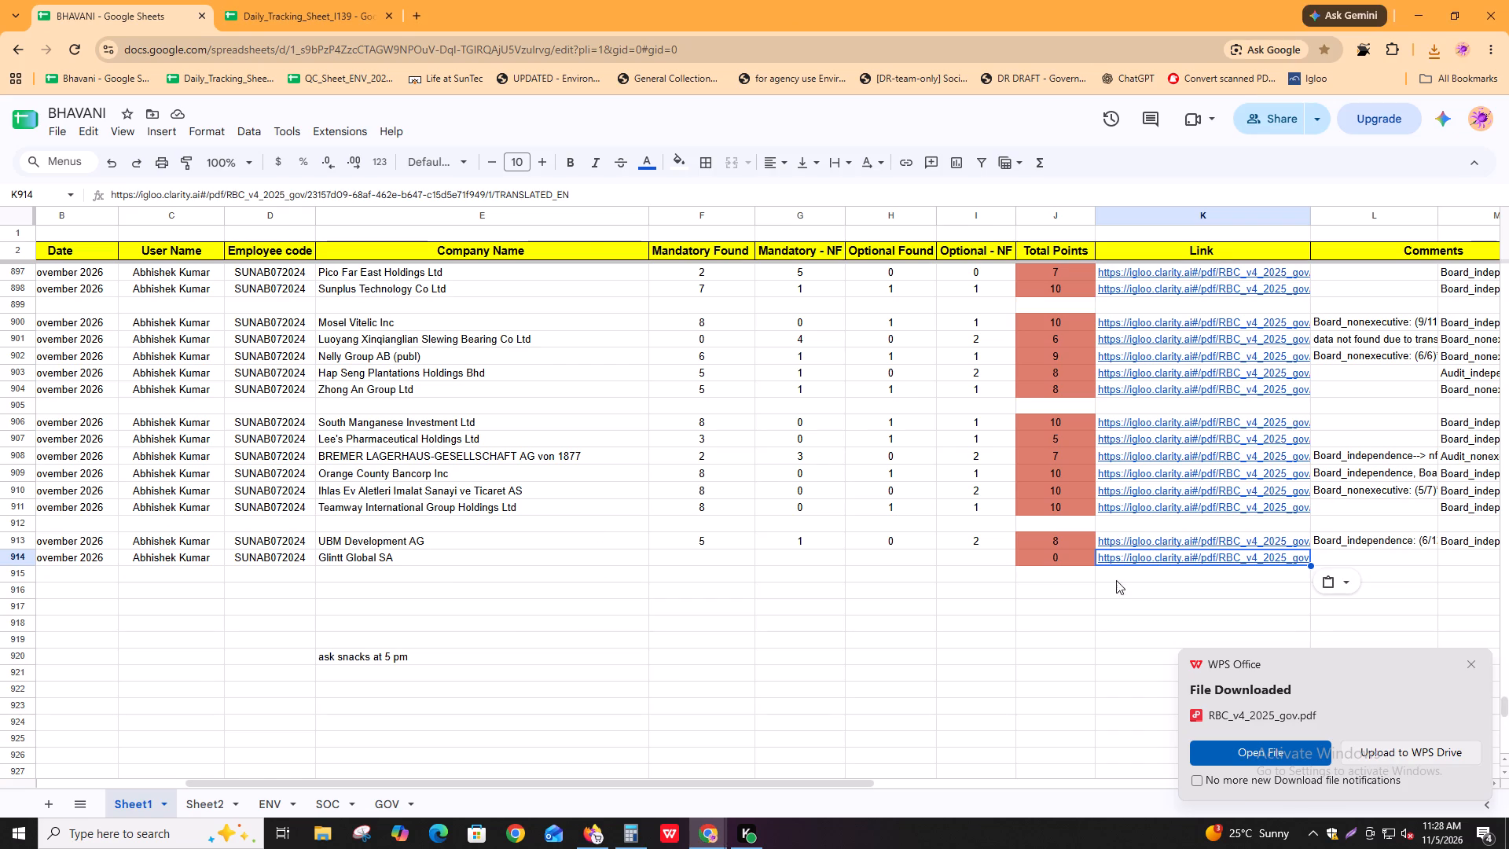
Open the downloaded RBC_v4_2025_gov.pdf in a new browser window, leaving it as the only tab.
key("alt+Tab")
key("ctrl+n")
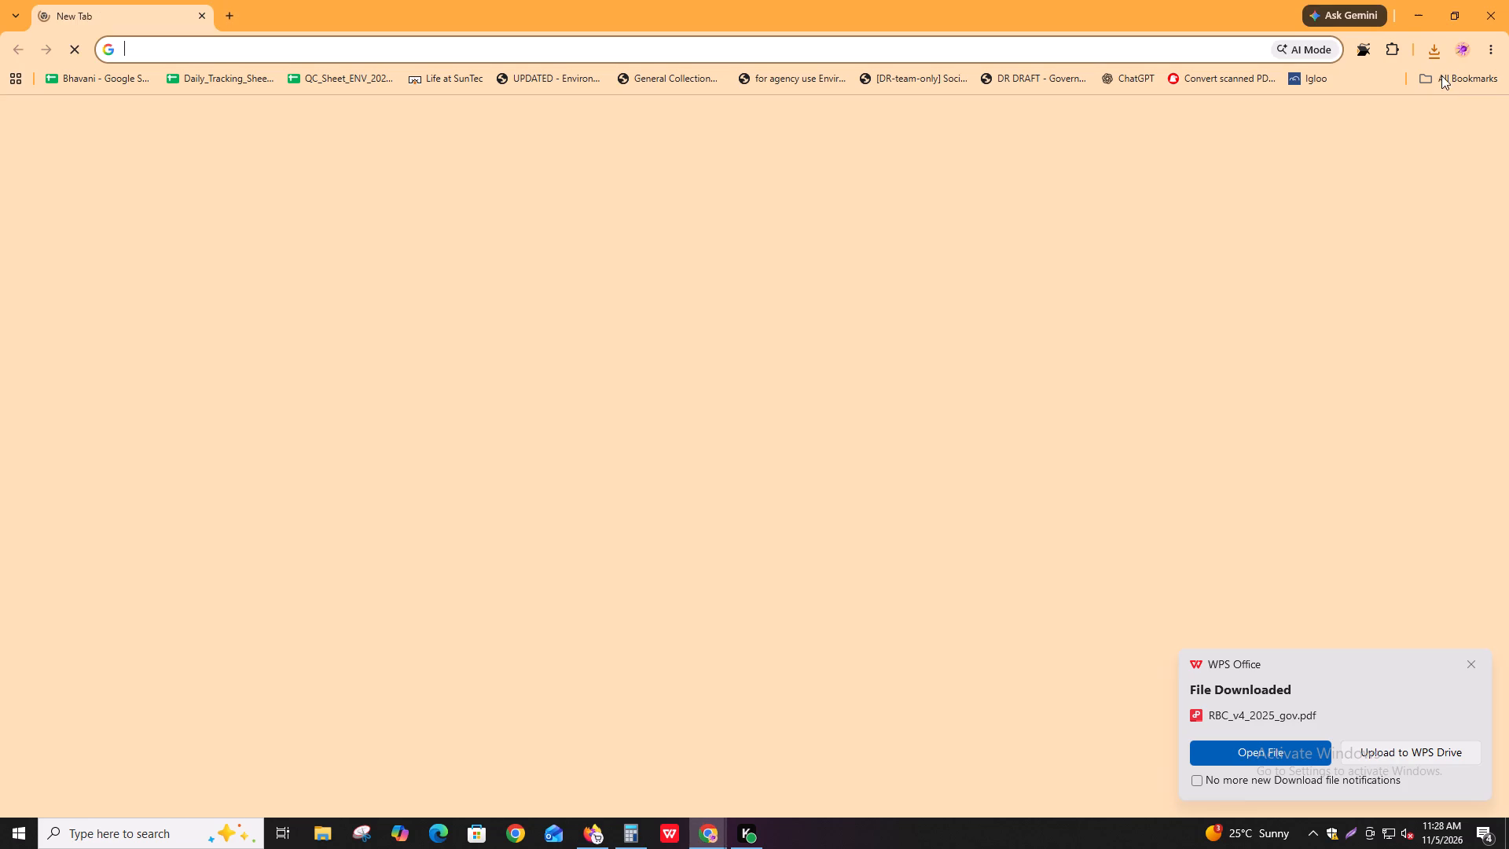
left_click(1440, 47)
left_click(1313, 124)
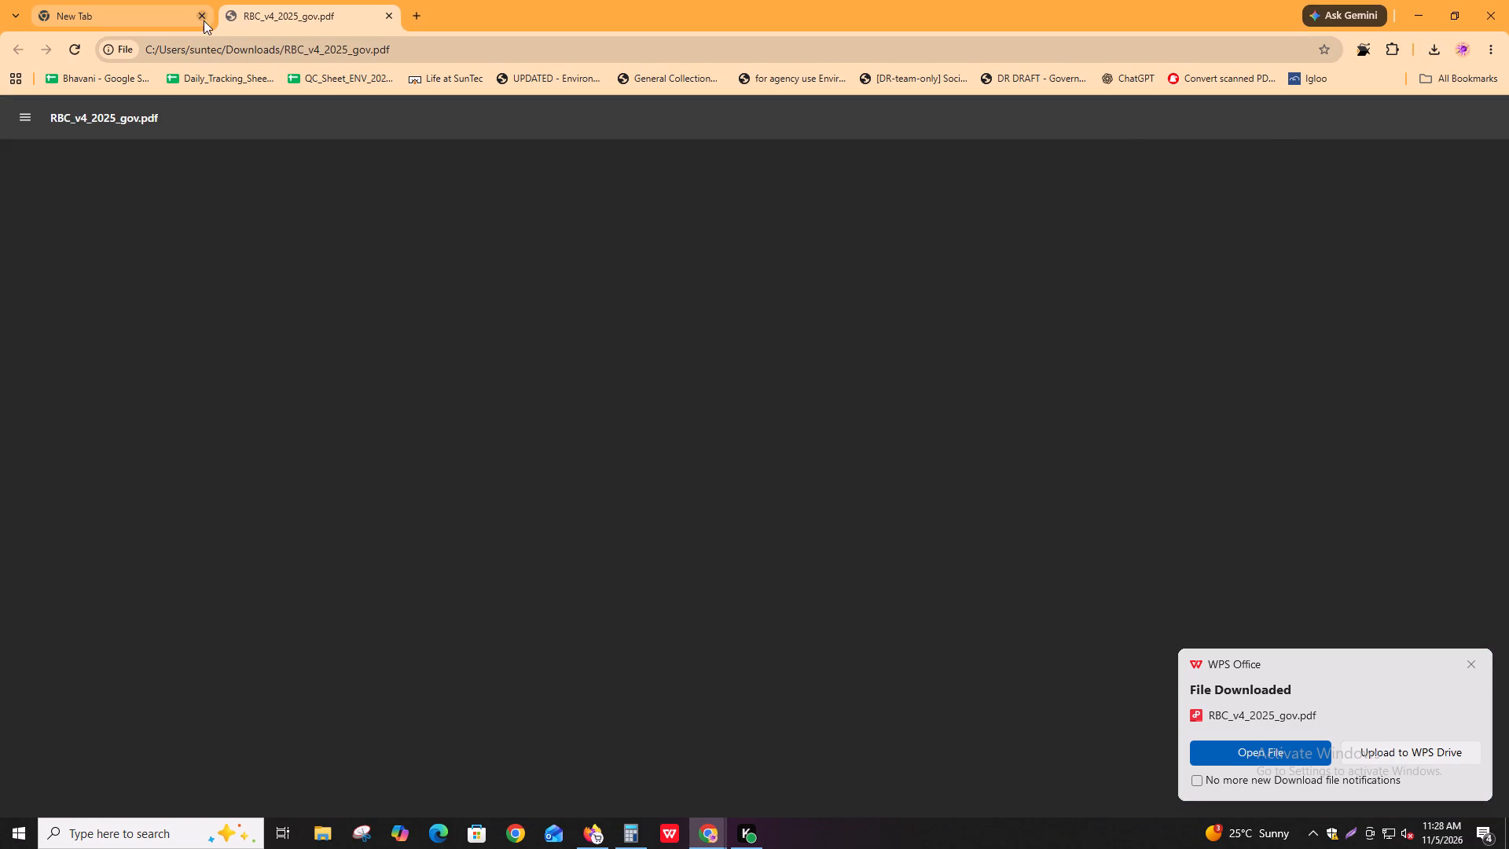
left_click(204, 14)
Duplicate the RBC_v4_2025_gov.pdf tab until five copies are open, and return to the first copy.
right_click(178, 8)
left_click(240, 149)
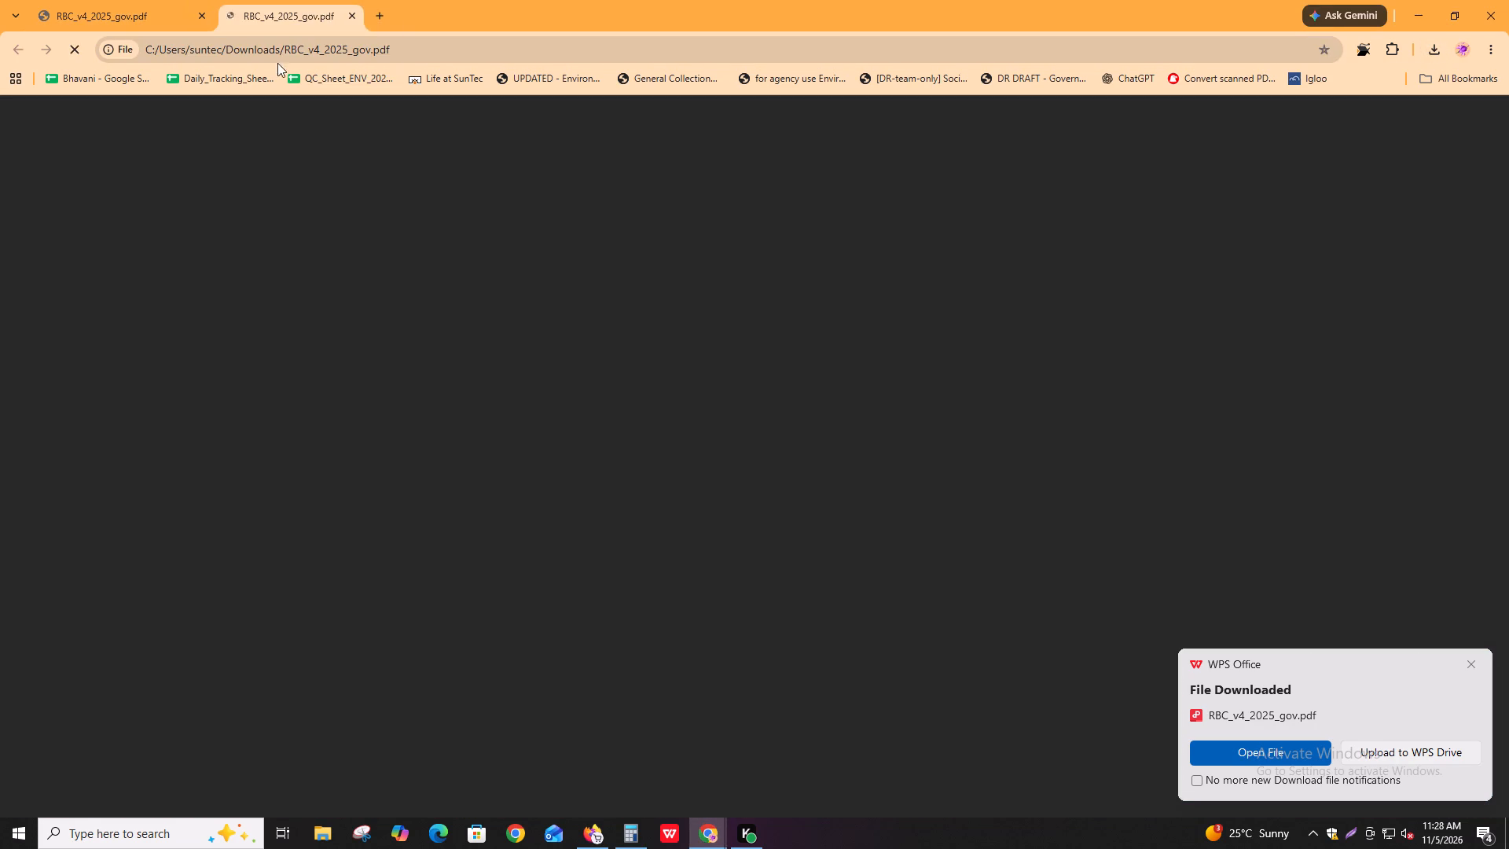
right_click(313, 13)
left_click(378, 156)
right_click(453, 21)
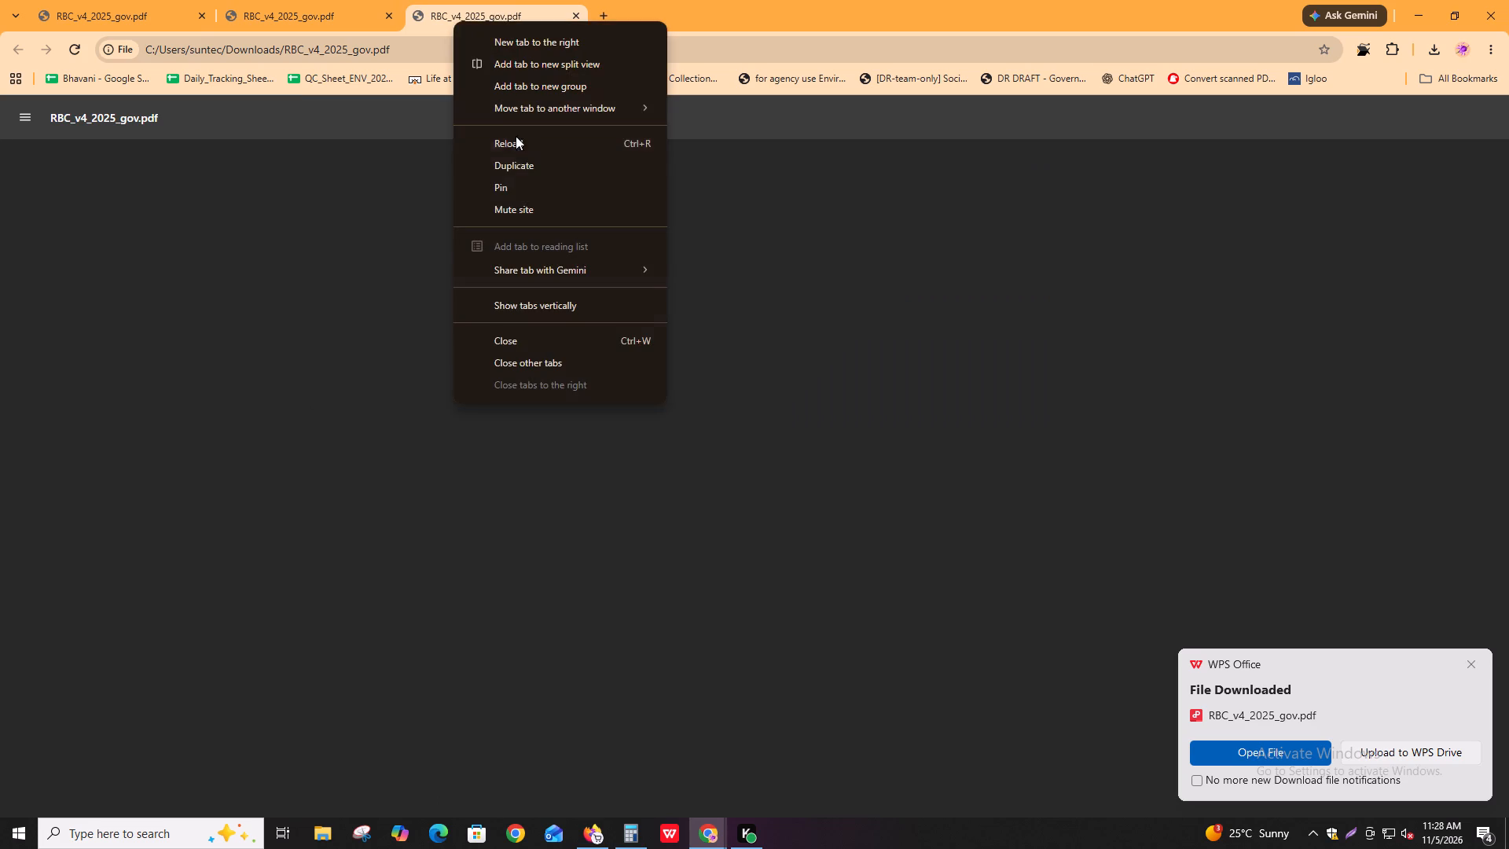
left_click(520, 161)
right_click(633, 18)
left_click(663, 163)
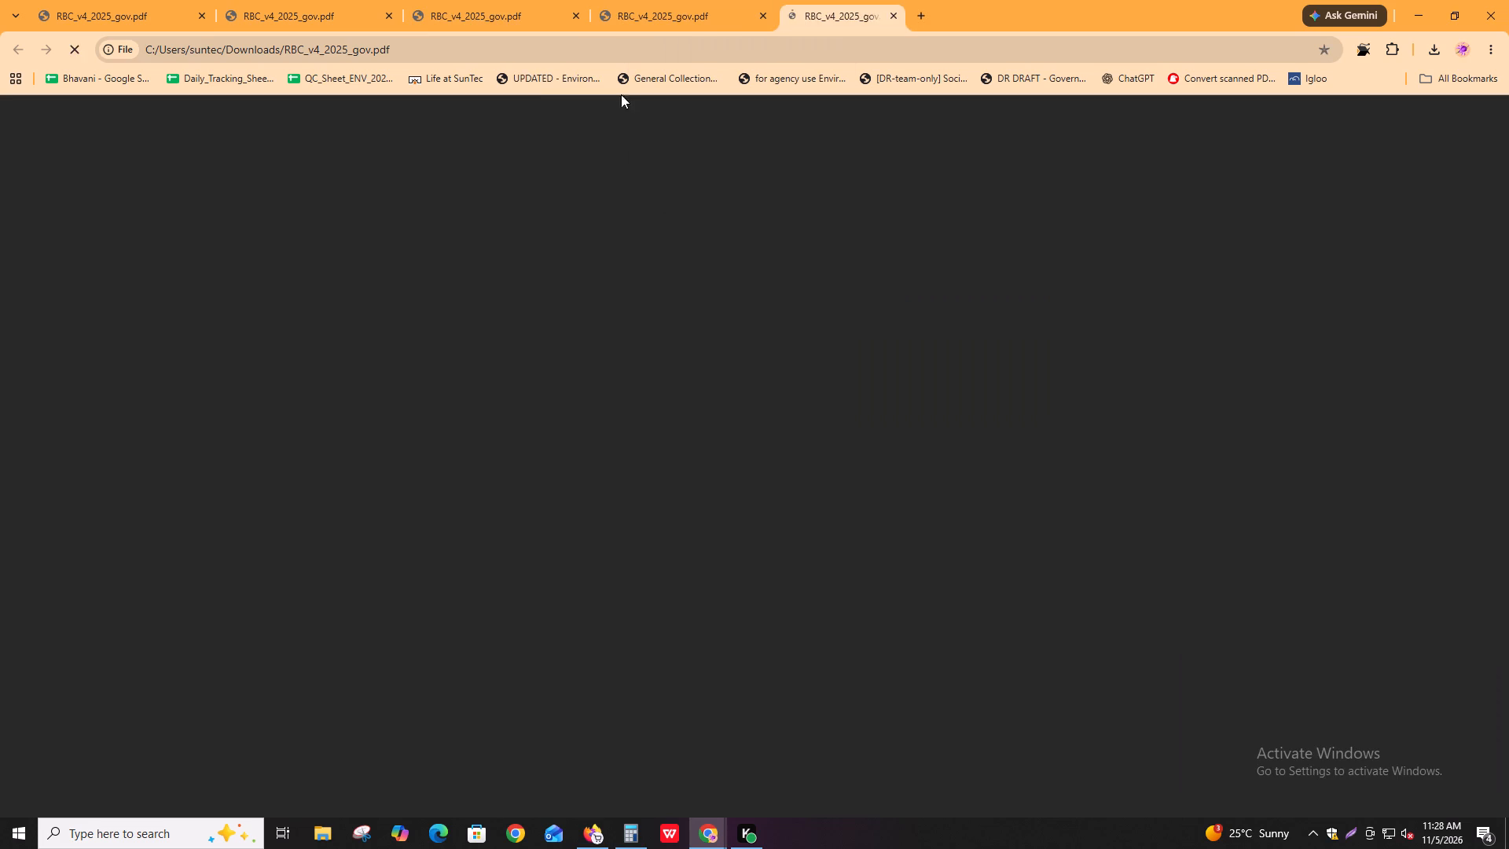
left_click(138, 0)
Copy the company name from the Igloo task and search the report for "Glintt Global SA", then for "Glintt Global S", stepping through the matches.
key("alt+Tab")
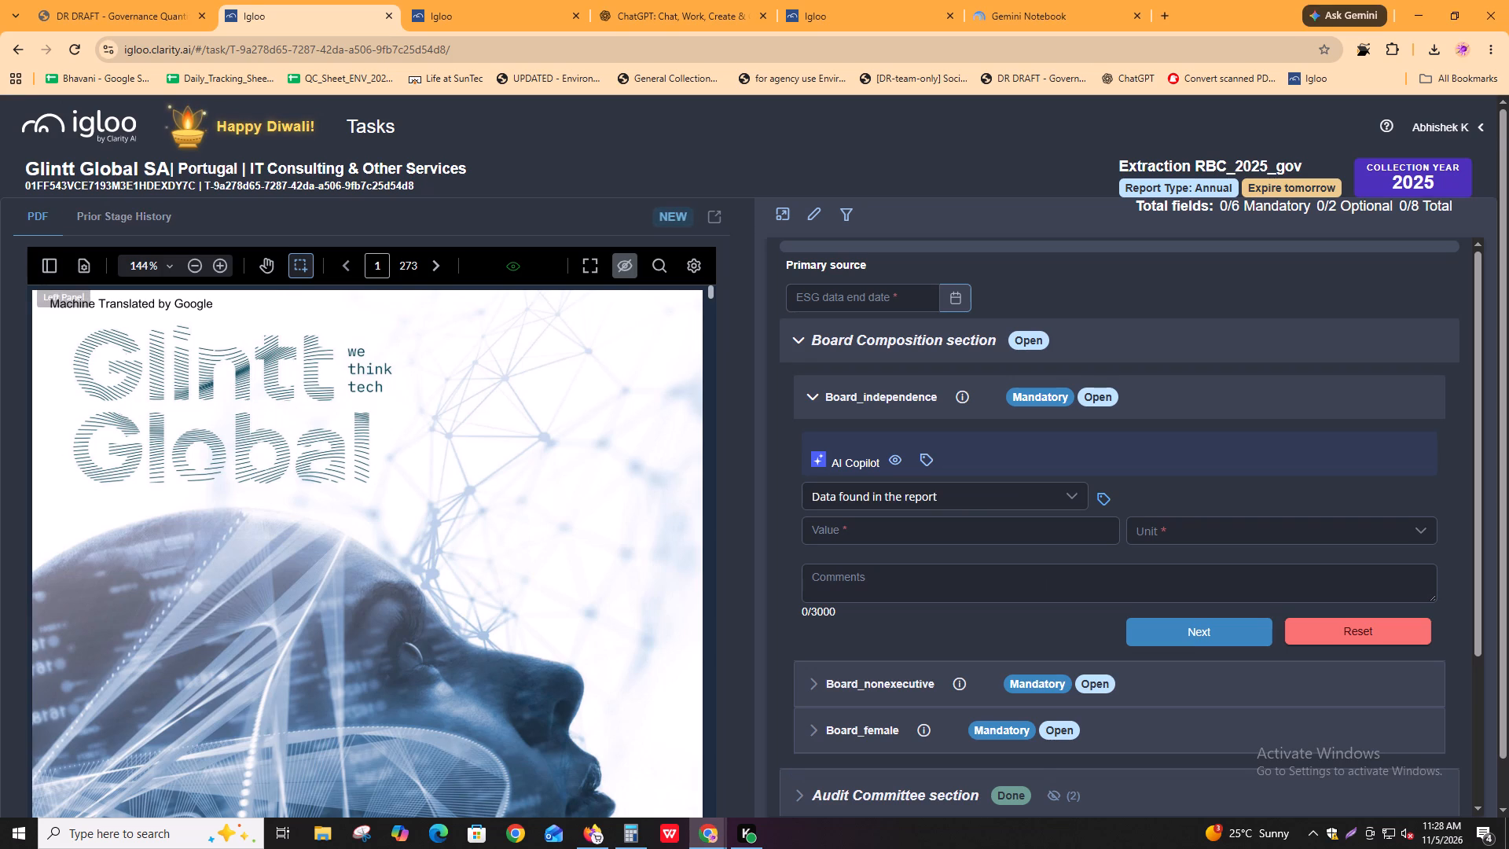
left_click(85, 163, "alt")
key("alt+Tab")
key("ctrl+f")
key("ctrl+v")
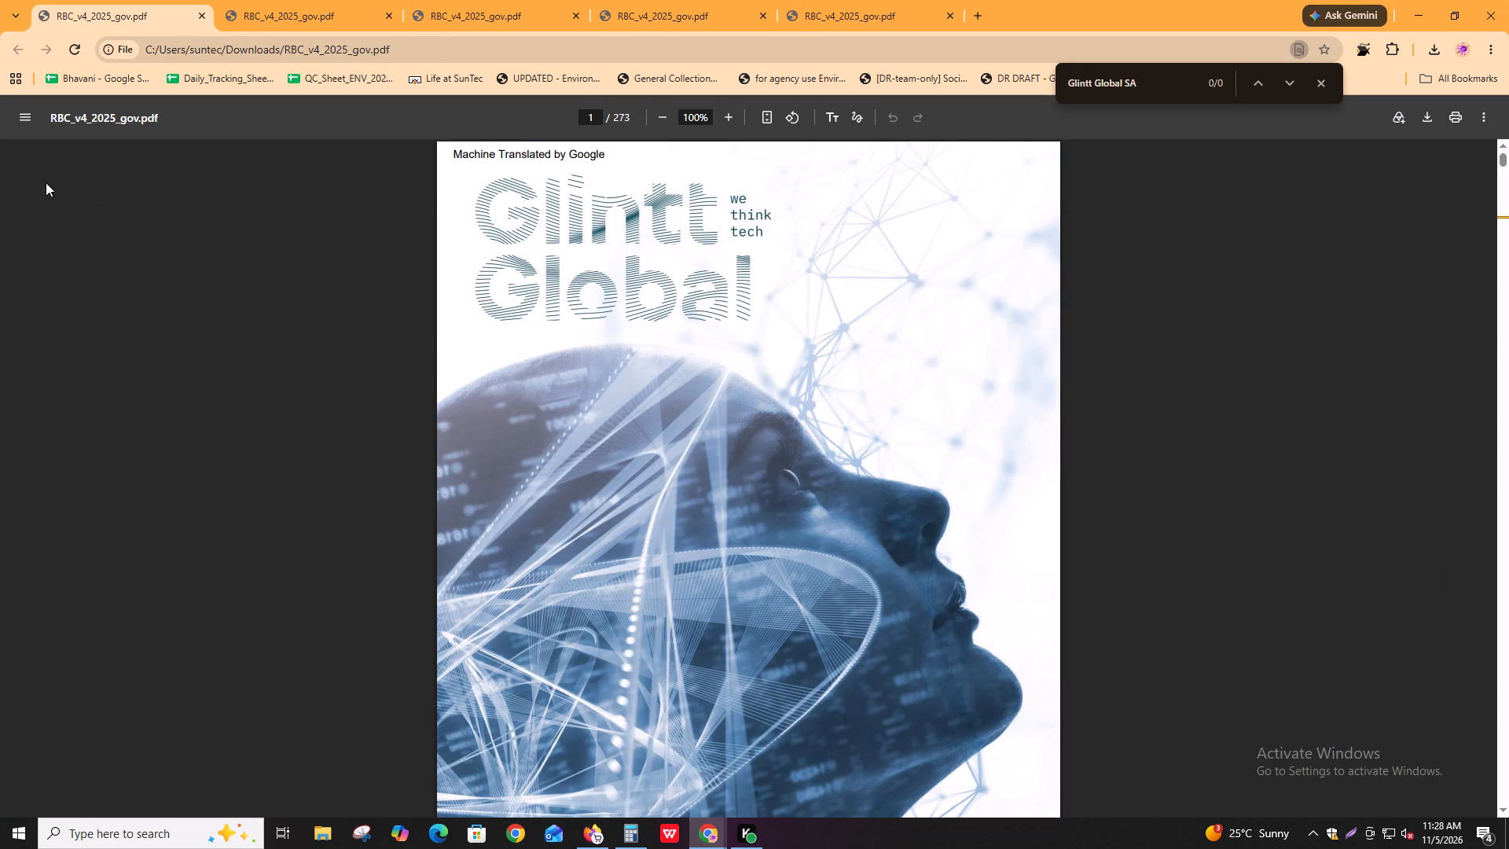
key("Return")
key("Return")
key("BackSpace")
key("Return")
key("Return")
key("Return")
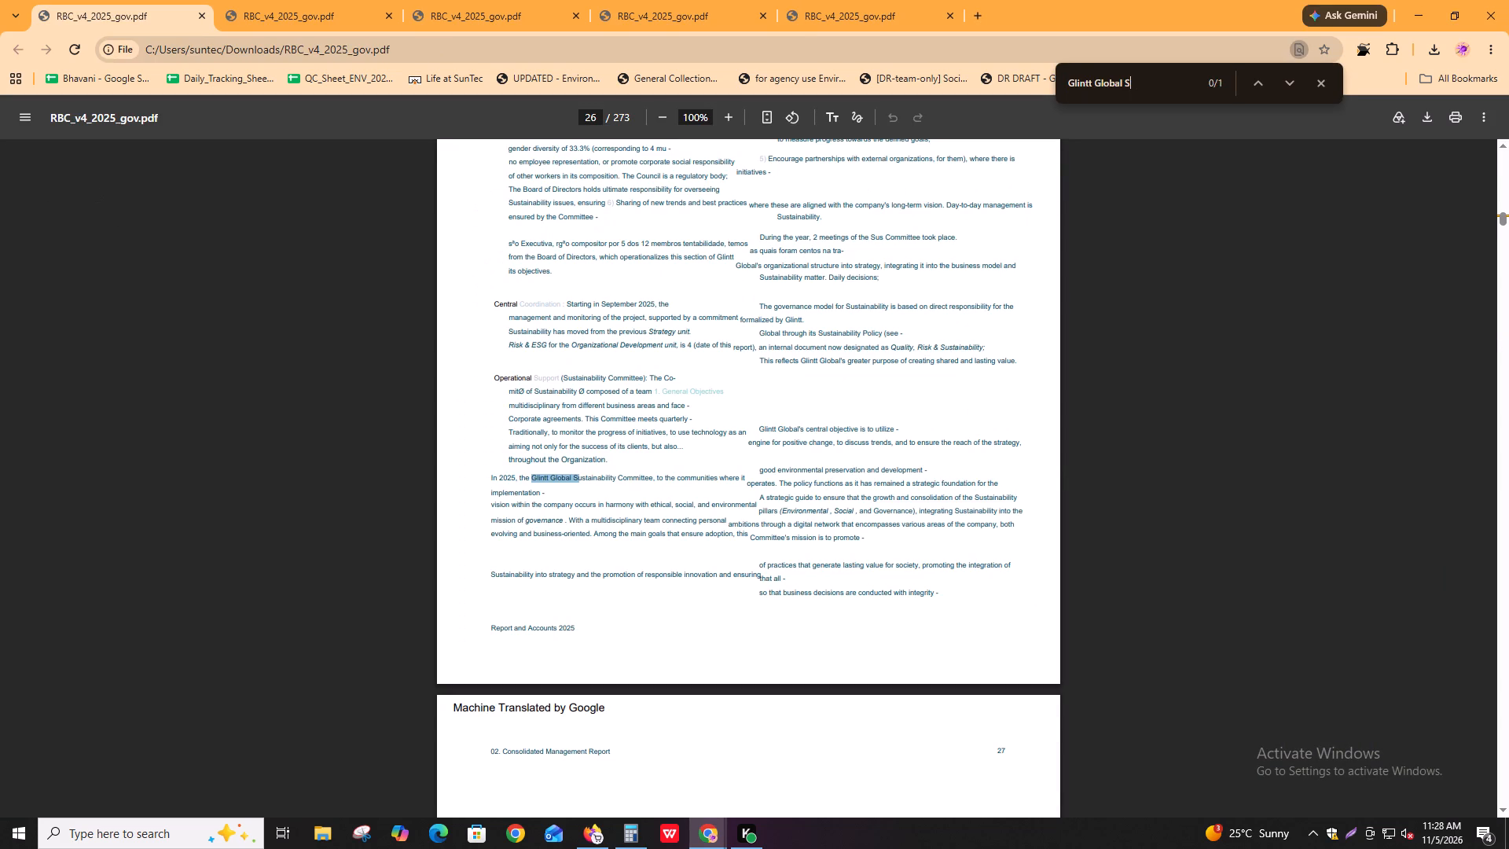
key("Return")
key("Return")
key("Return")
key("Return")
key("Return")
key("Return")
key("Return")
key("Return")
key("Return")
key("Return")
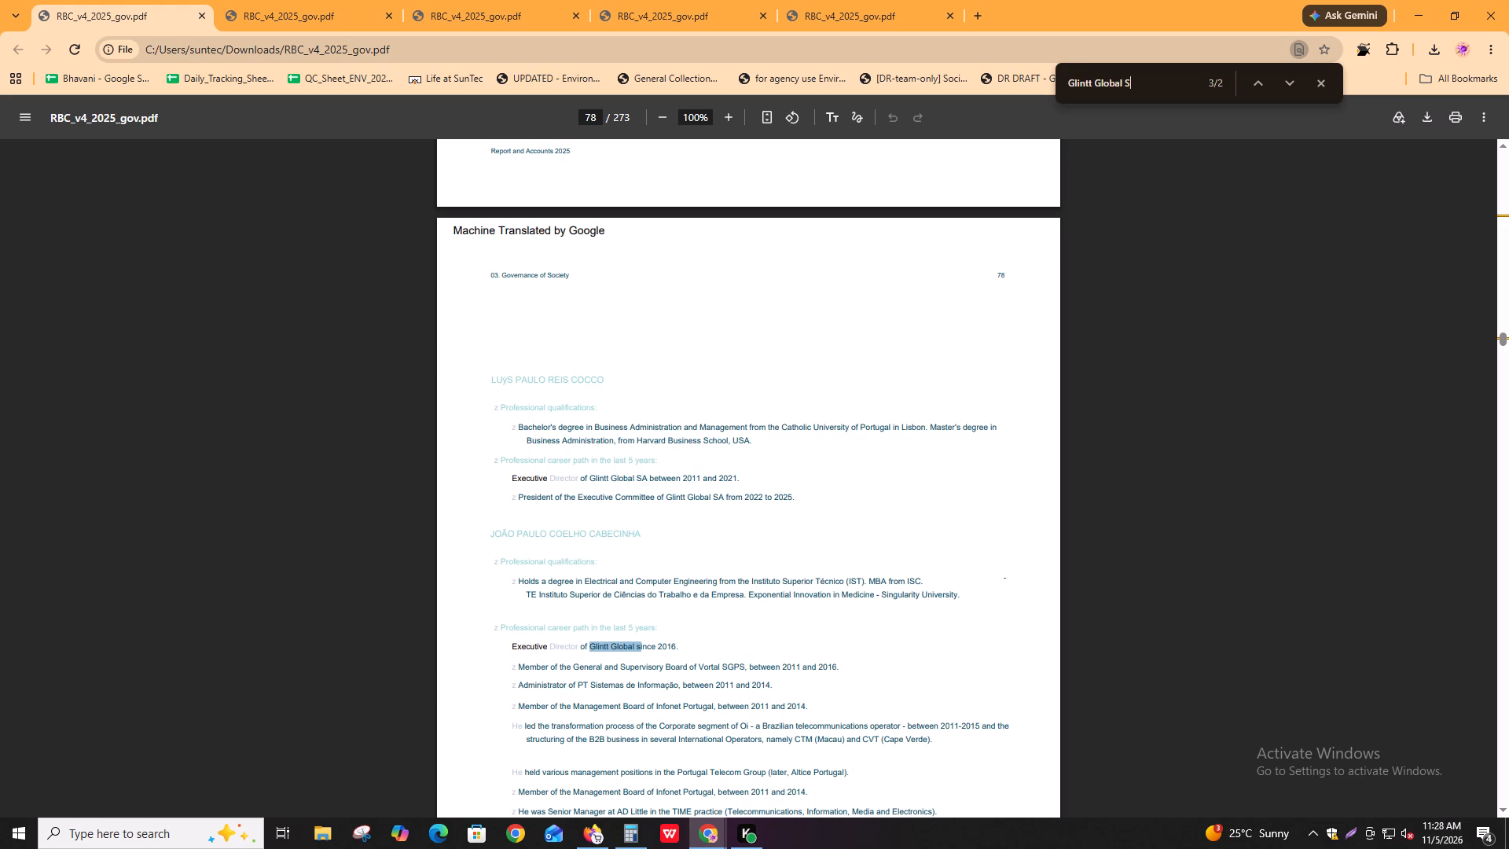
key("Return")
key("Return")
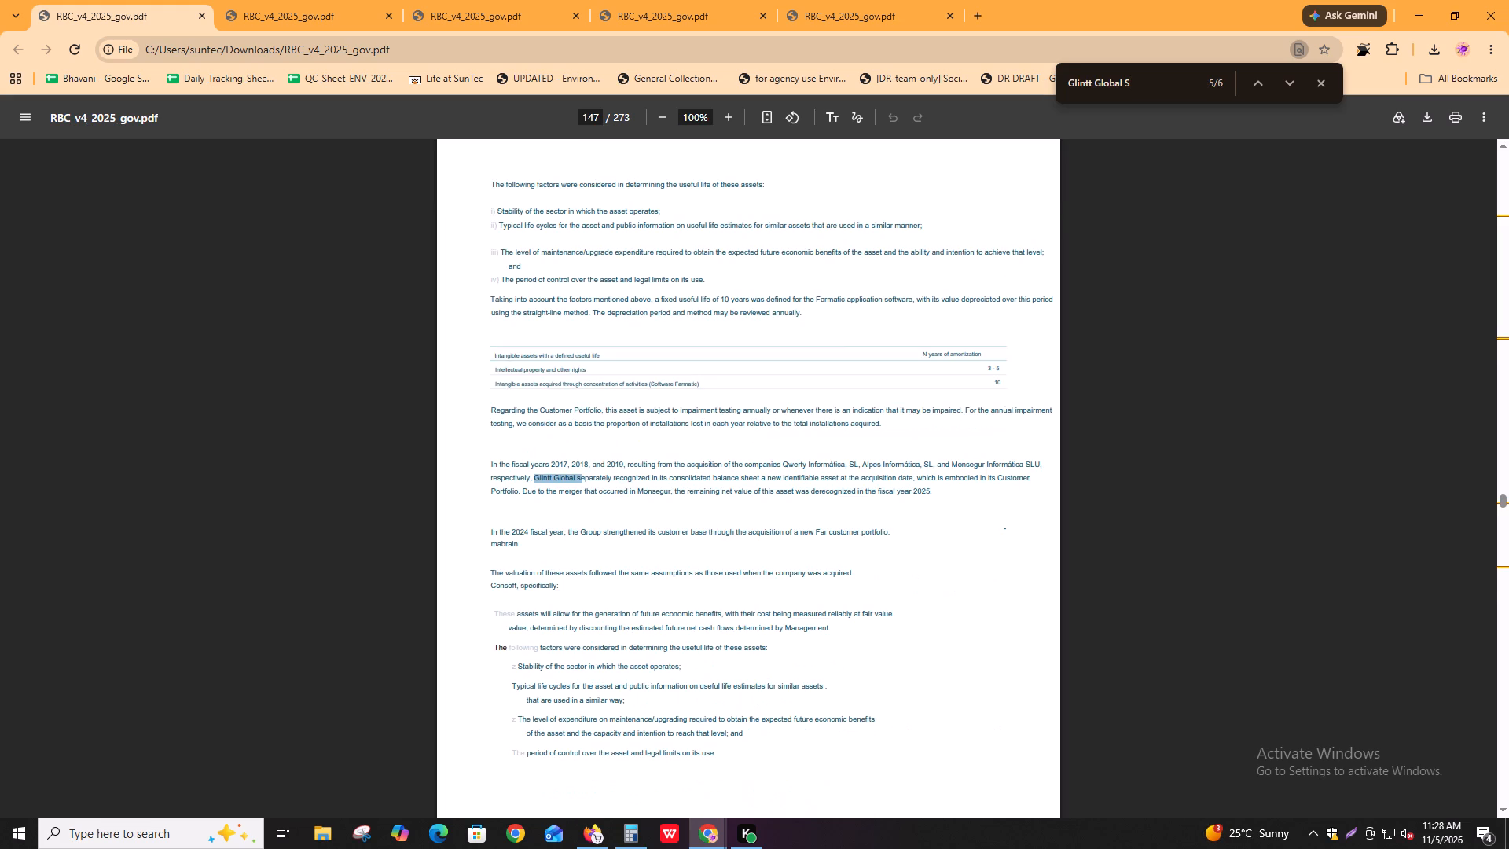
Search the report for "year end" and step through the matches to check the fiscal year end date.
key("ctrl+f")
type("year end")
key("Return")
key("Return")
key("Return")
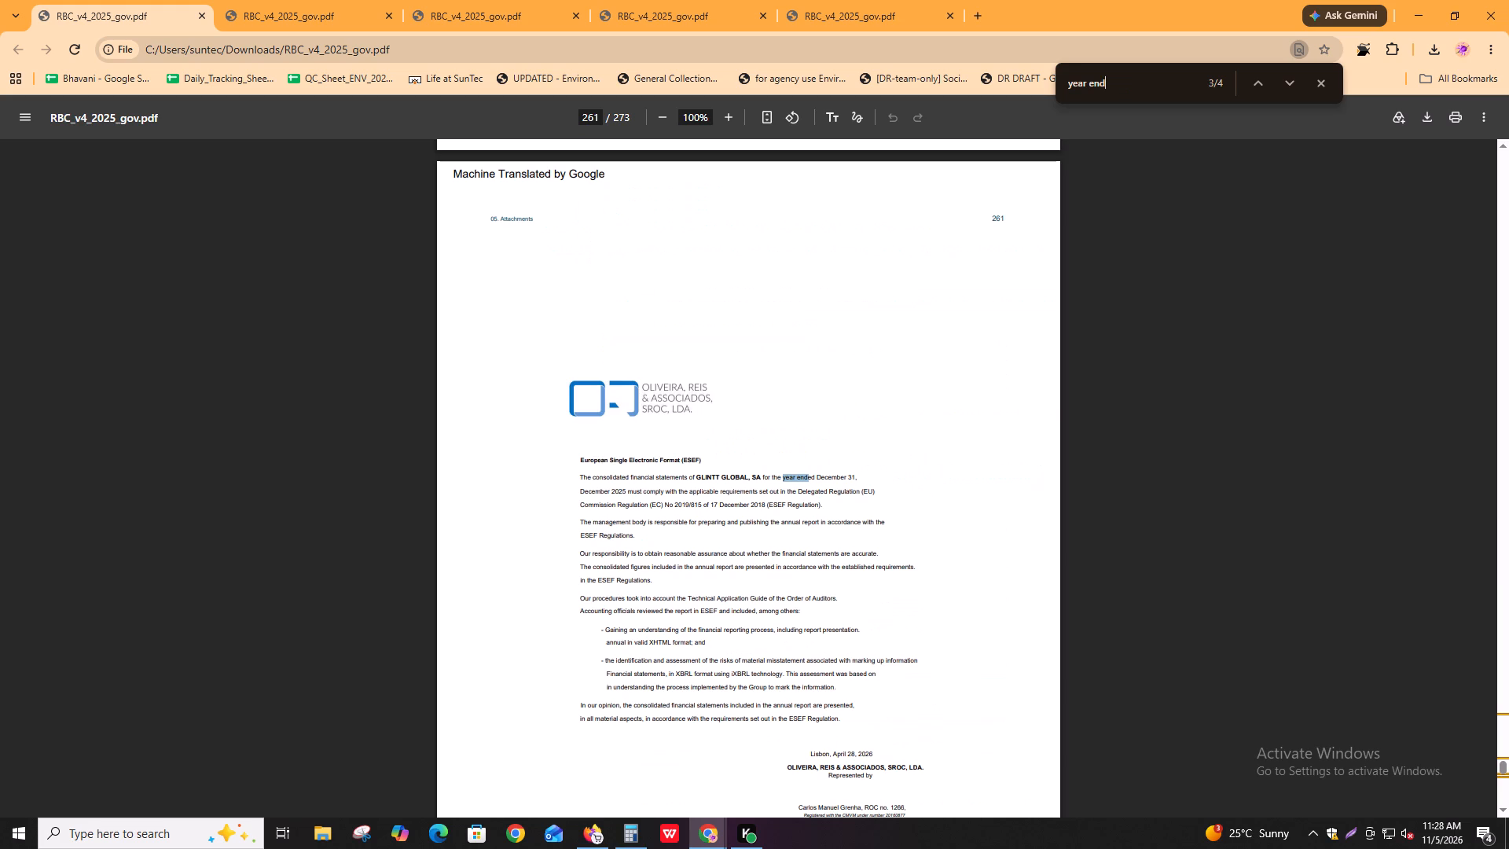
key("Return")
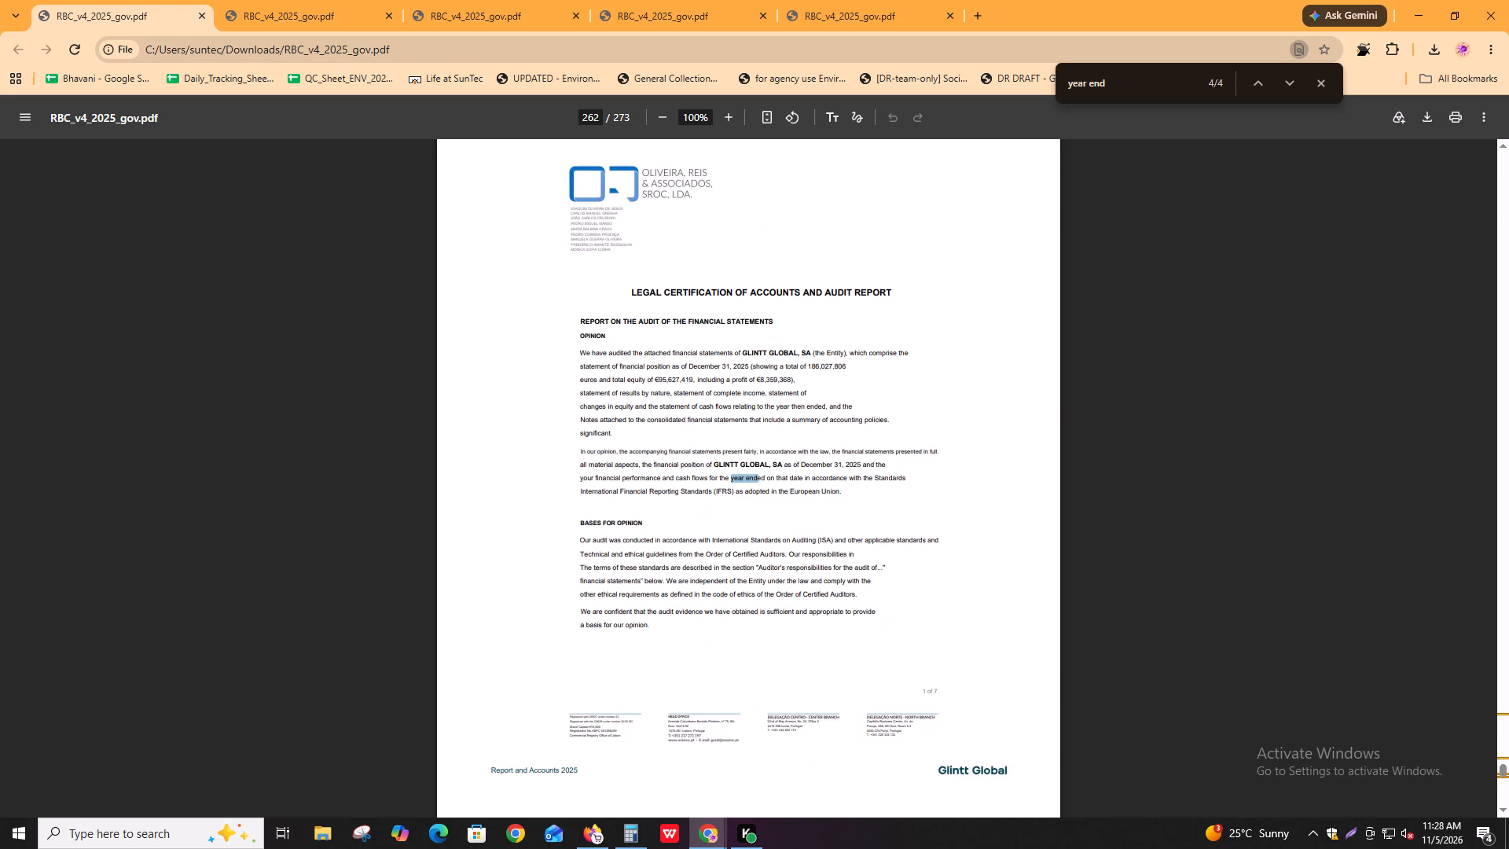
key("Return")
key("Return")
Set the primary source's ESG data end date to 31/12/2025 in the Glintt Global task.
key("alt+Tab")
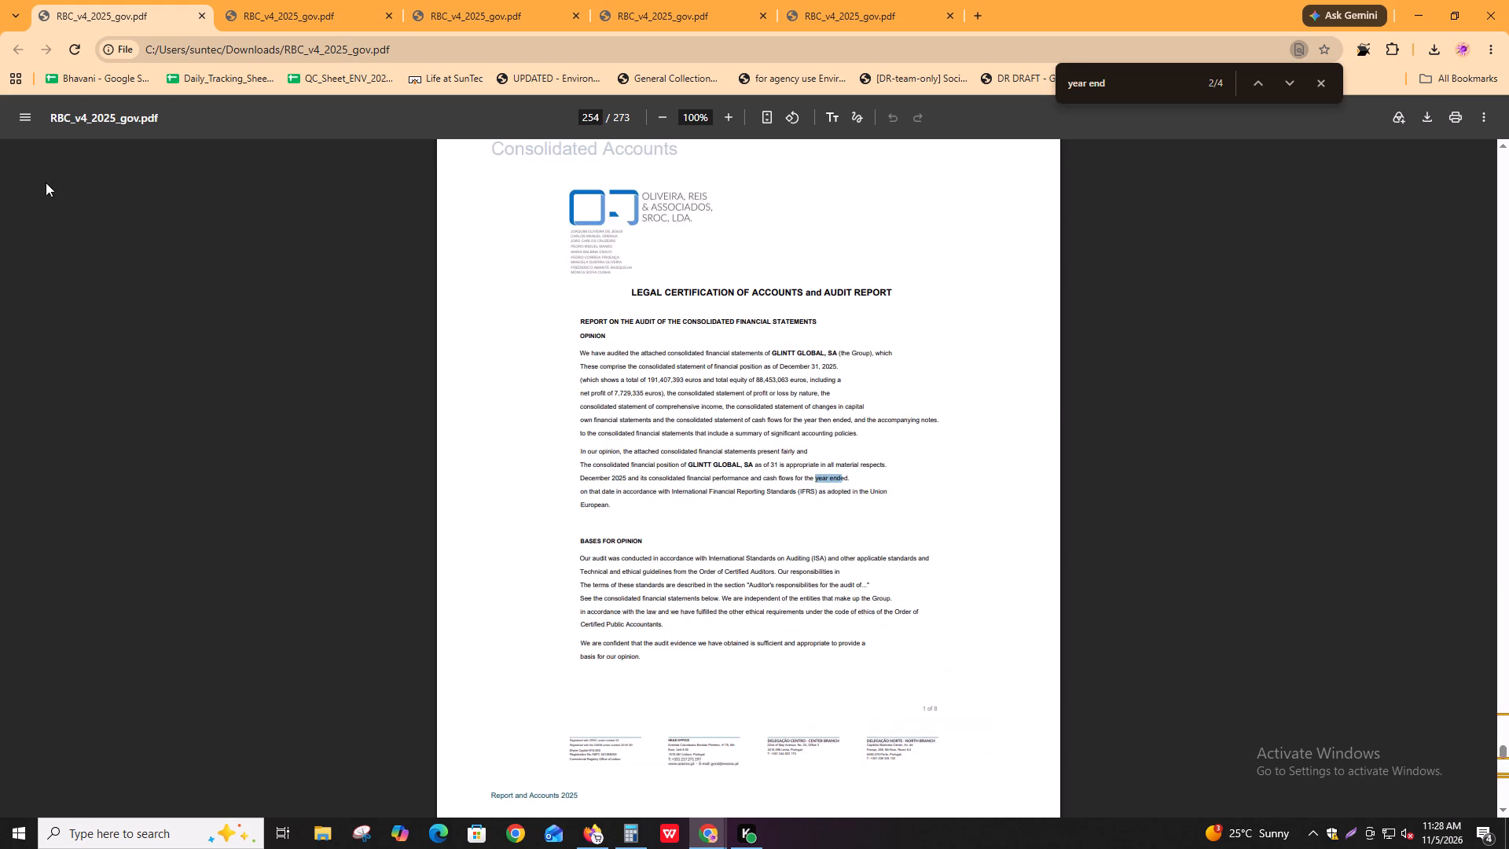
left_click(969, 292)
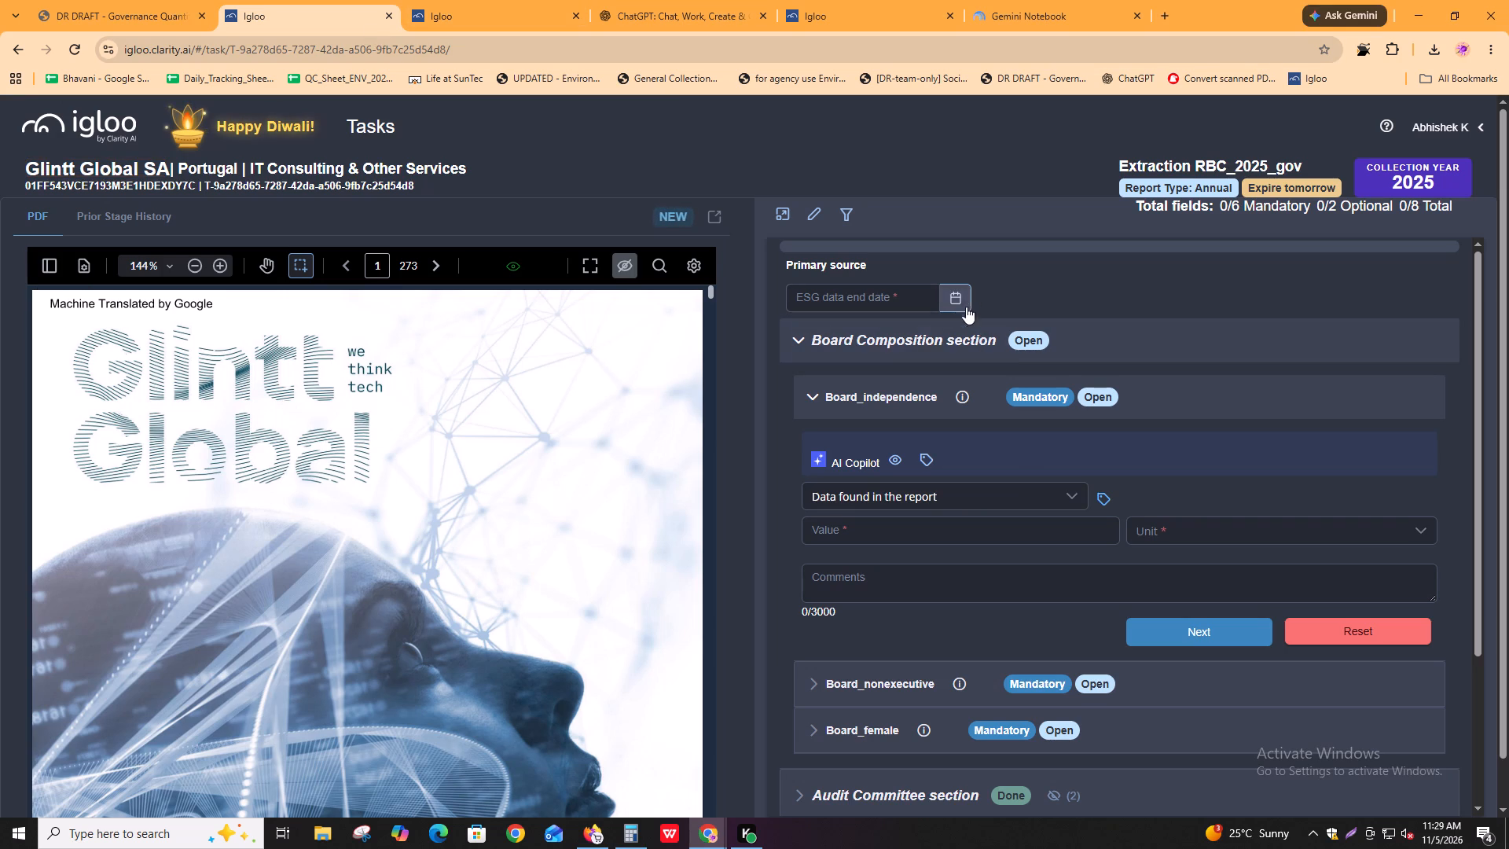
left_click(904, 534)
Search the Glintt Global report for "board".
key("alt+Tab")
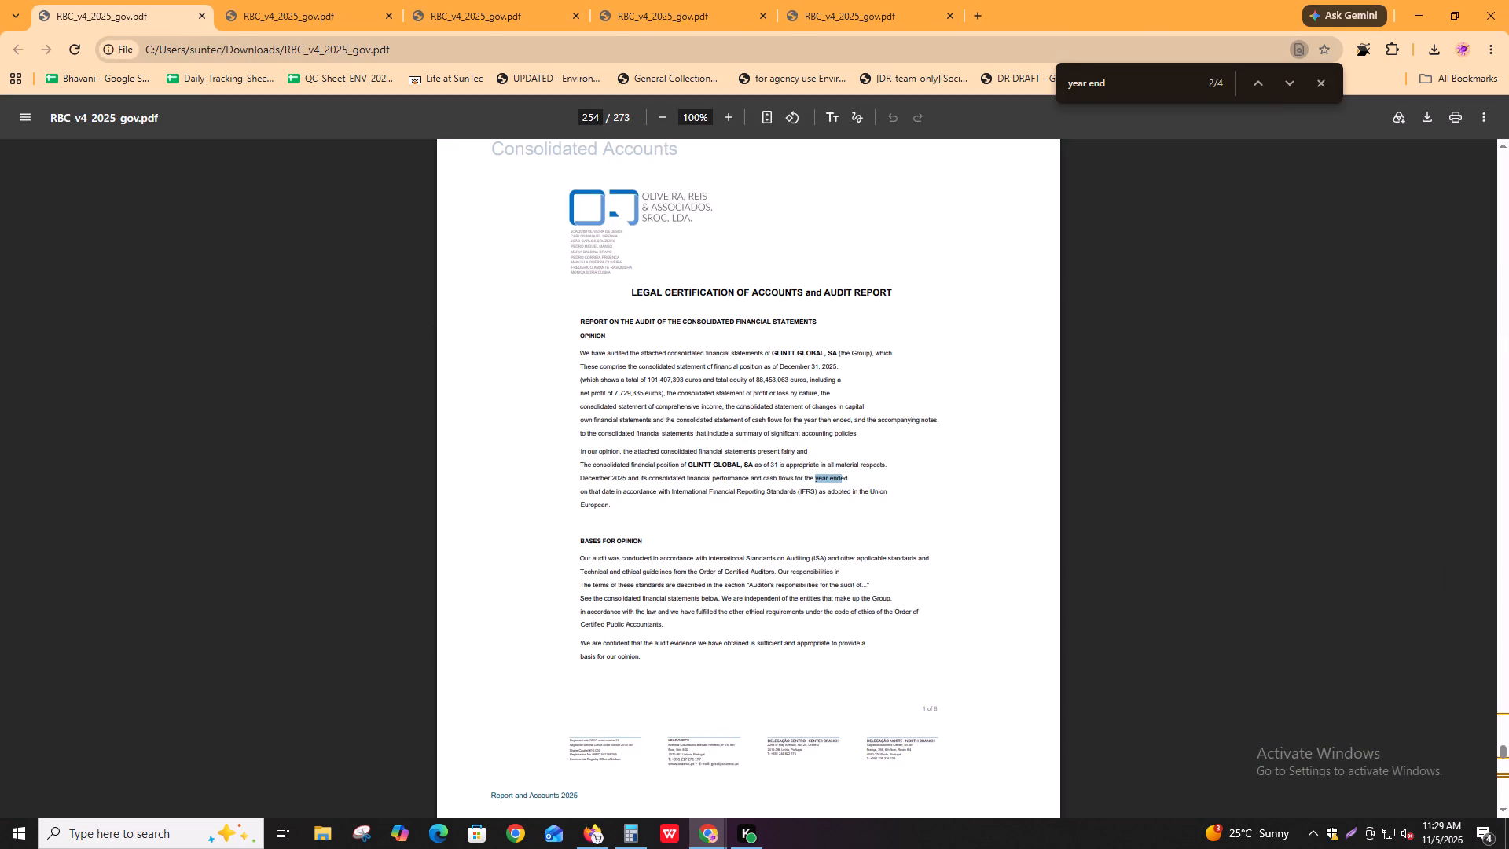
key("ctrl+f")
type("board")
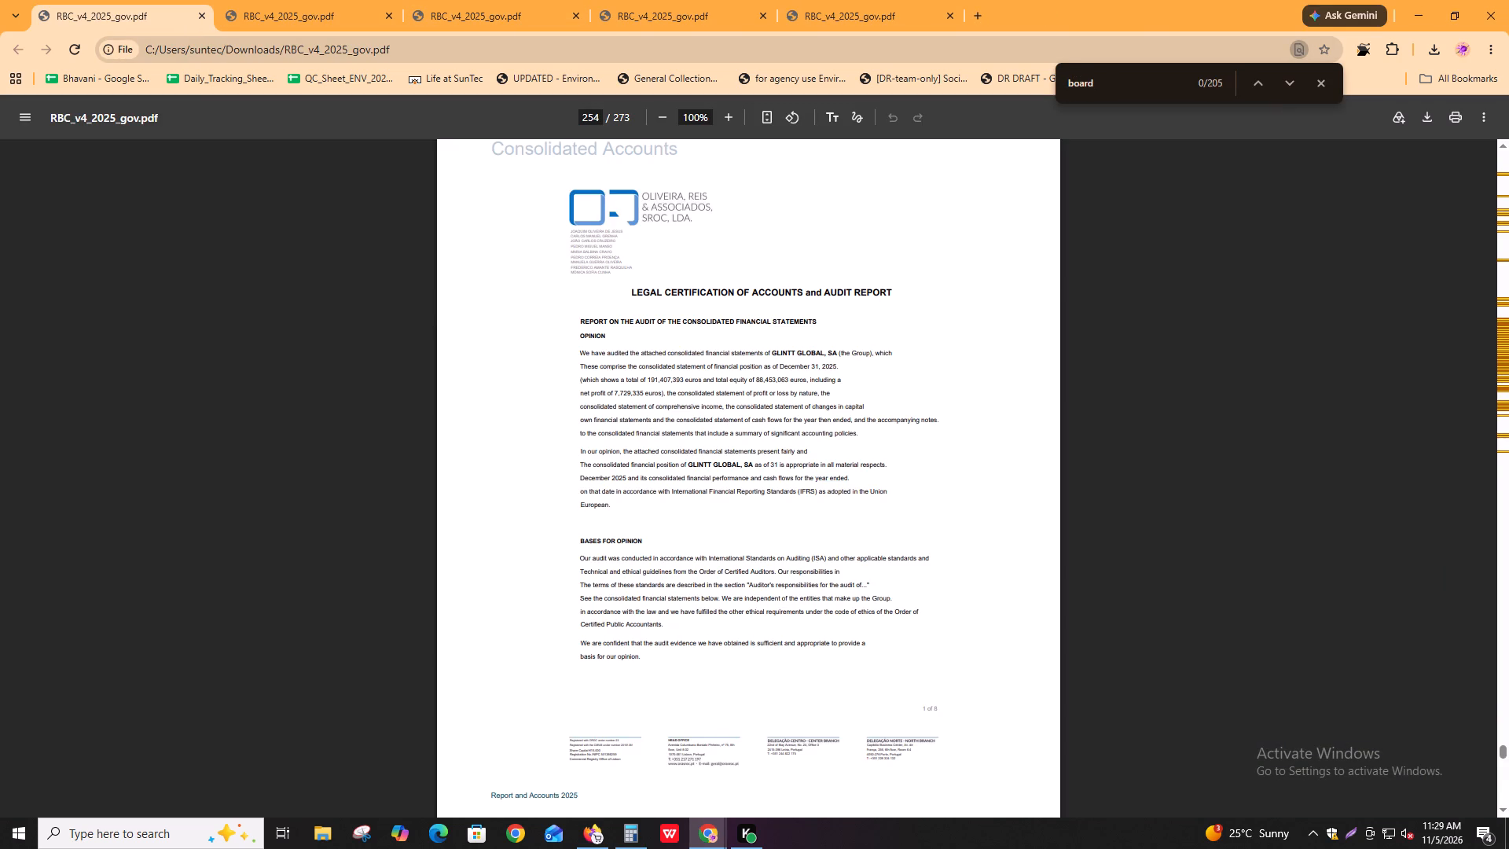
Copy the country name from the task header and search the Governance Quantitative Metrics Methodology for the "Portugal" section.
key("alt+Tab")
double_click(203, 171)
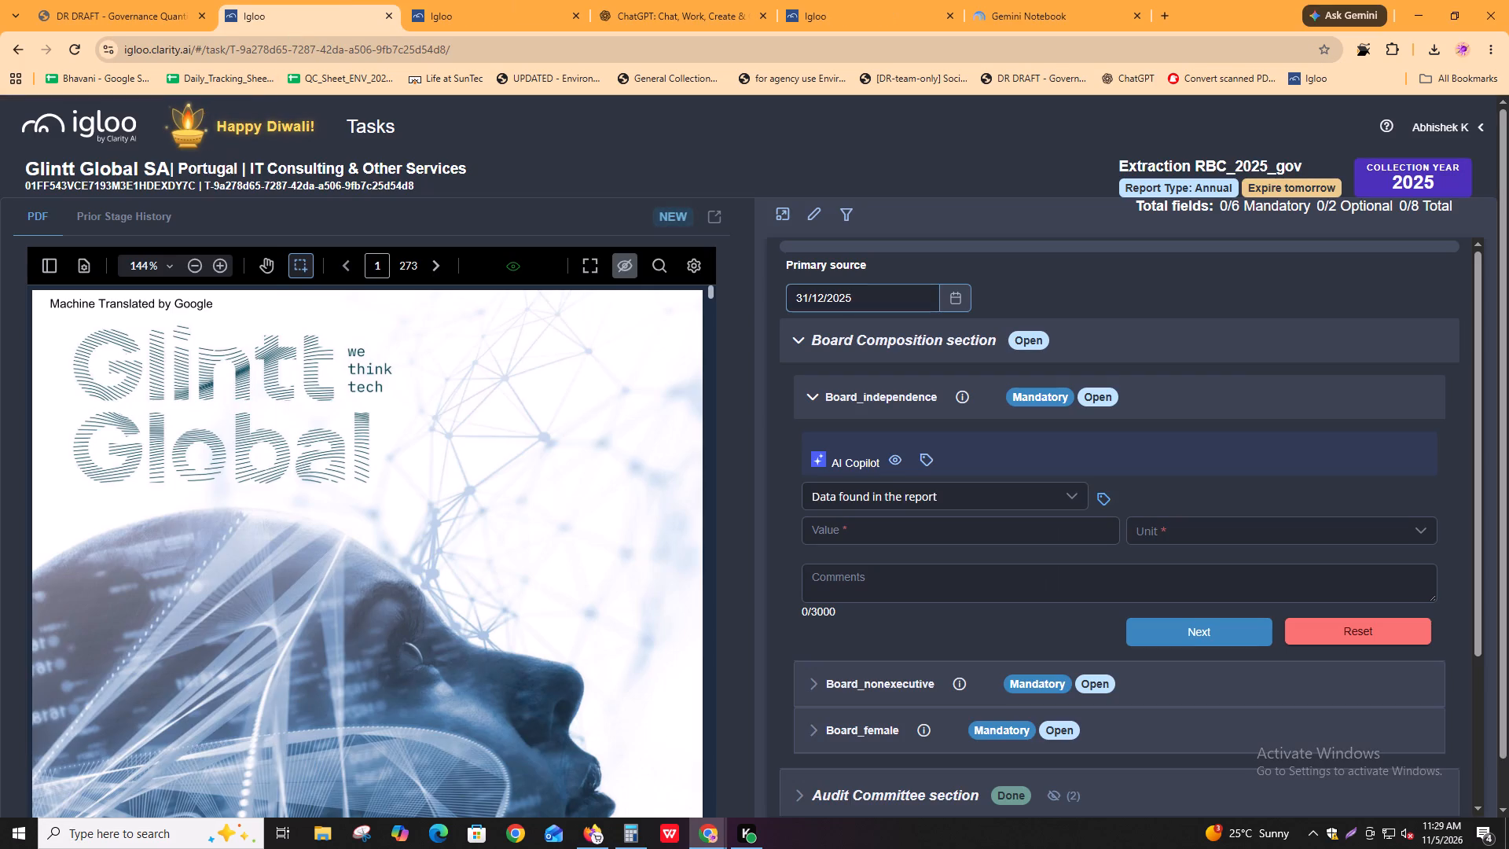
key("ctrl+c")
key("ctrl+c")
left_click(125, 0)
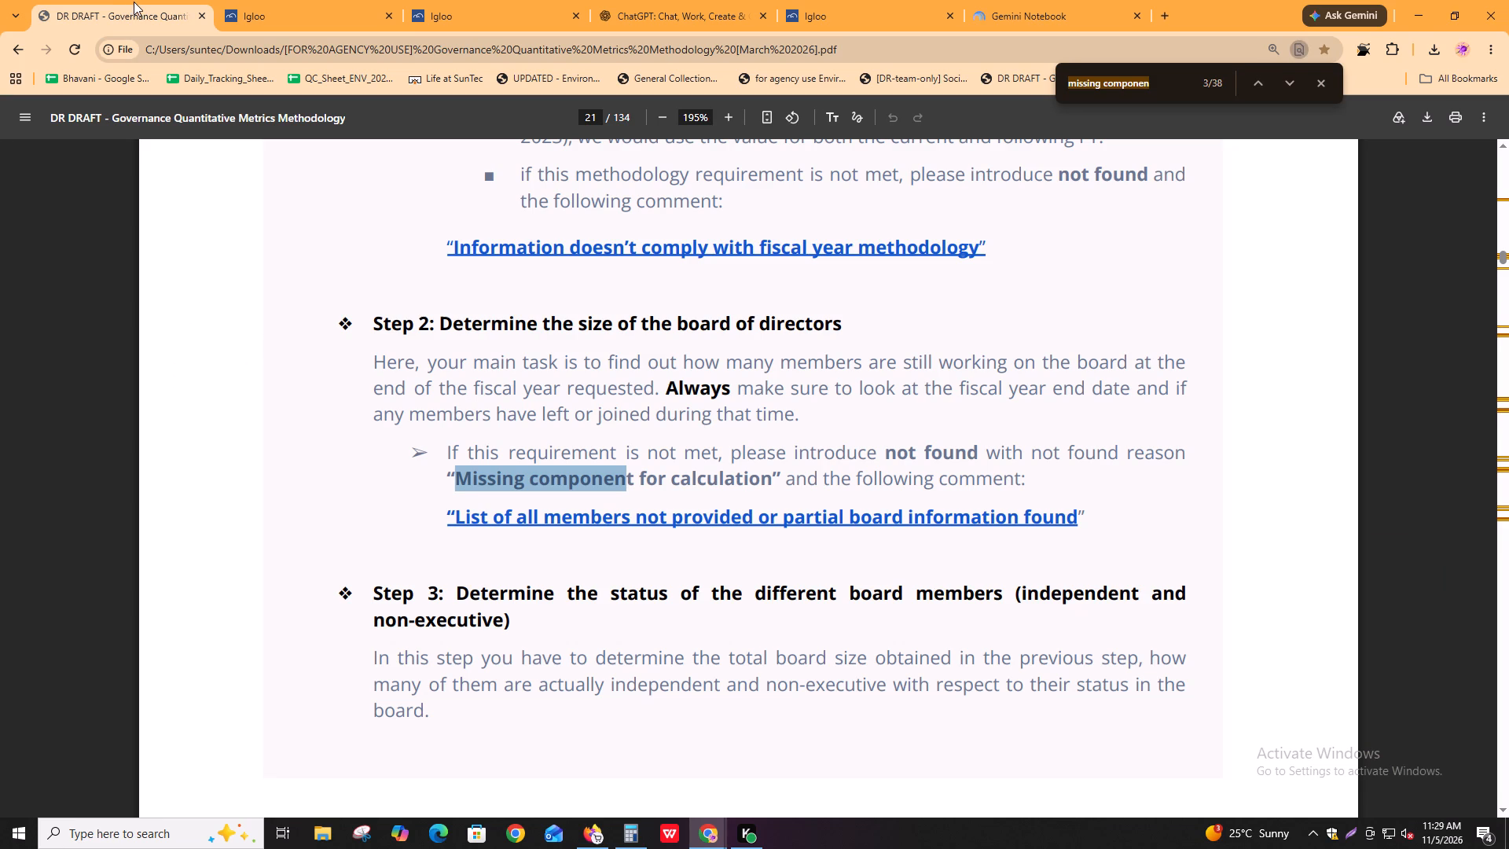
key("ctrl+f")
key("ctrl+v")
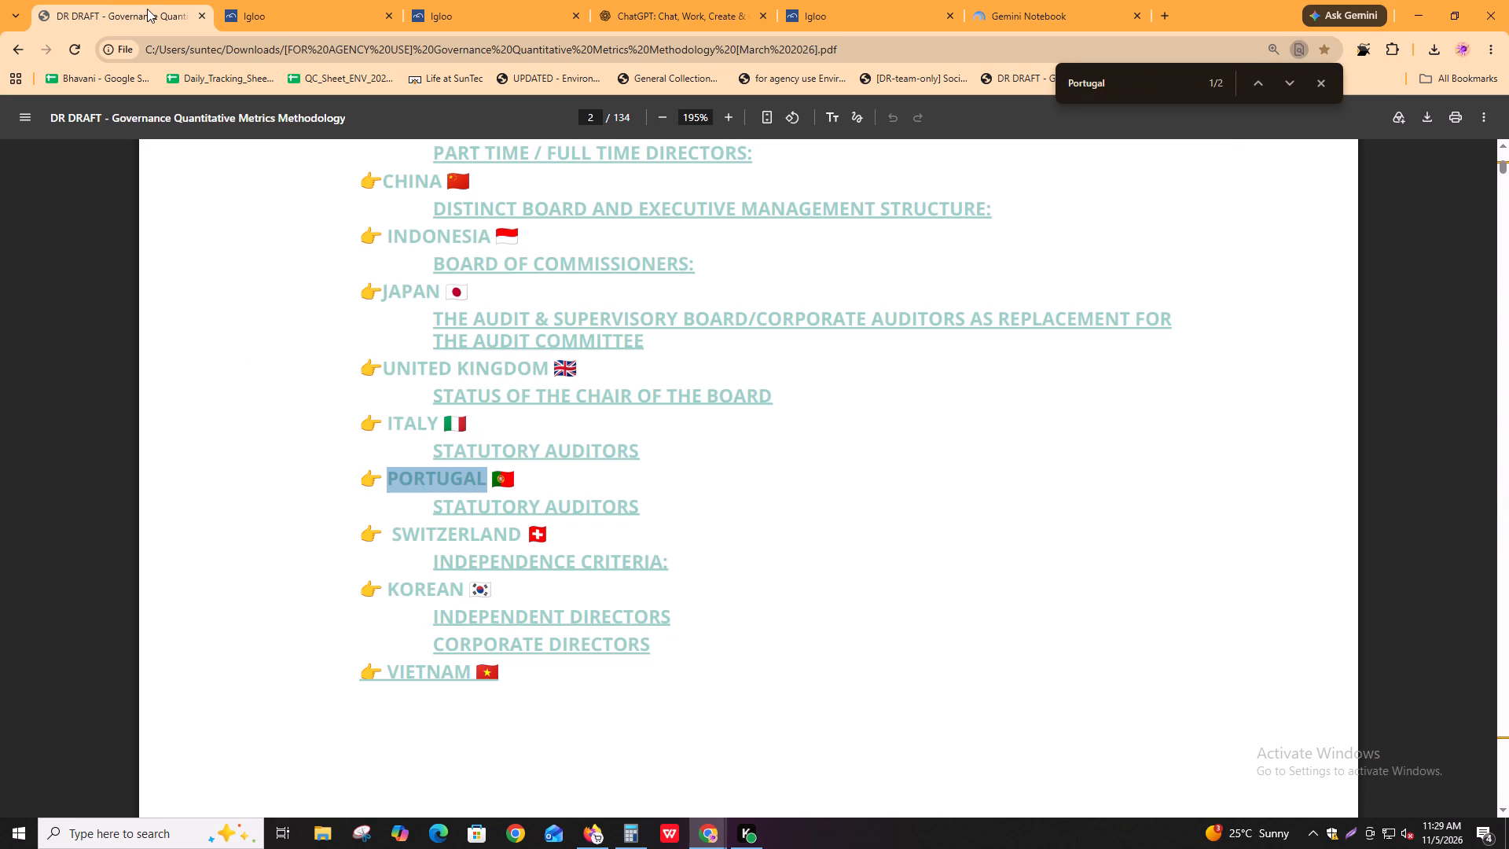
key("Return")
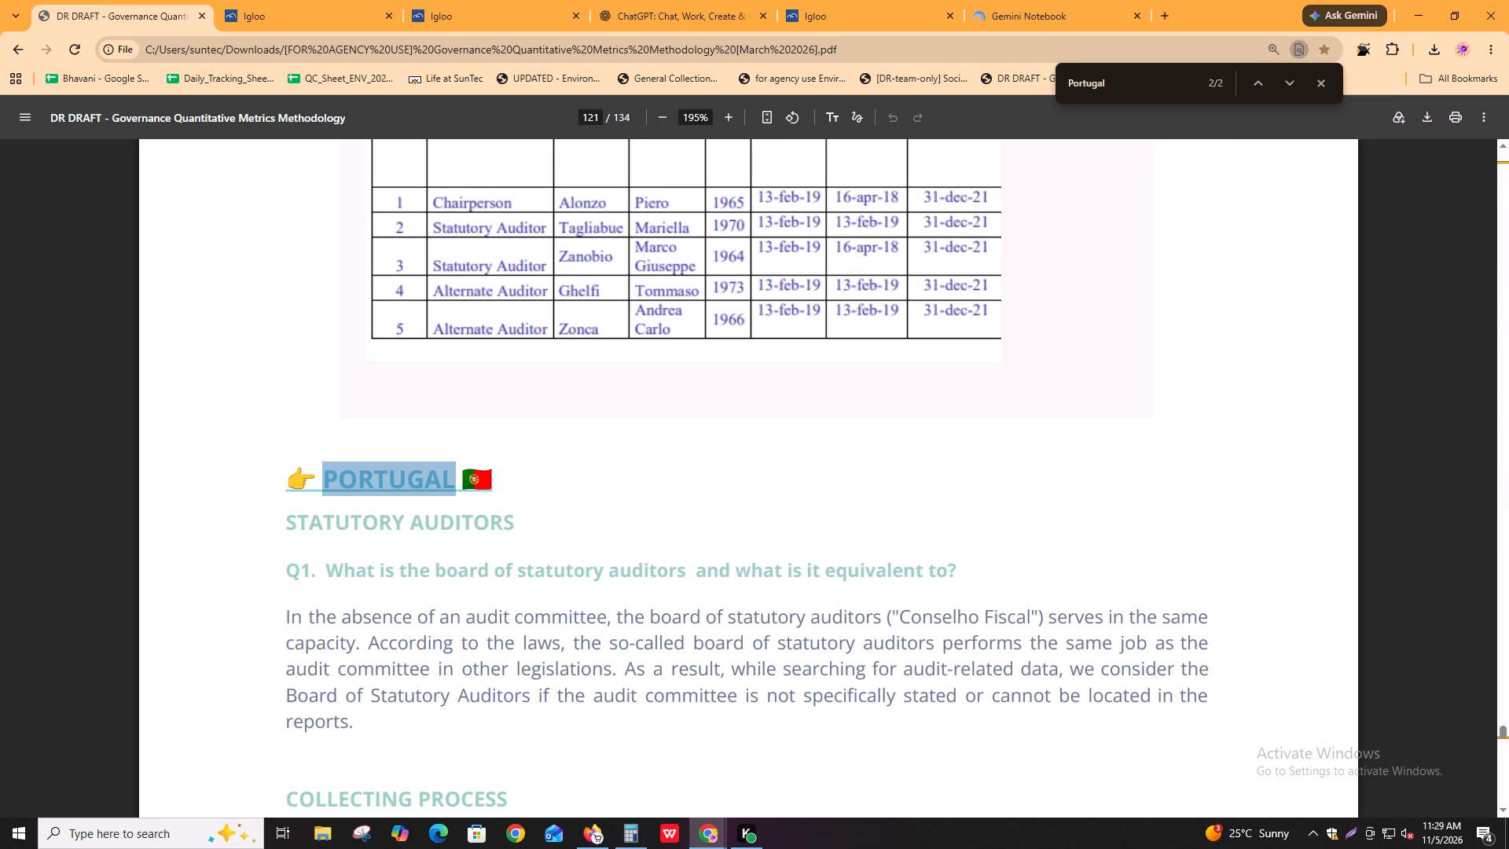
key("Return")
key("Return")
Read the methodology's Portugal section on statutory auditors, including its collecting process, independence guidelines and the Ramadas example.
left_click_drag(608, 634, 629, 635)
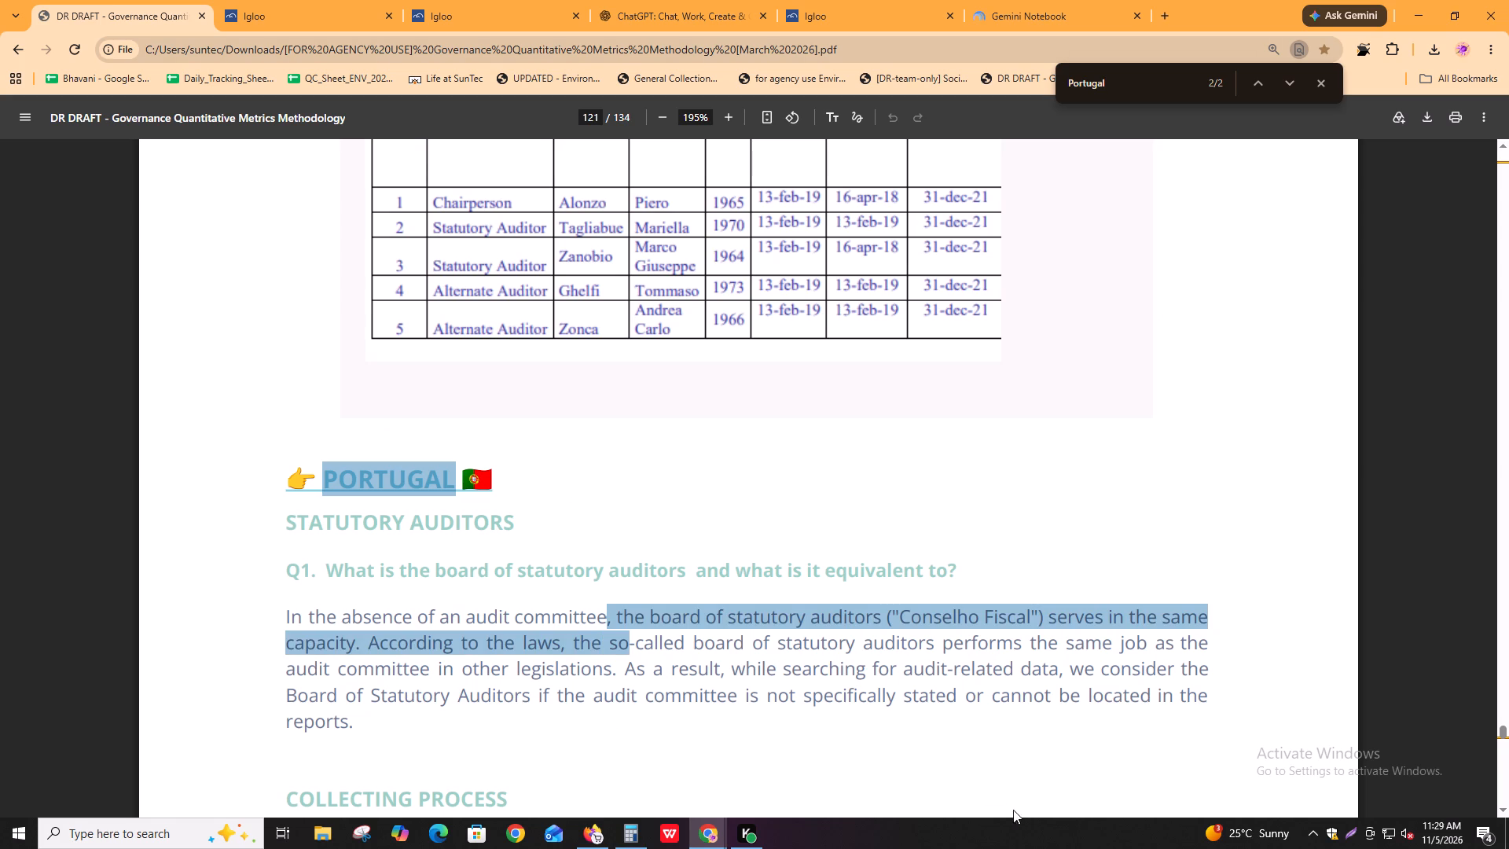
left_click_drag(442, 647, 1015, 653)
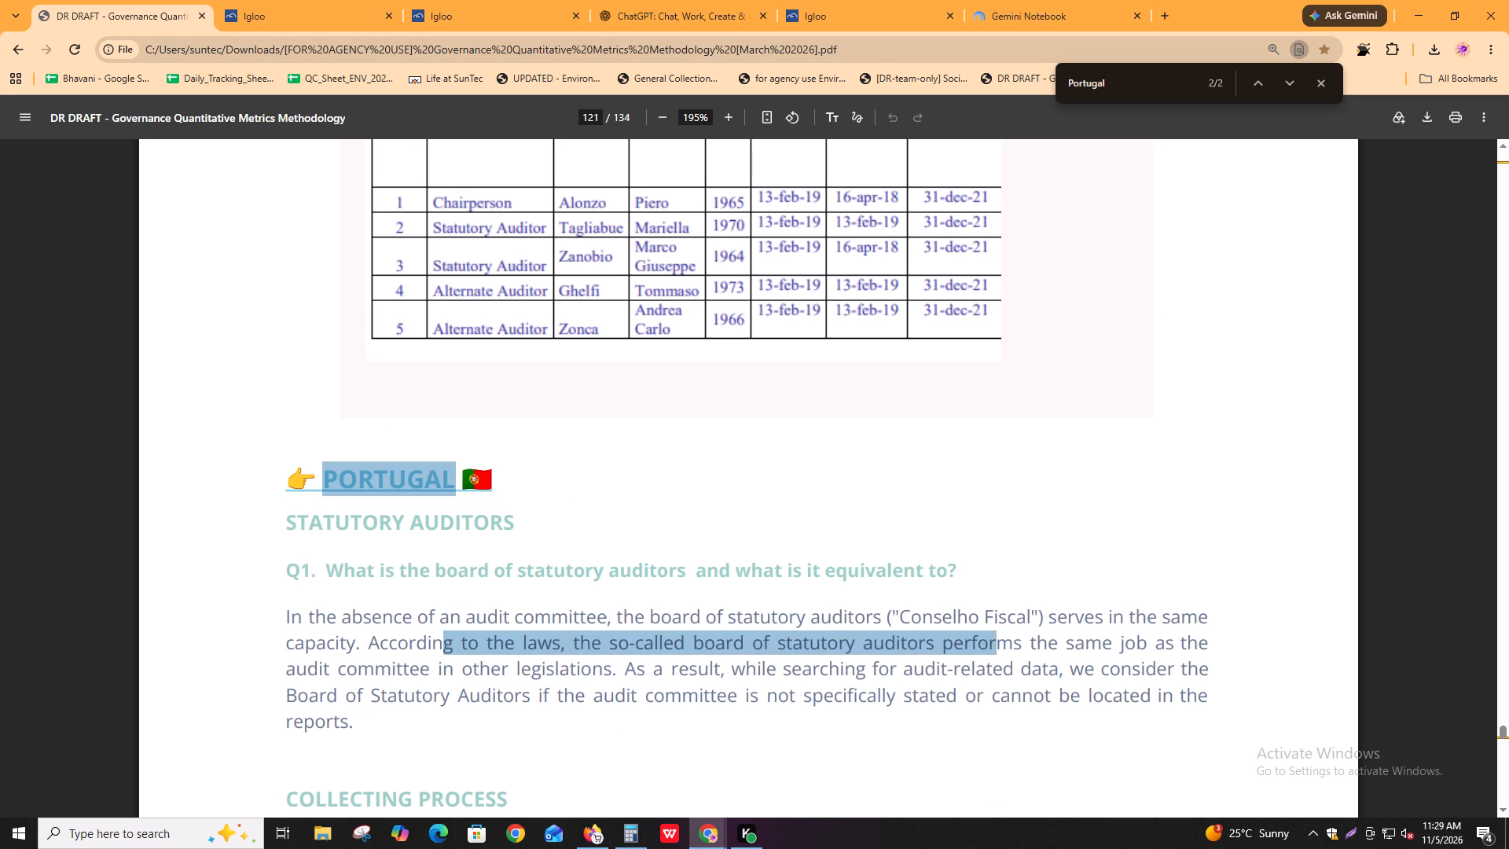
left_click_drag(1015, 653, 1045, 654)
left_click(1045, 654)
scroll(627, 681, "down", 3)
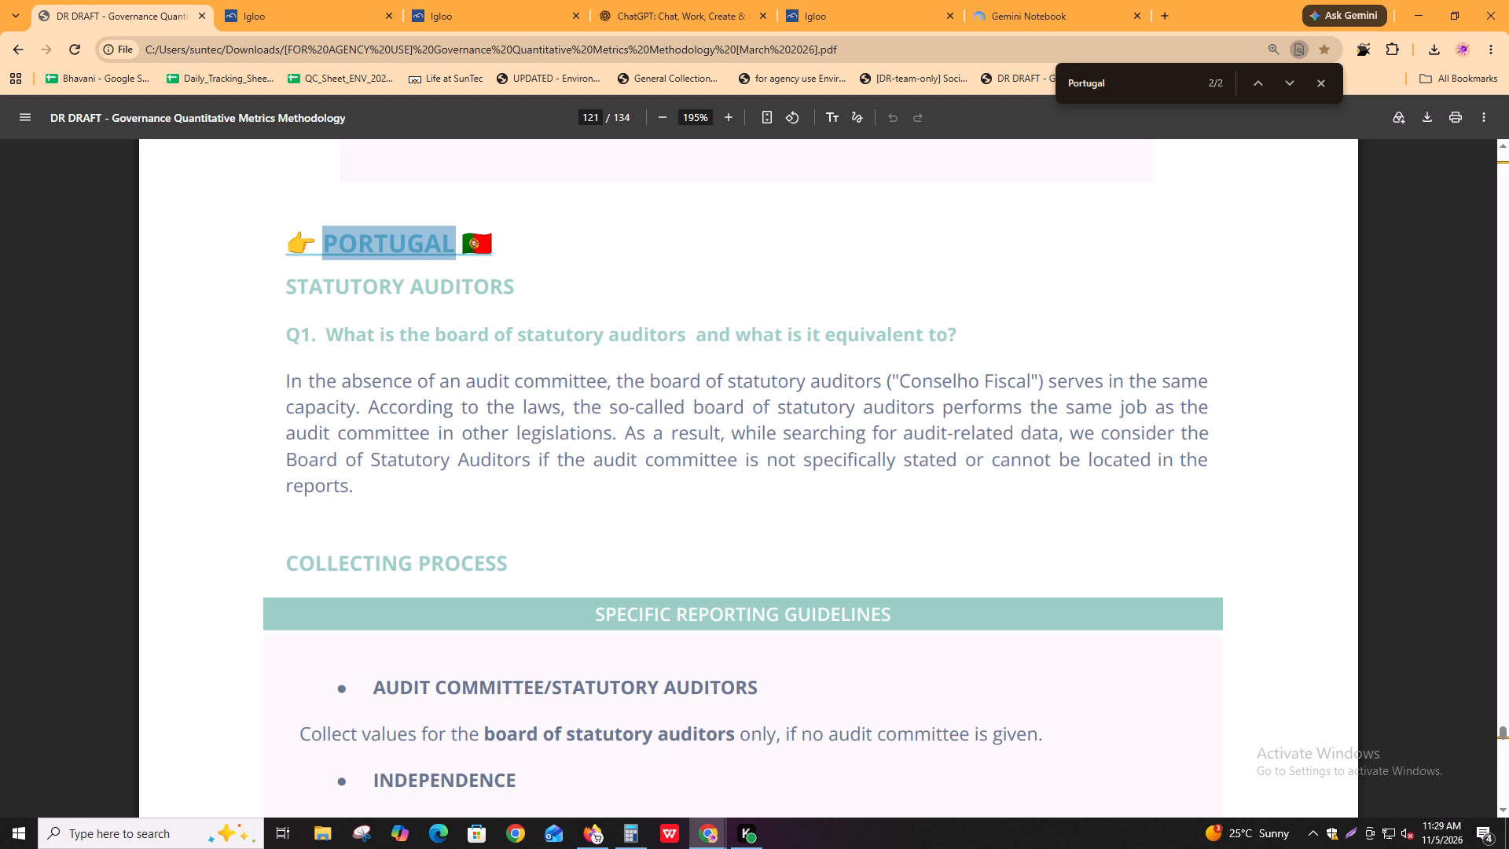
left_click_drag(573, 406, 1147, 406)
left_click(1147, 406)
left_click_drag(381, 432, 1247, 462)
left_click(1247, 462)
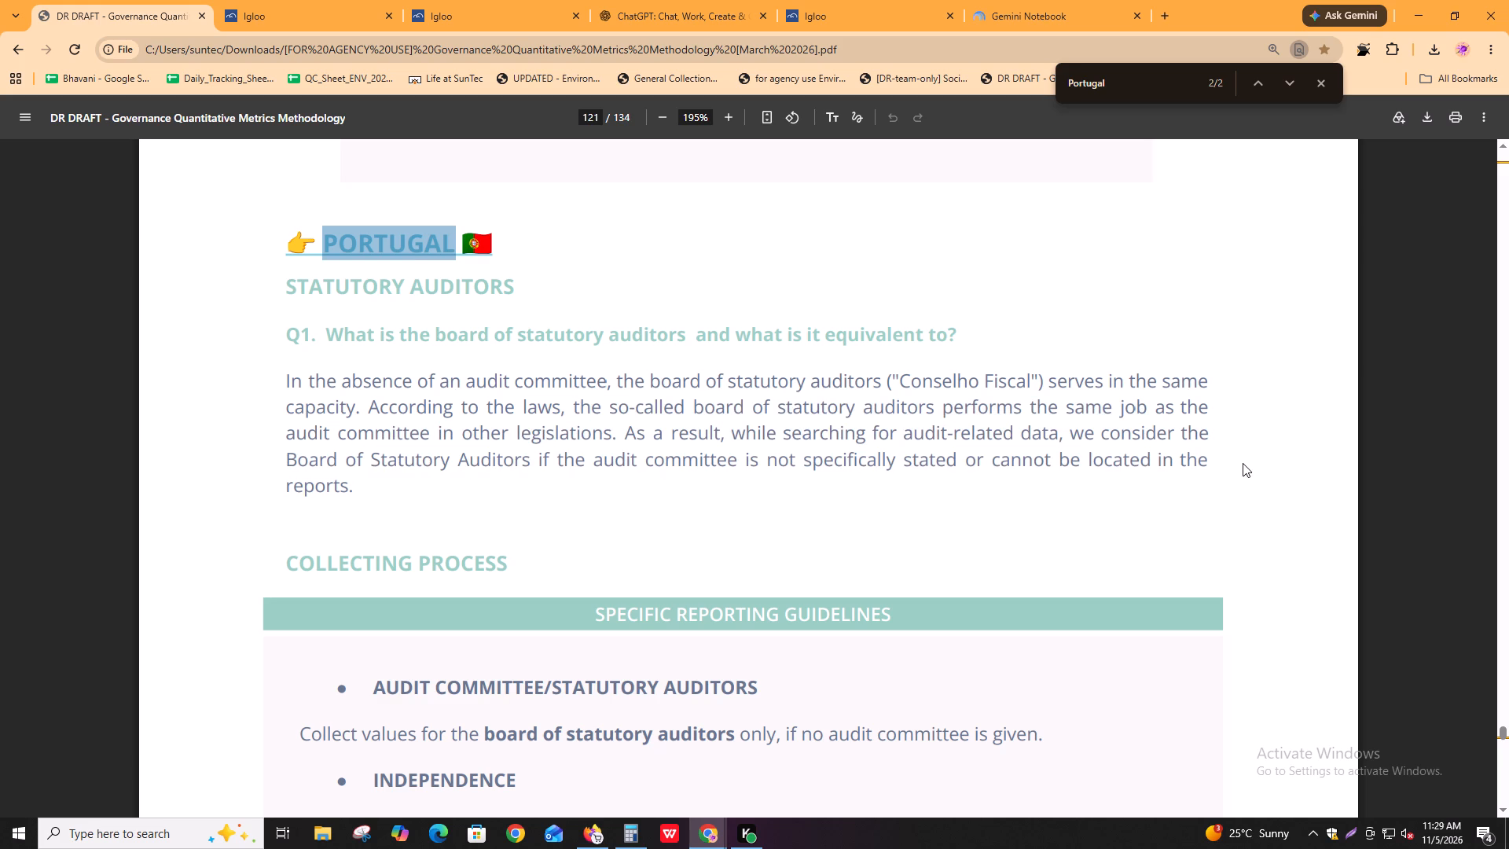
scroll(982, 556, "down", 2)
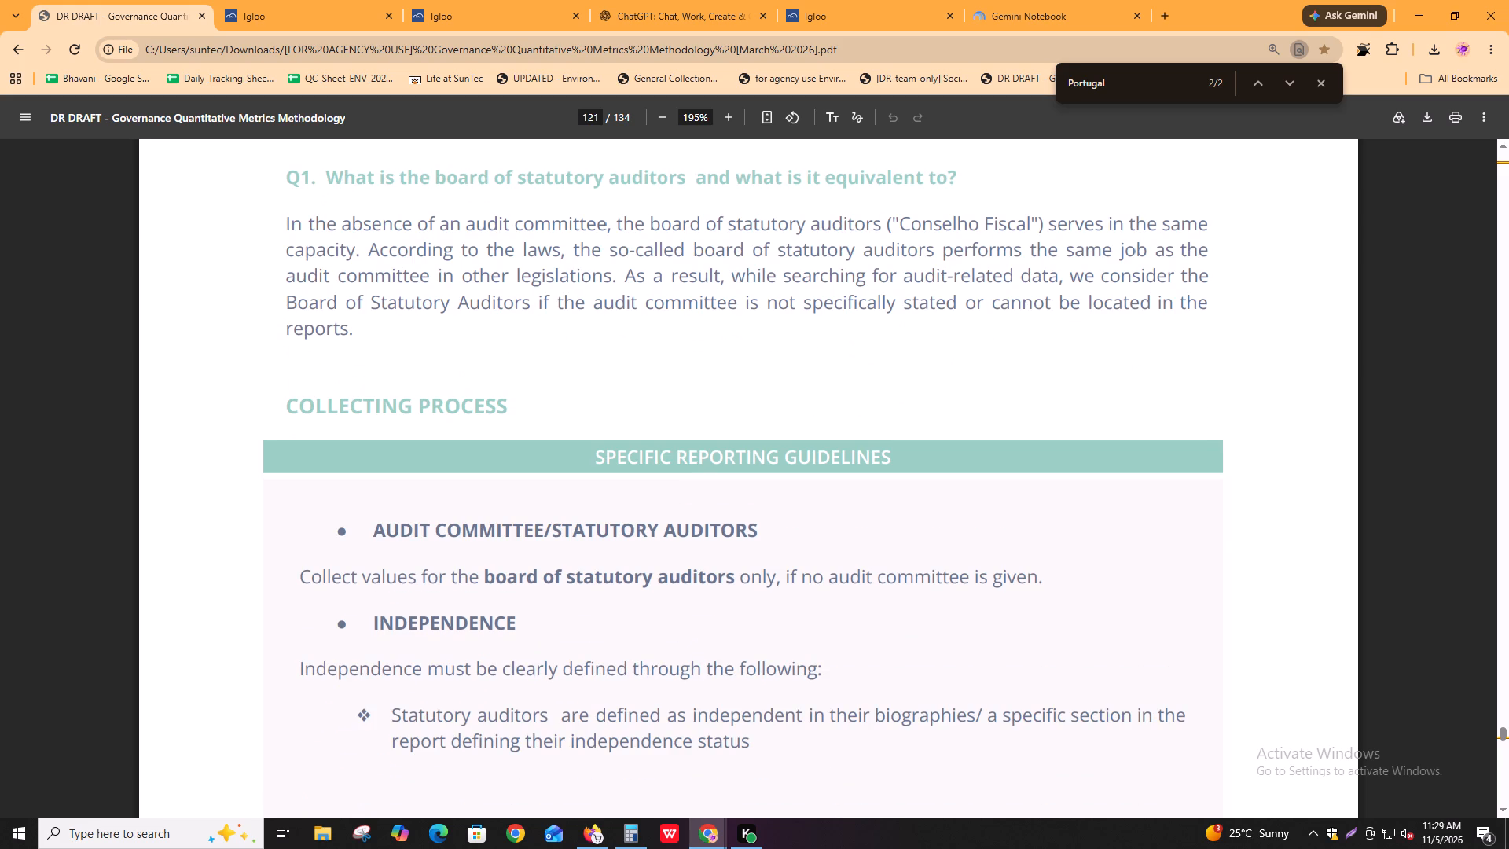
left_click_drag(352, 572, 1034, 592)
left_click(1035, 591)
left_click_drag(477, 693, 833, 689)
left_click(833, 689)
scroll(929, 669, "down", 2)
left_click_drag(722, 558, 1062, 559)
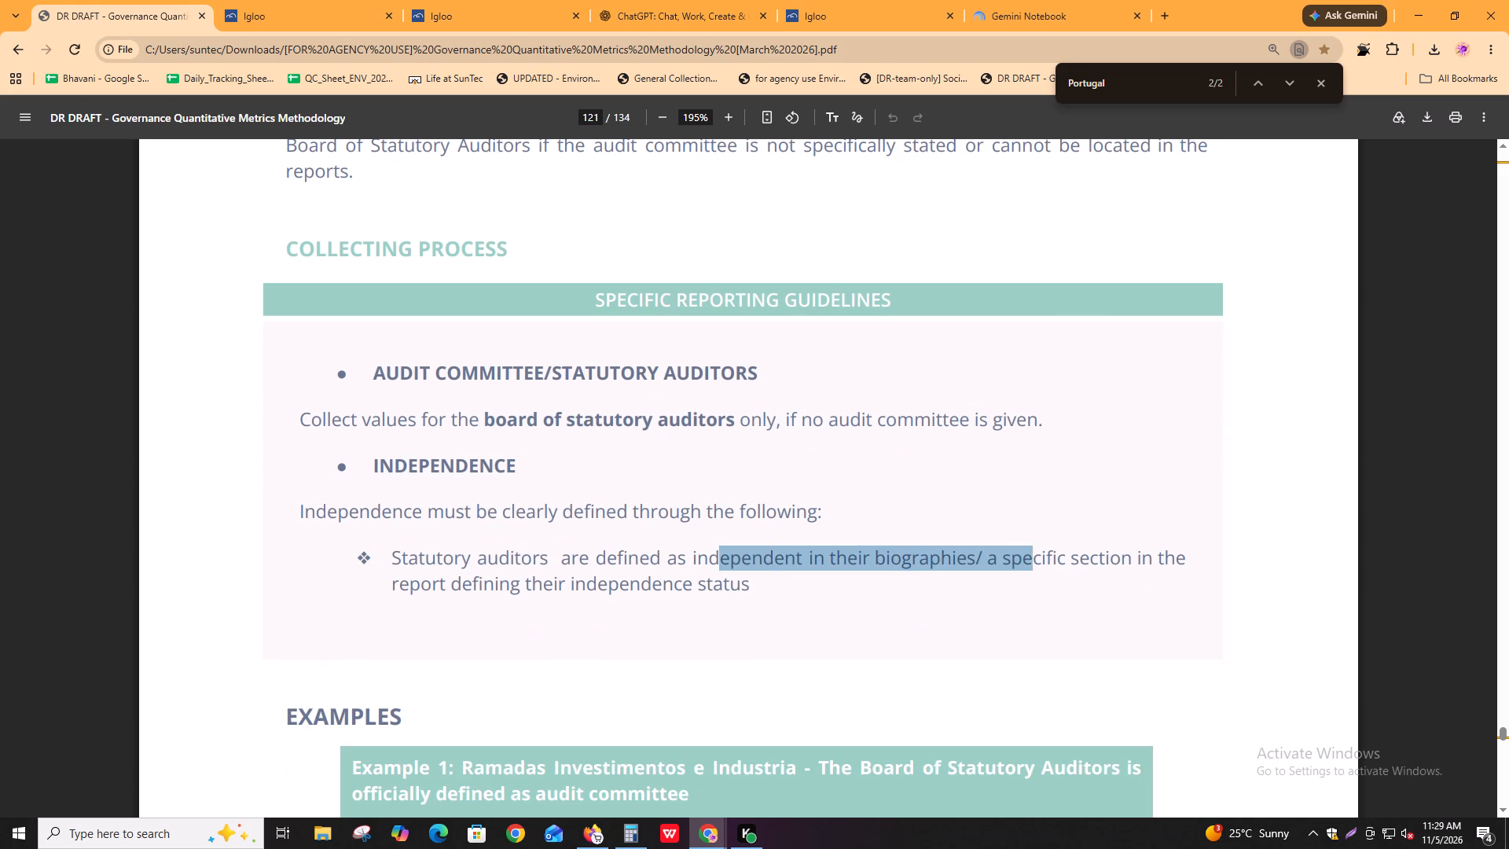
left_click_drag(1062, 559, 1159, 557)
left_click(1159, 557)
scroll(950, 626, "down", 8)
scroll(765, 617, "down", 4)
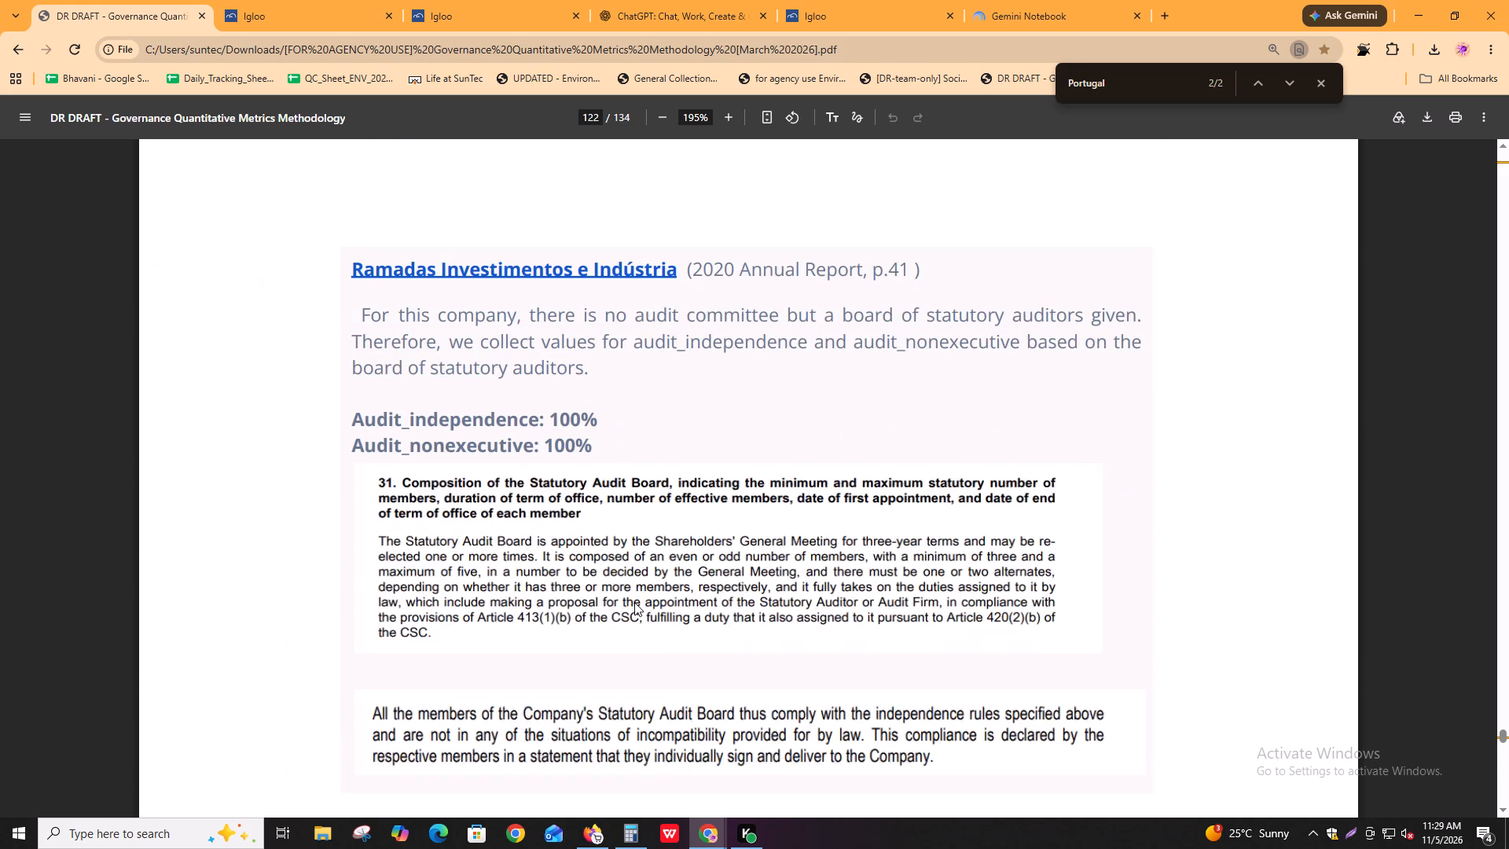
scroll(624, 602, "up", 14)
Return to the Glintt Global report and search for "board of direct" to find the board composition.
left_click(303, 0)
key("alt+Tab")
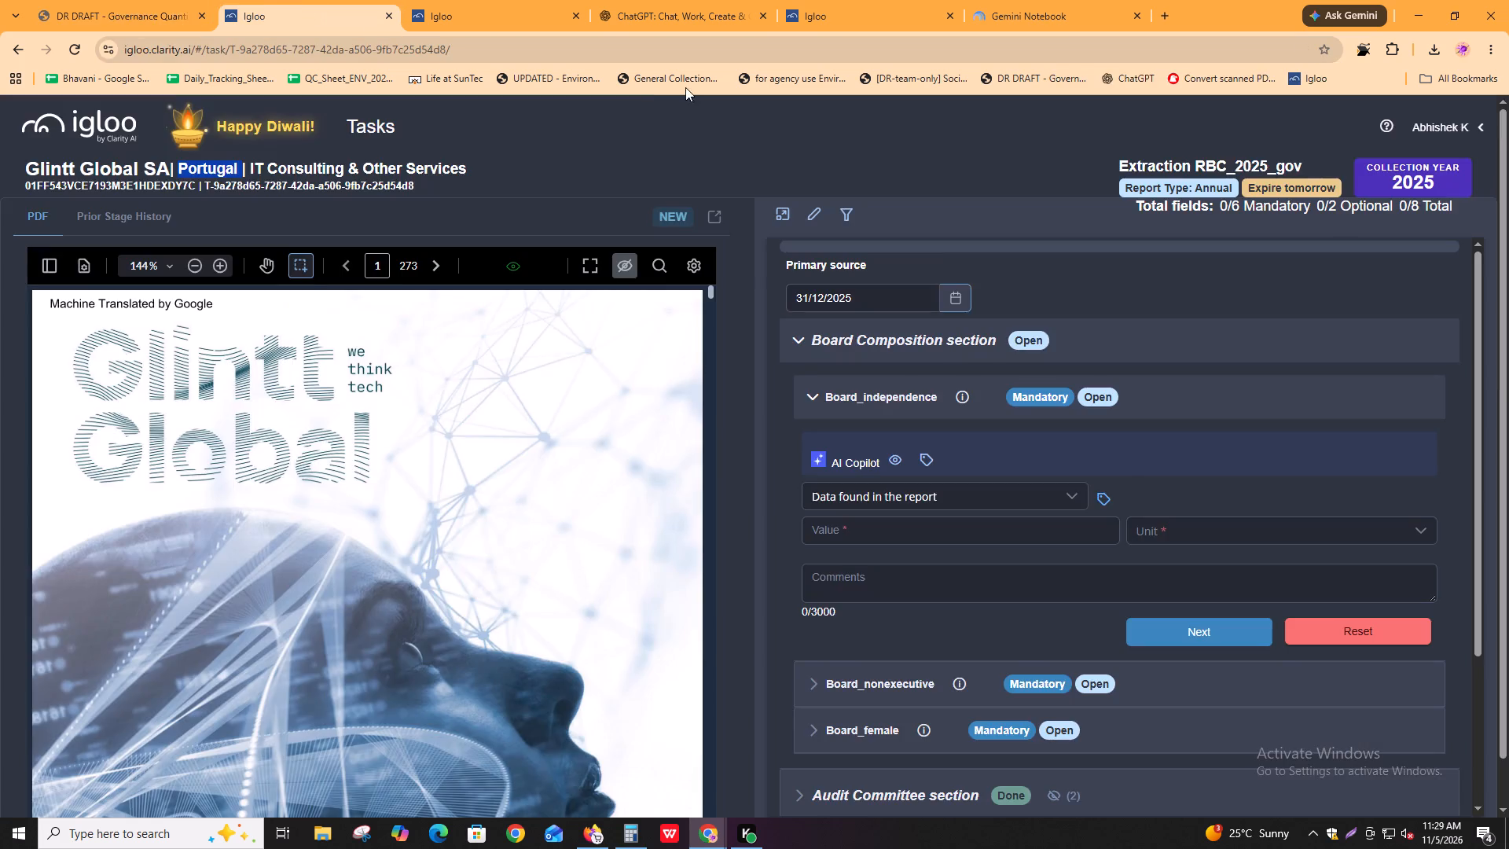
key("ctrl+f")
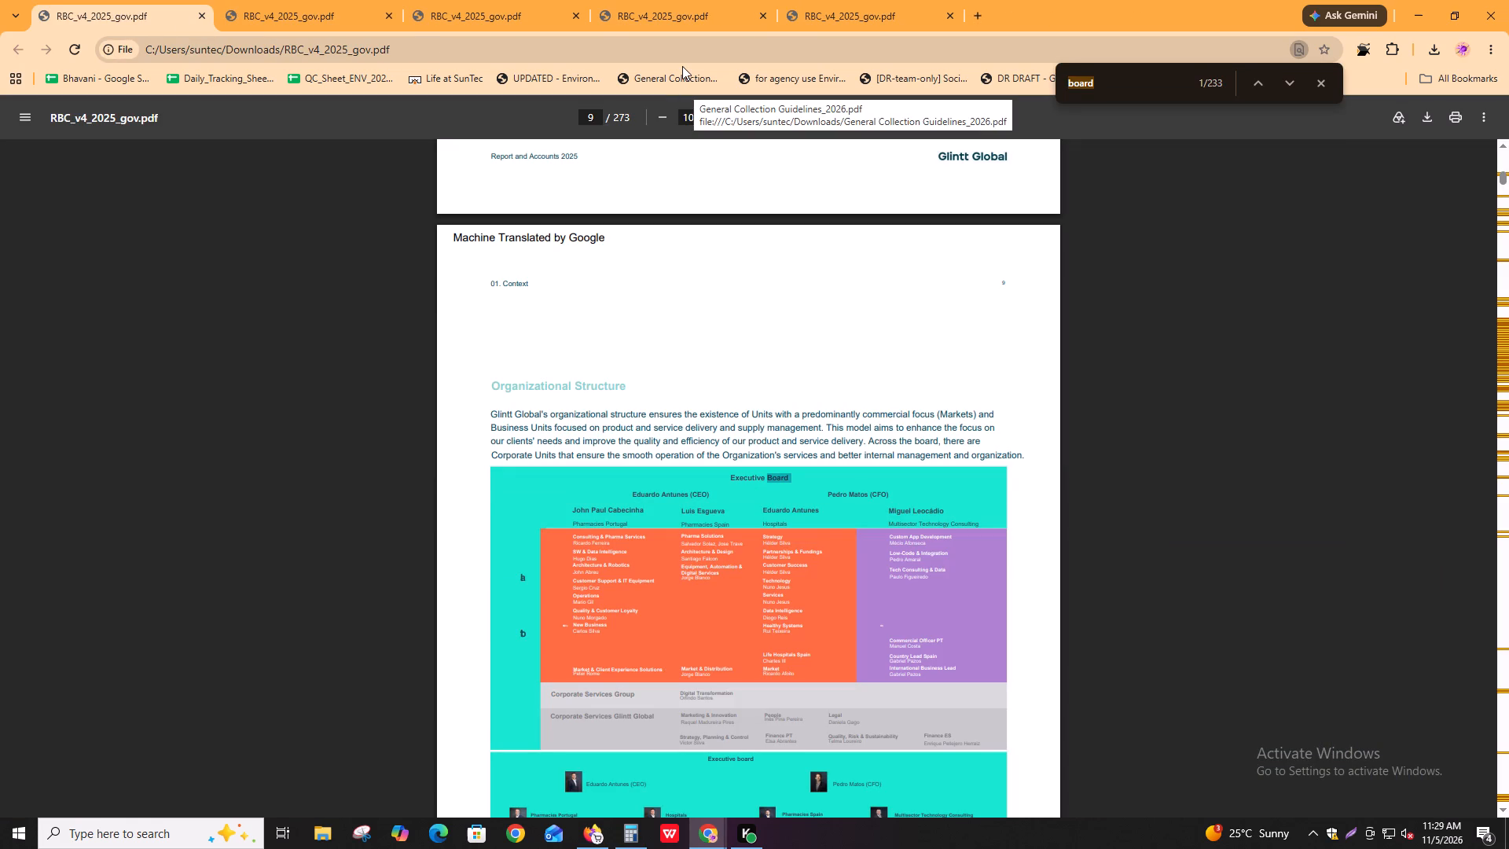
key("Right")
key("space")
type("of")
key("space")
type("direct")
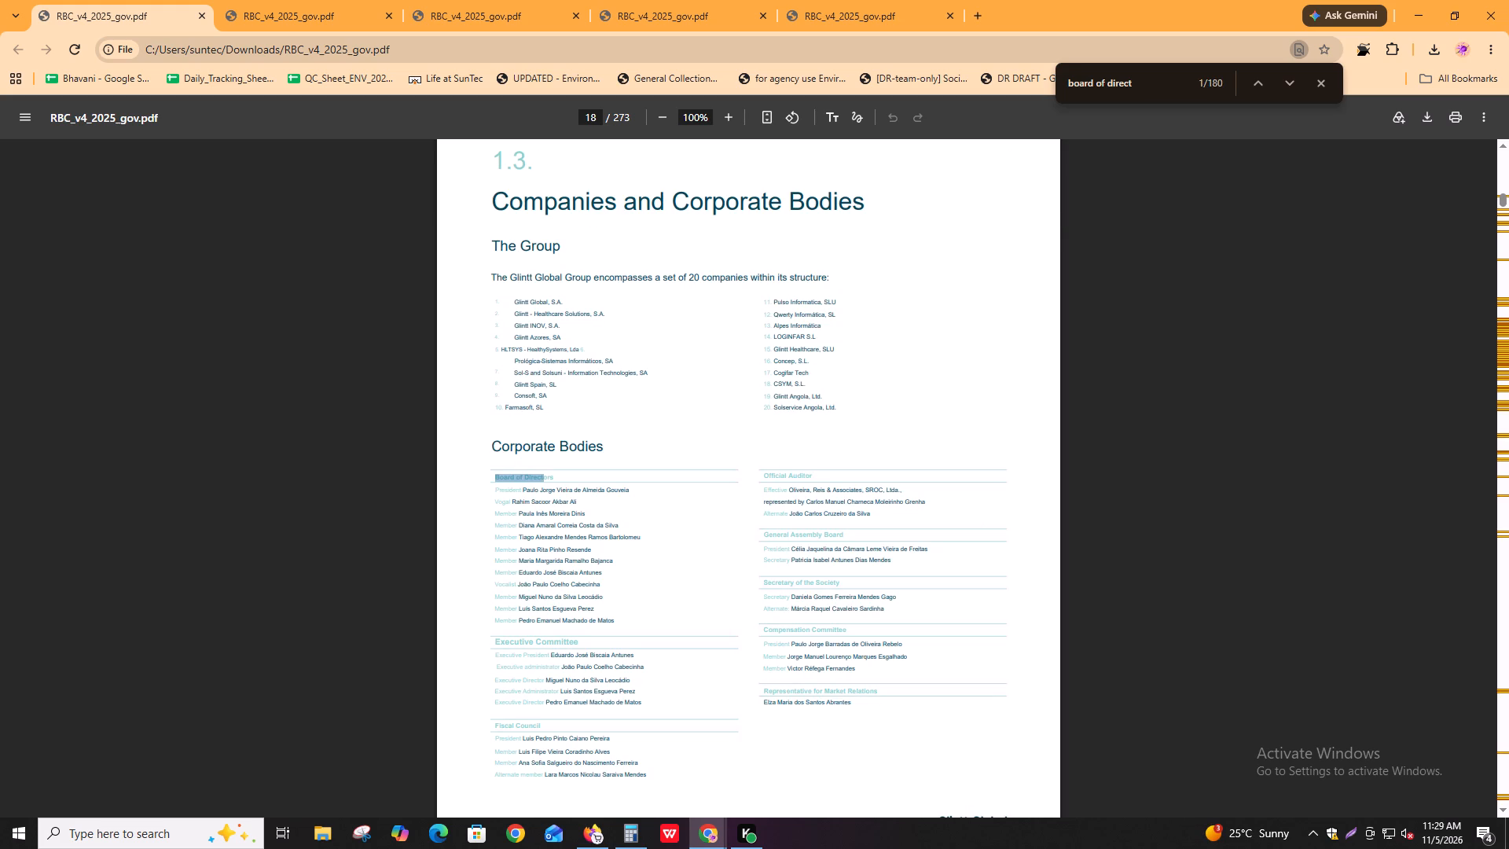
Examine the Corporate Bodies page of the report for the members of the Board of Directors, Executive Committee and Fiscal Council.
scroll(503, 567, "up", 3, "ctrl")
scroll(325, 616, "up", 1, "ctrl")
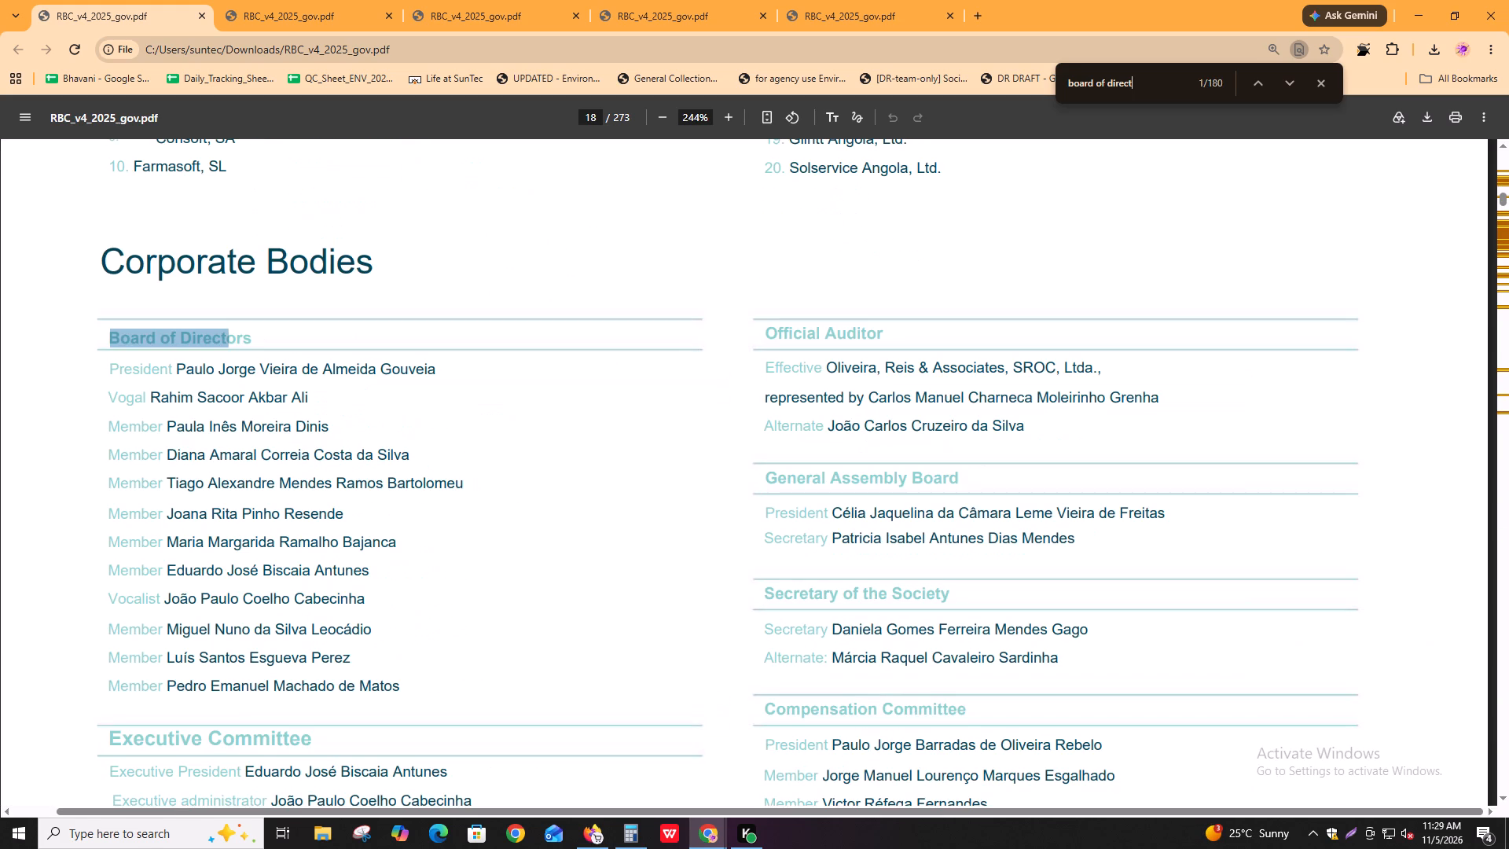
scroll(199, 669, "up", 1)
scroll(316, 694, "down", 3)
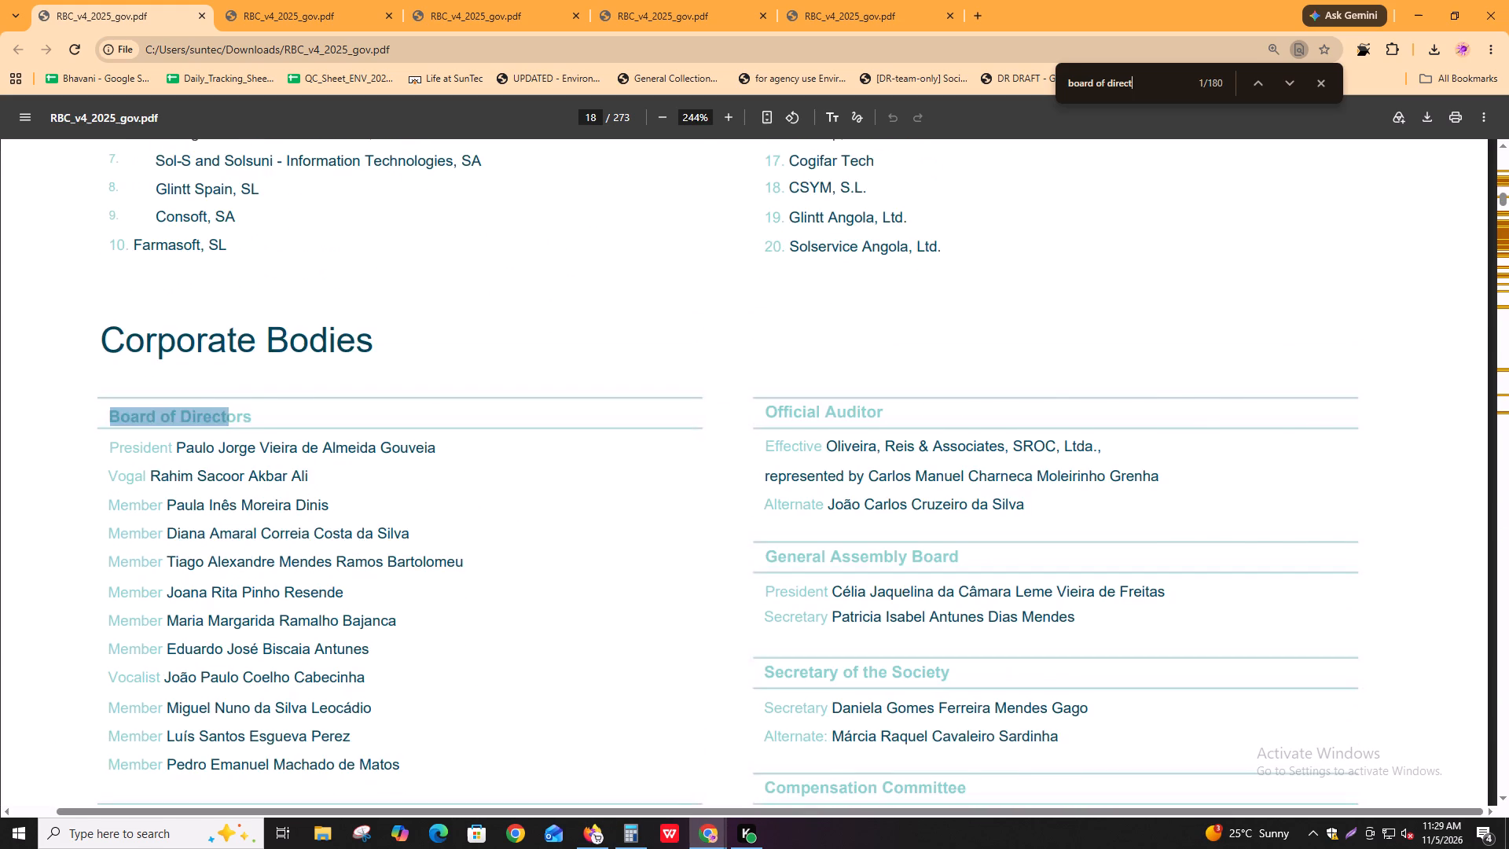
scroll(157, 623, "down", 2)
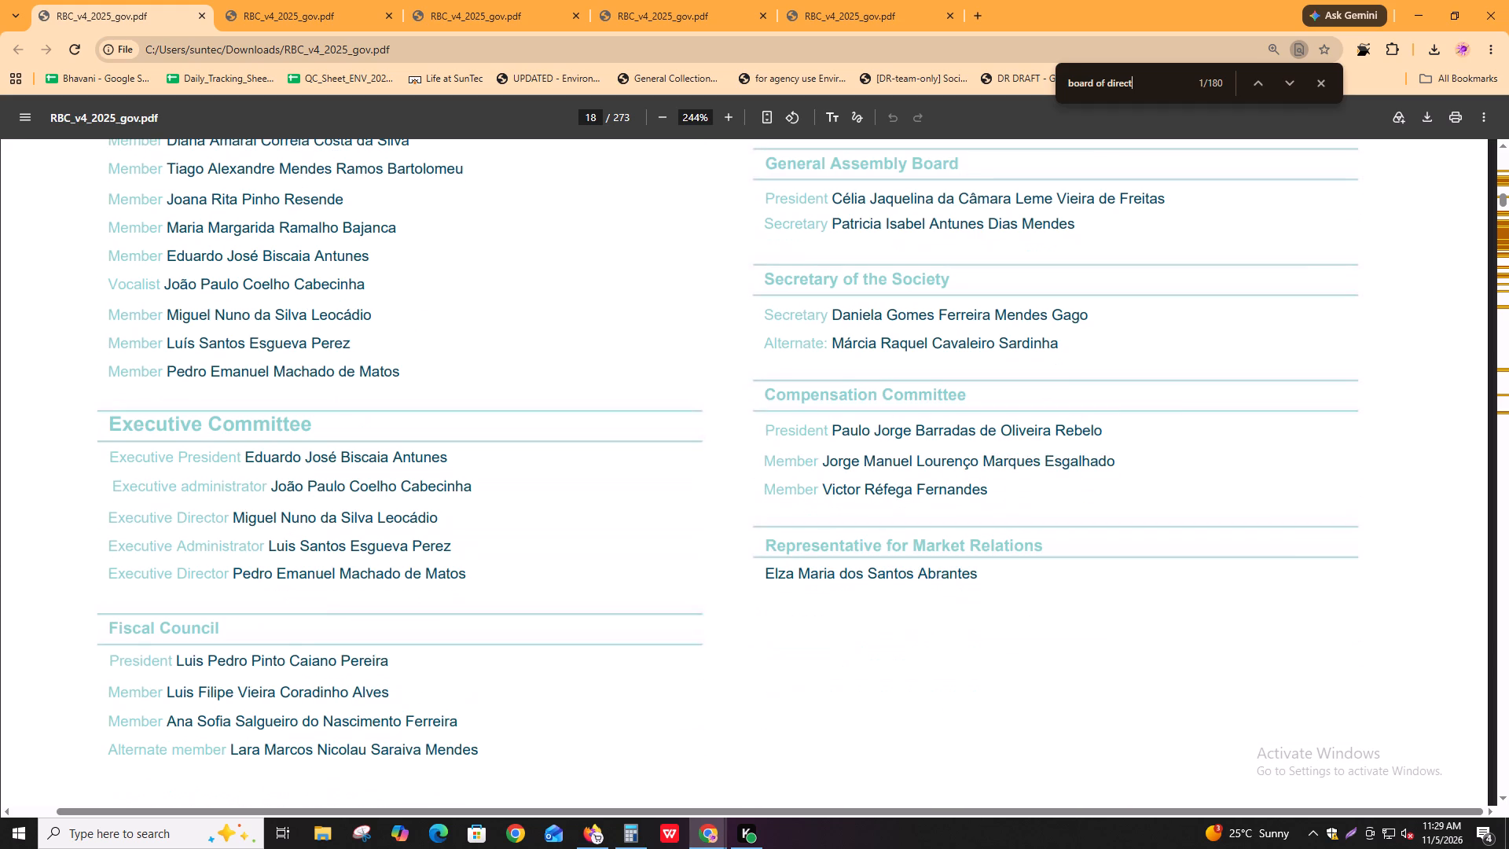
scroll(204, 619, "up", 3)
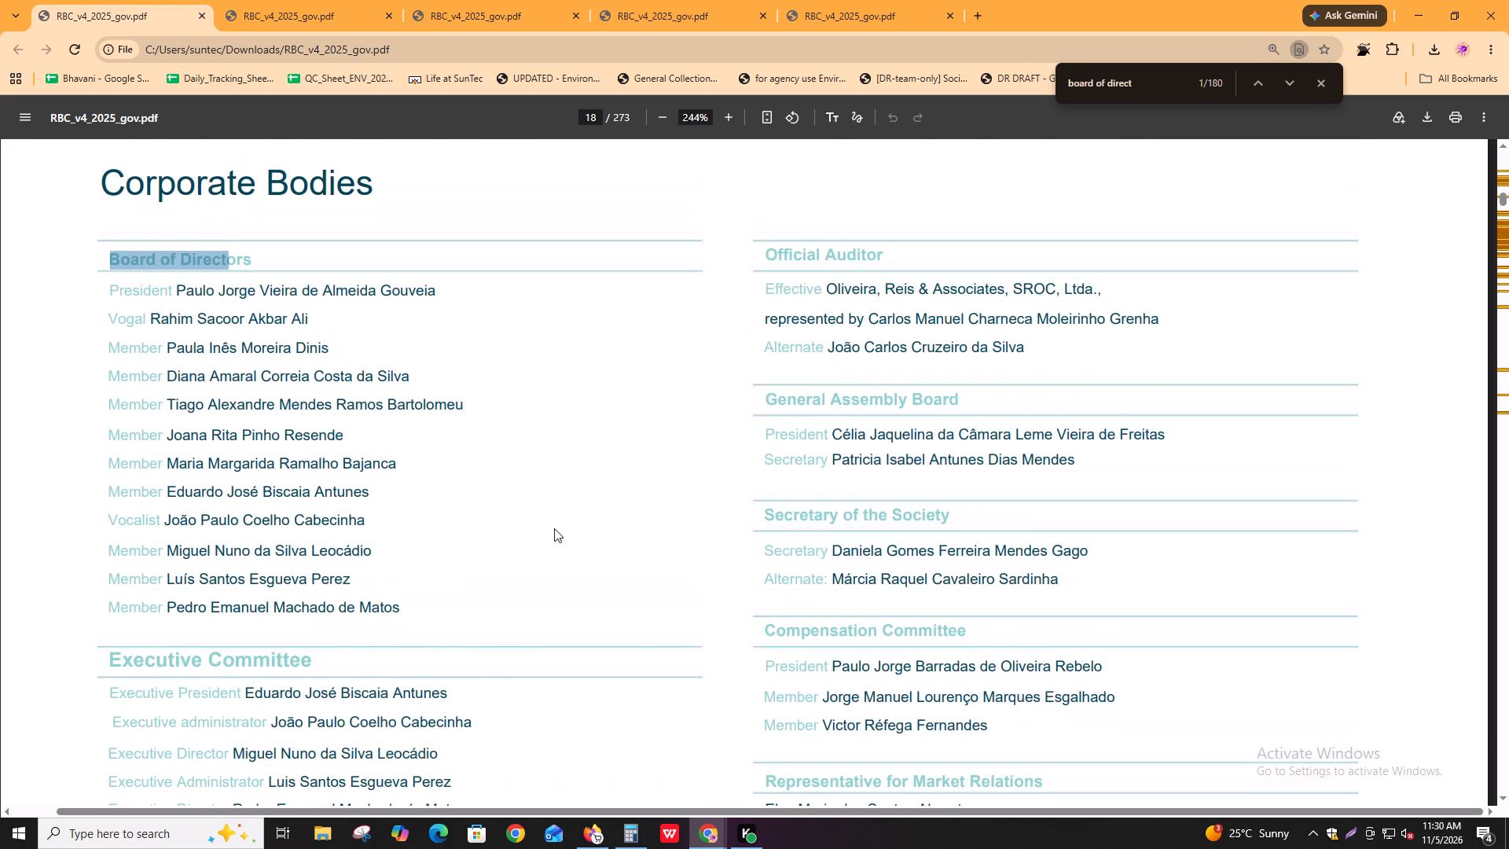
scroll(554, 528, "down", 1, "ctrl")
Switch to the Igloo window and bring up the original Glintt Global report in its full-page PDF viewer.
key("alt+Tab")
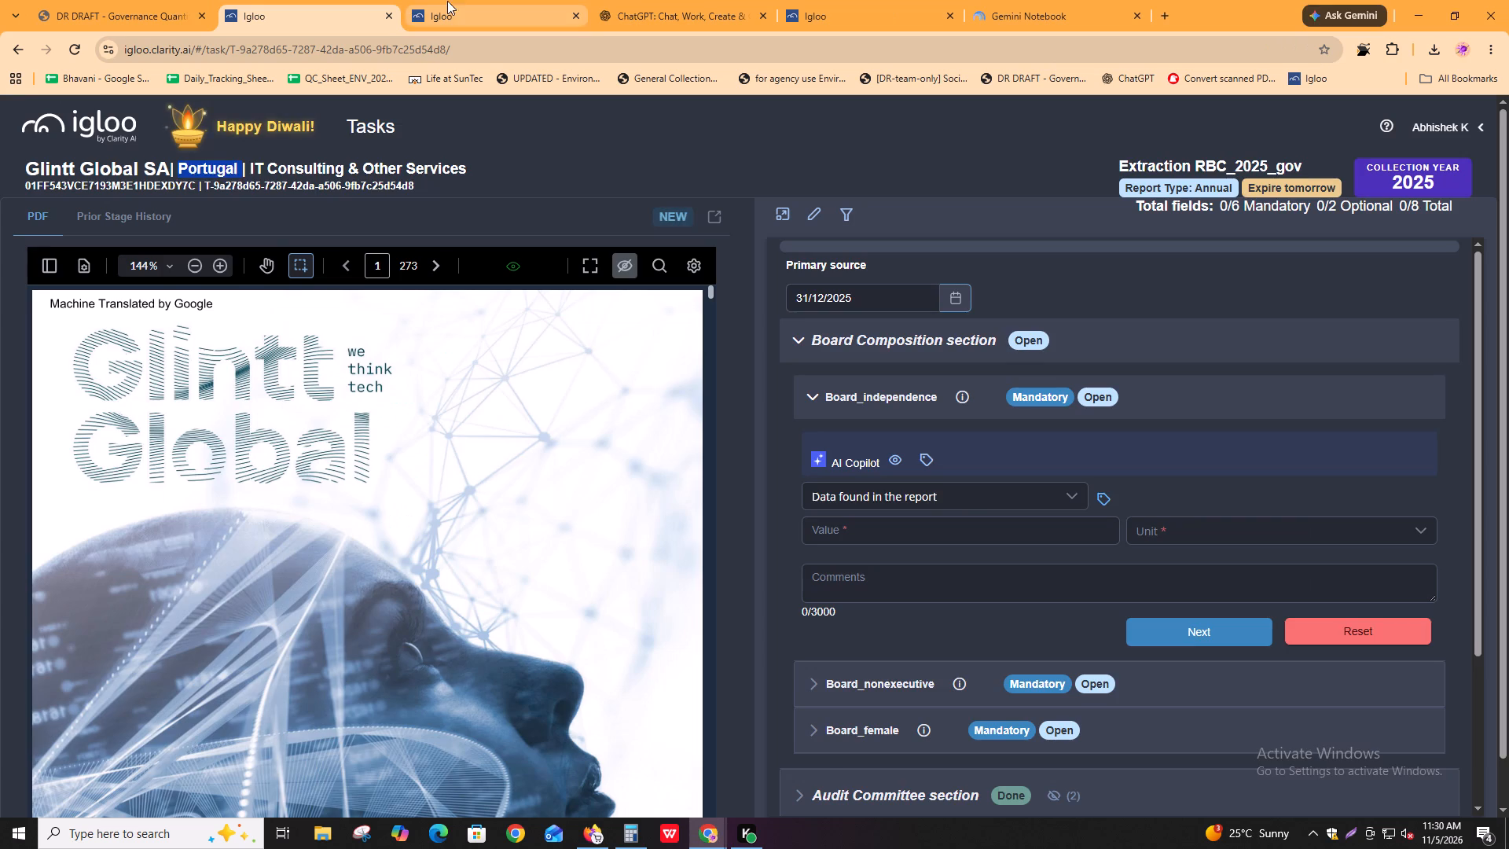
left_click(459, 1)
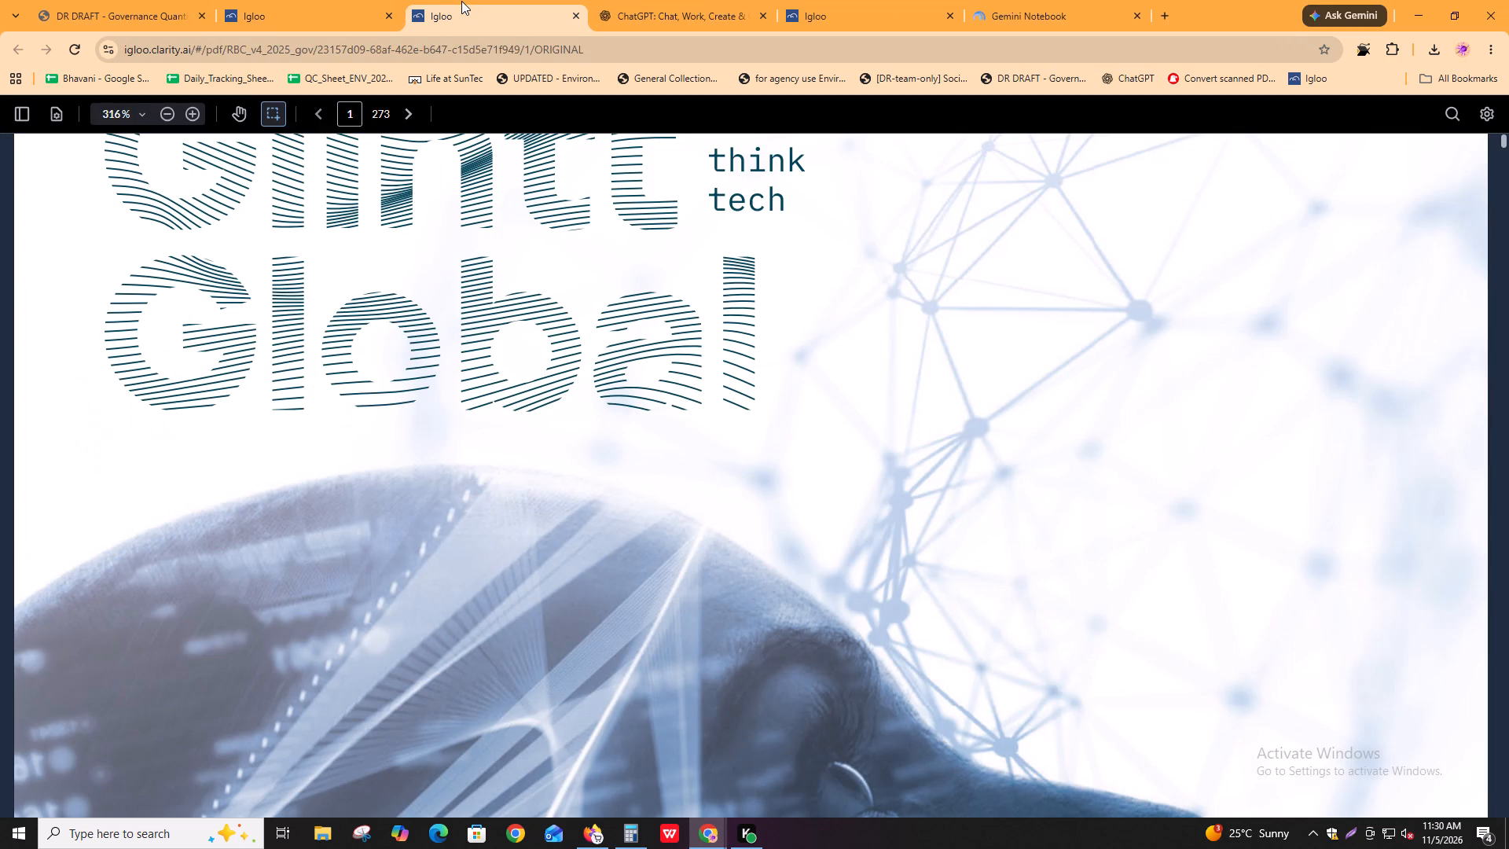
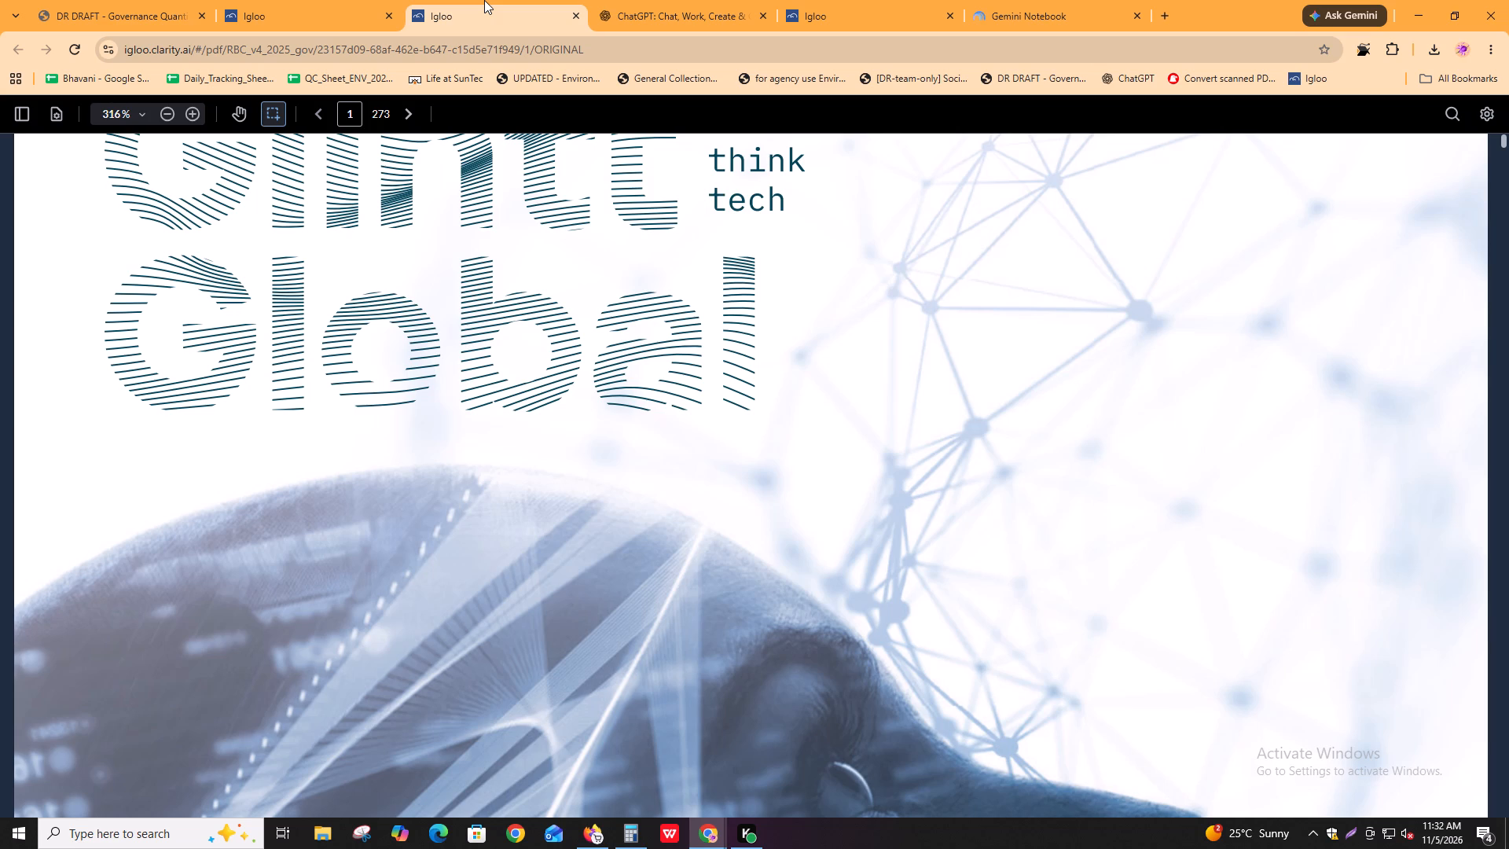
Return to the translated report and re-examine the Board of Directors and Executive Committee lists on the Corporate Bodies page.
key("alt+Tab")
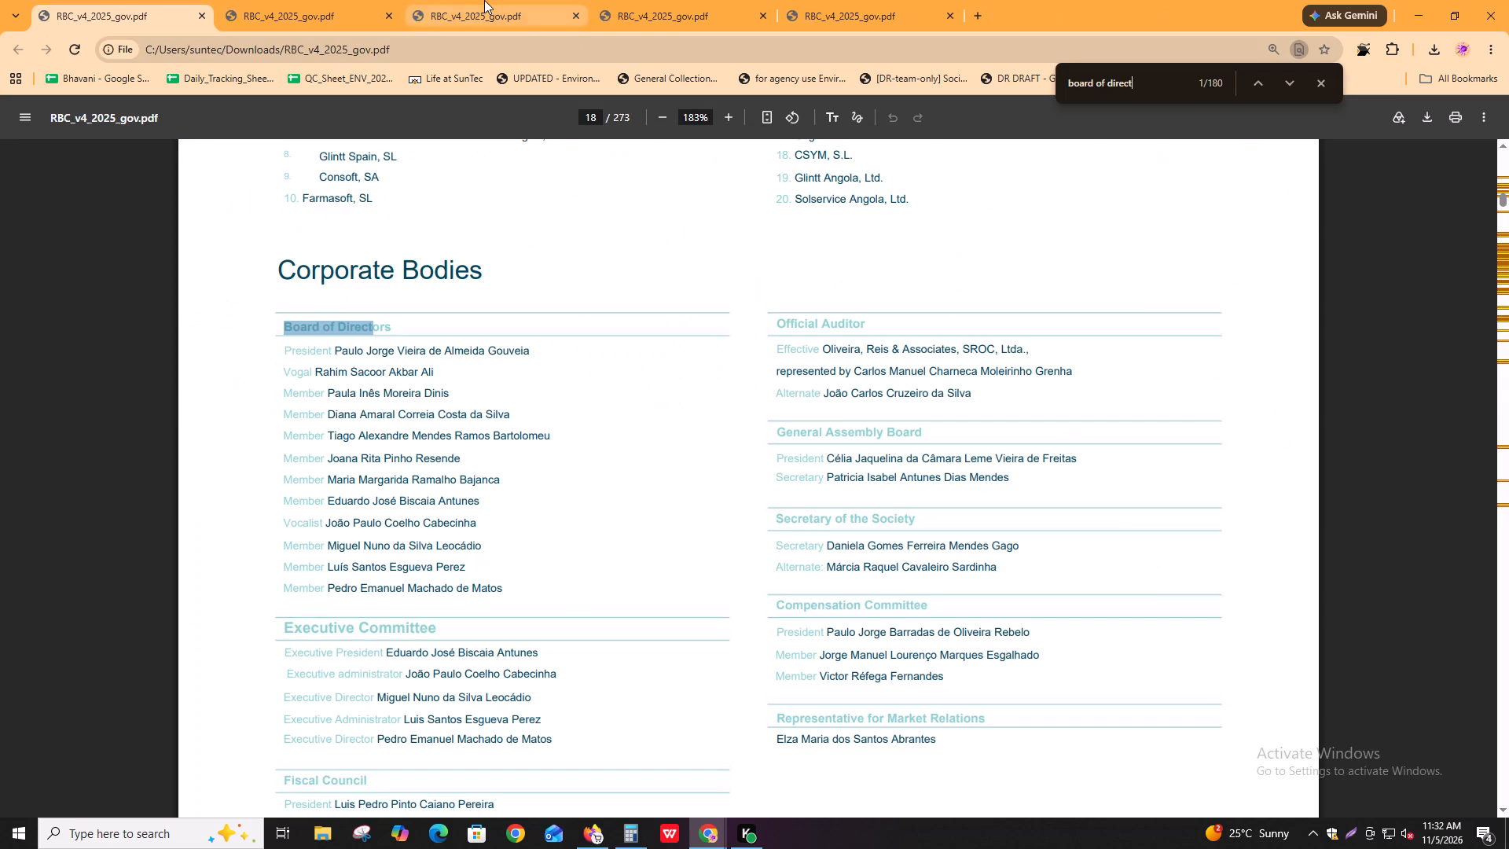
key("alt+Tab")
key("alt+Tab")
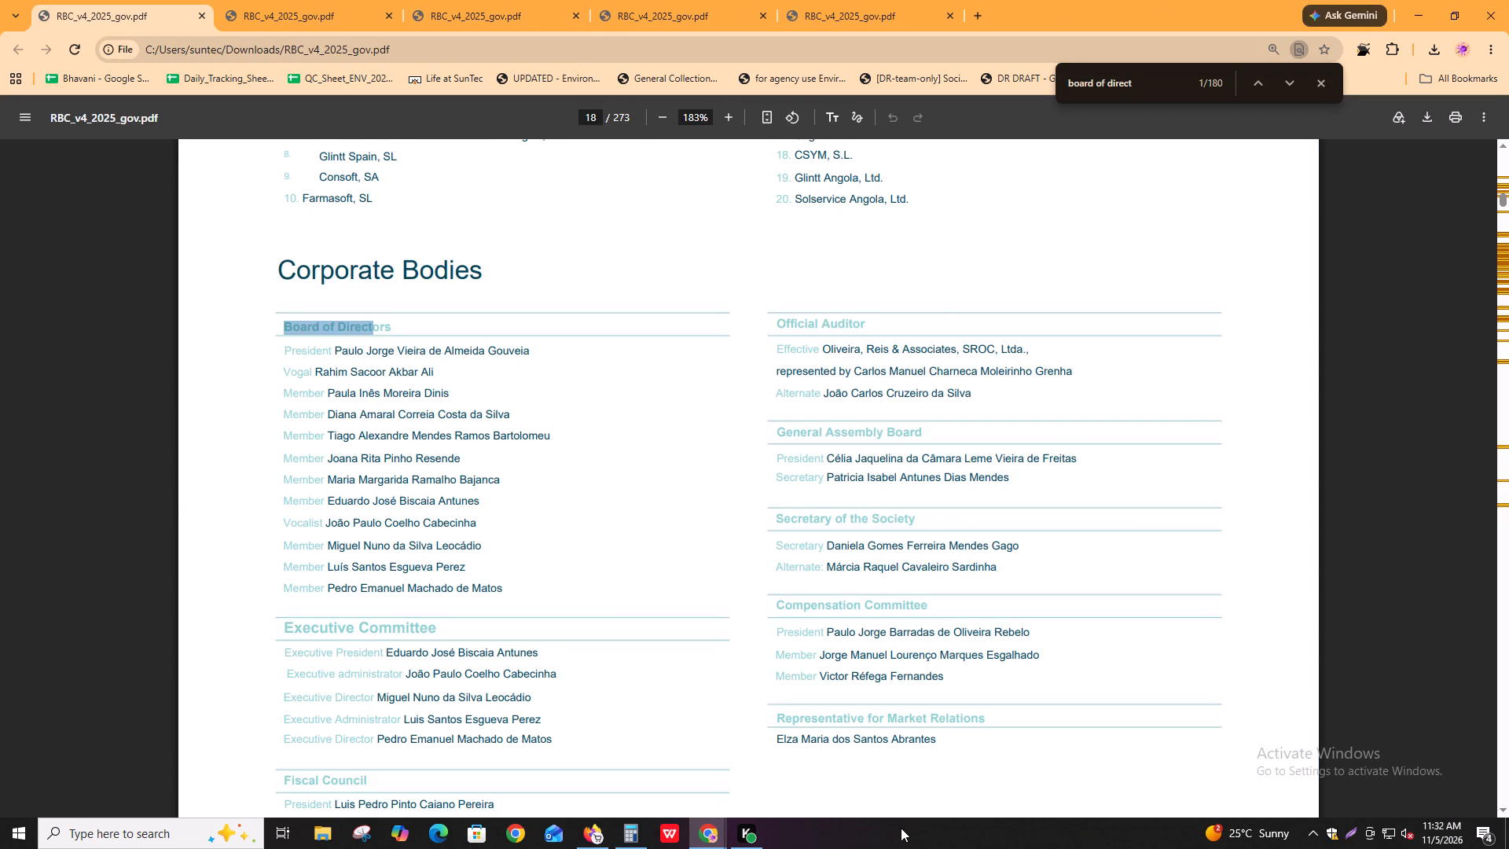
key("alt+Tab")
key("alt+Tab")
key("alt+Tab")
key("alt+Tab")
key("alt+Tab")
key("alt+Tab")
Switch to the original Glintt Global report in Igloo and go to page 18.
key("alt+Tab")
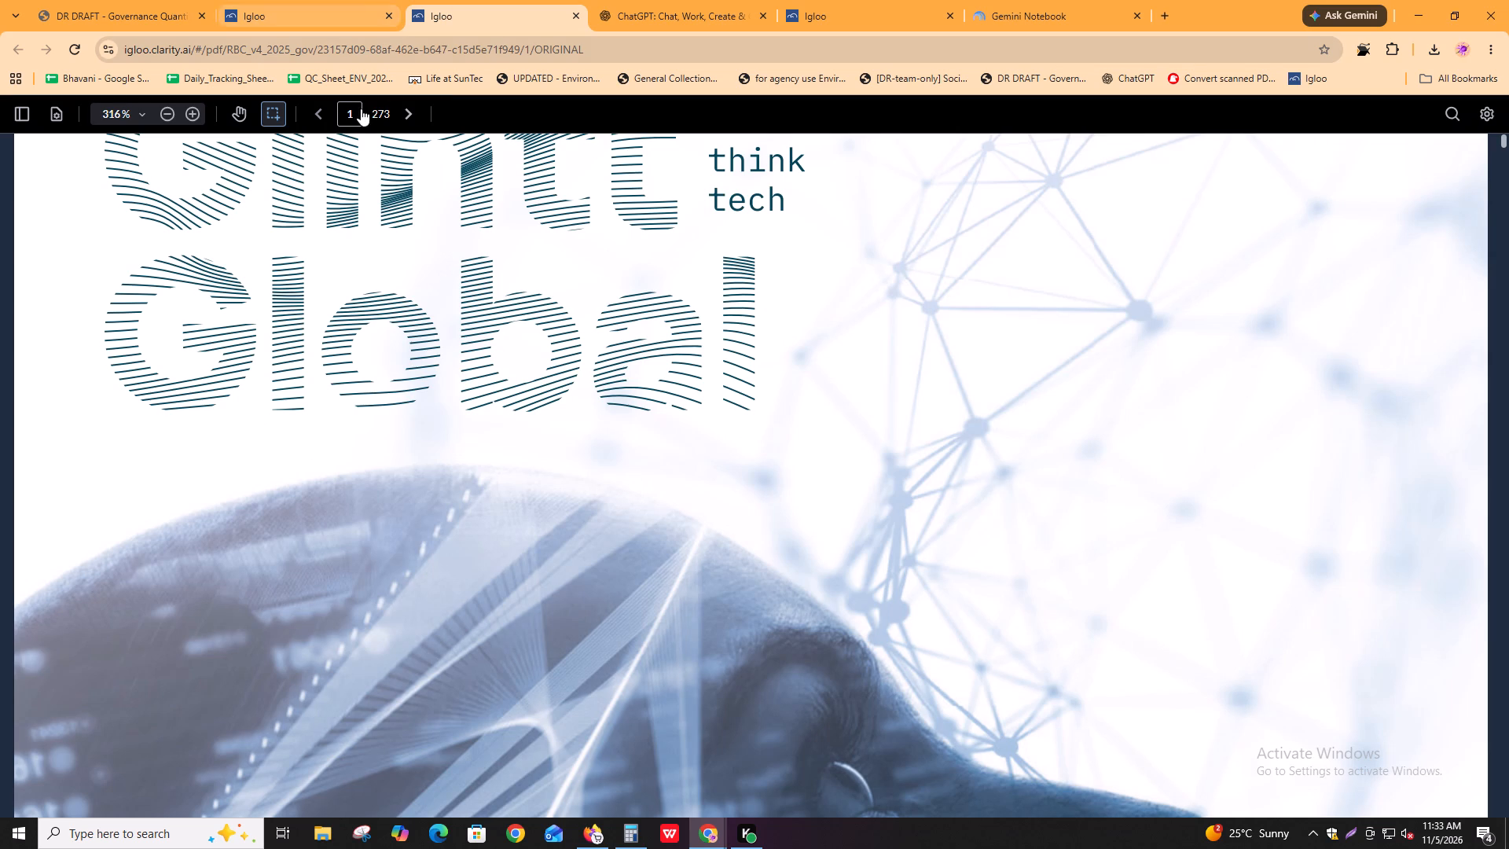
left_click(351, 108)
type("18")
key("Return")
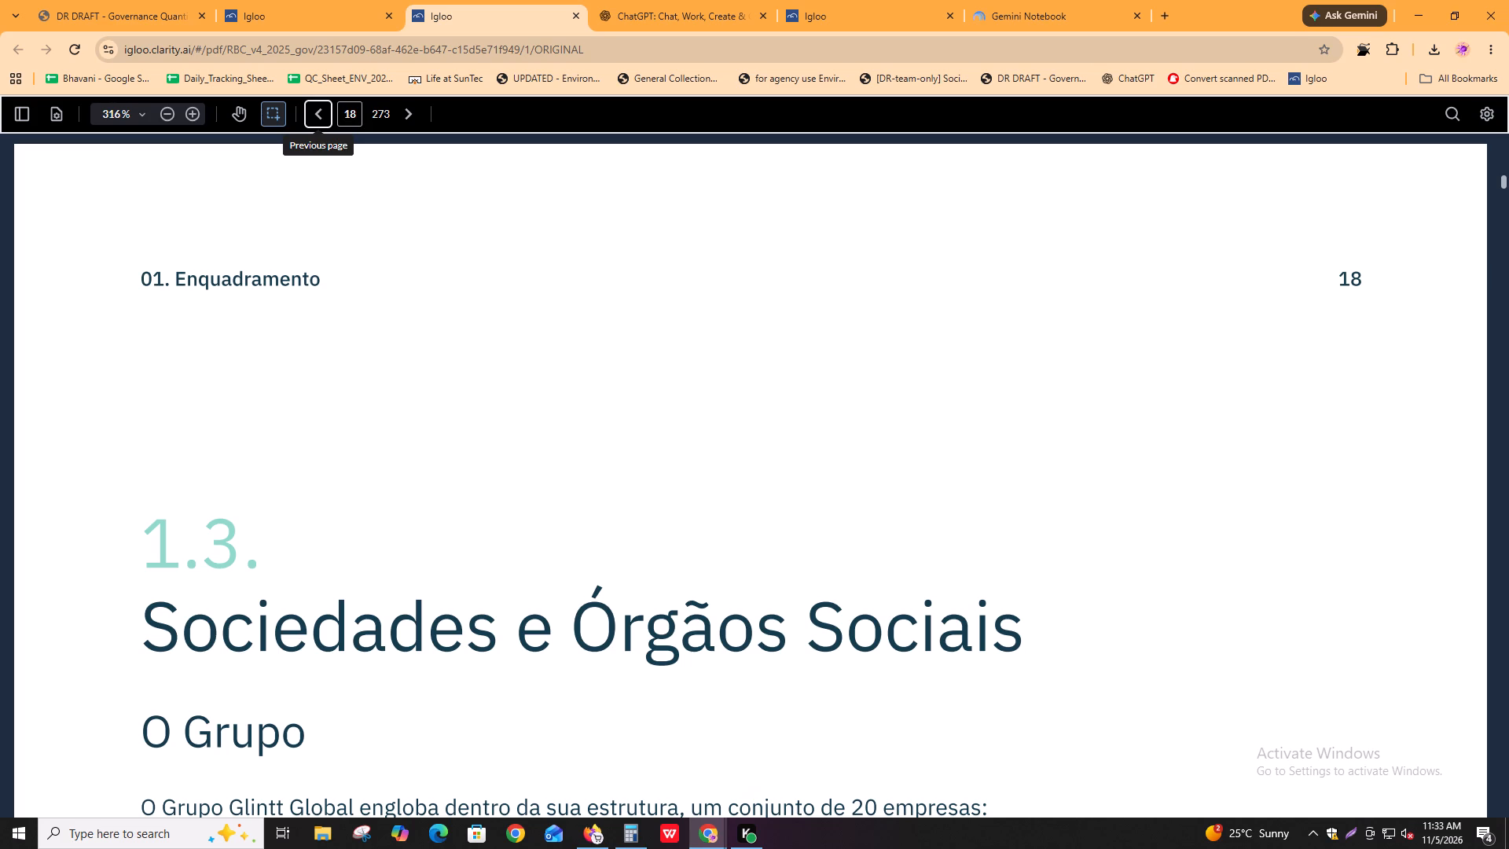
Copy the heading "Órgãos Sociais" above the Conselho de Administração list in the original report.
scroll(354, 480, "down", 10)
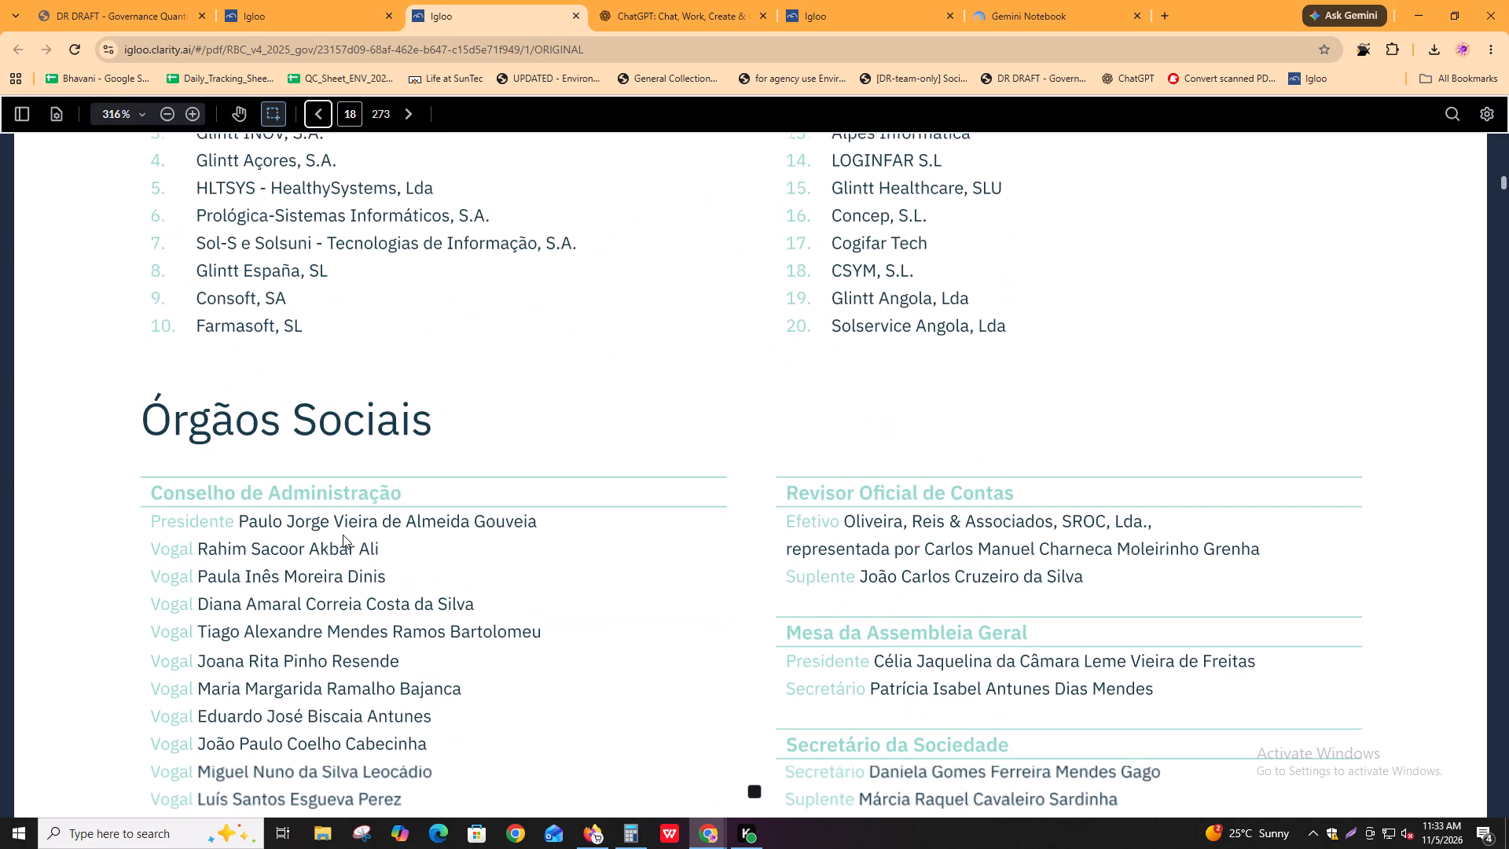
scroll(285, 542, "up", 2)
scroll(285, 540, "down", 1)
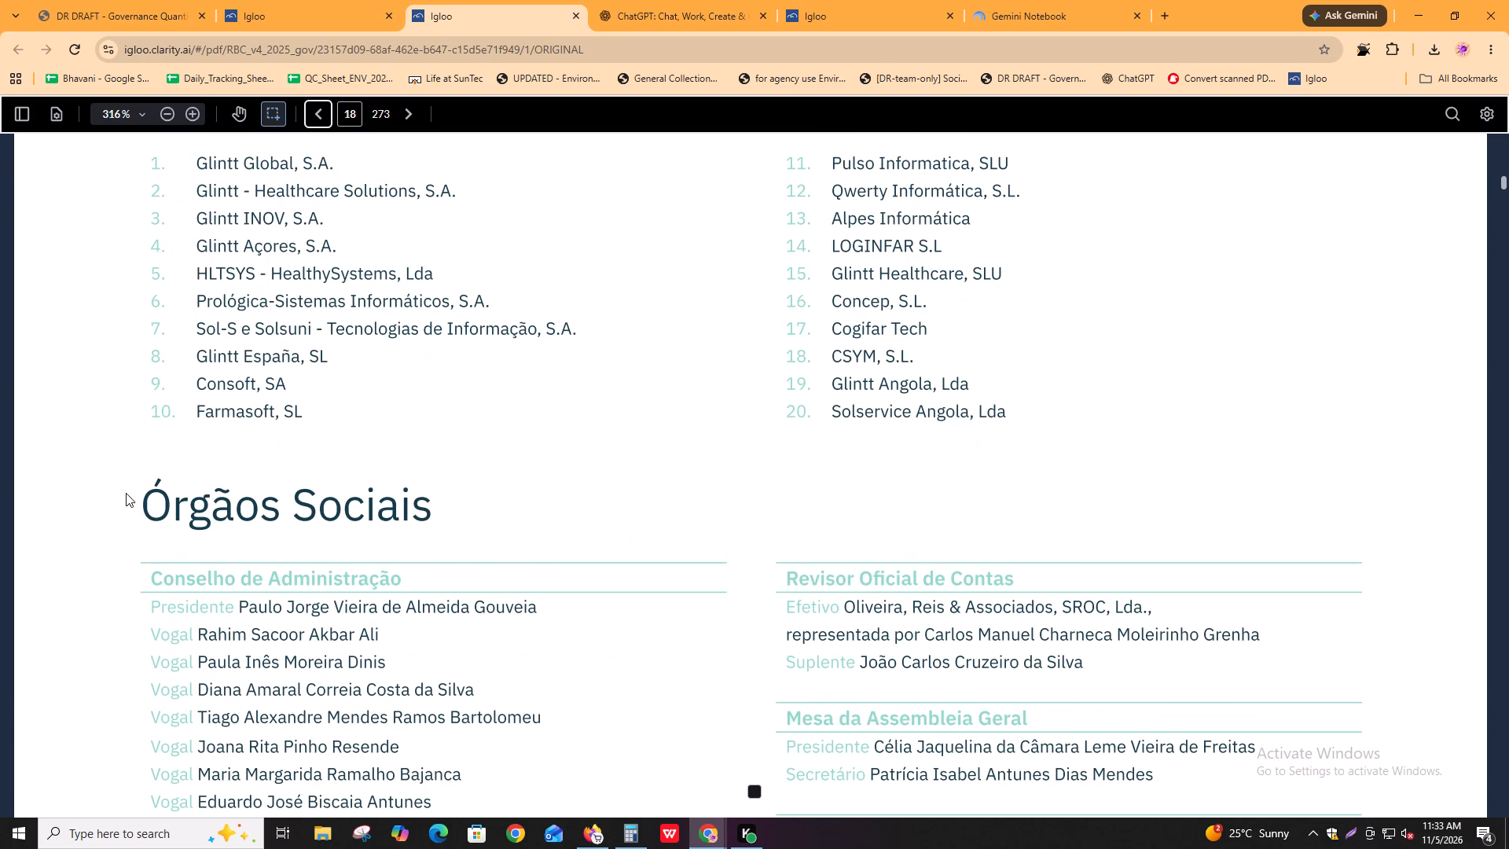
left_click_drag(140, 496, 489, 517)
key("ctrl+c")
Switch from the Igloo report to the Microsoft Teams chat window.
key("alt+Tab")
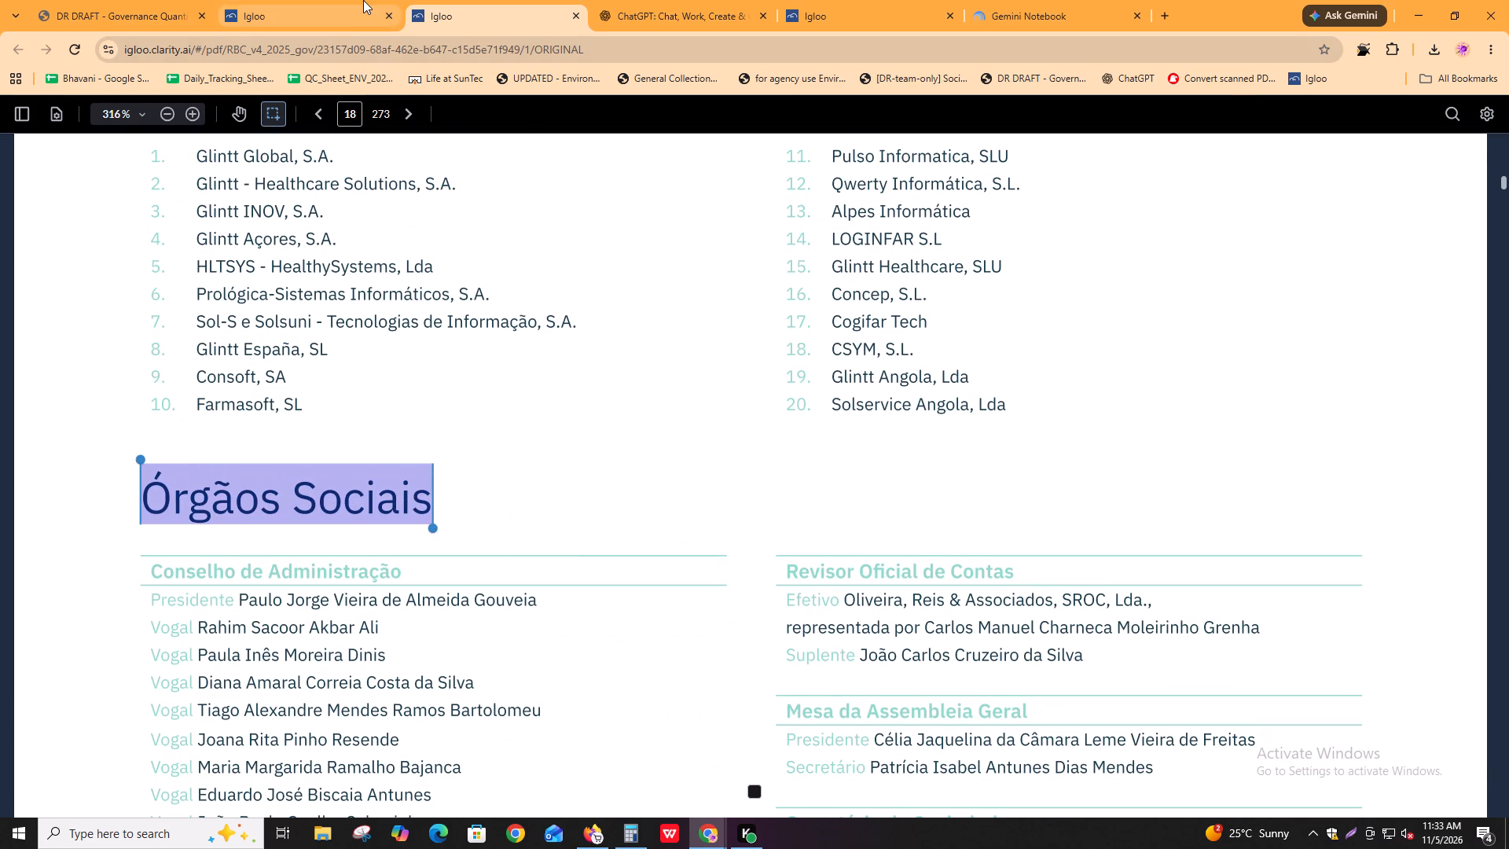
key("alt+Tab")
key("alt+Tab")
key("alt+Tab")
key("alt+Tab")
key("alt+Tab")
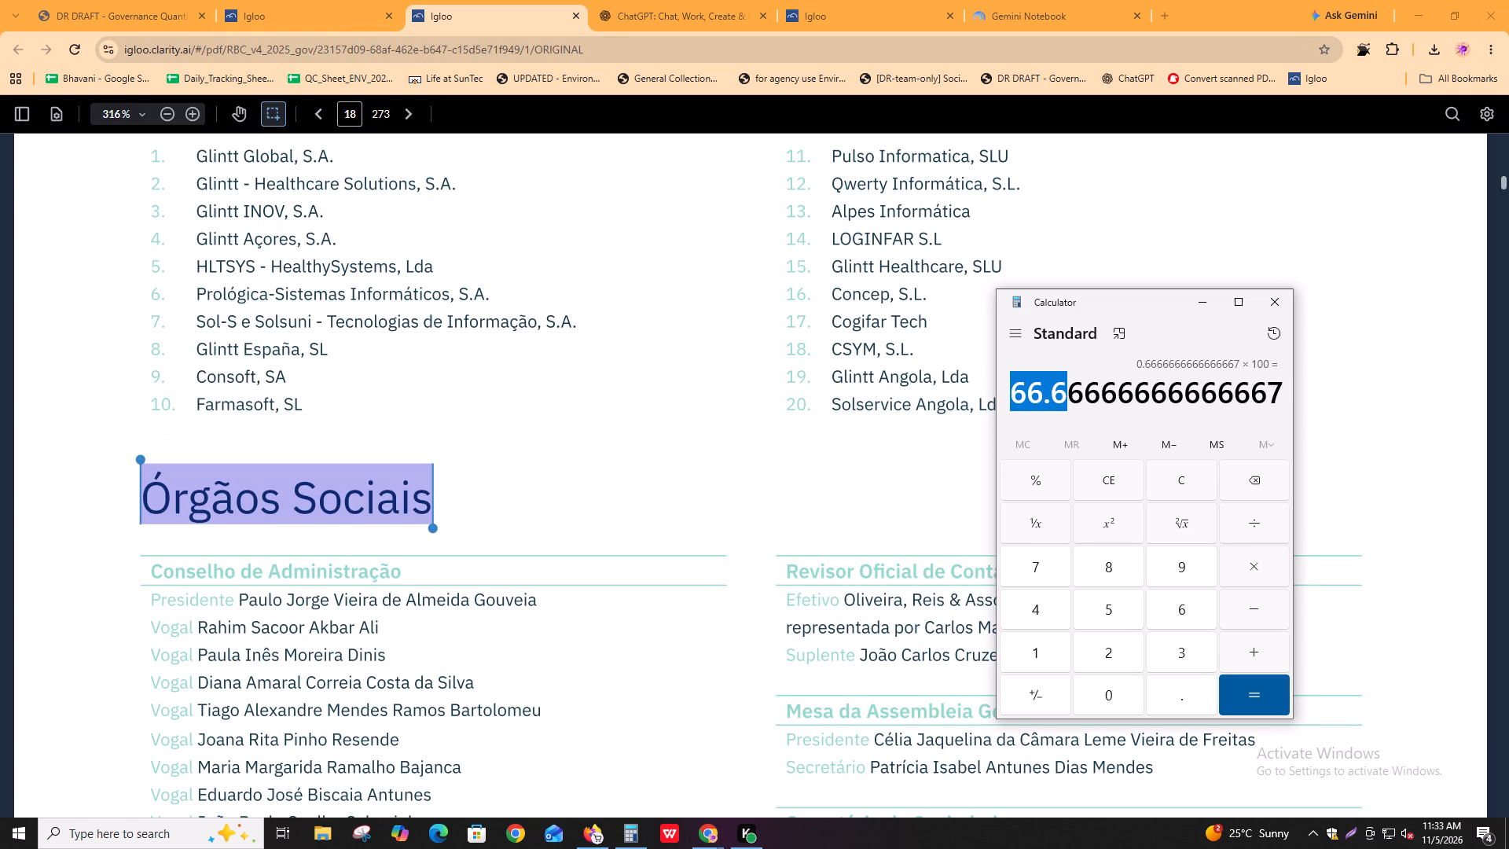
key("alt+Tab")
key("alt+Tab")
key("alt+Tab")
key("alt+Tab")
key("alt+Tab")
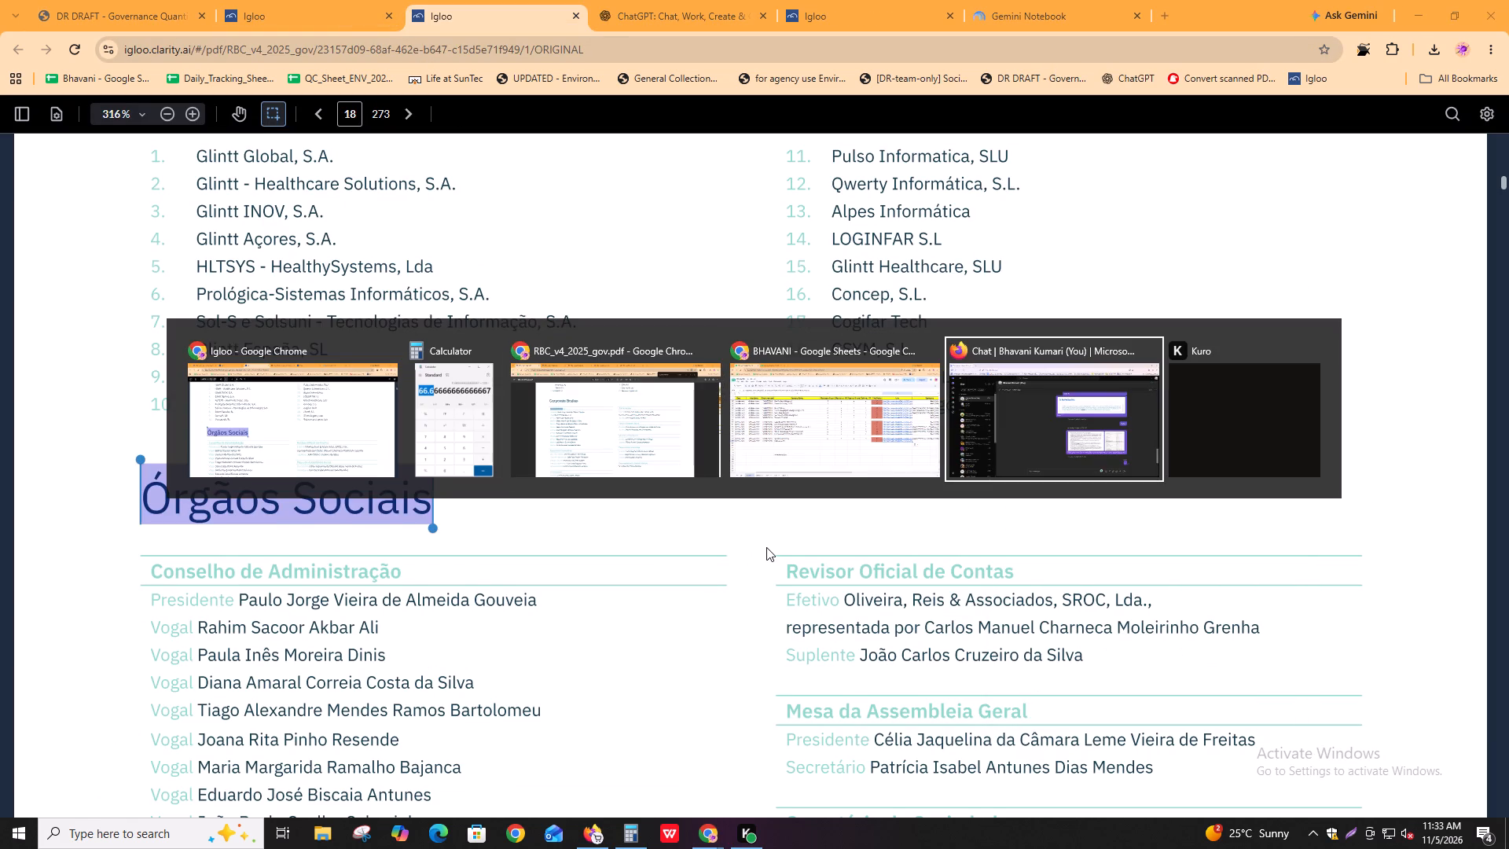
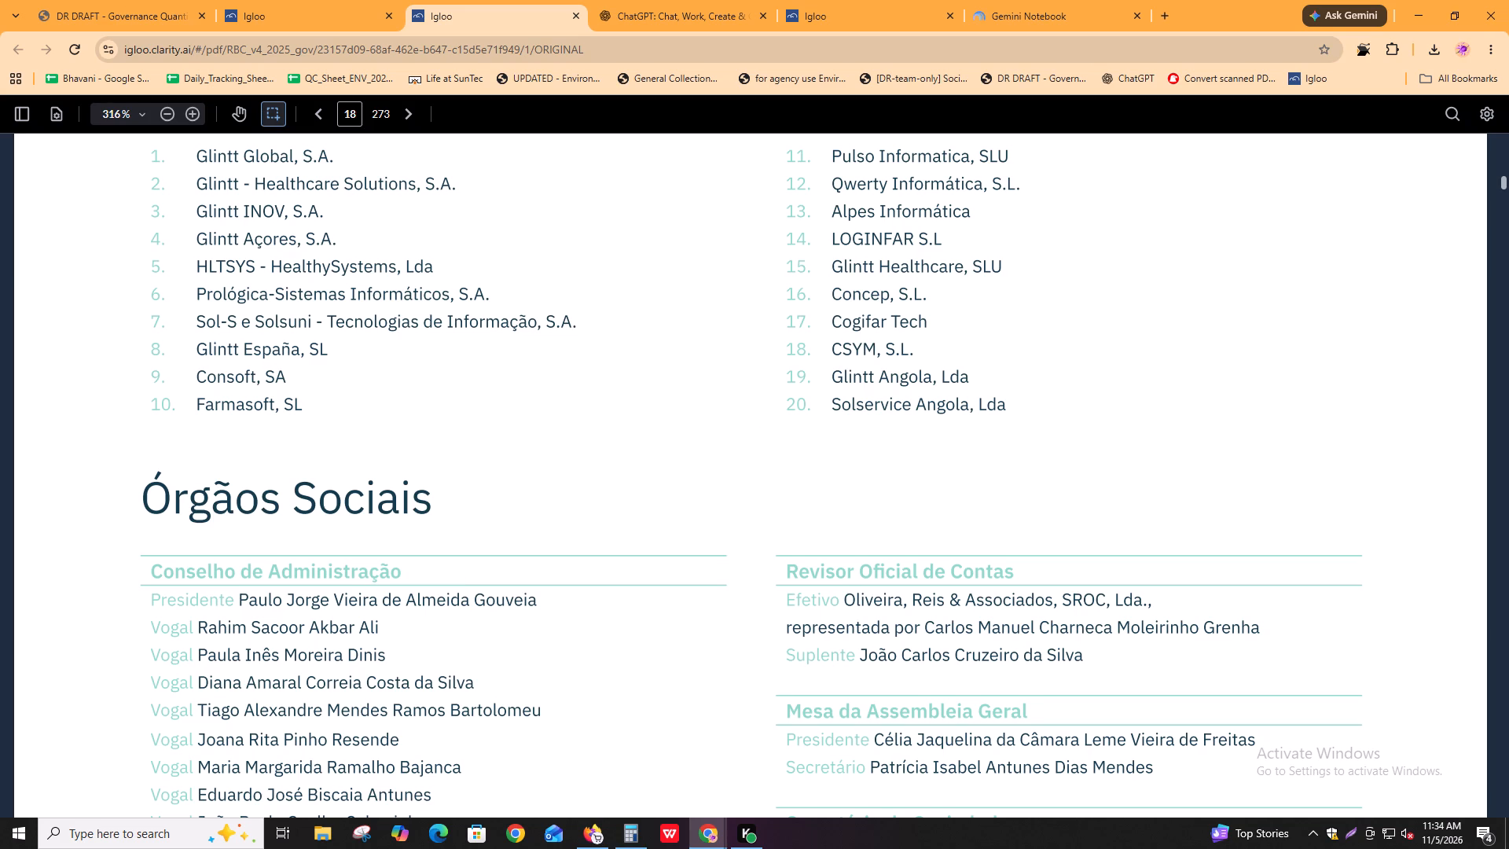
Copy the heading "Órgãos Sociais" from page 18 of the original report and translate it into English with Google Translate.
left_click_drag(142, 497, 442, 505)
left_click(442, 505)
left_click_drag(145, 502, 433, 501)
key("ctrl+c")
key("ctrl+c")
key("ctrl+c")
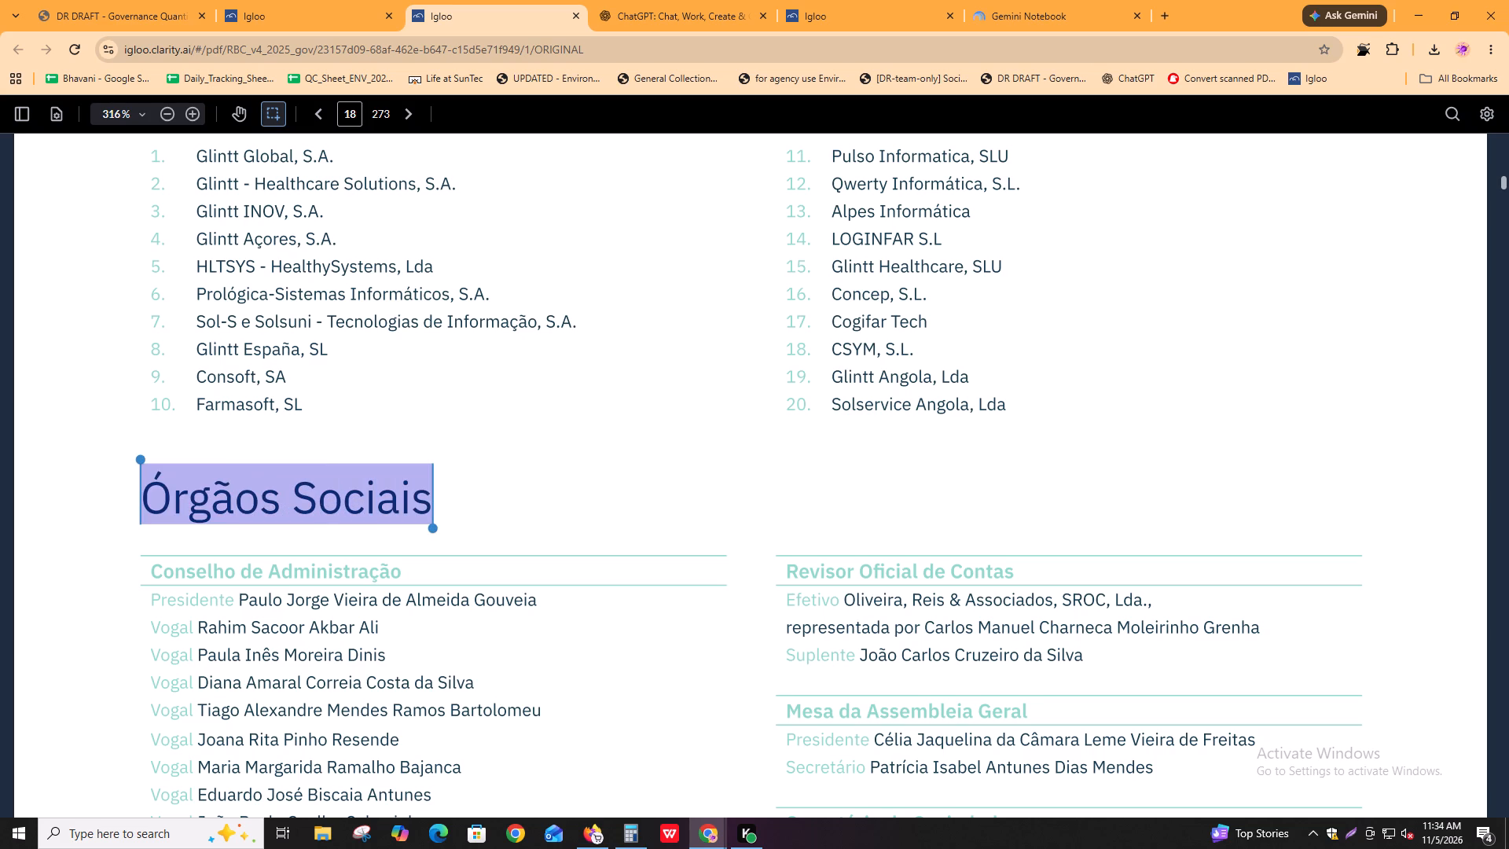
key("alt+Tab")
left_click(950, 432, "alt")
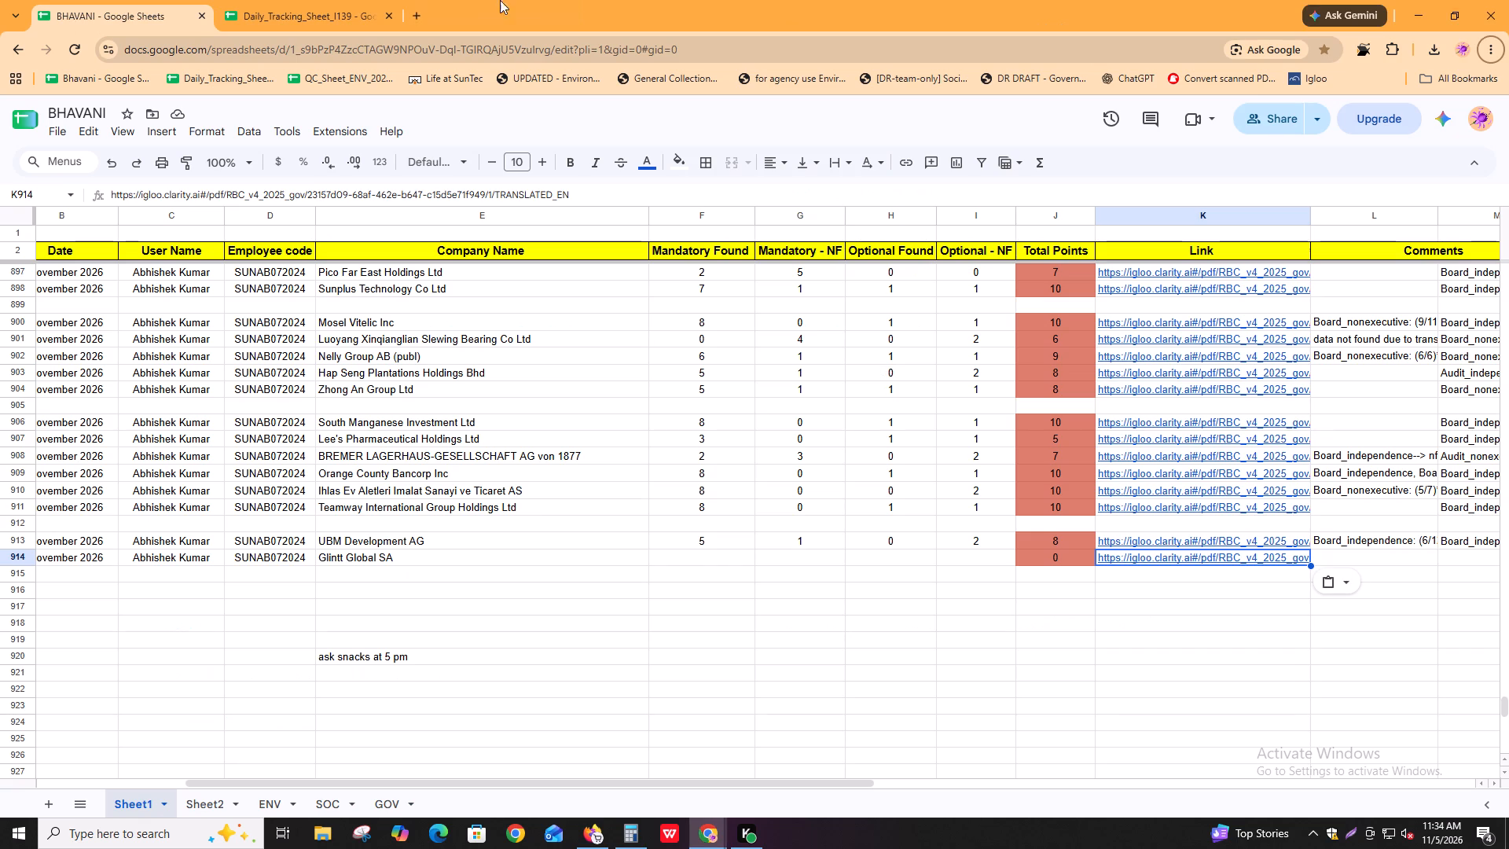
left_click(423, 14)
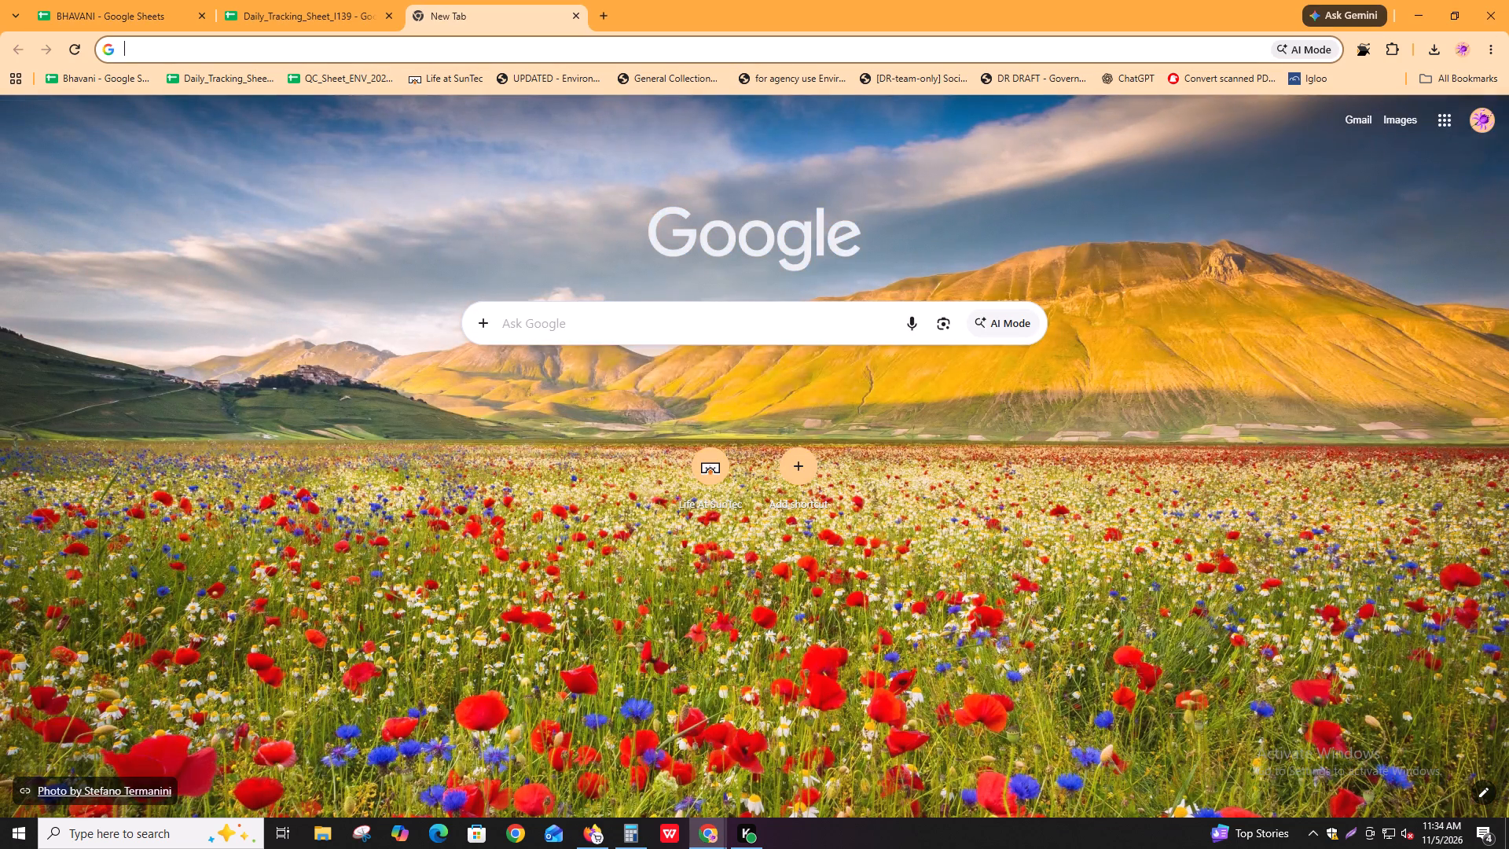
type("goo")
key("Return")
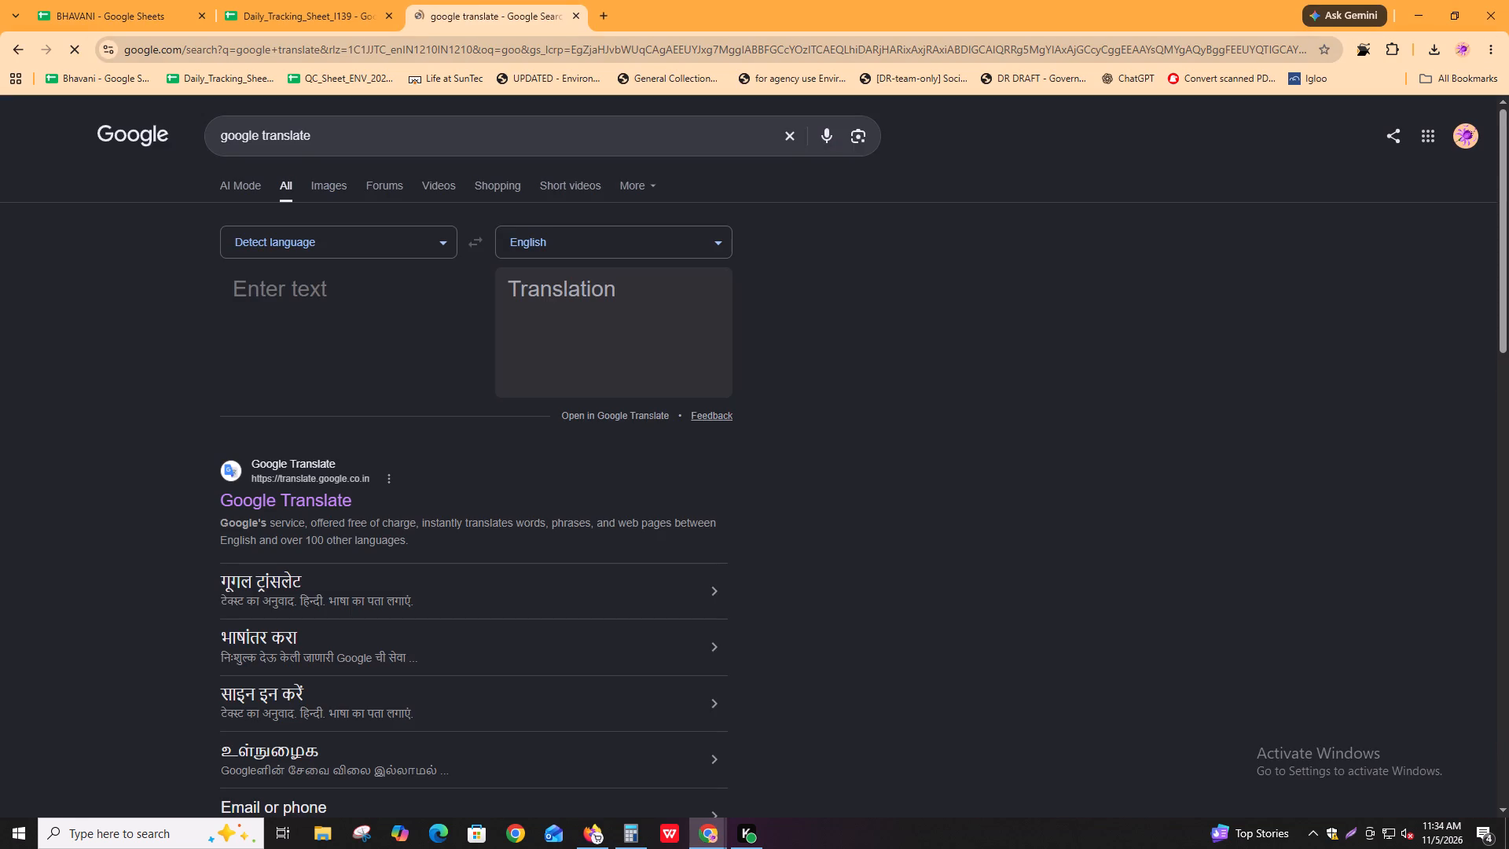
left_click(311, 296)
key("ctrl+v")
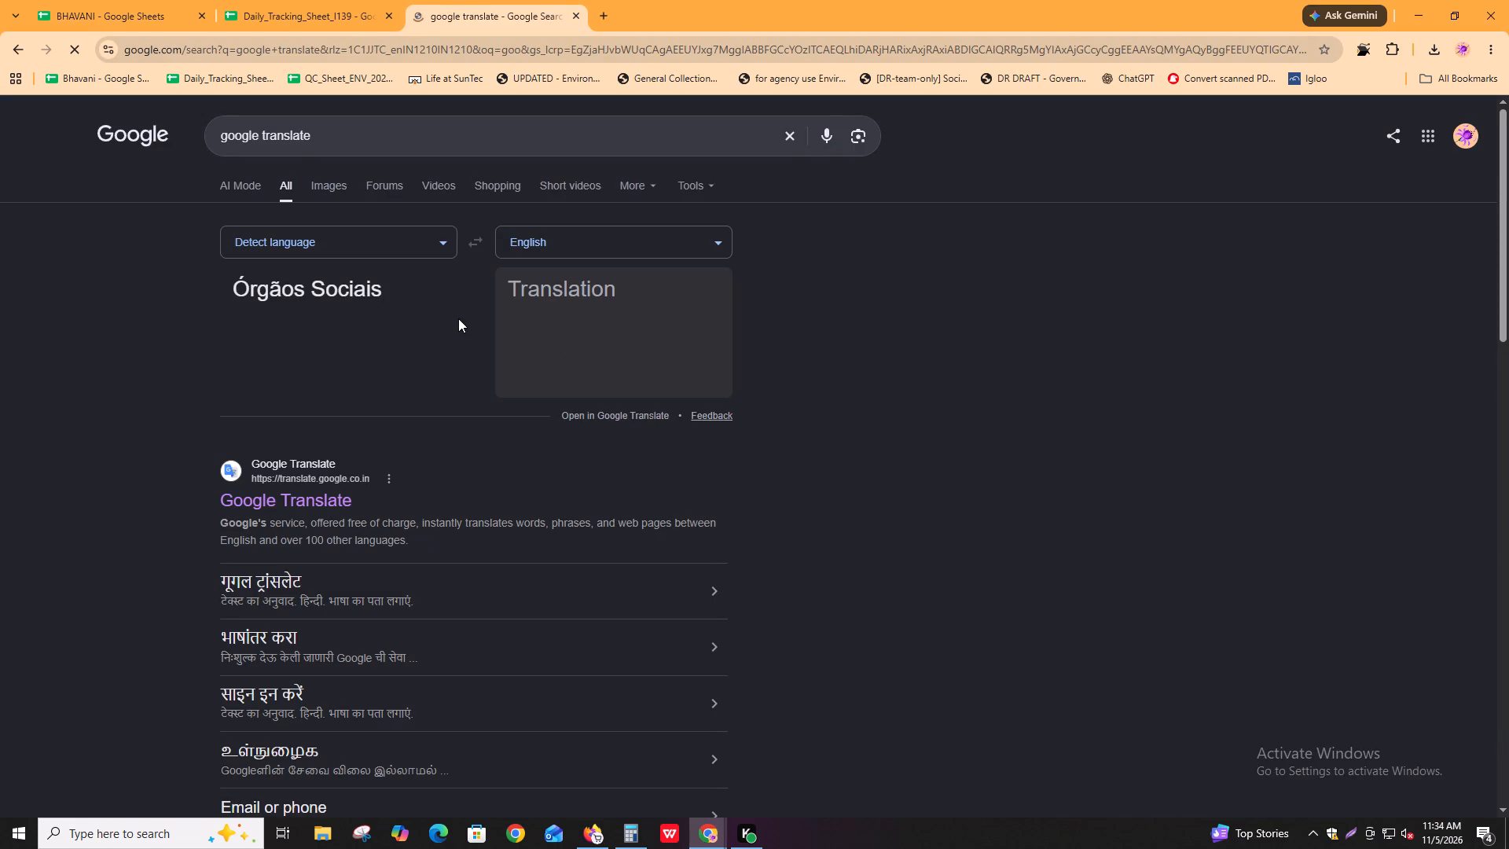
Translate the heading "Conselho de Administração" from the original report into English with Google Translate.
key("alt+Tab")
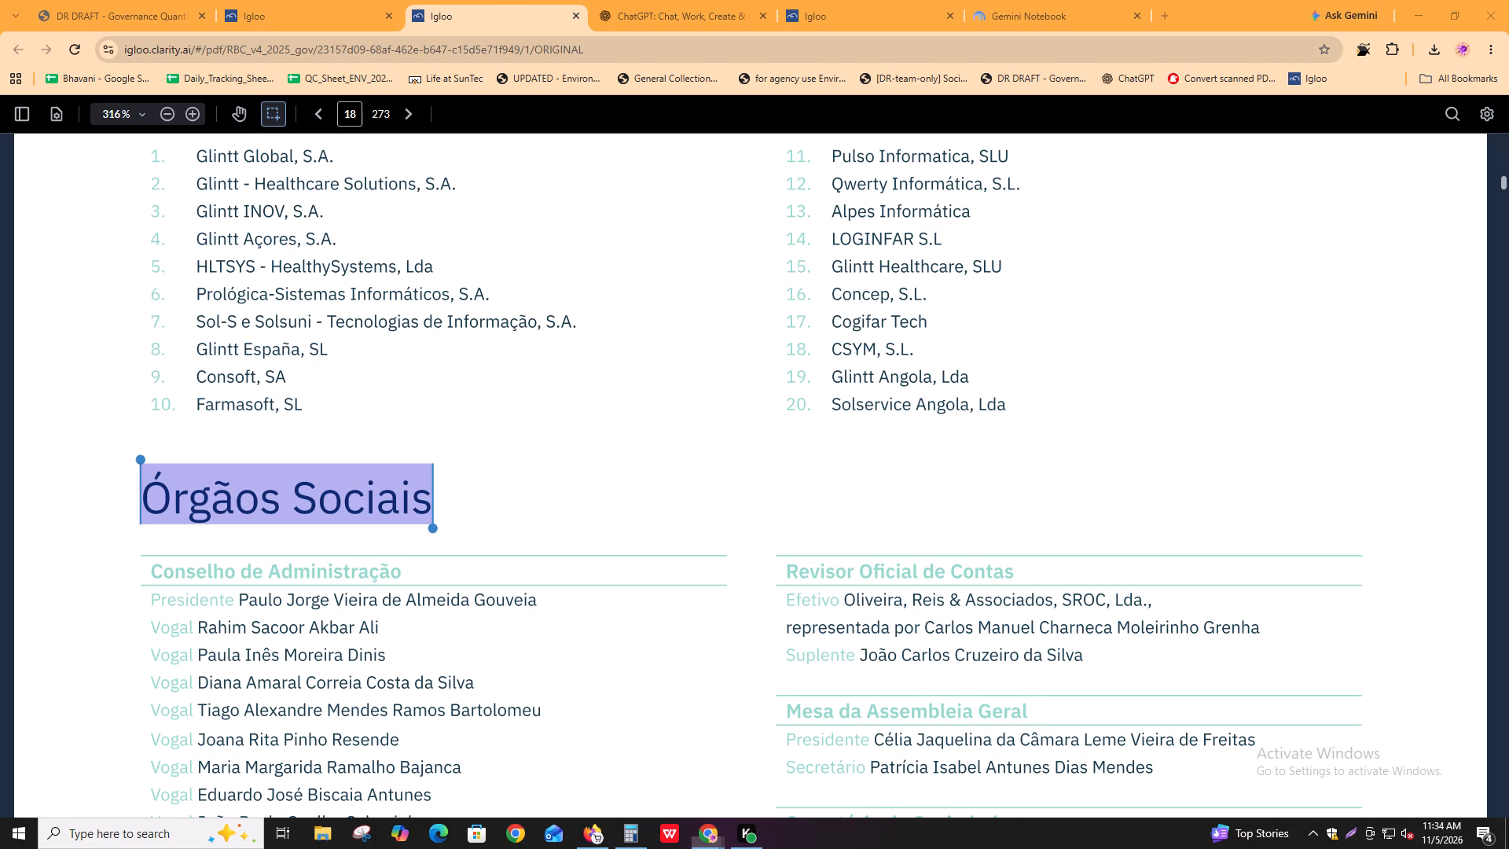
scroll(244, 621, "down", 3)
left_click_drag(141, 342, 429, 341)
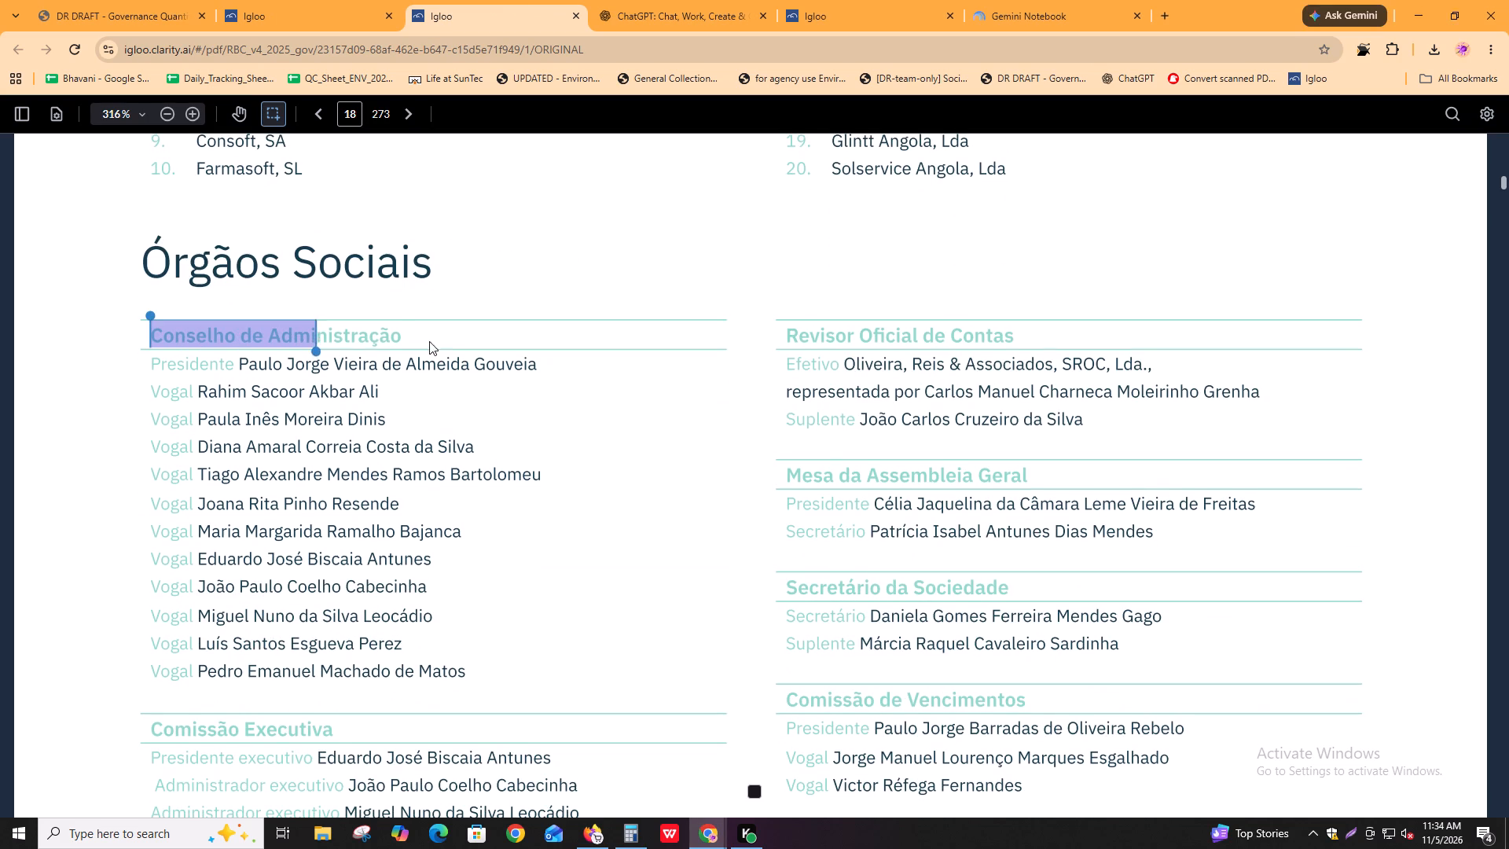
left_click_drag(429, 341, 439, 340)
key("ctrl+c")
key("alt+Tab")
key("ctrl+v")
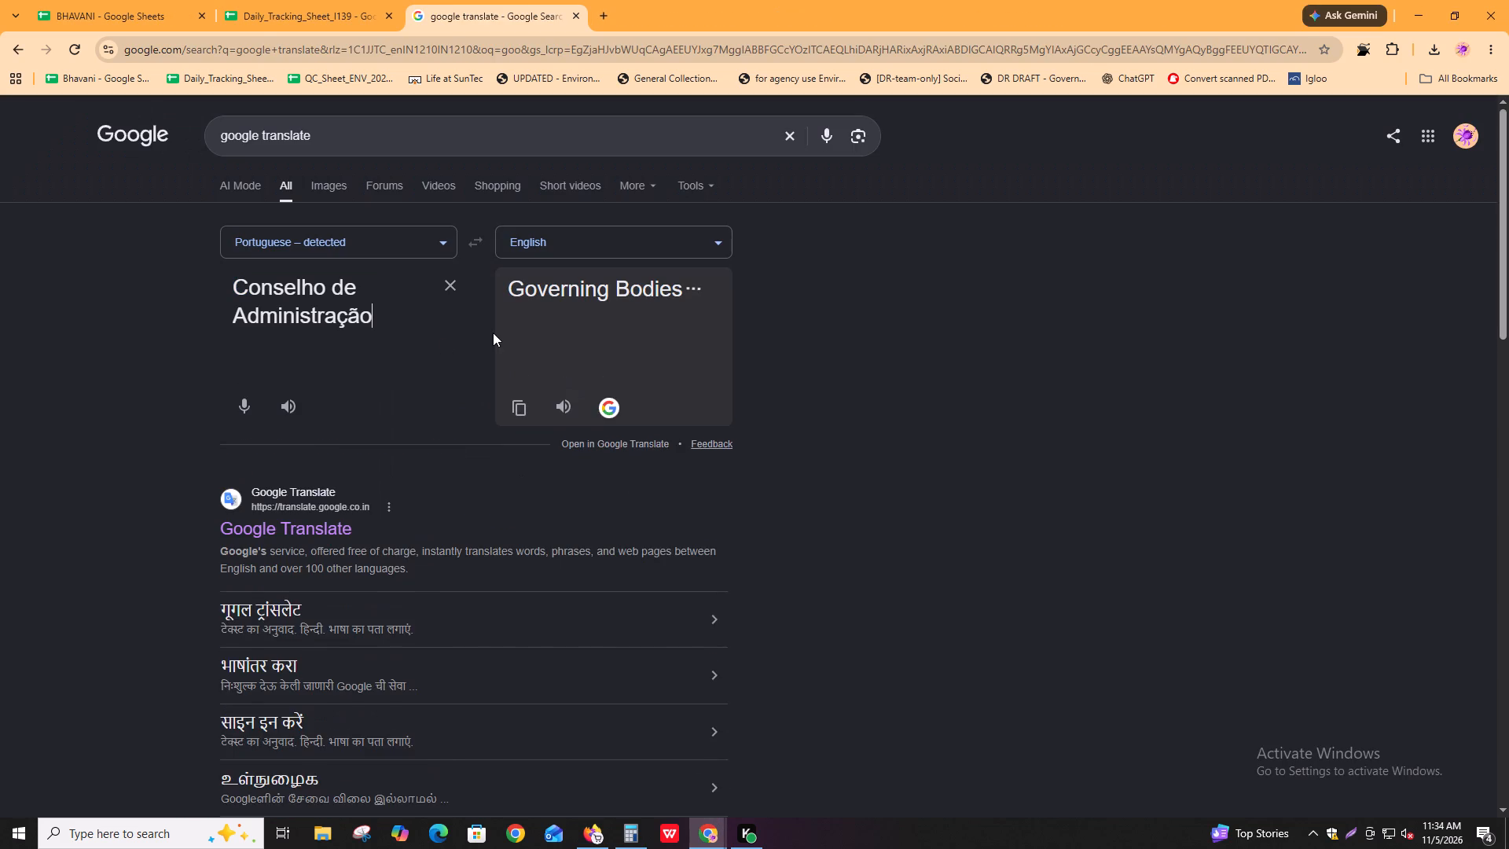
key("Return")
Translate the heading "Comissão Executiva" from the original report into English with Google Translate.
key("alt+Tab")
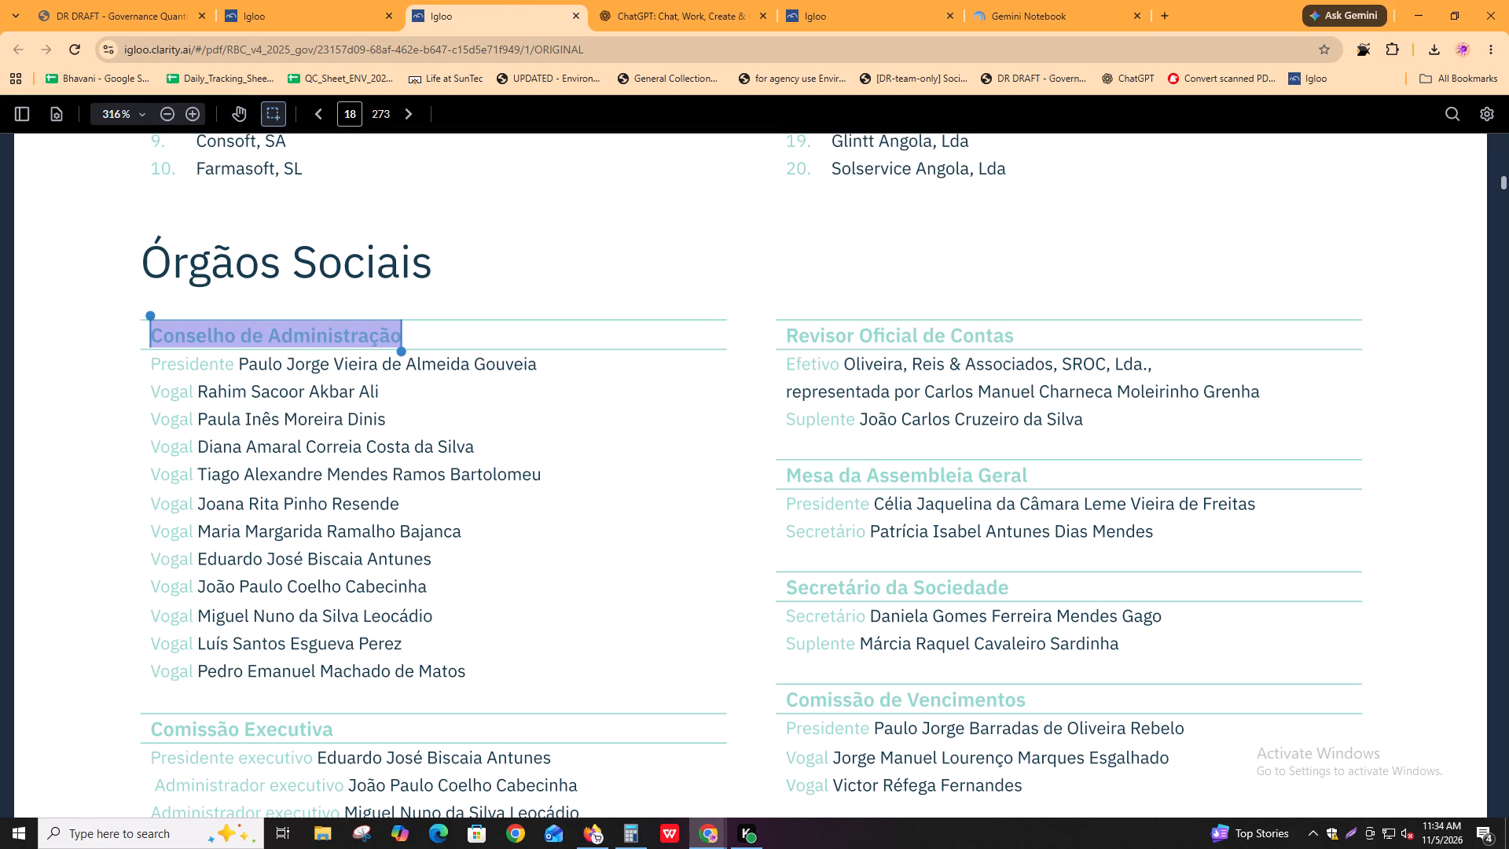
scroll(261, 716, "down", 3)
left_click_drag(154, 495, 341, 505)
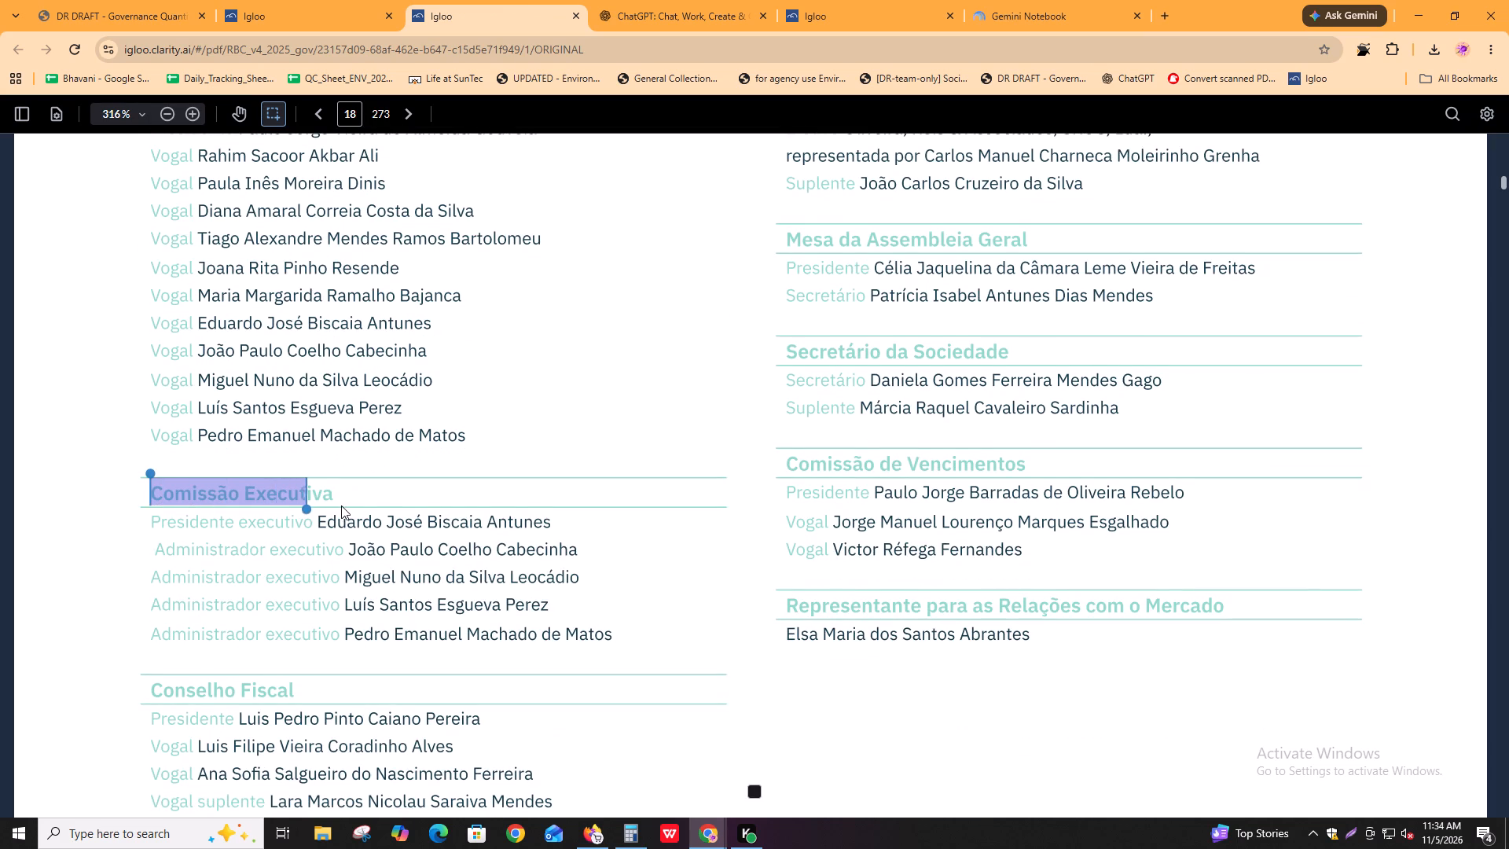
left_click_drag(341, 505, 351, 505)
key("ctrl+c")
key("alt+Tab")
key("ctrl+v")
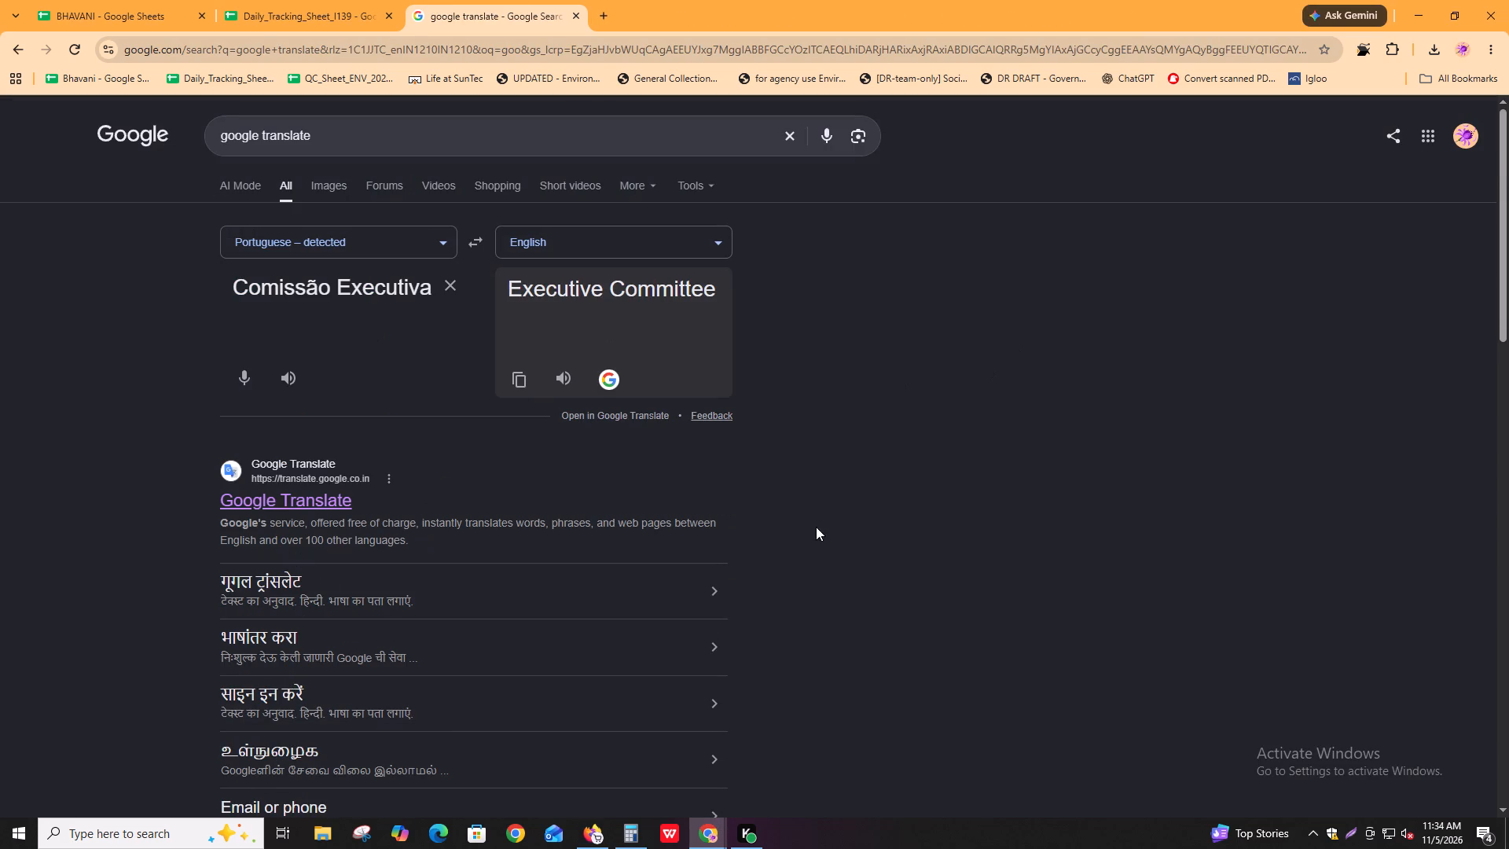
key("alt+Tab")
key("alt+Tab")
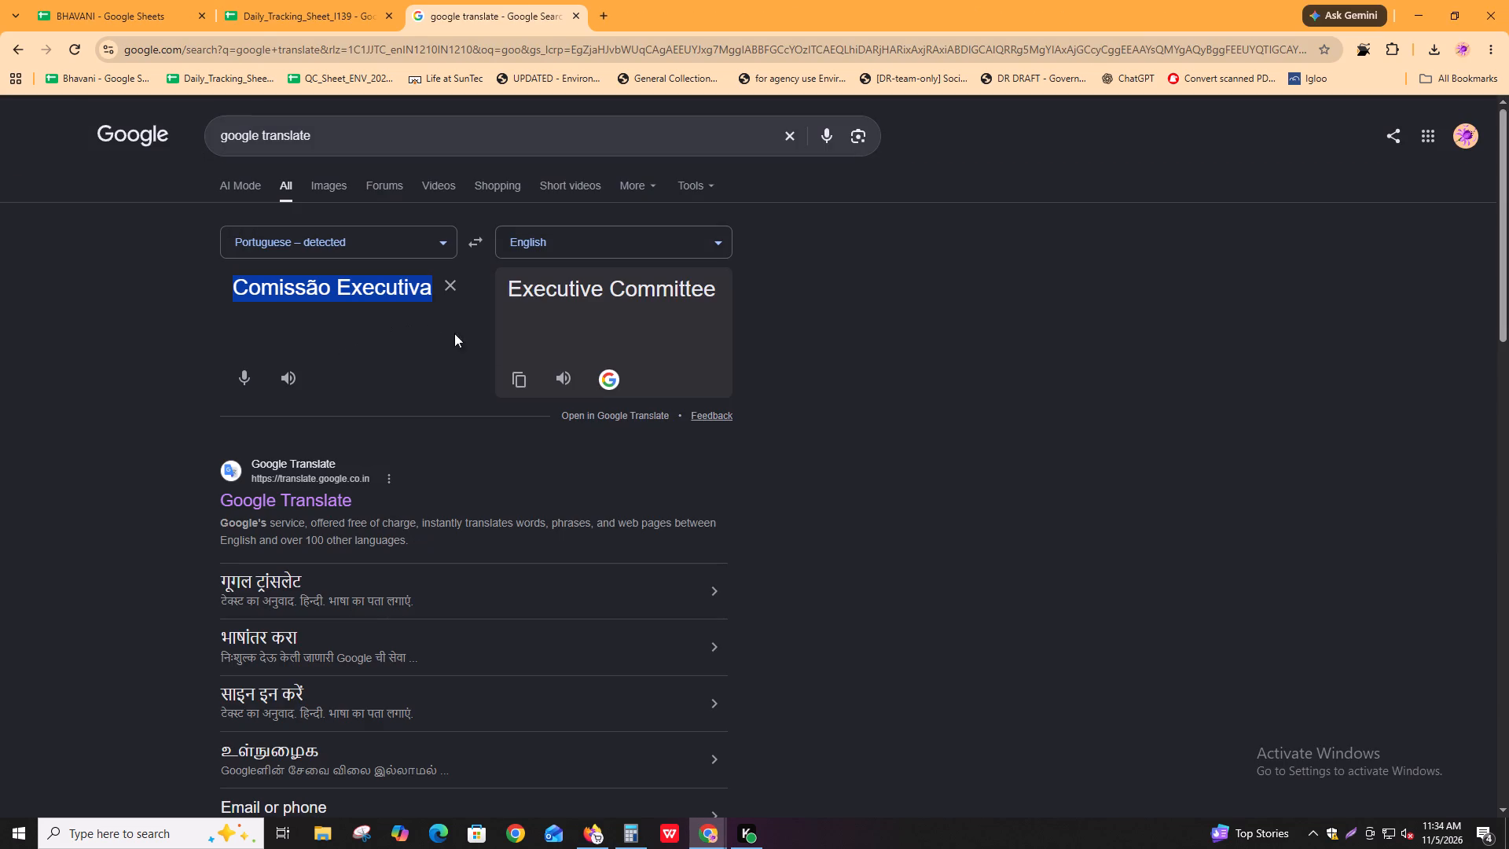
Check the rest of the original's governing bodies page, then examine the Corporate Bodies lists on page 18 of the translated RBC_v4_2025_gov.pdf.
key("alt+Tab")
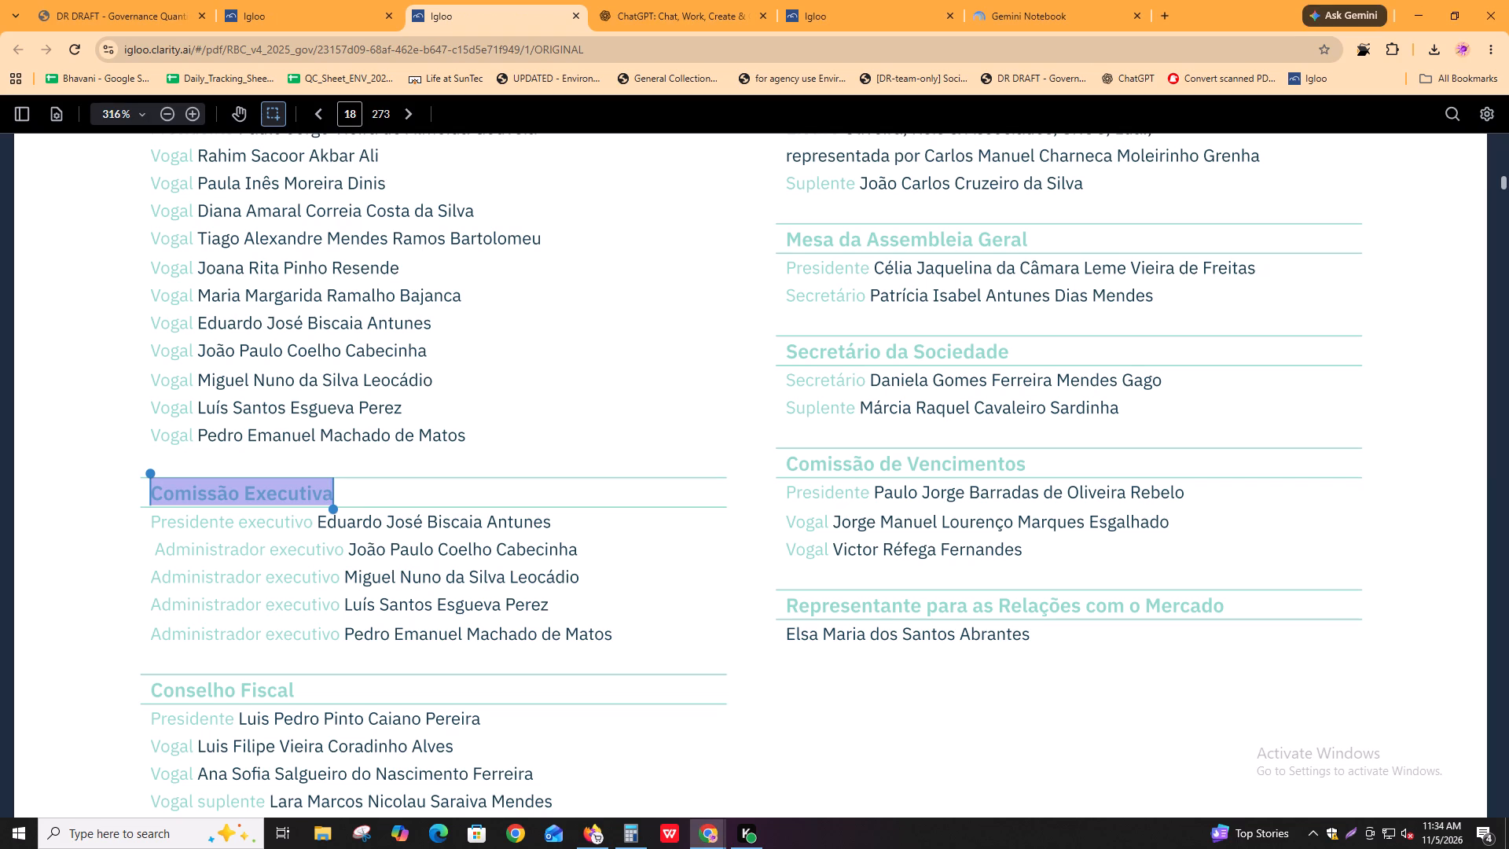
scroll(236, 626, "down", 3)
key("alt+Tab")
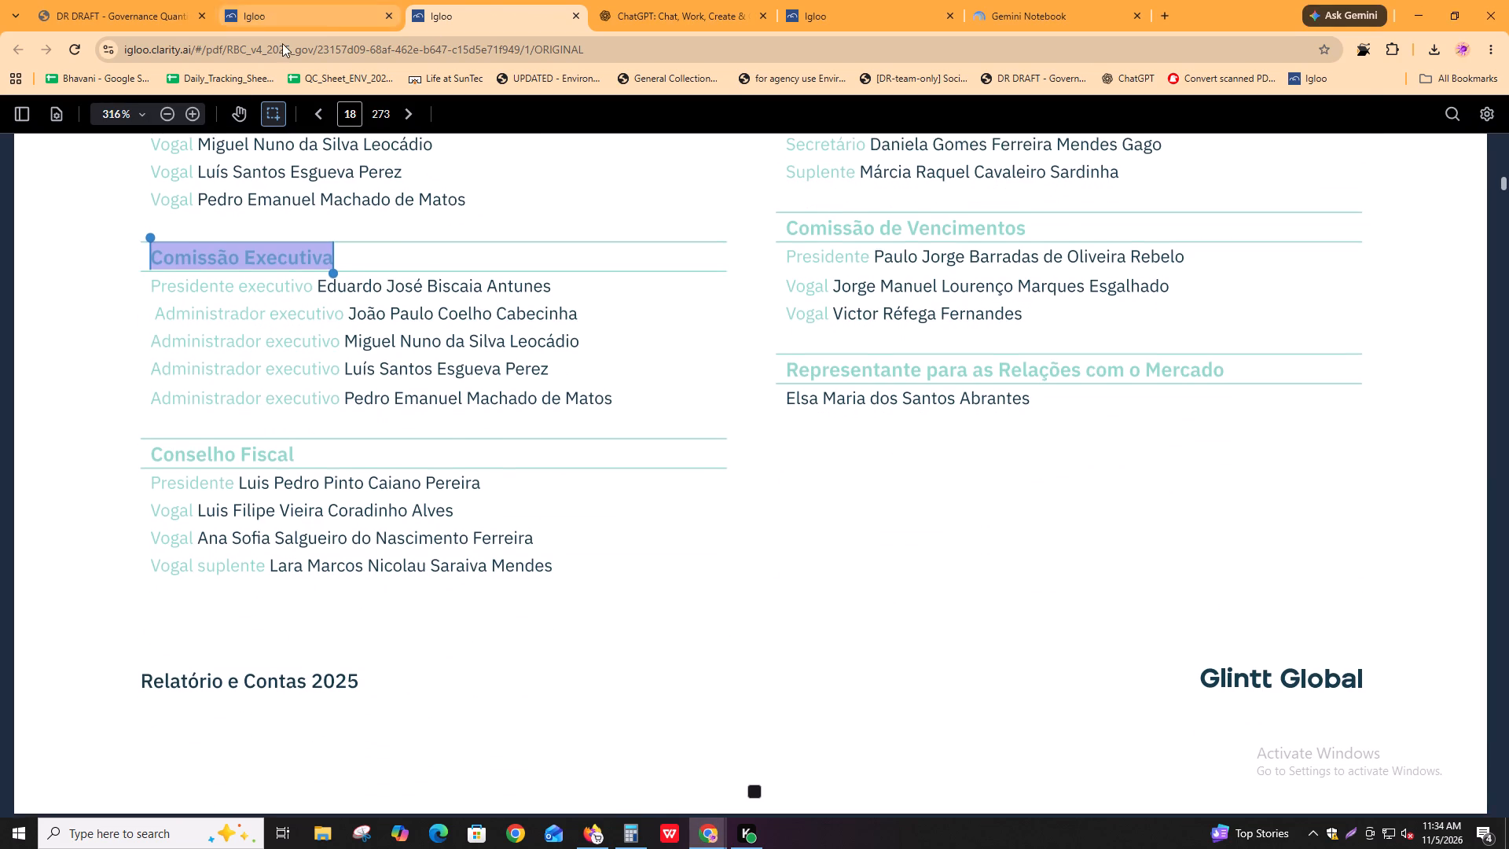
key("alt+Tab")
key("alt+Tab")
key("alt+Tab")
key("alt+Tab")
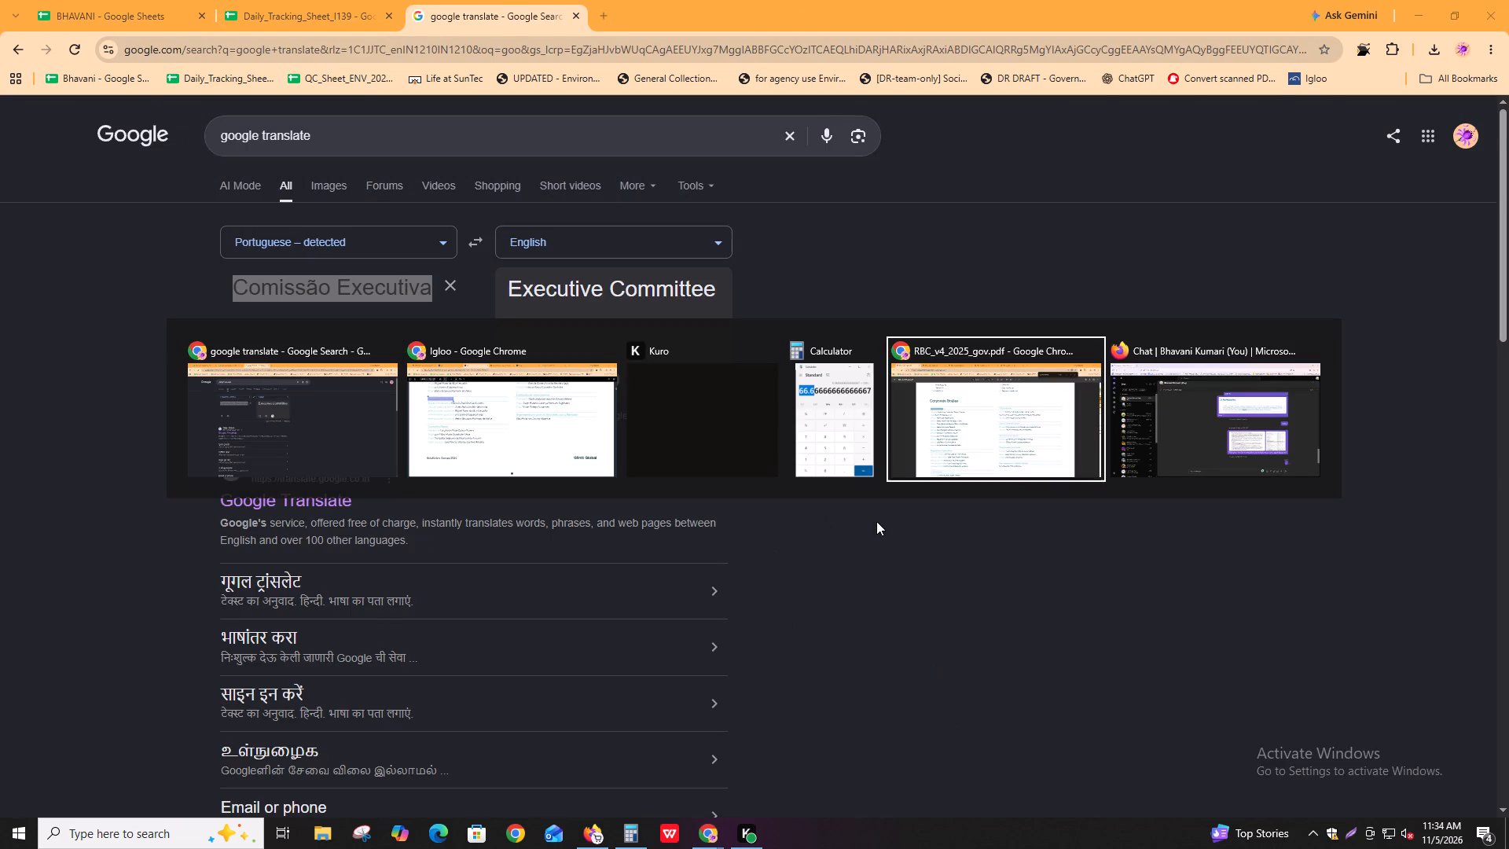
scroll(258, 642, "down", 2)
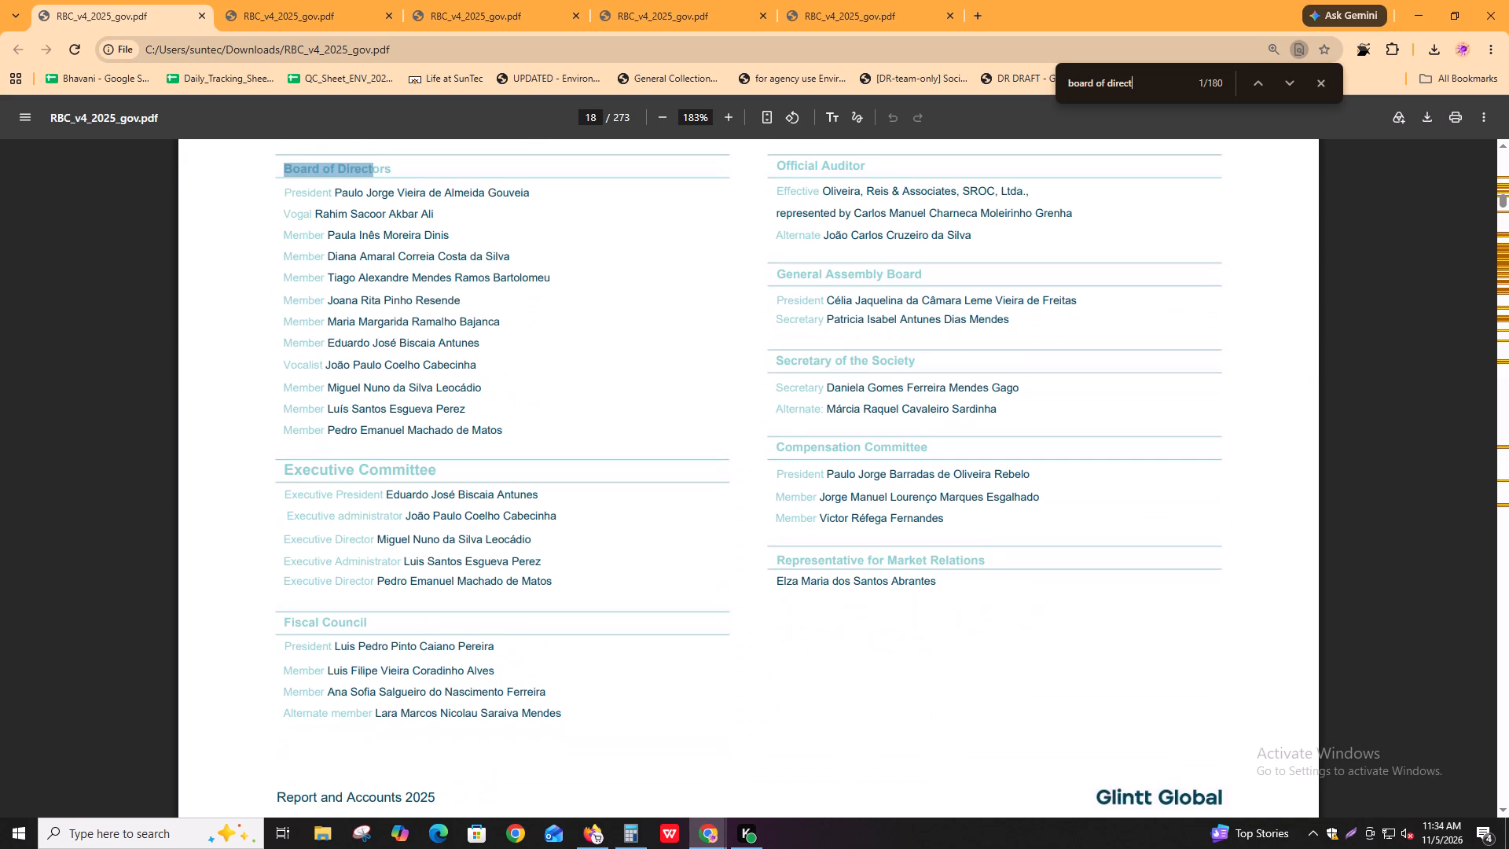
left_click_drag(277, 576, 372, 583)
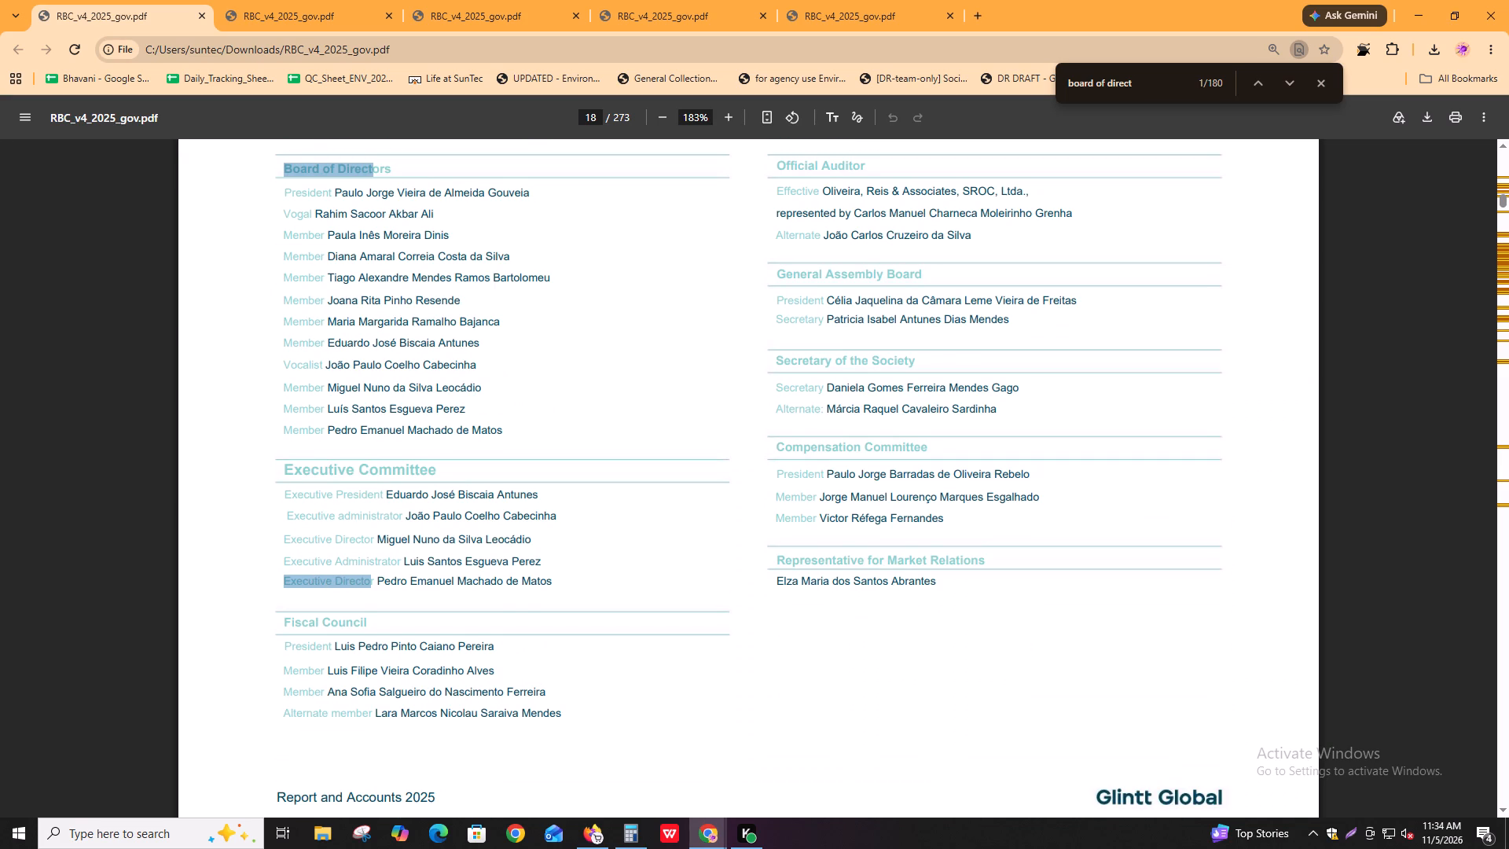
left_click_drag(372, 583, 374, 583)
left_click(374, 583)
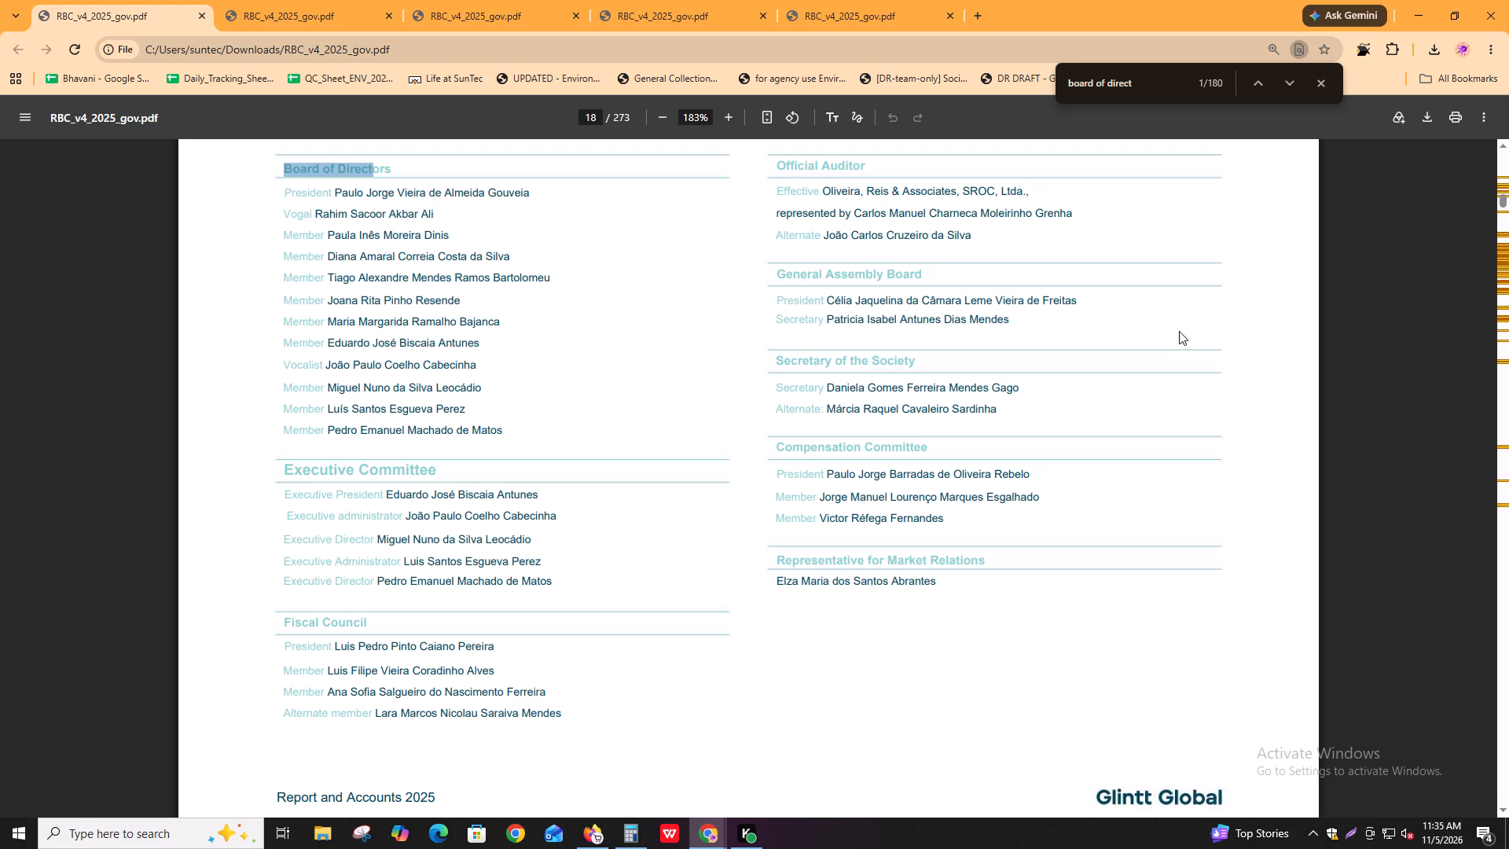
scroll(986, 492, "up", 4)
scroll(868, 465, "up", 4)
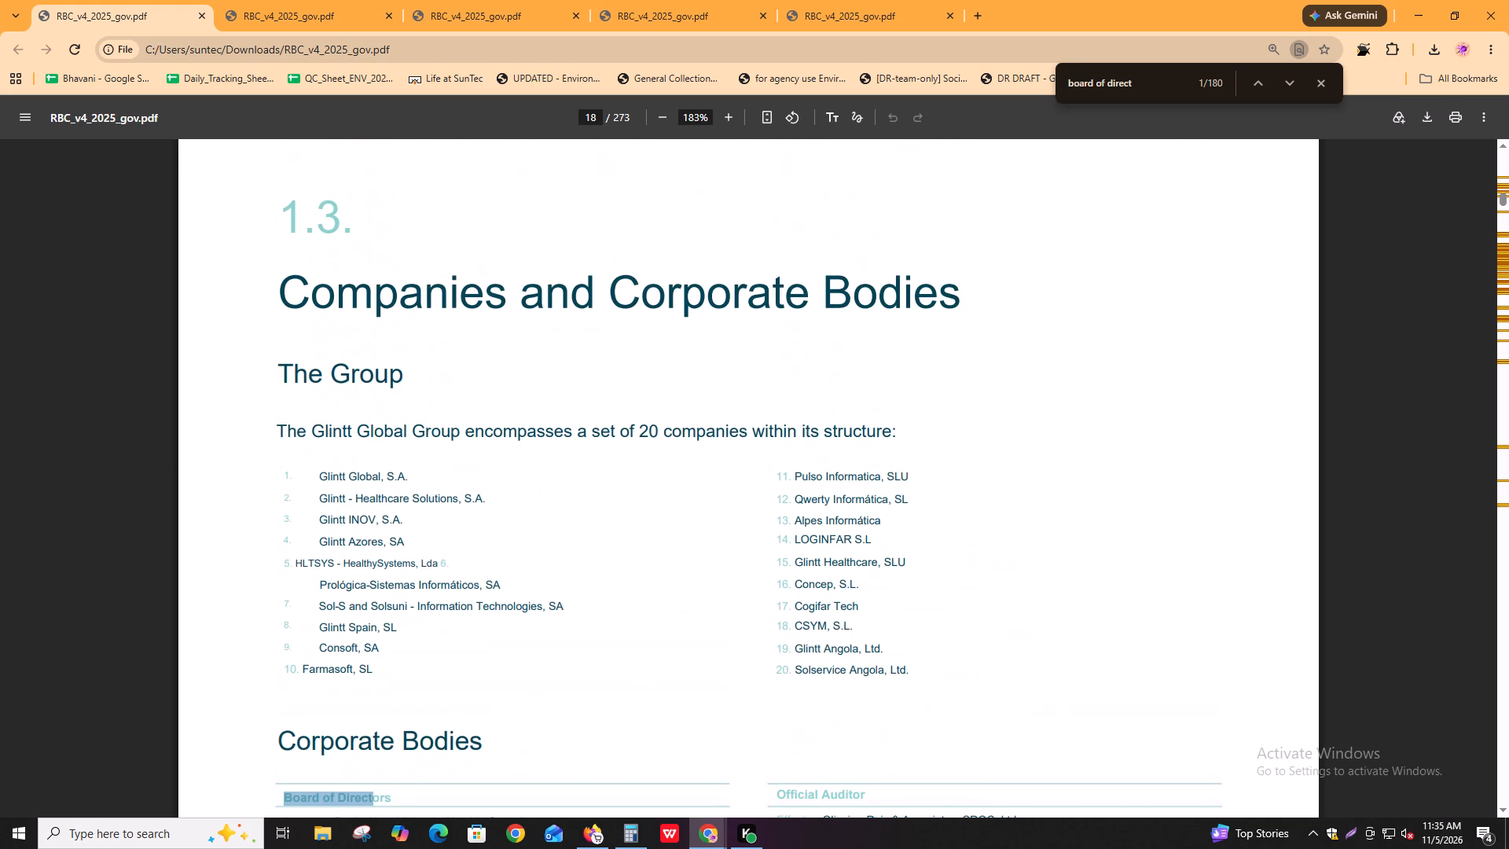
scroll(623, 682, "down", 2)
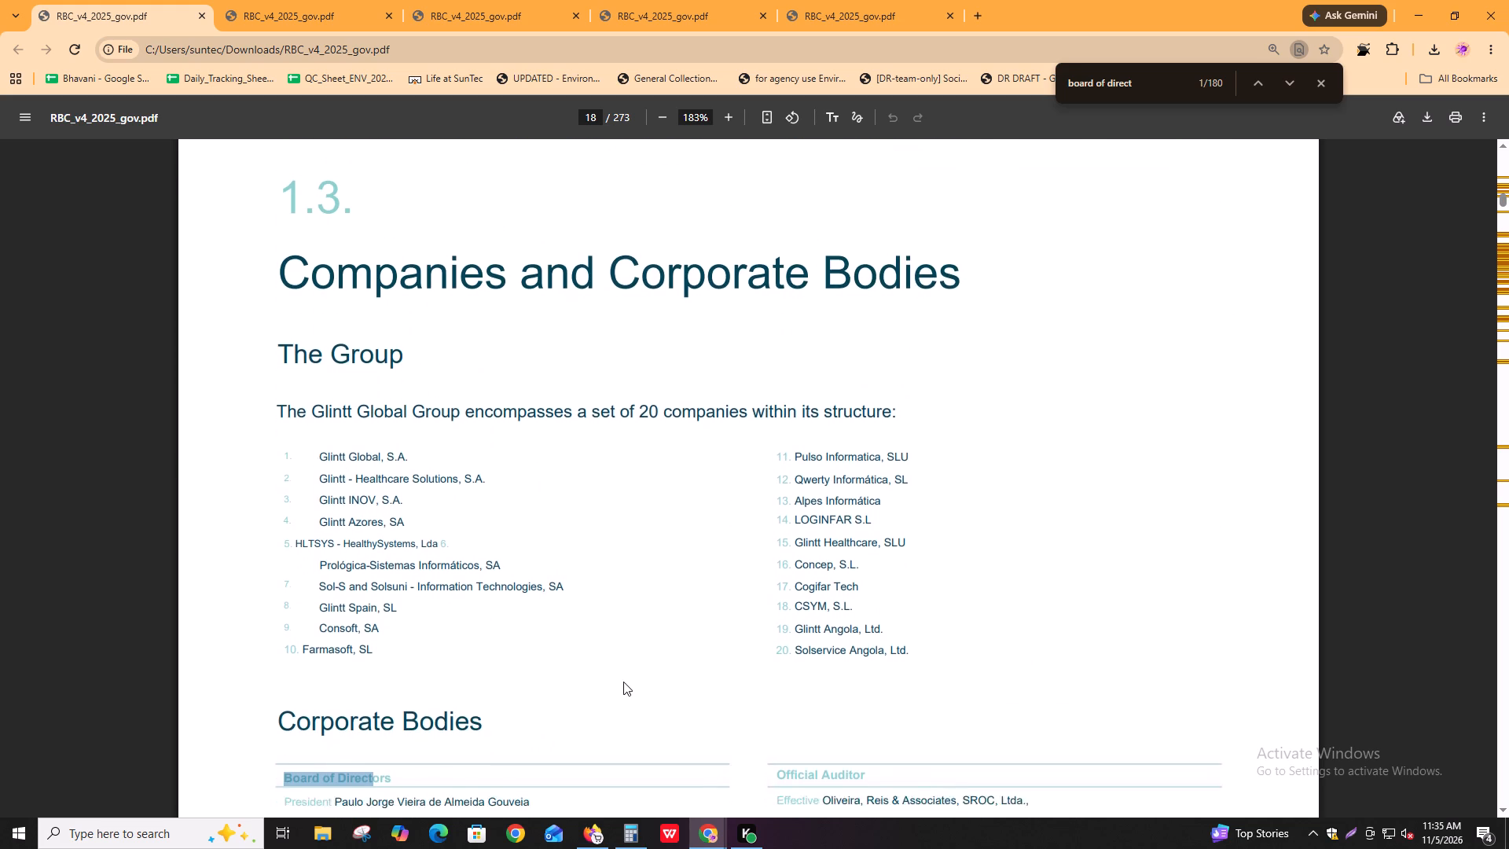
scroll(625, 676, "down", 1)
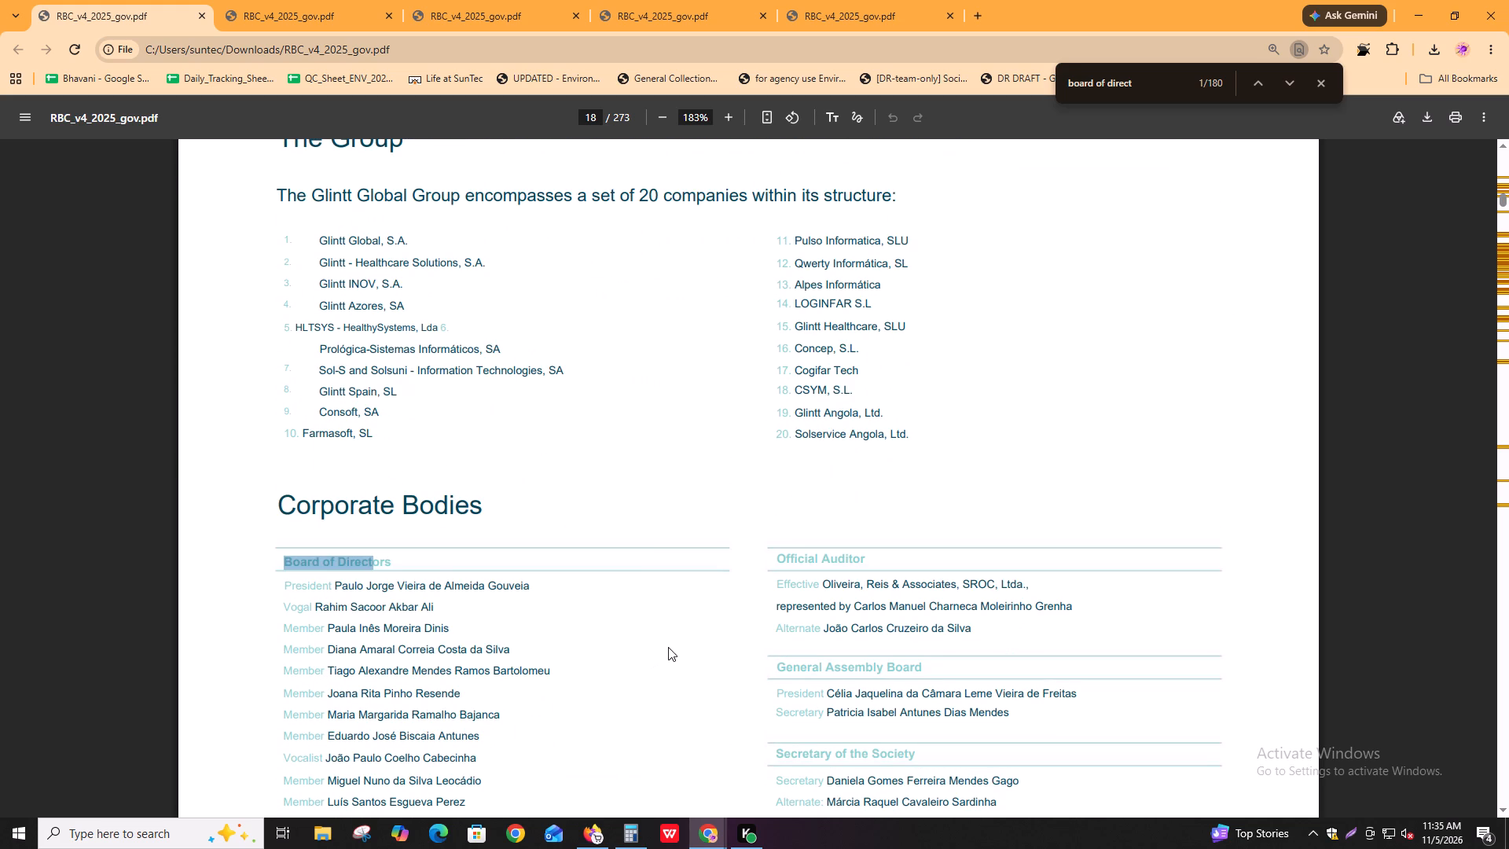
Copy part of the board president's name and search for it in the second open copy of RBC_v4_2025_gov.pdf.
key("ctrl+f")
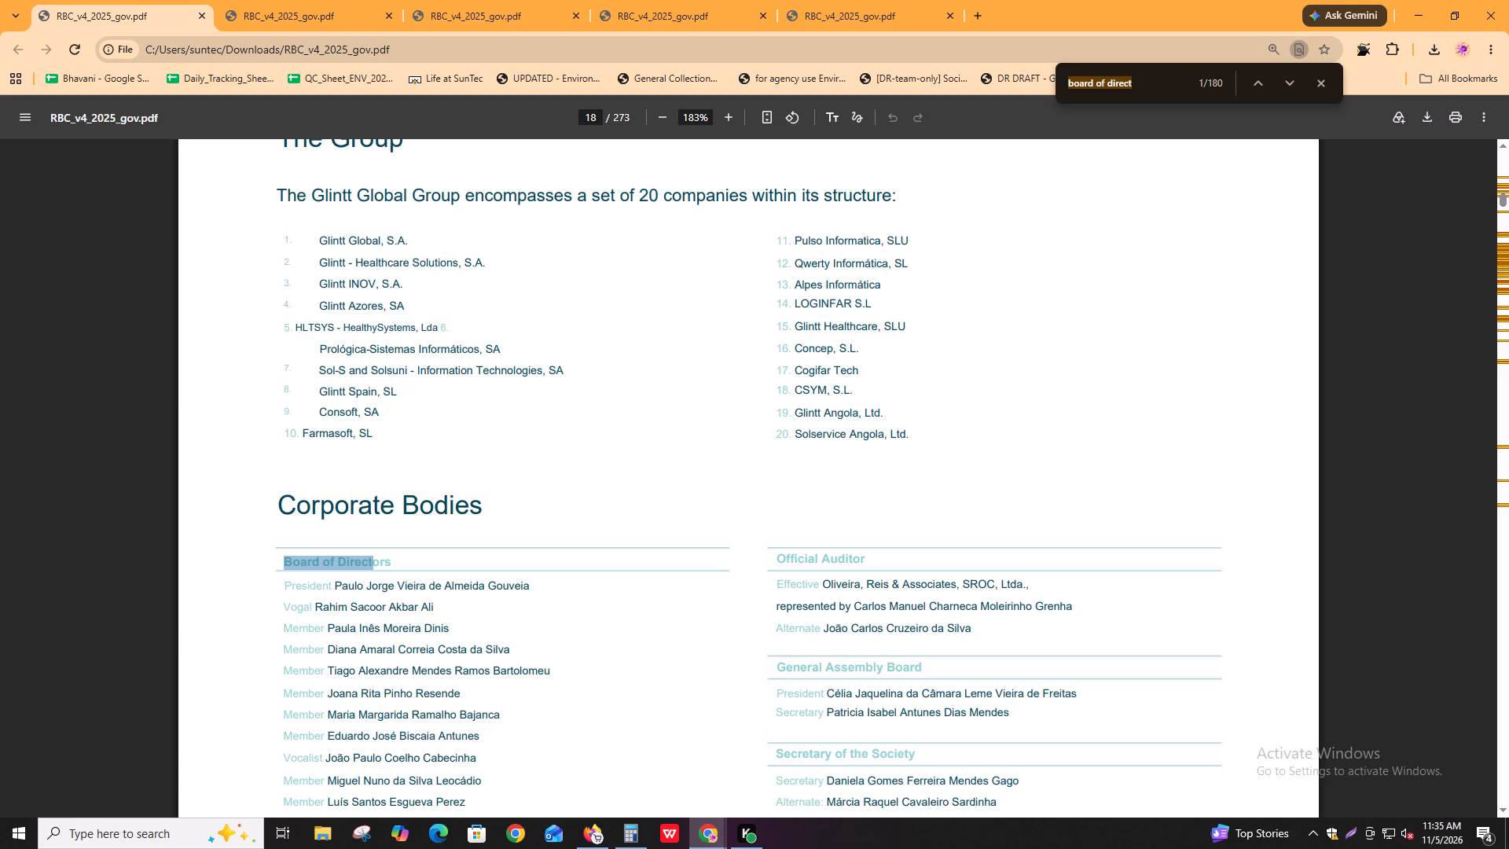
left_click_drag(336, 583, 431, 590)
key("ctrl+c")
key("ctrl+c")
key("ctrl+c")
left_click(296, 0, "ctrl")
key("ctrl+f")
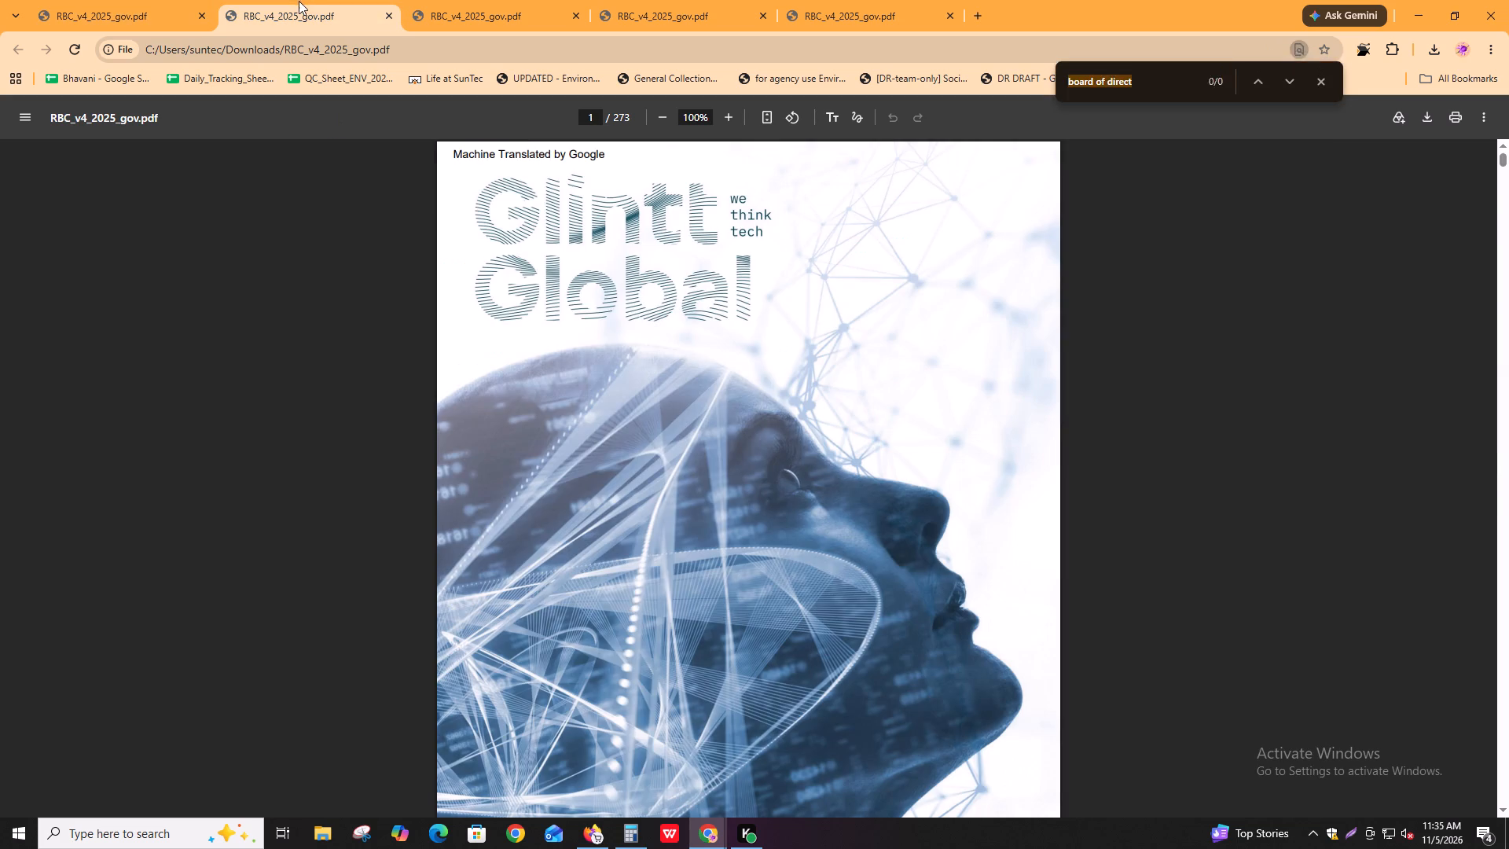
key("ctrl+v")
key("Return")
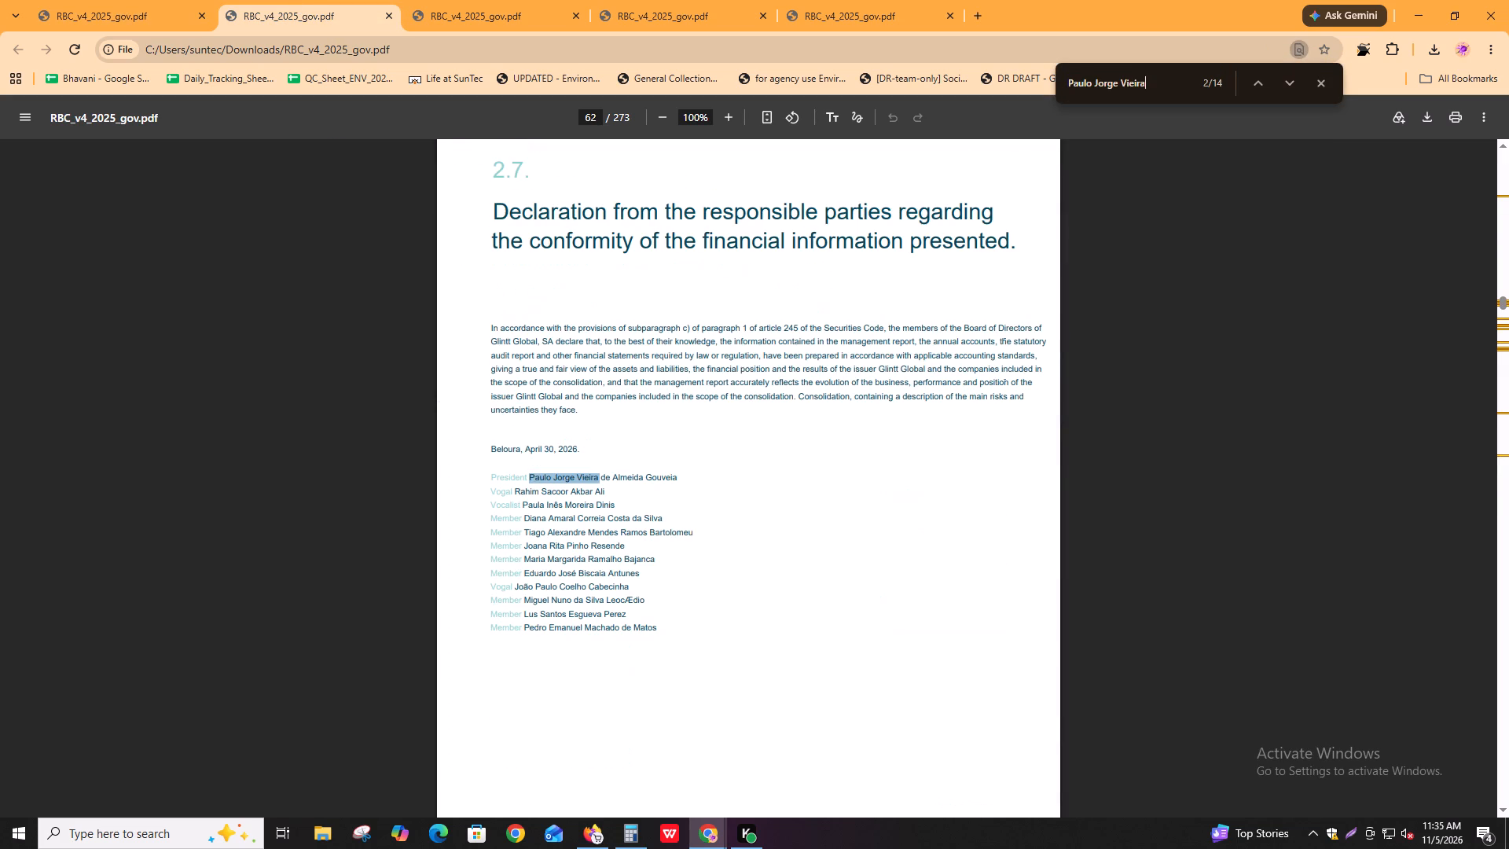
Go through the matches on pages 62 to 64, examining the signatory lists and the annex table of titles held by board members.
scroll(497, 535, "up", 2, "ctrl")
key("Return")
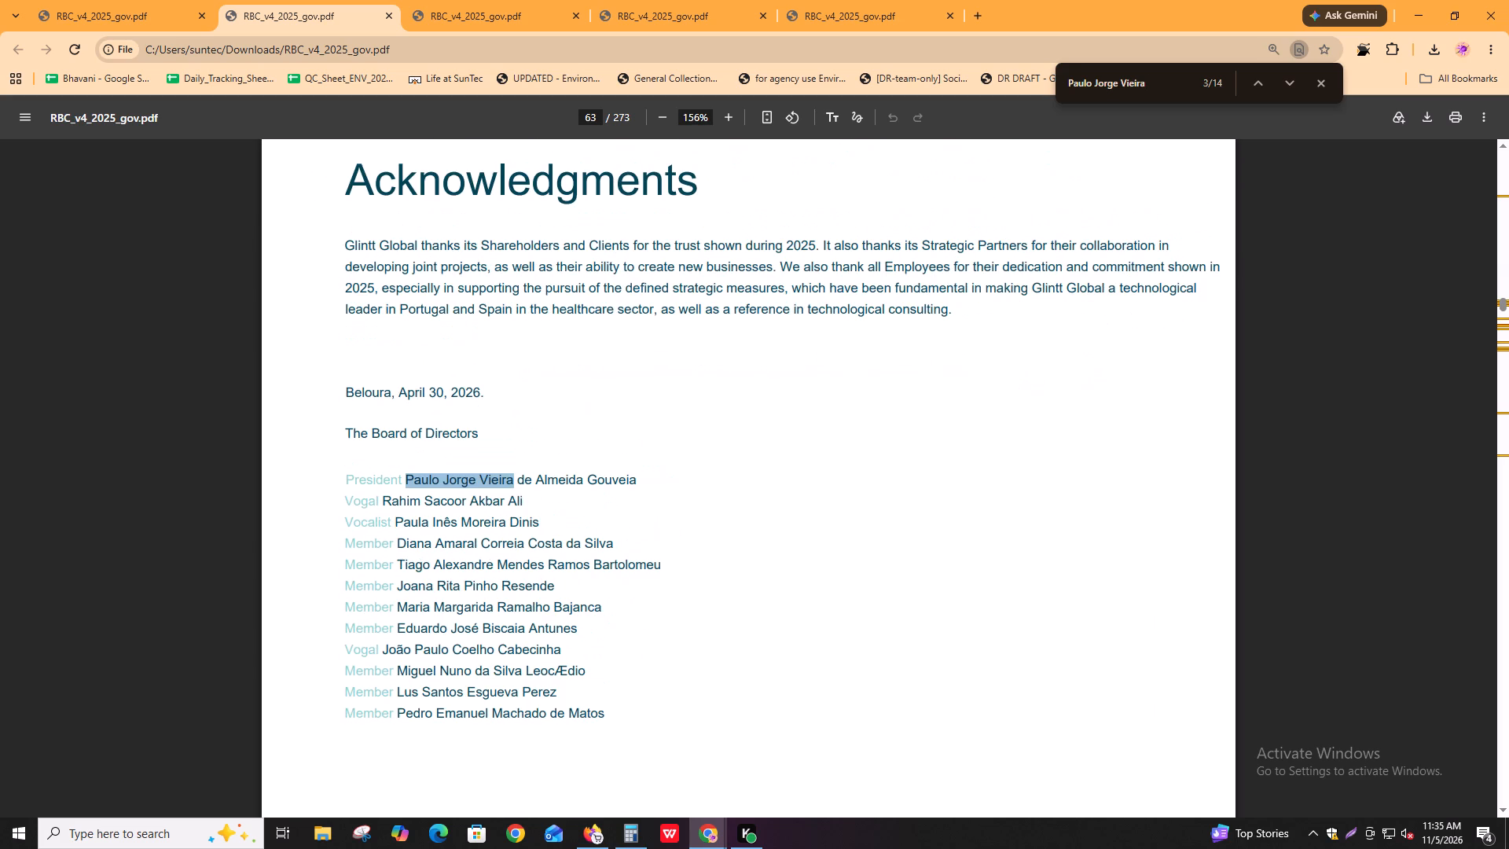
key("Return")
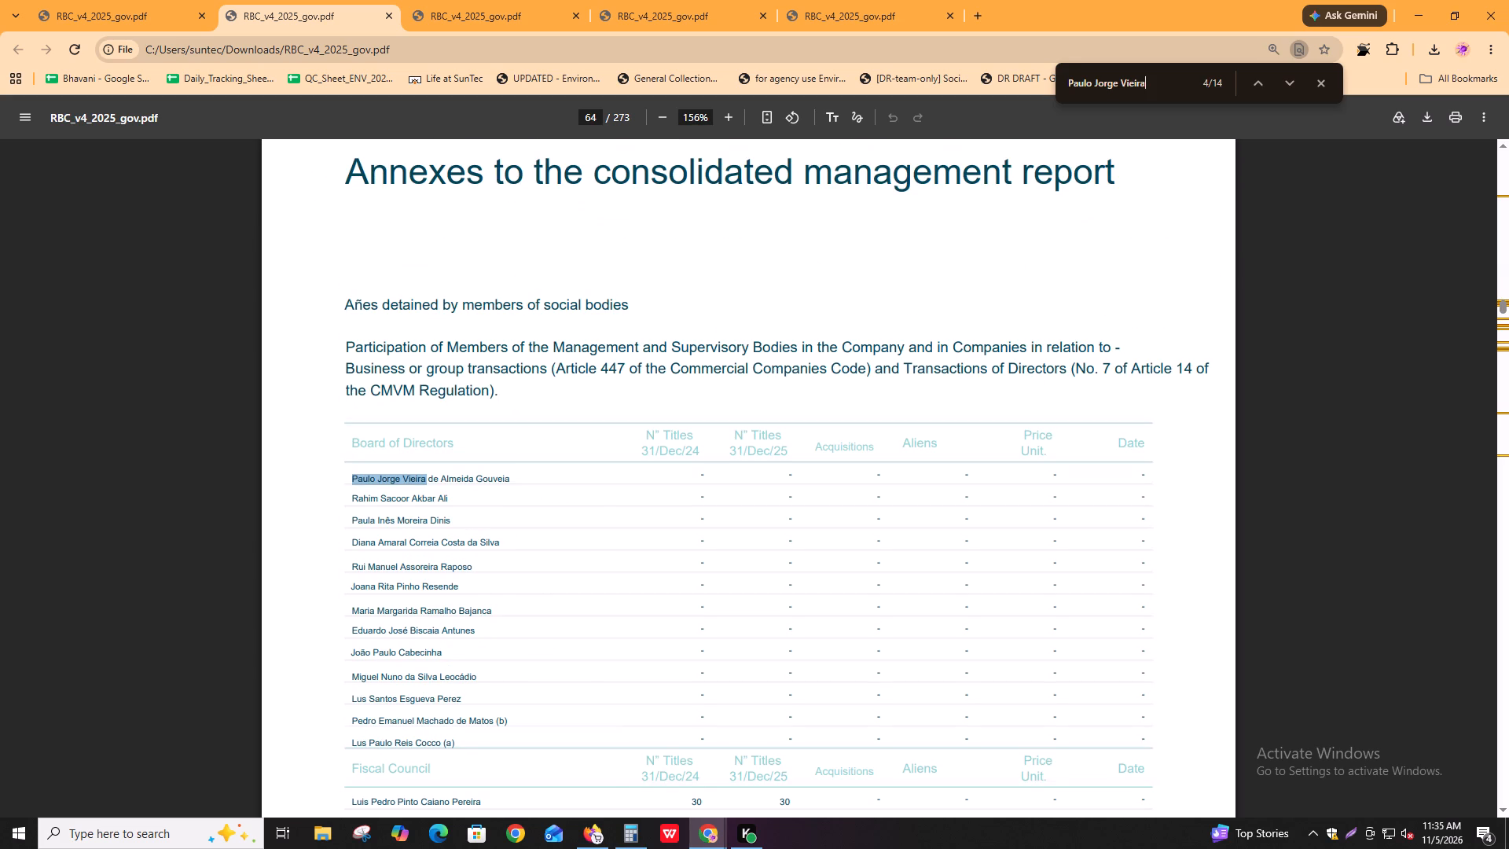
left_click_drag(461, 361, 1099, 351)
left_click(1099, 351)
left_click_drag(510, 369, 1221, 378)
left_click(1221, 378)
scroll(817, 621, "down", 3)
Advance through the name matches to page 73 and examine the first appointment dates of directors who served throughout 2025.
key("ctrl+f")
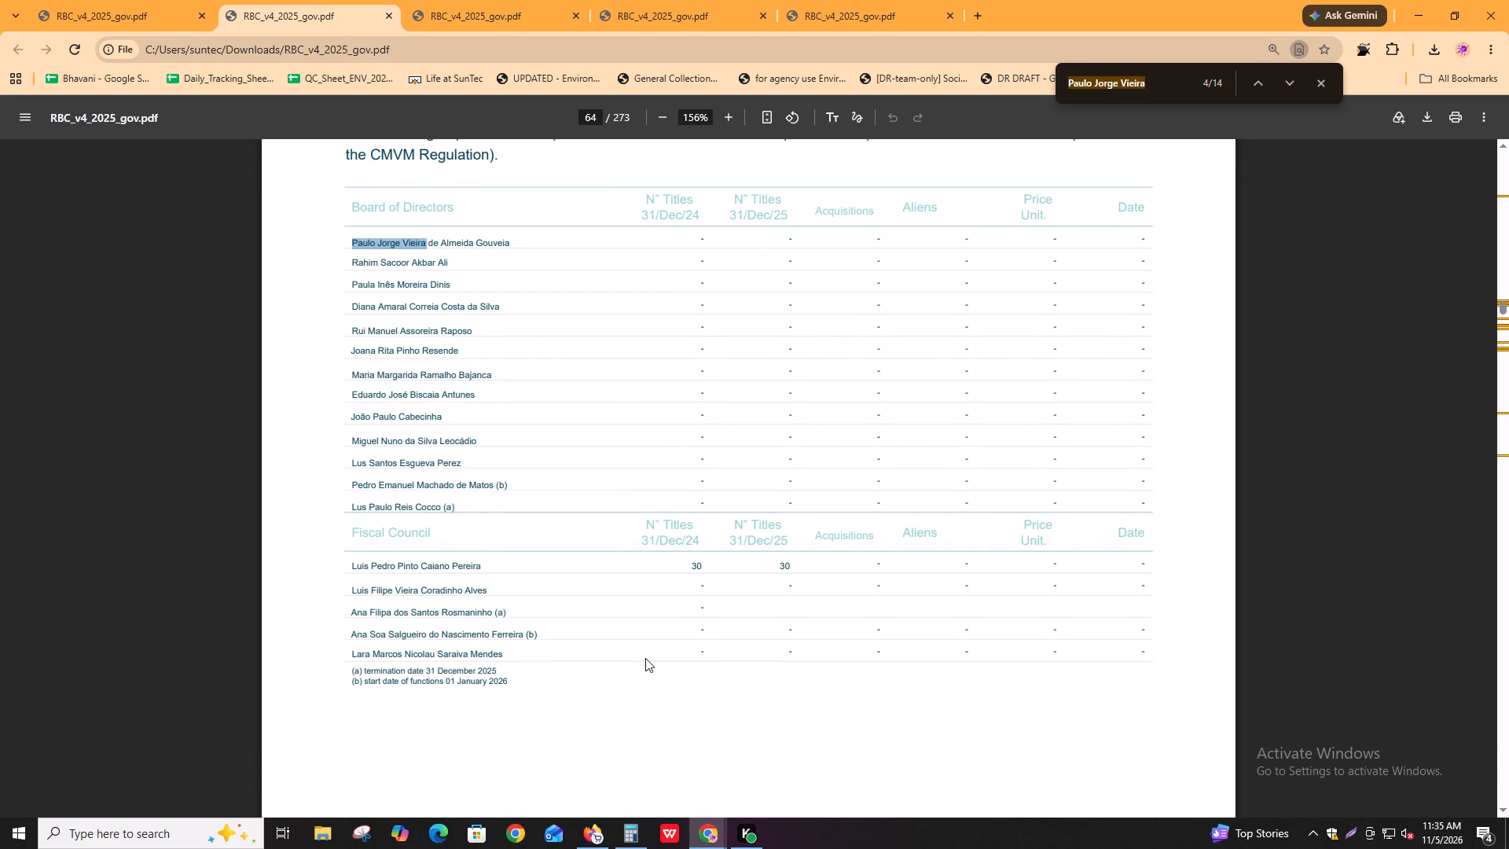
key("Return")
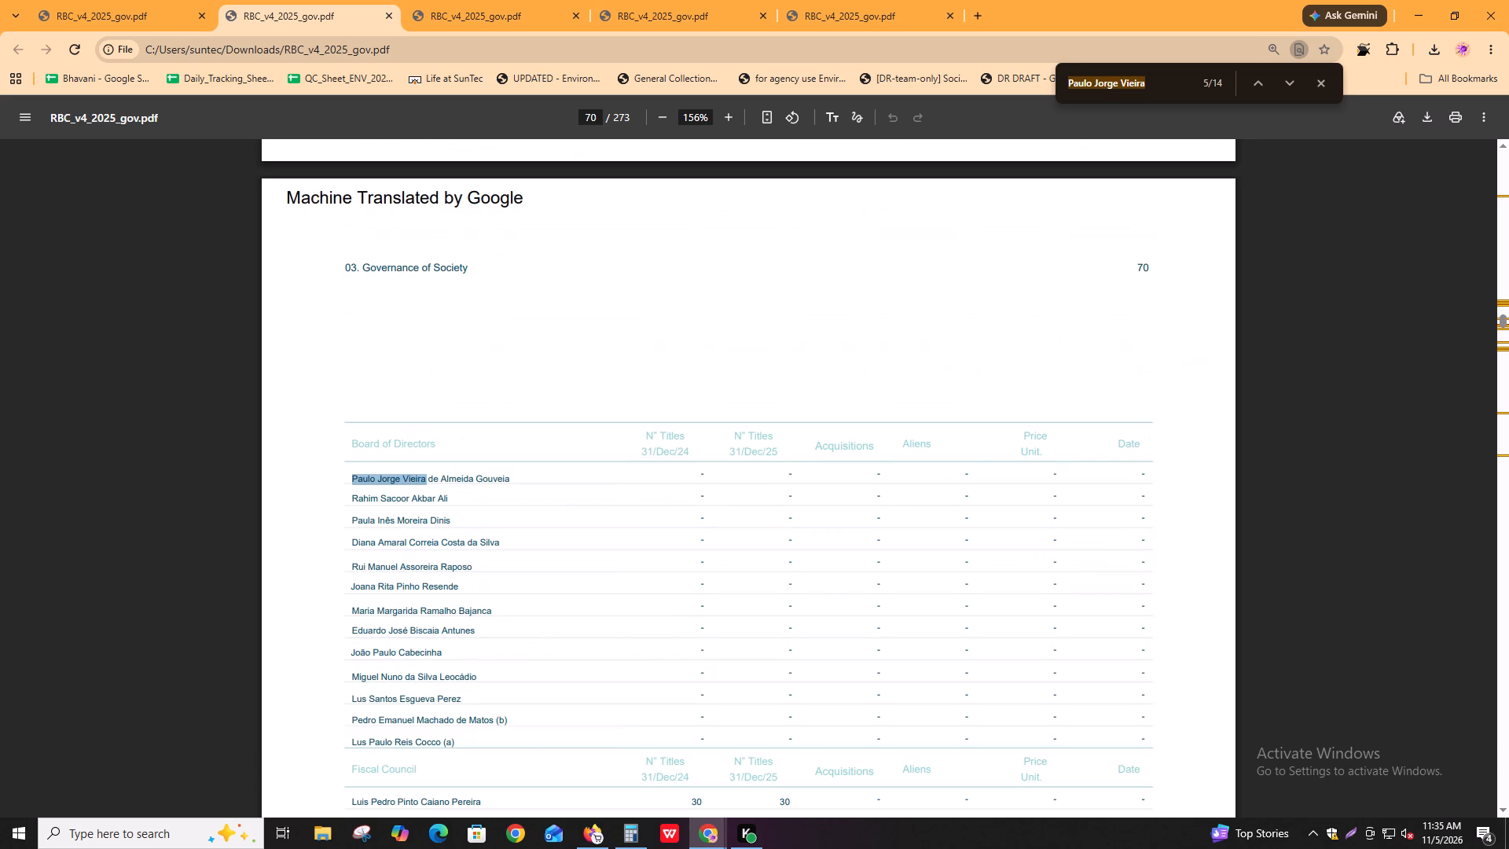
key("Return")
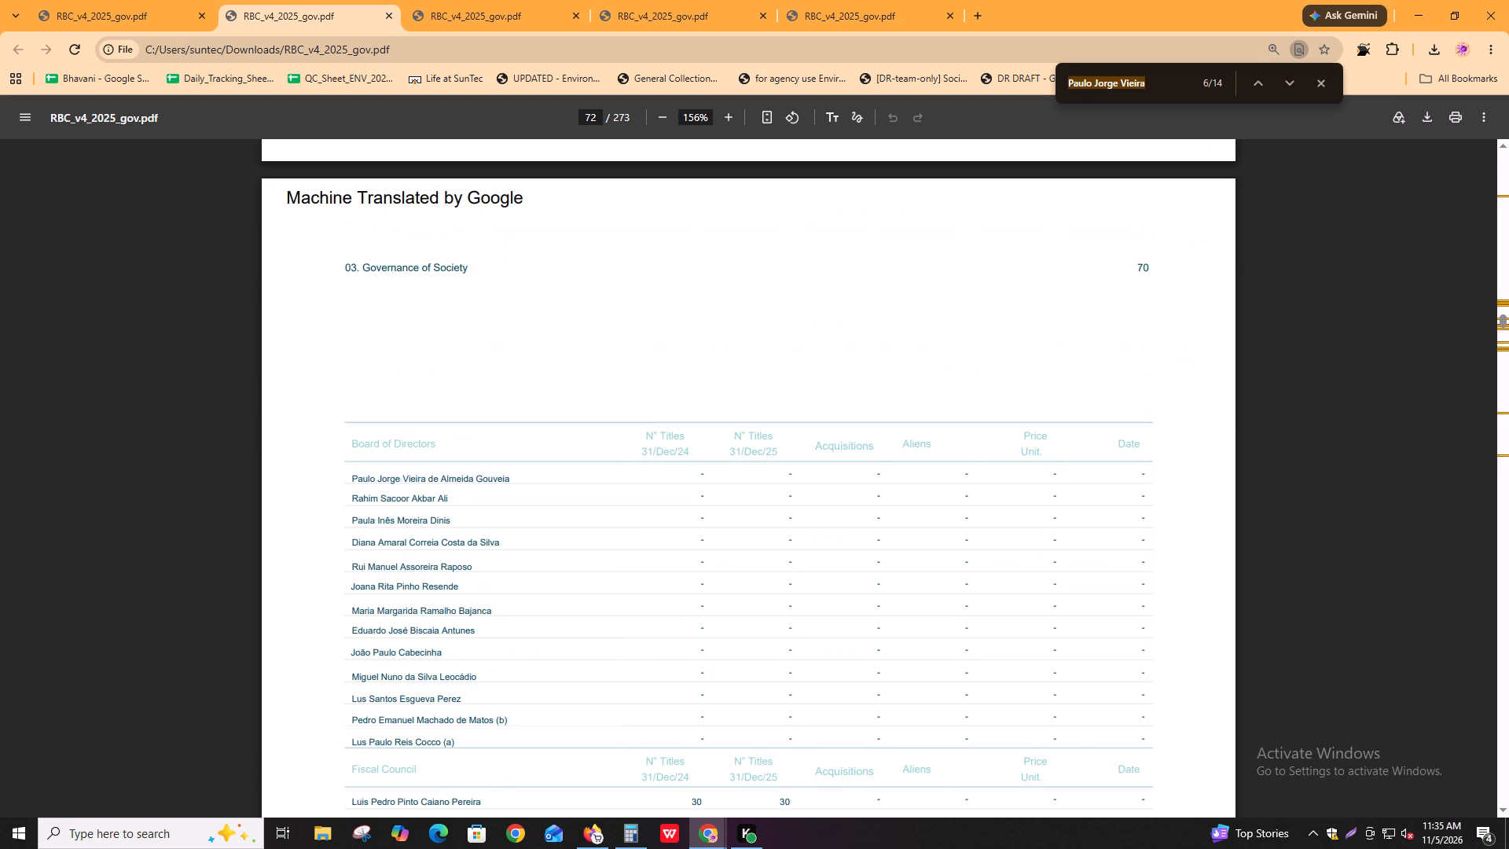
key("Return")
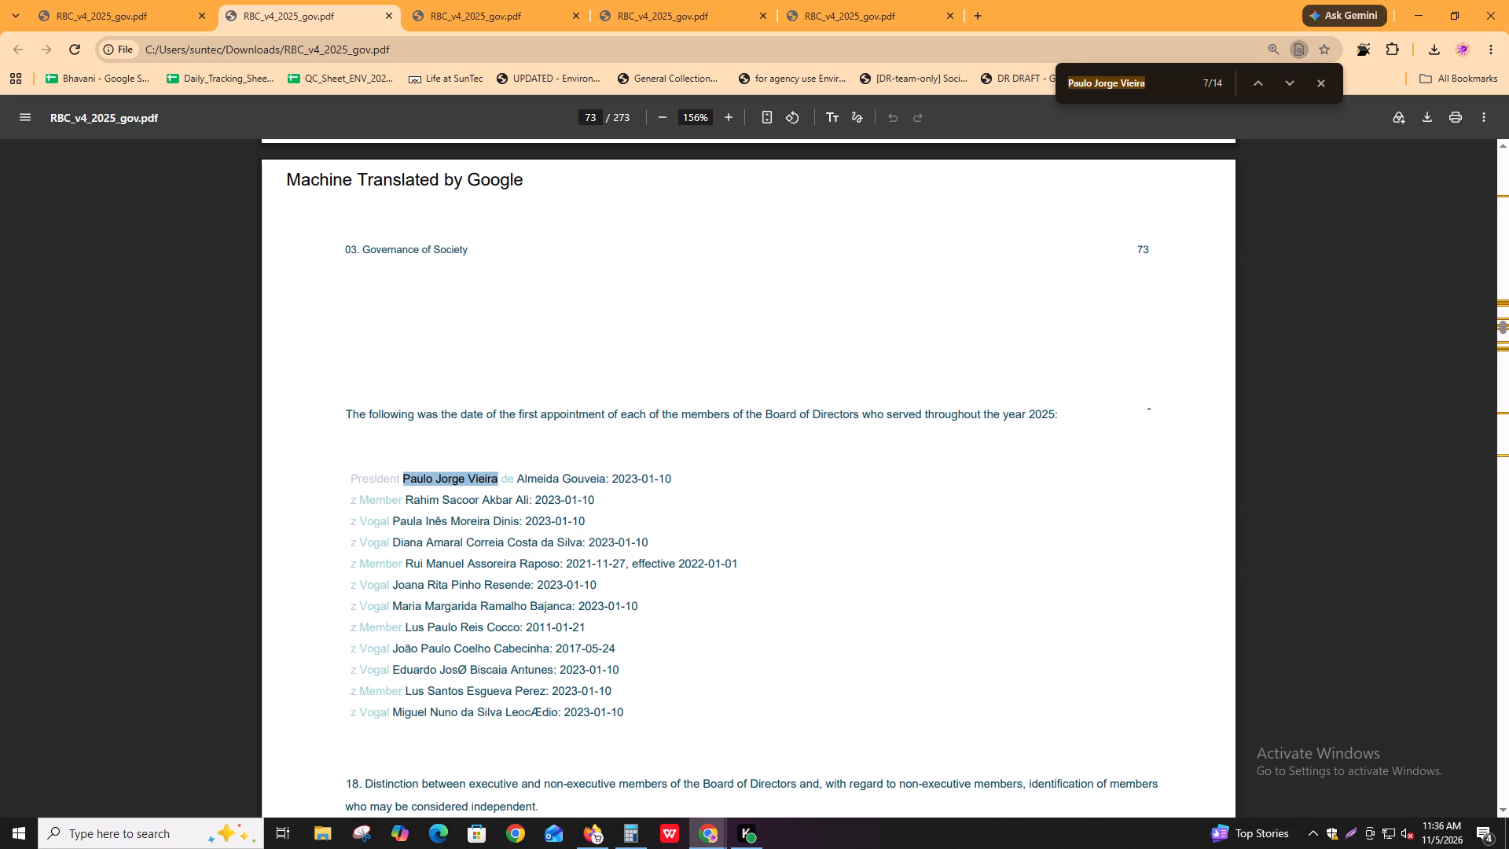
left_click_drag(467, 413, 1015, 417)
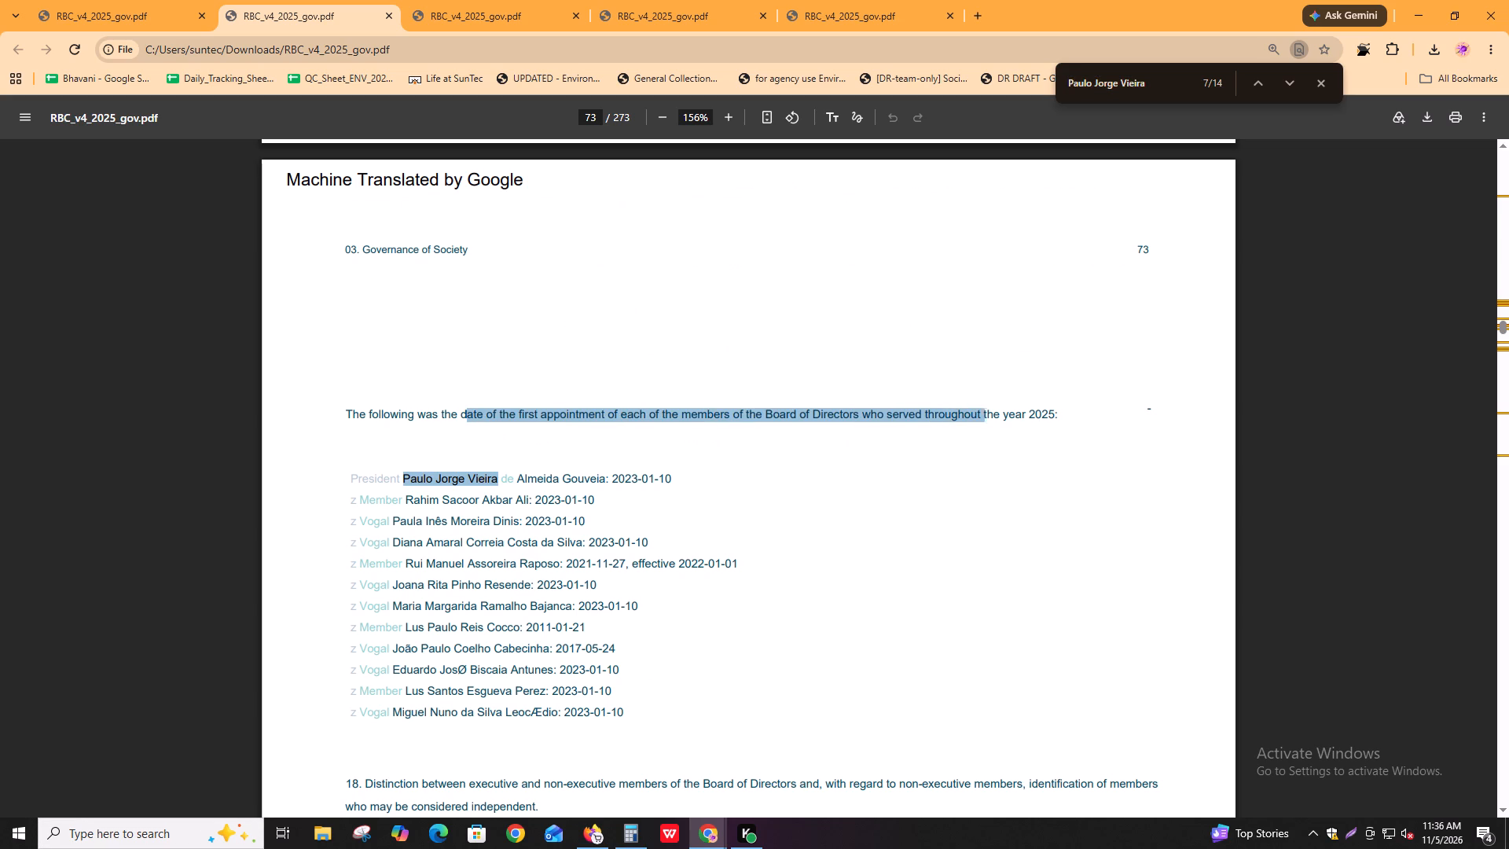
left_click_drag(1015, 417, 1050, 420)
left_click(1050, 420)
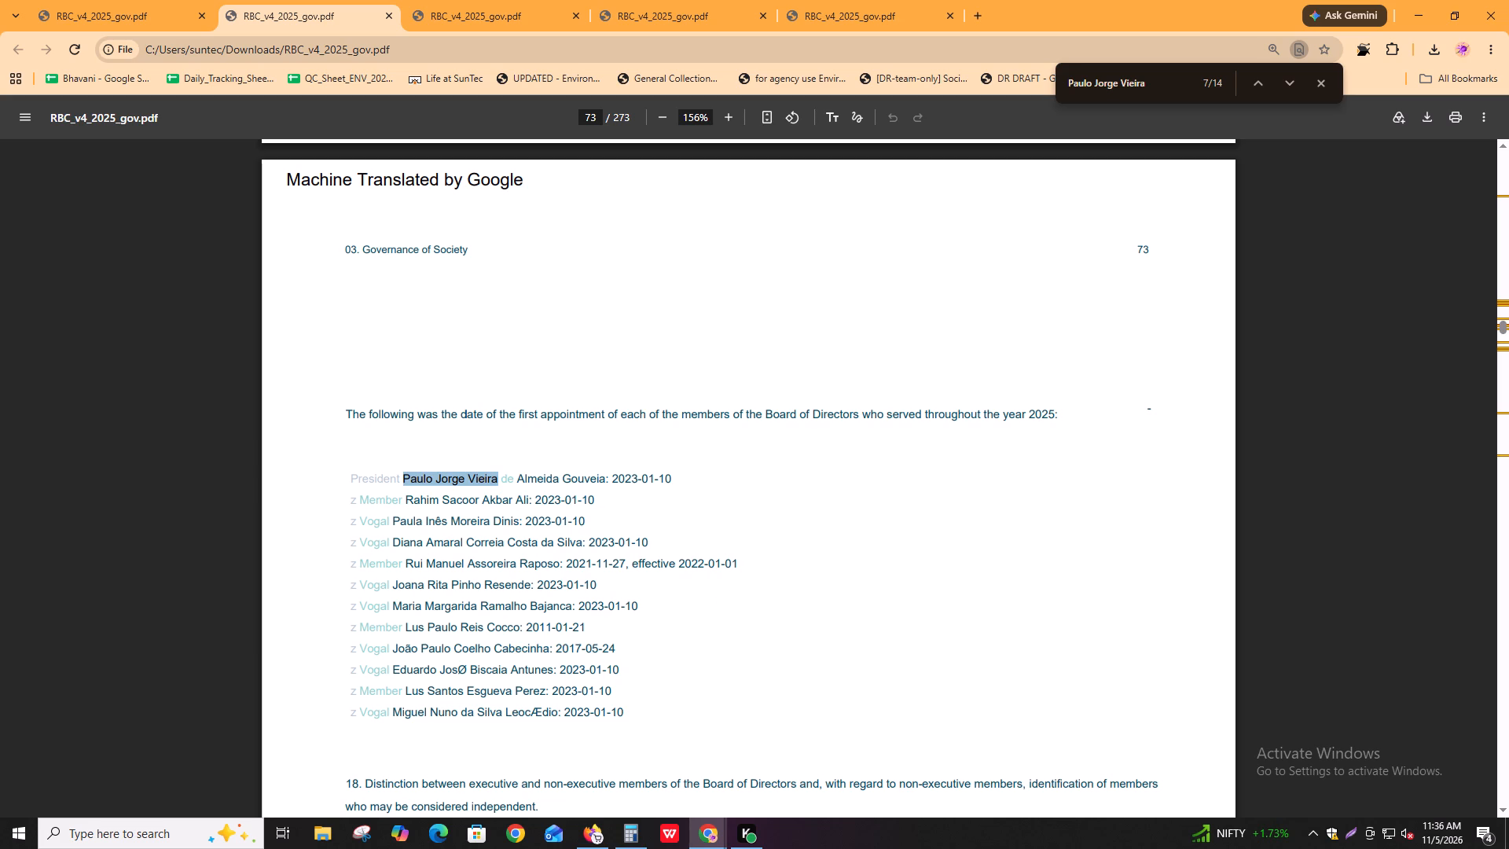
Read section 18 on page 73 about distinguishing executive from non-executive directors and the criteria for considering a board member independent.
scroll(643, 655, "down", 2)
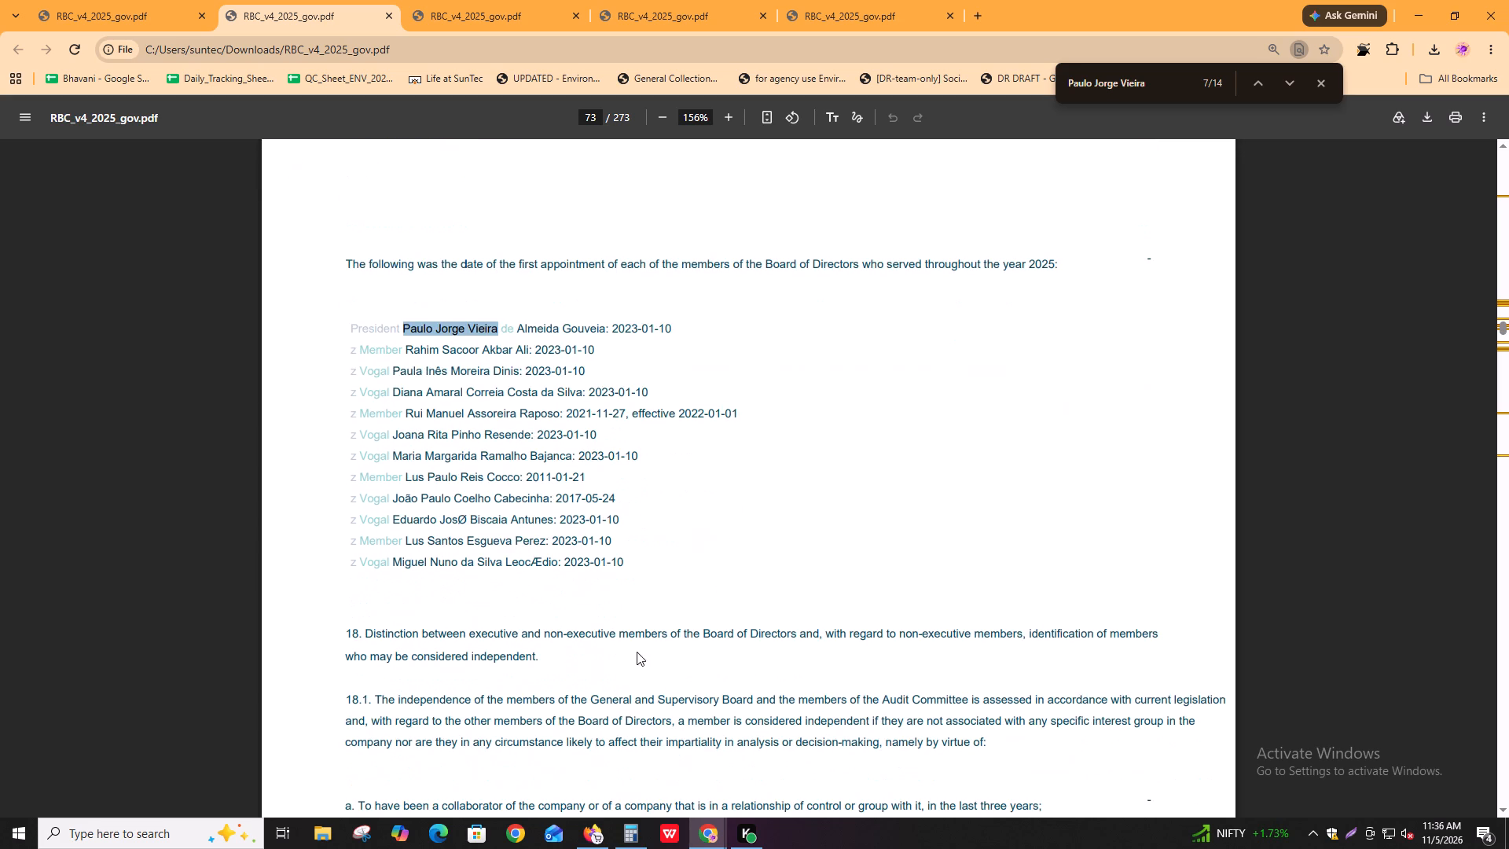
left_click_drag(433, 627, 1019, 623)
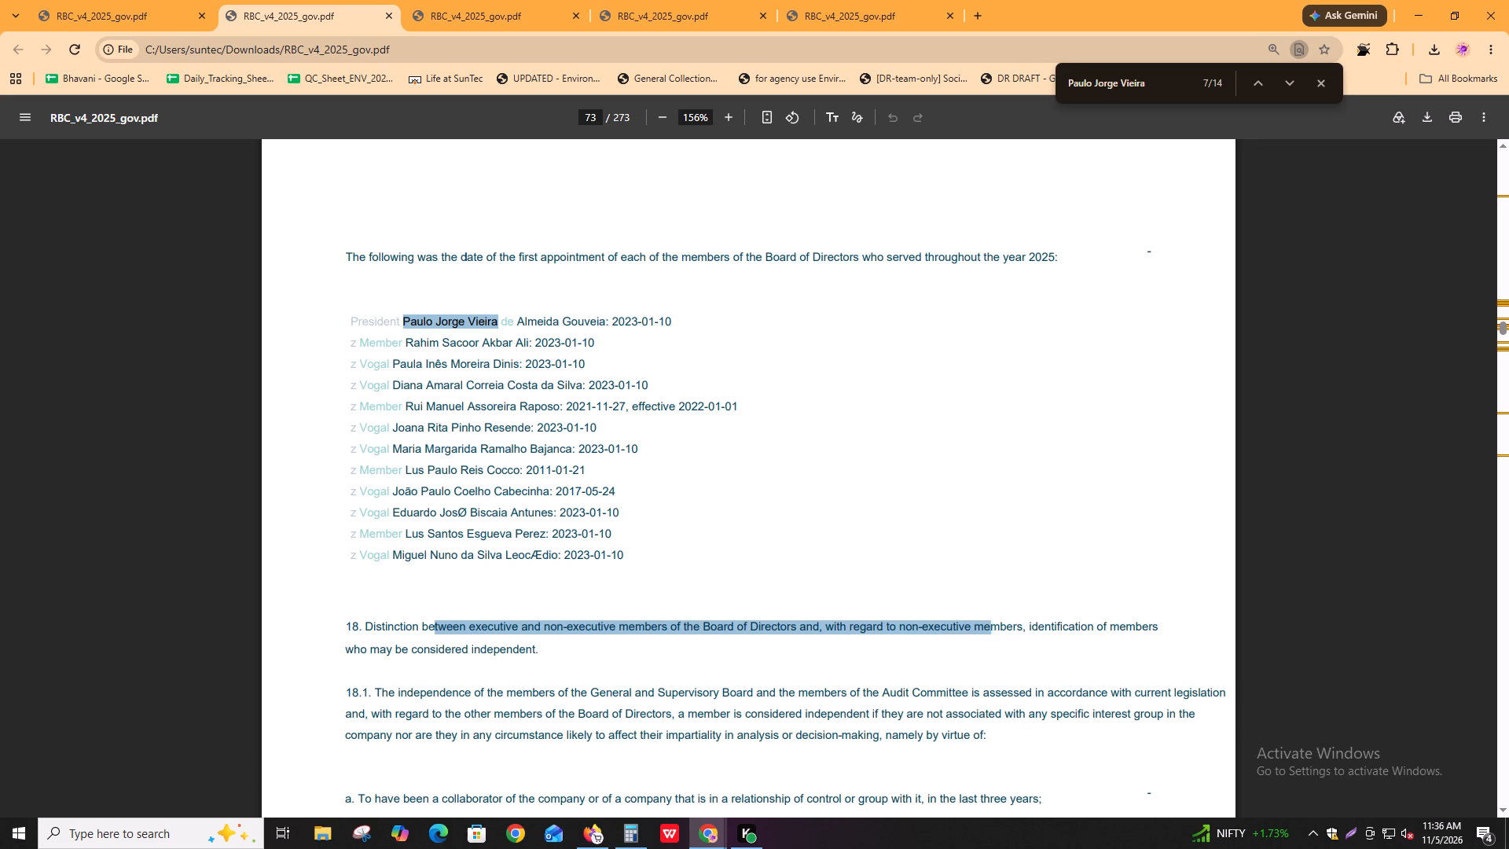
left_click_drag(1019, 623, 1122, 623)
left_click(1122, 623)
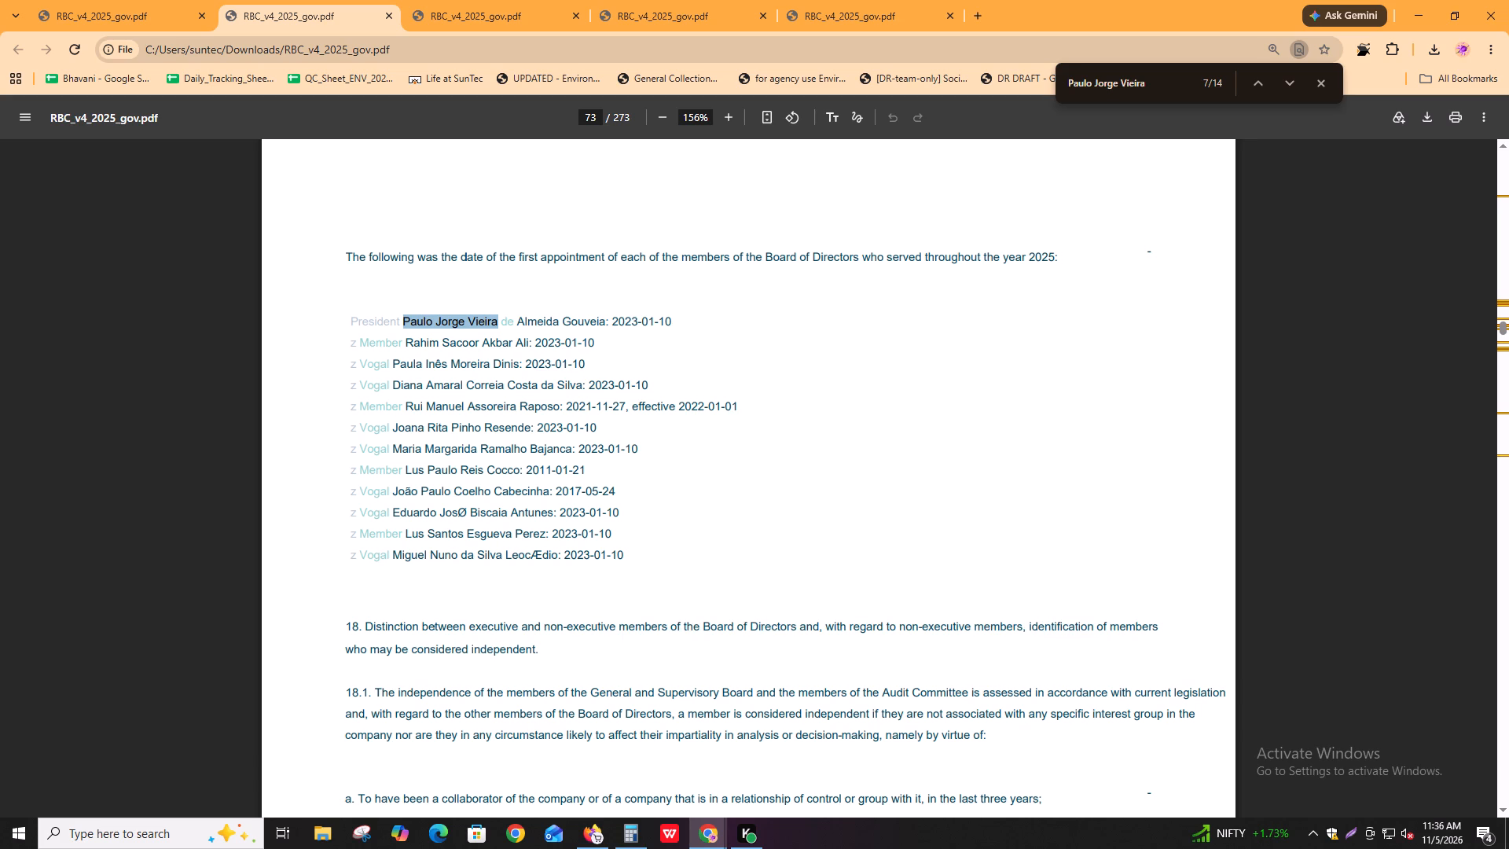
left_click_drag(525, 625, 612, 629)
left_click(612, 629)
scroll(568, 684, "down", 2)
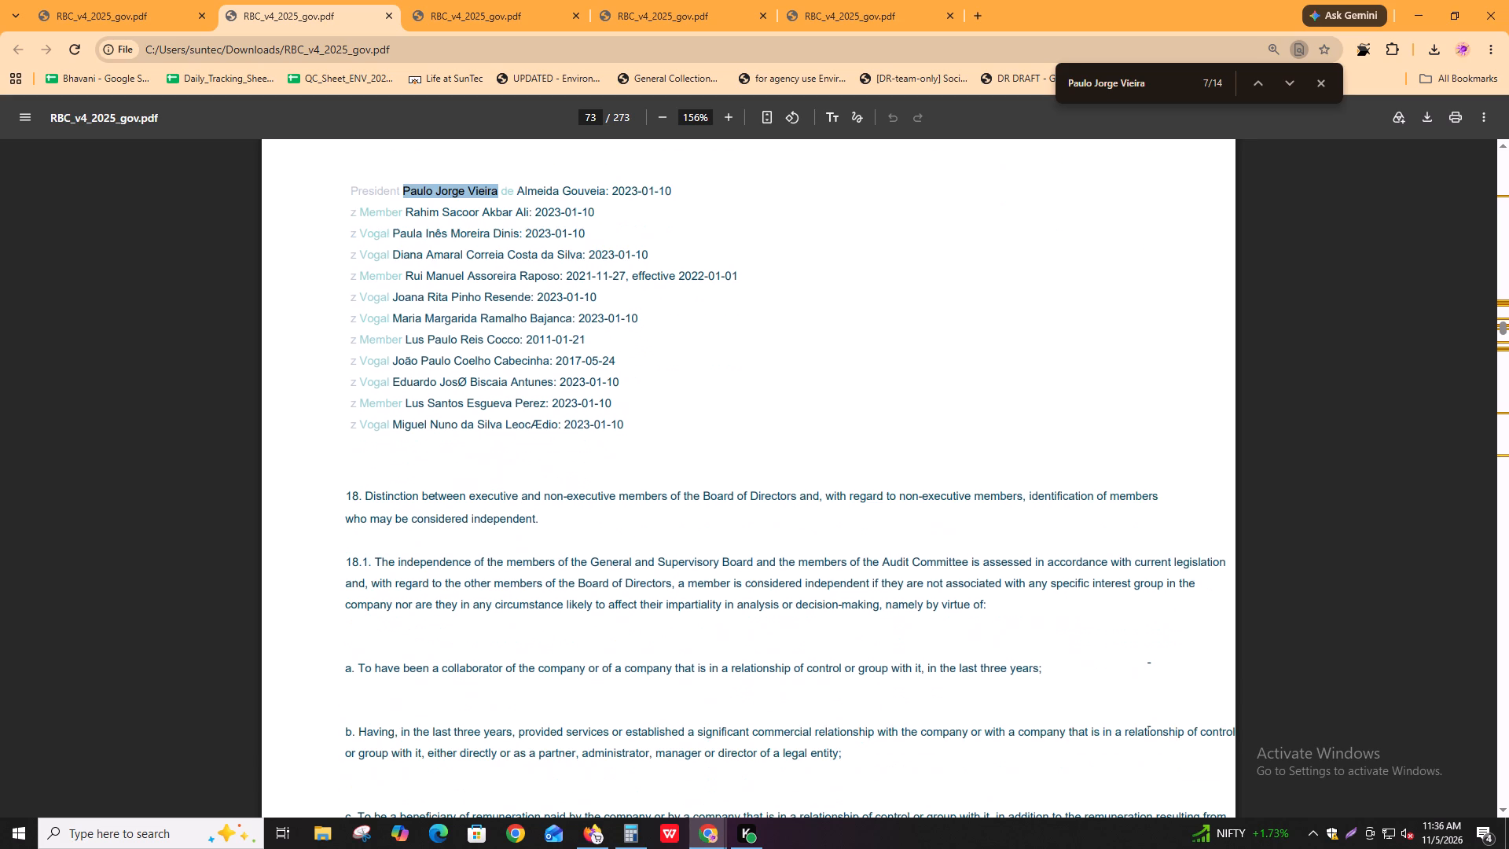
left_click_drag(500, 531, 1174, 535)
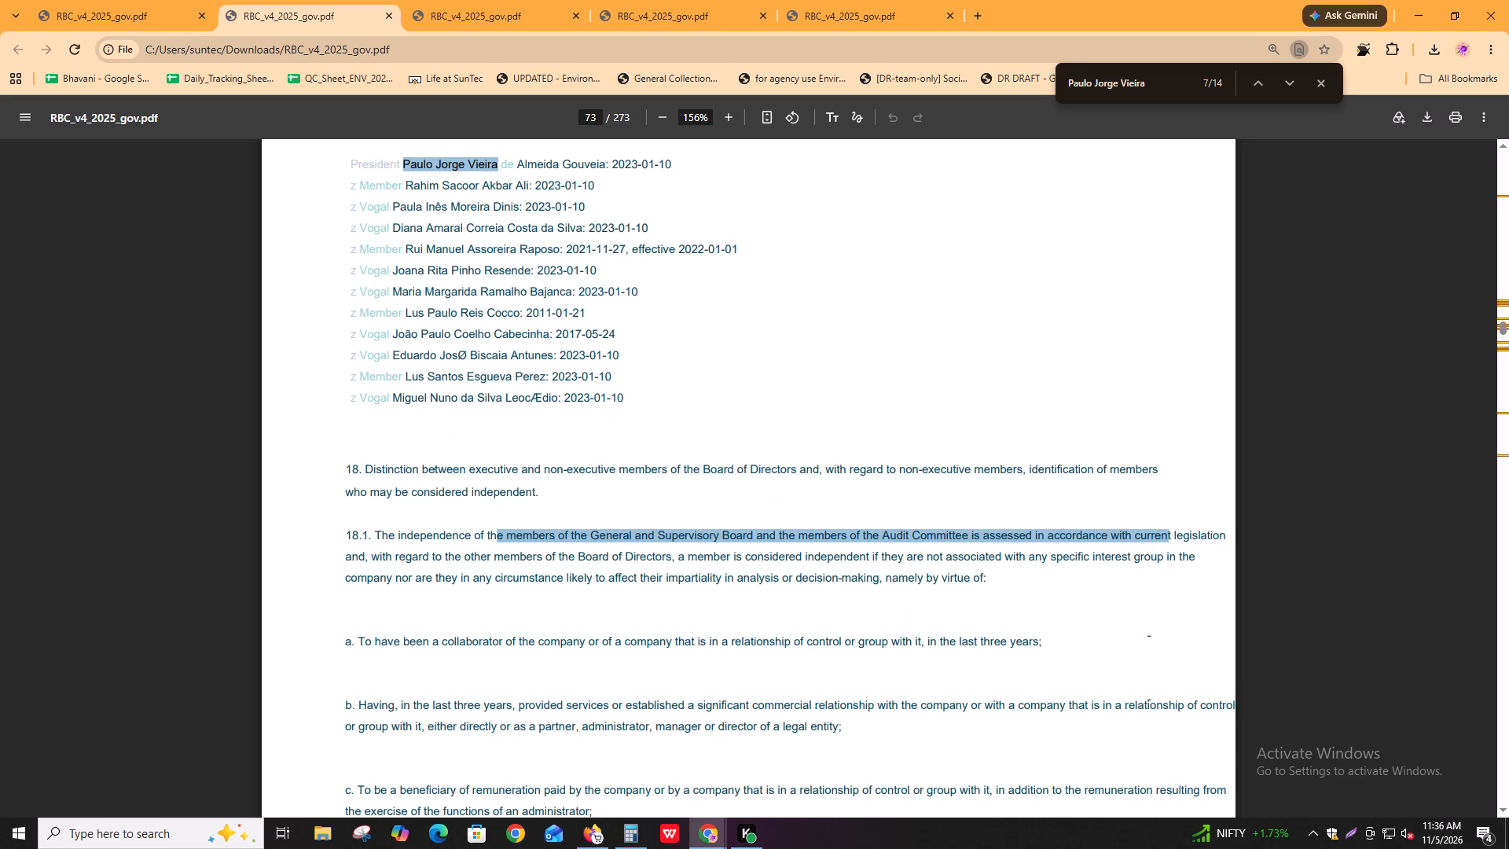
left_click_drag(1174, 535, 1215, 535)
left_click(1215, 535)
left_click_drag(585, 564, 949, 572)
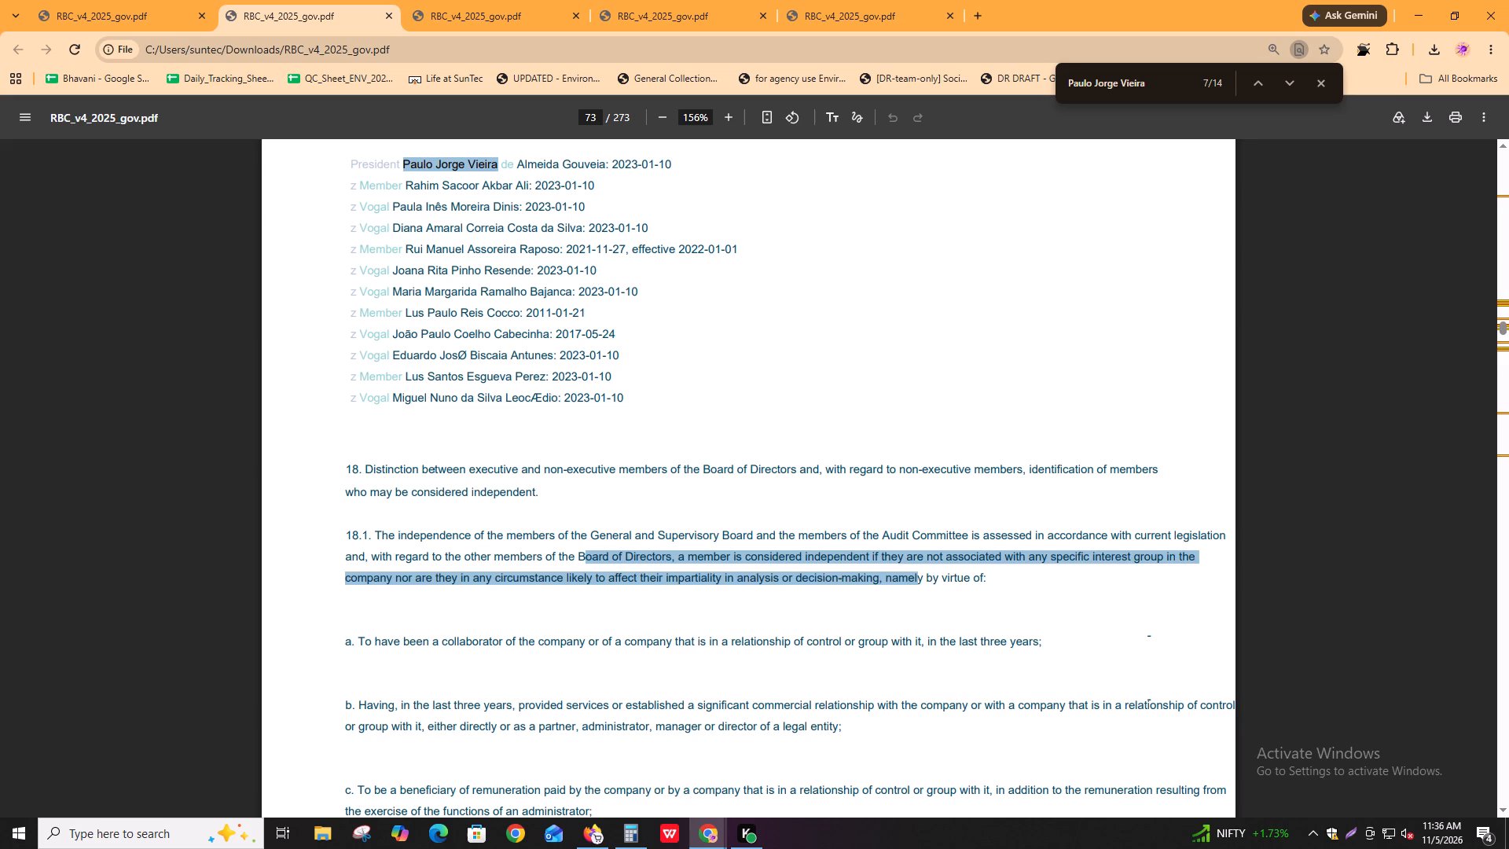
left_click_drag(949, 572, 1171, 558)
left_click(1171, 558)
scroll(483, 701, "down", 2)
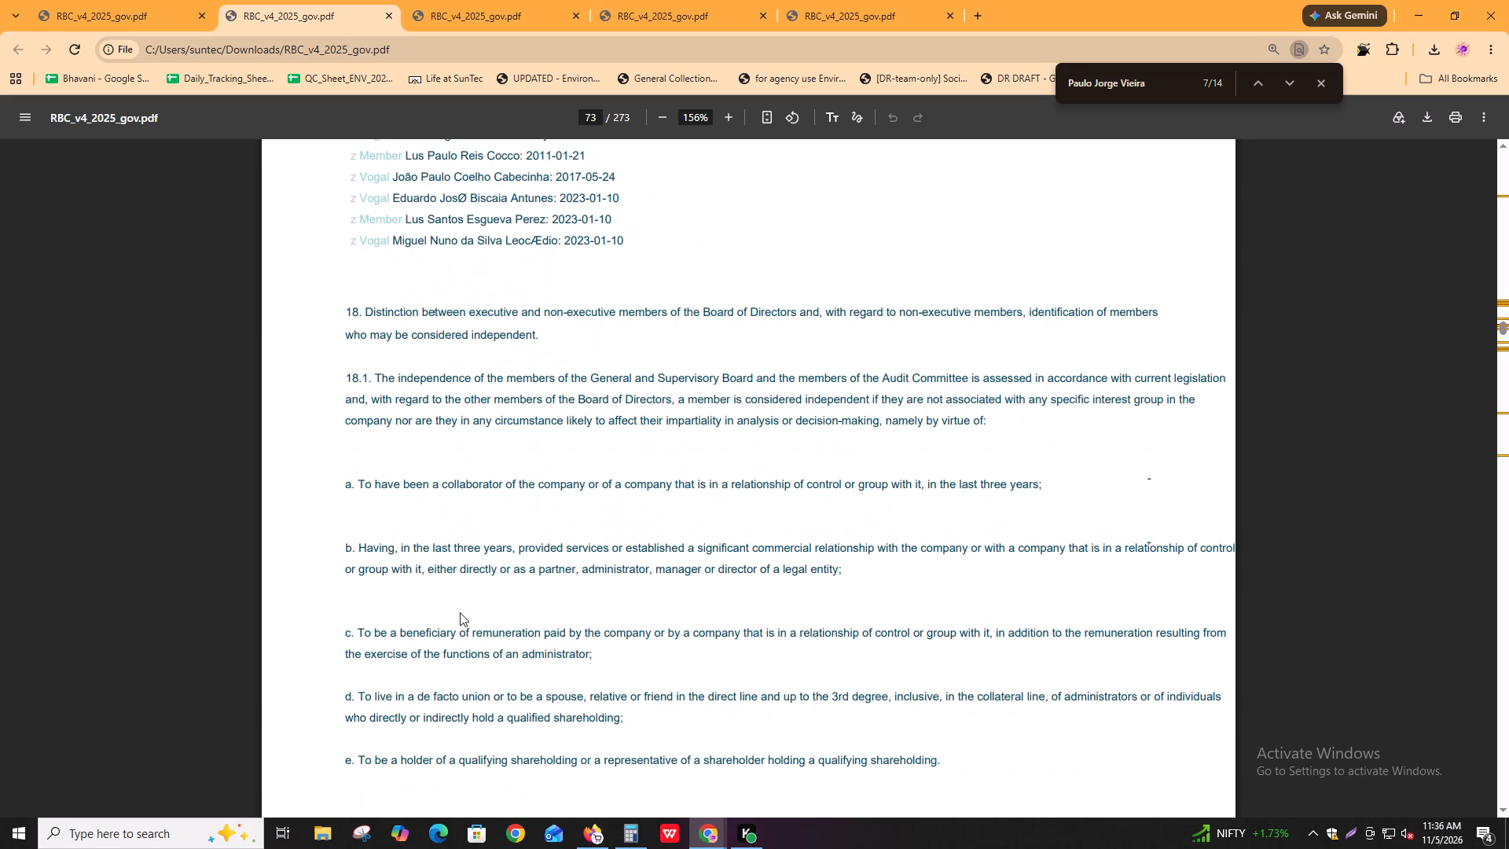
left_click_drag(361, 545, 973, 555)
left_click(973, 555)
Examine page 74's lists of executive and non-executive members of the Board of Directors as of December 31, 2025.
scroll(973, 555, "down", 9)
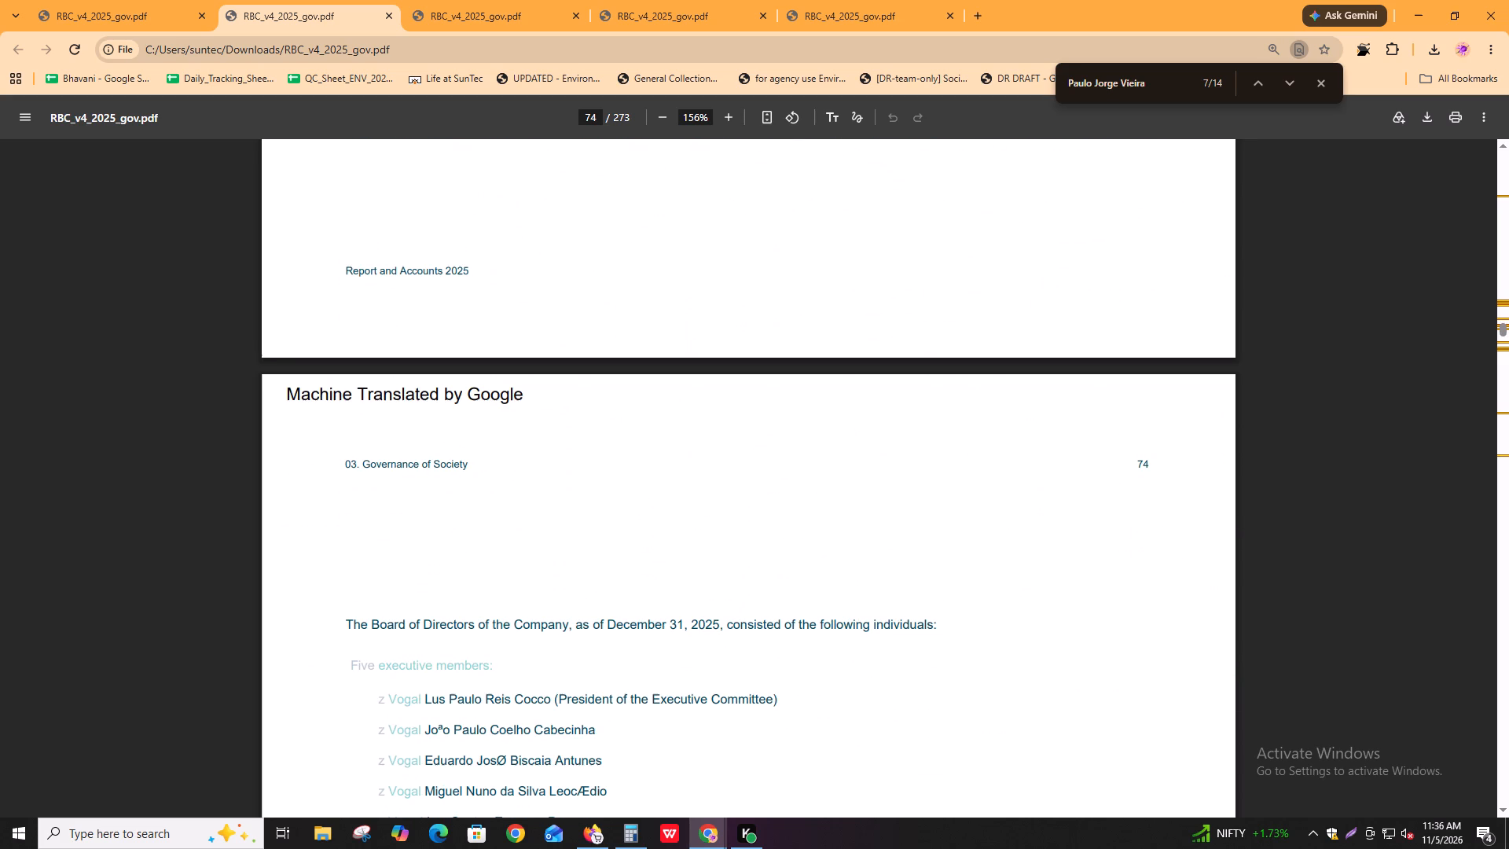
scroll(677, 623, "down", 2)
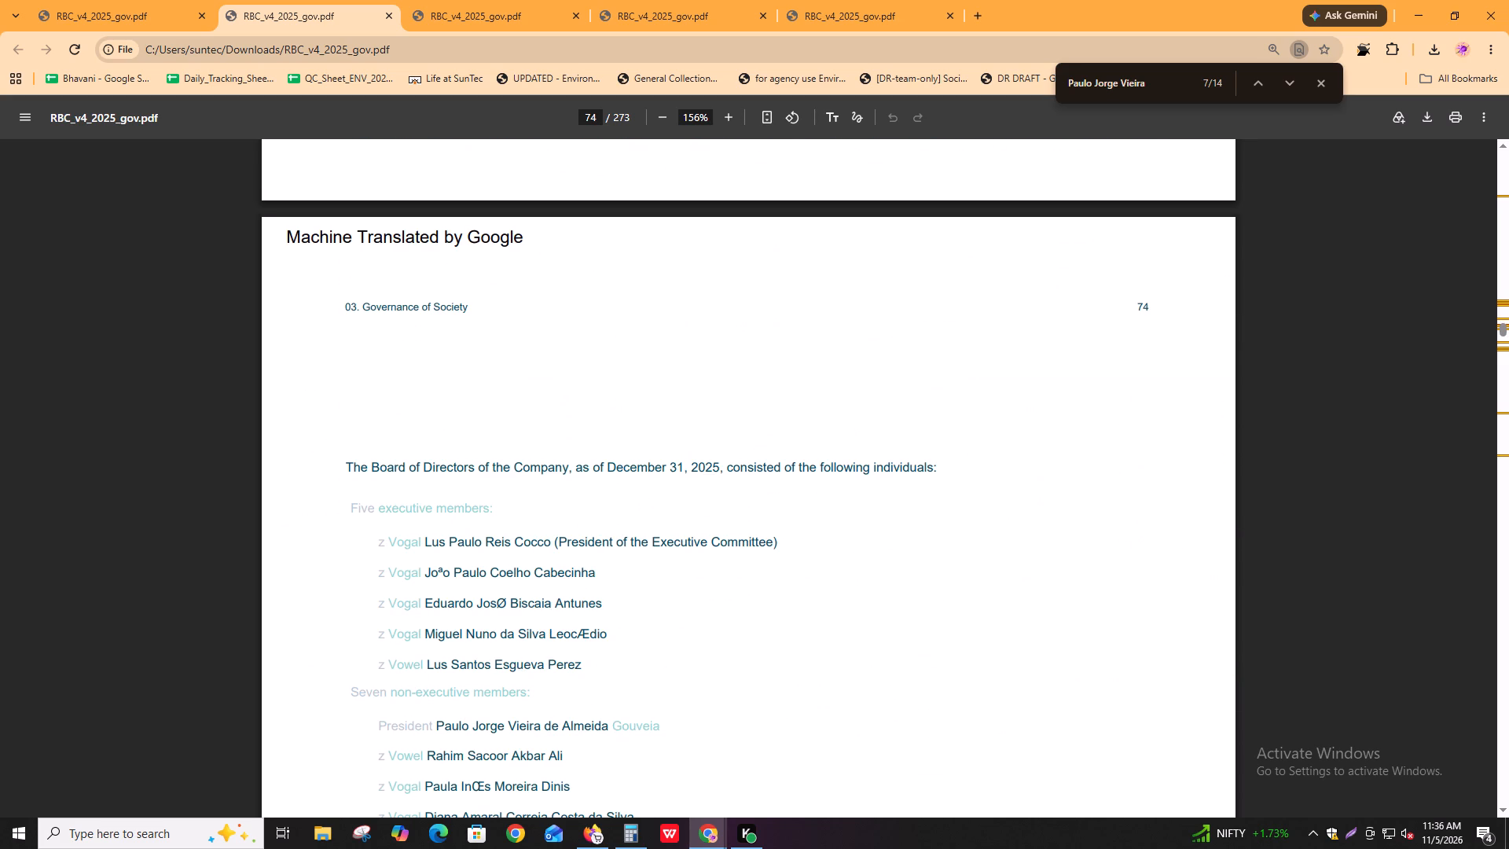
left_click_drag(394, 542, 725, 568)
left_click(725, 568)
scroll(415, 714, "down", 2)
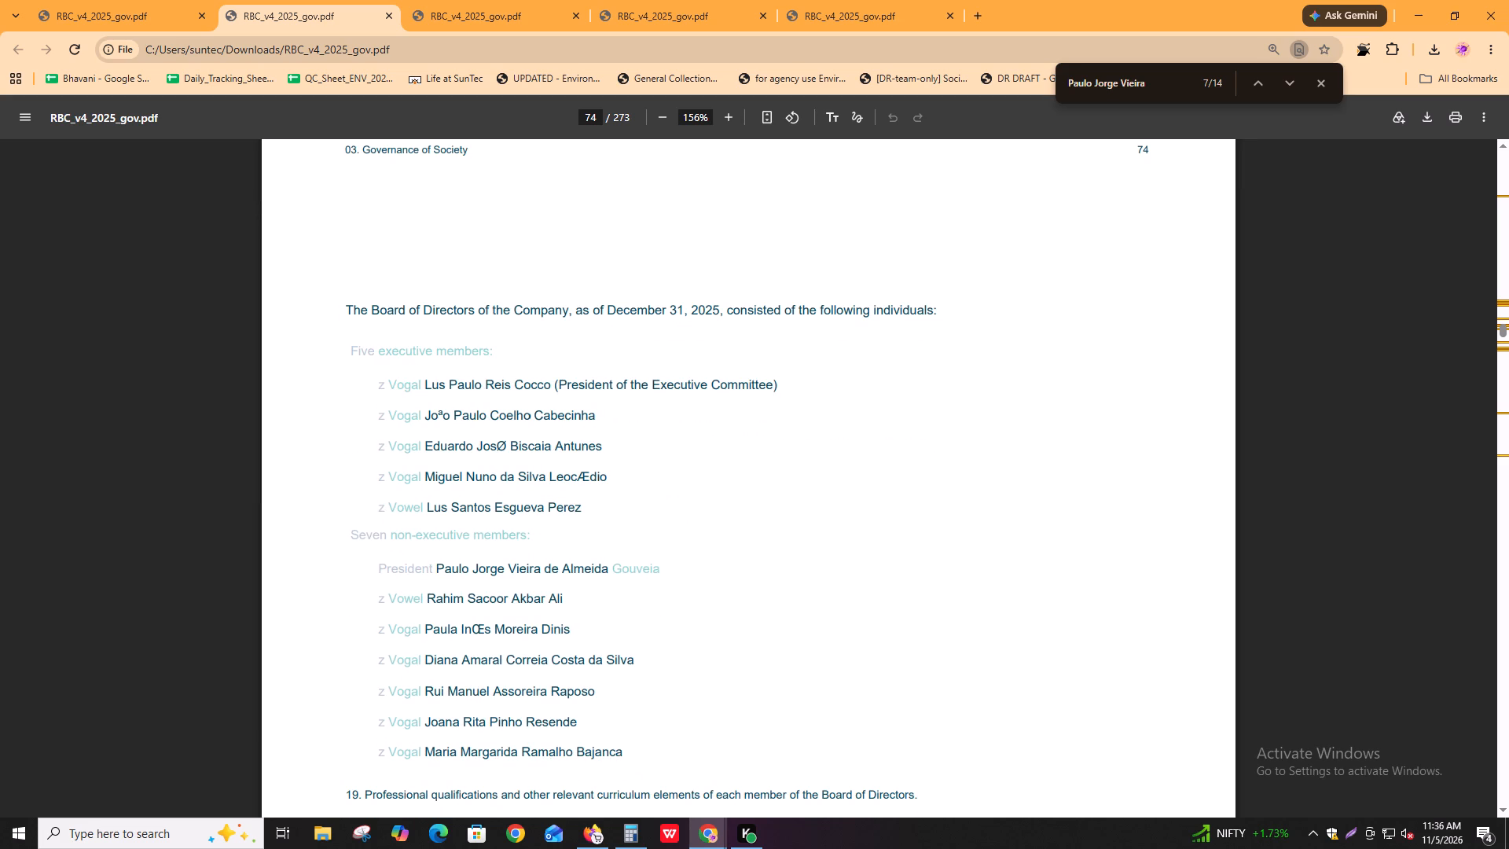
scroll(400, 422, "down", 1)
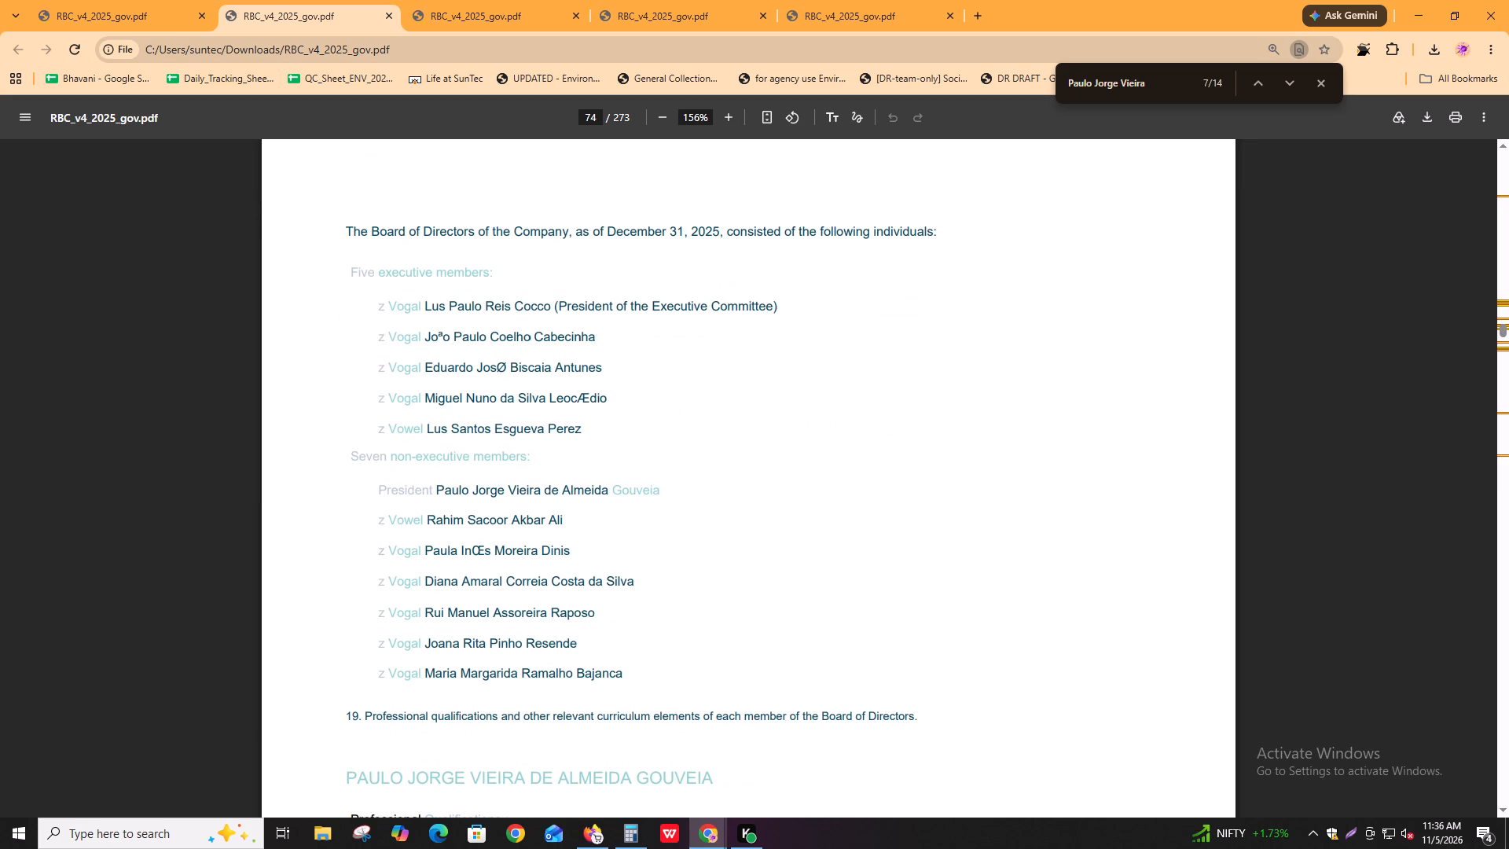
Switch to the original report in Igloo and go through each member of the Conselho de Administração list on page 18.
key("alt+Tab")
key("alt+Tab")
key("alt+Tab")
key("alt+Tab")
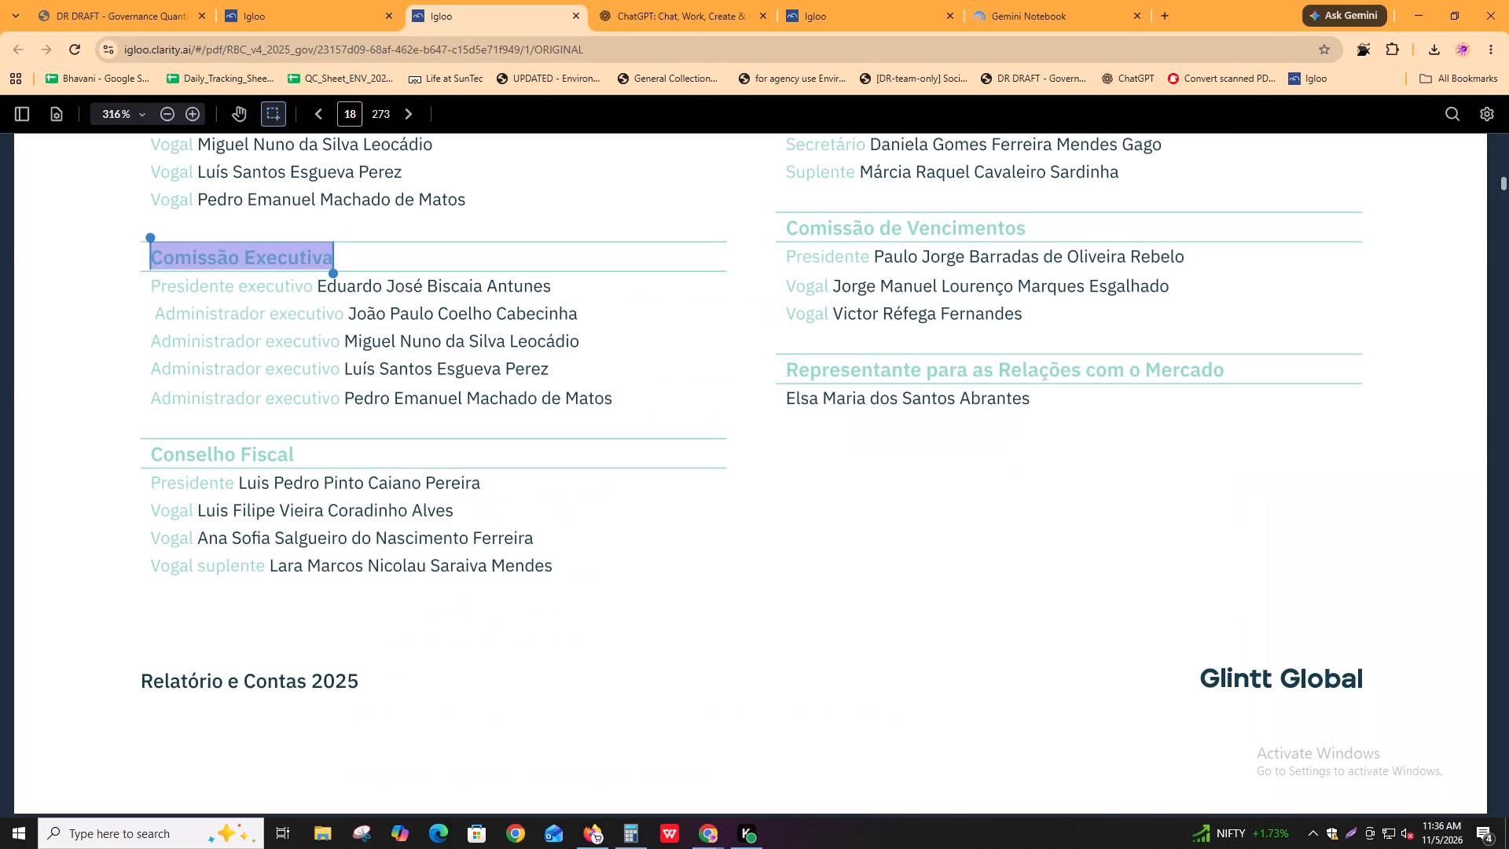
scroll(464, 576, "up", 3)
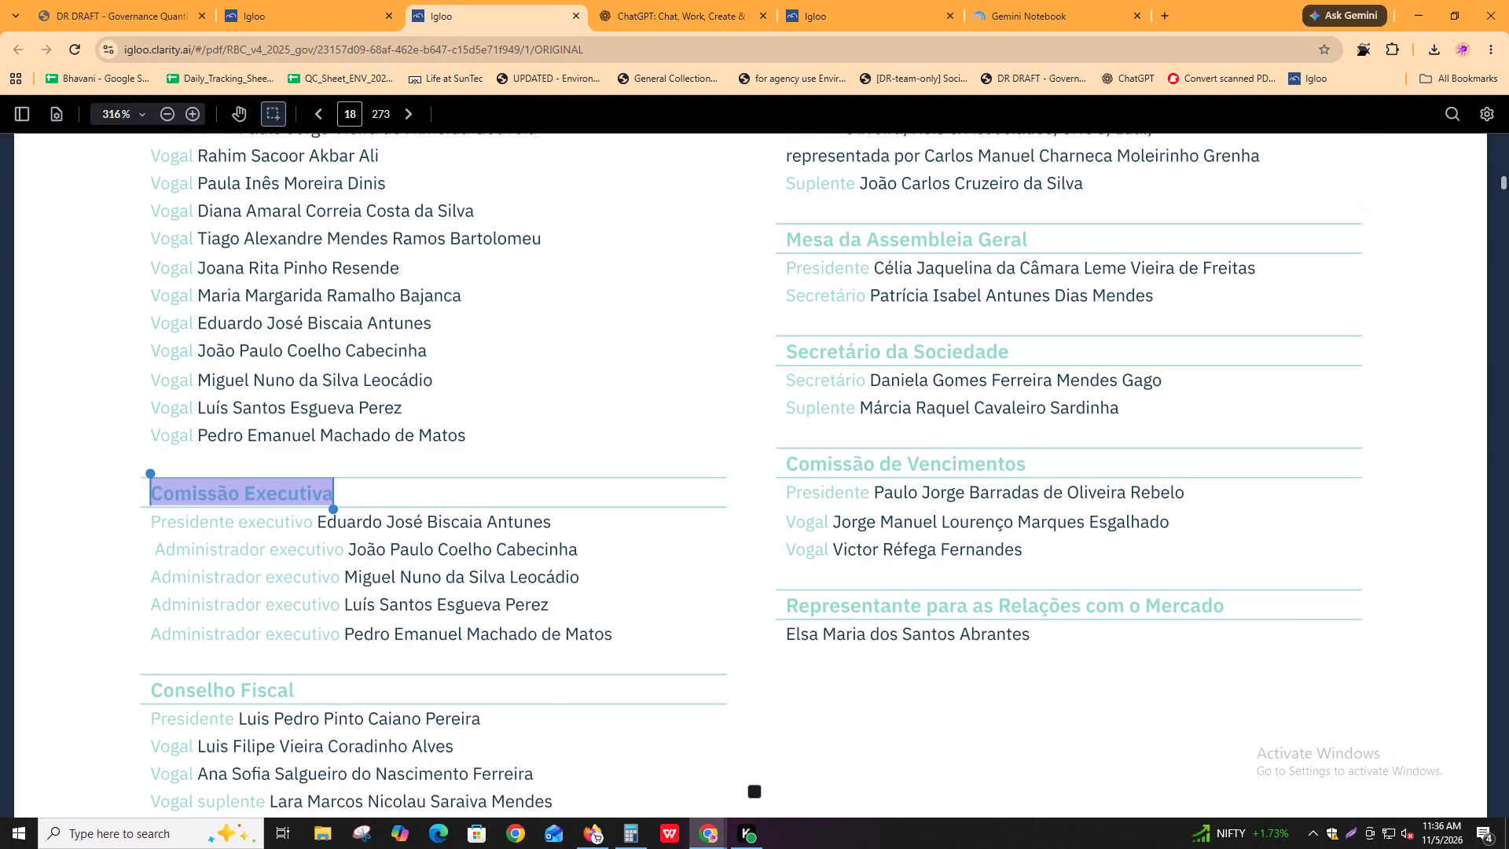
left_click(426, 593)
scroll(327, 591, "up", 3)
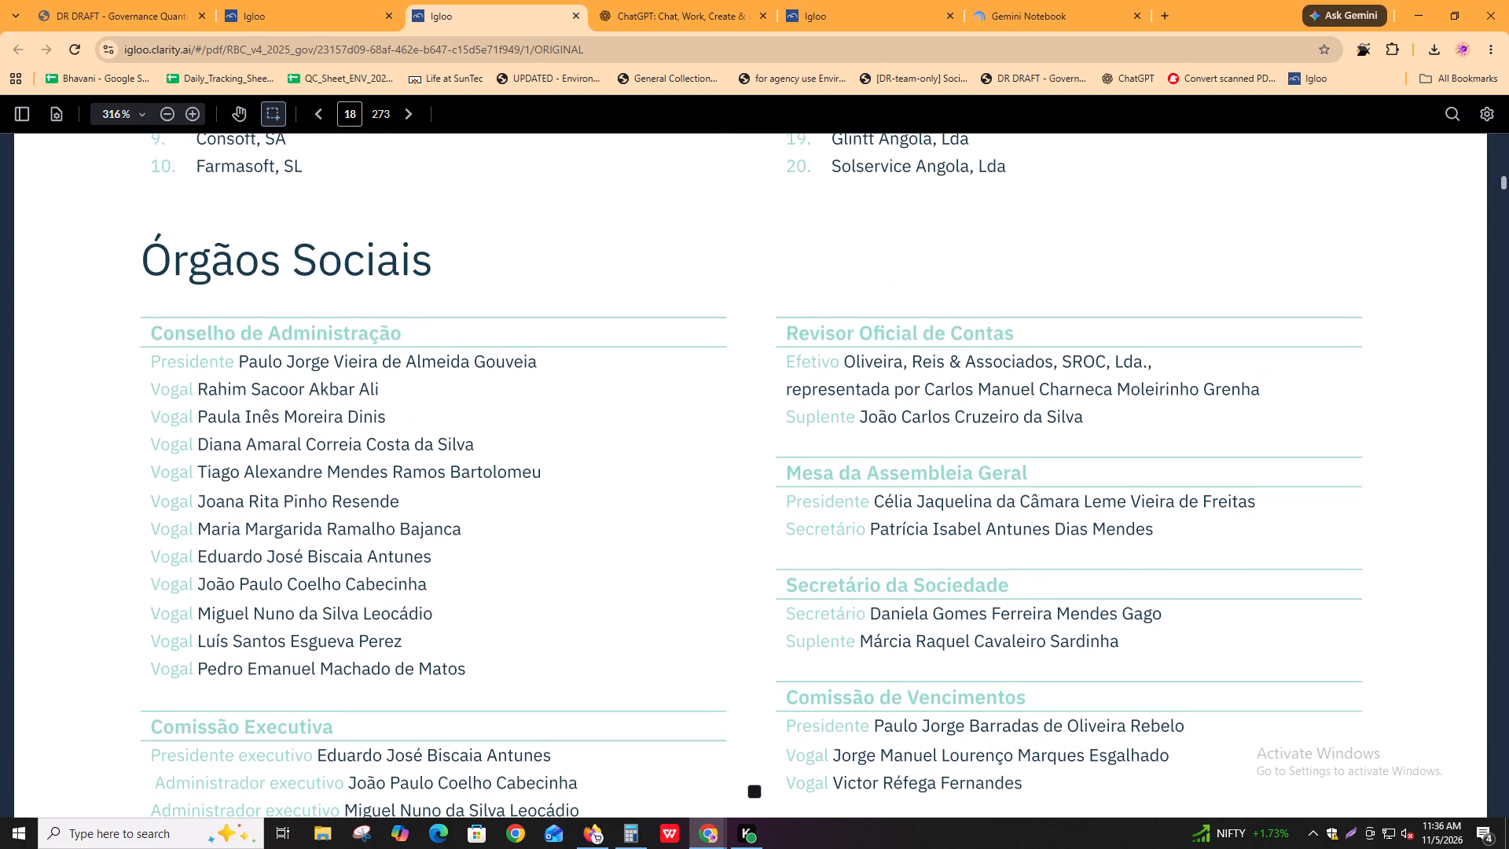
left_click_drag(193, 369, 237, 369)
left_click_drag(182, 389, 196, 394)
left_click_drag(186, 424, 205, 429)
left_click_drag(172, 451, 200, 451)
left_click_drag(167, 472, 198, 476)
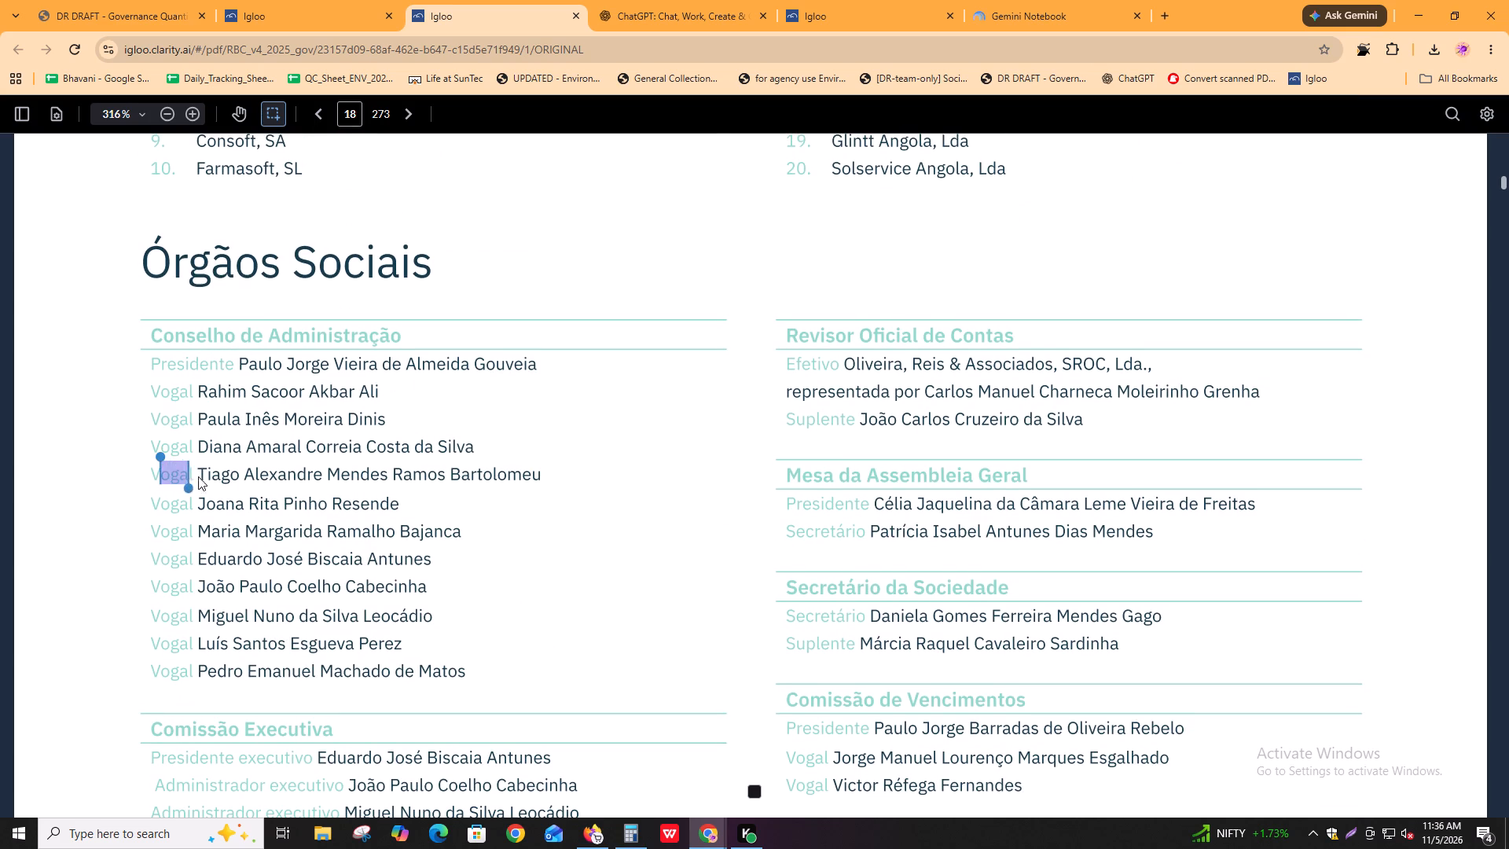
left_click_drag(156, 501, 190, 506)
left_click_drag(162, 532, 211, 533)
left_click_drag(147, 560, 192, 569)
left_click_drag(167, 585, 200, 591)
left_click_drag(174, 612, 222, 626)
left_click_drag(158, 649, 195, 649)
left_click_drag(162, 664, 211, 671)
left_click(362, 630)
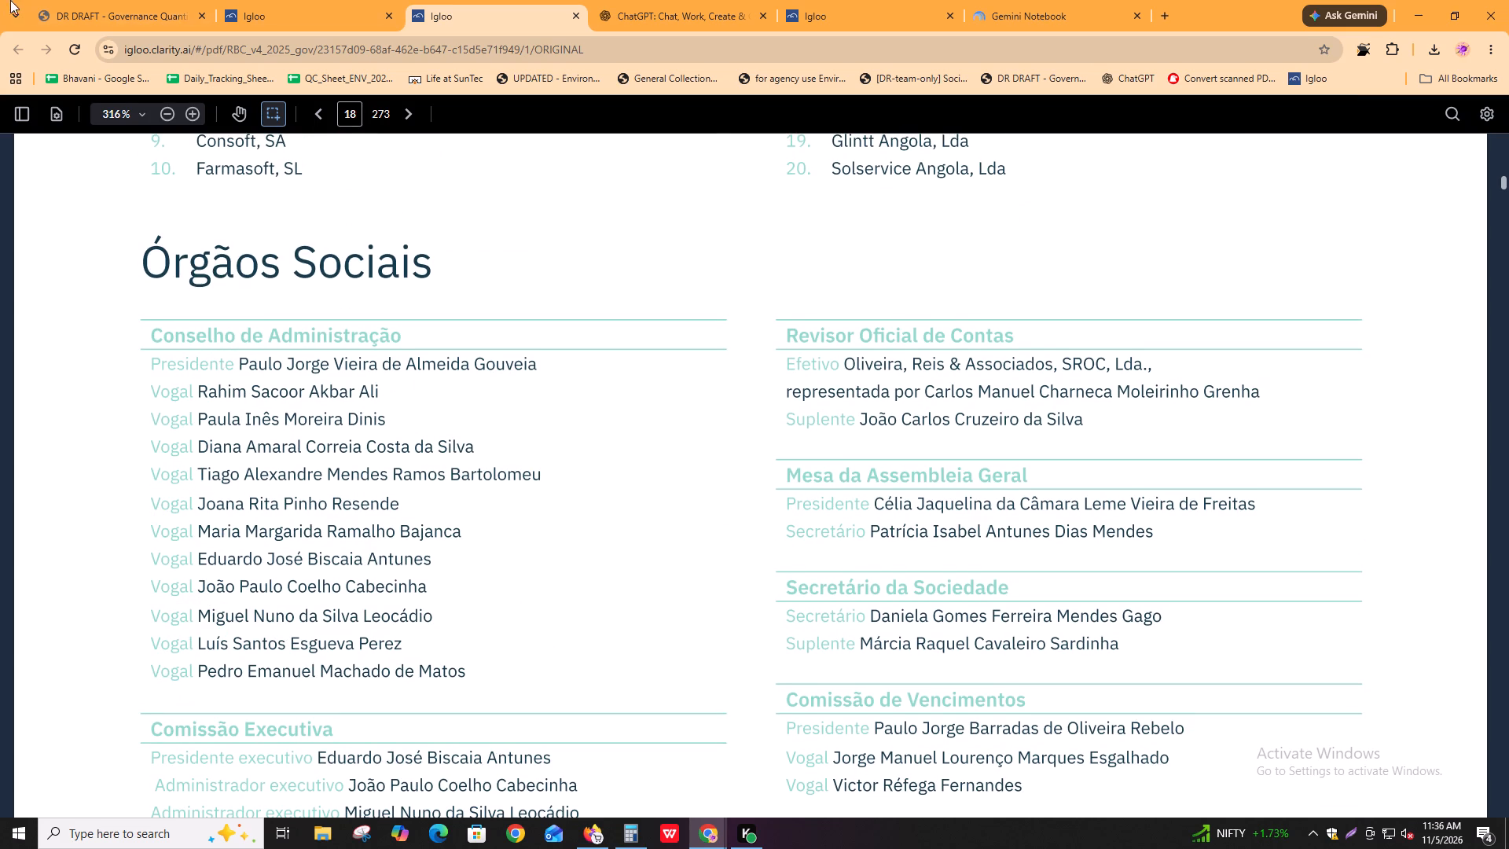
Return to the translated RBC_v4_2025_gov.pdf and re-examine the board composition on page 74 at a larger zoom.
left_click(315, 0)
key("alt+Tab")
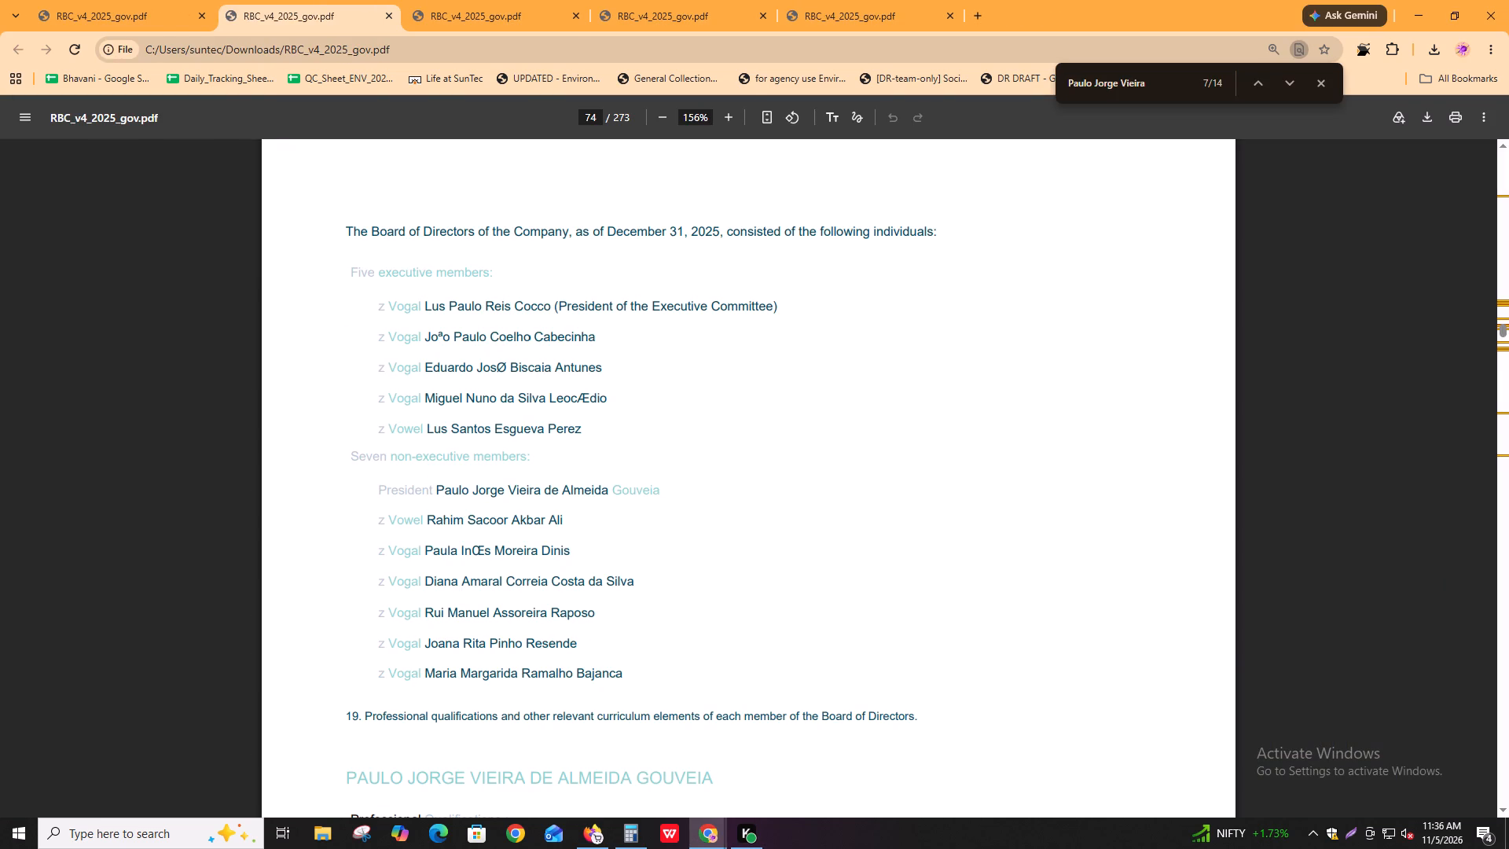
scroll(501, 524, "up", 1, "ctrl")
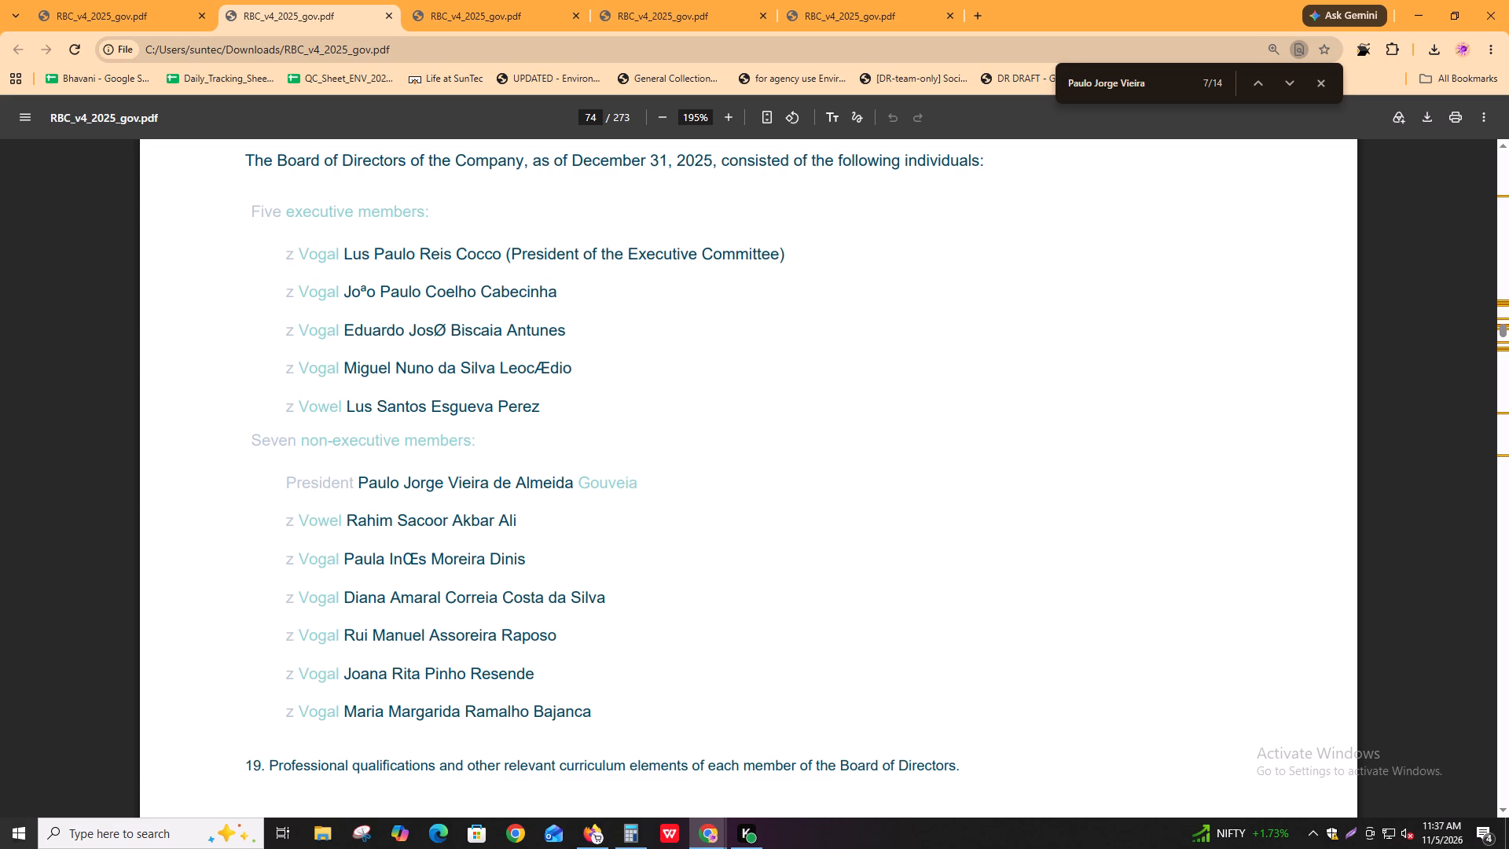
scroll(497, 552, "up", 2)
scroll(463, 499, "down", 2)
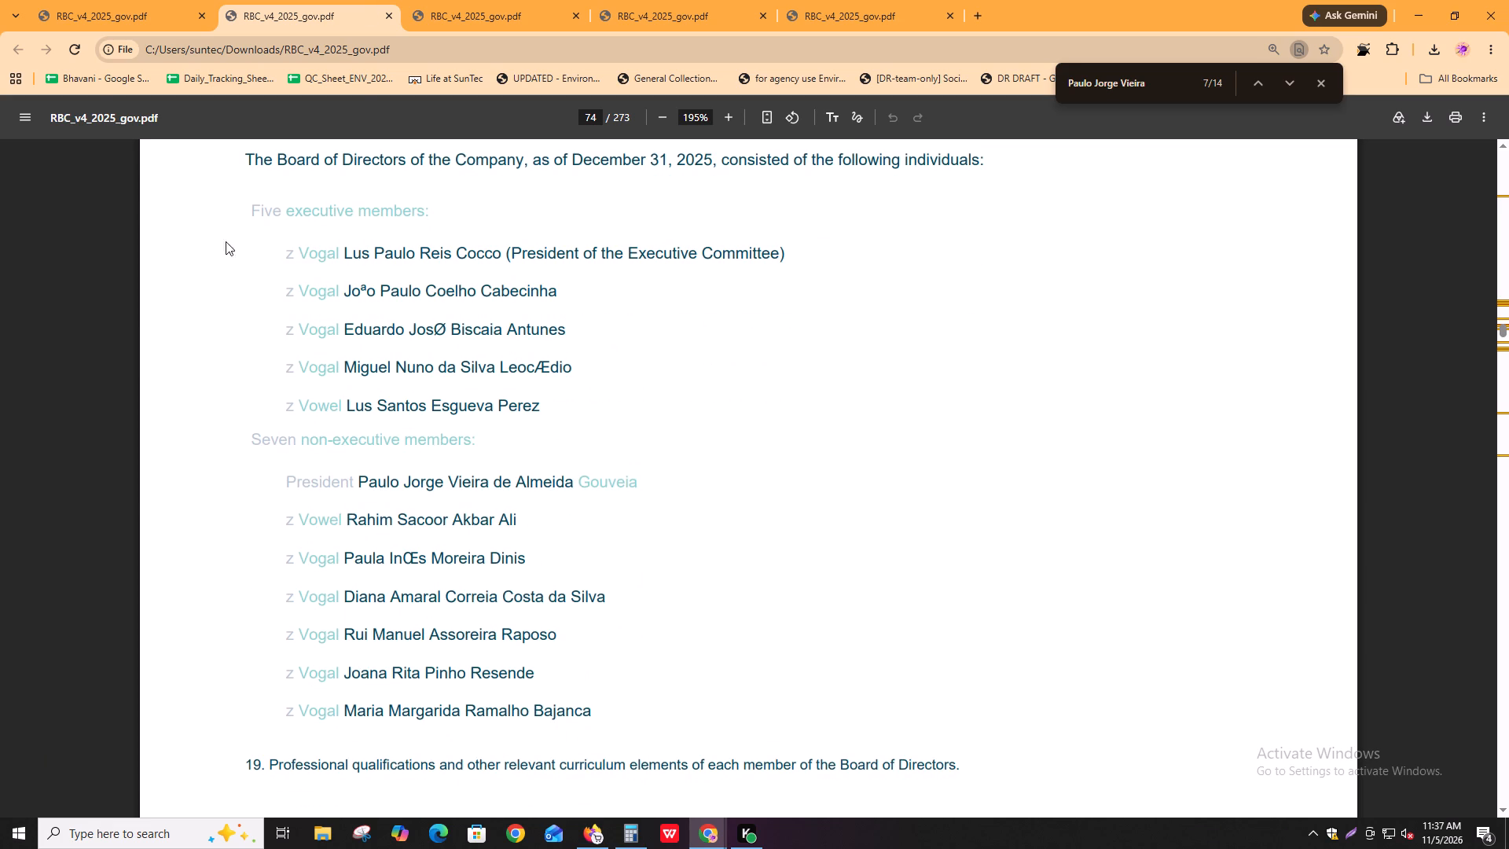
Switch to the Igloo extraction task and bring its report viewer to the board composition list on page 74.
key("alt+Tab")
left_click(376, 268)
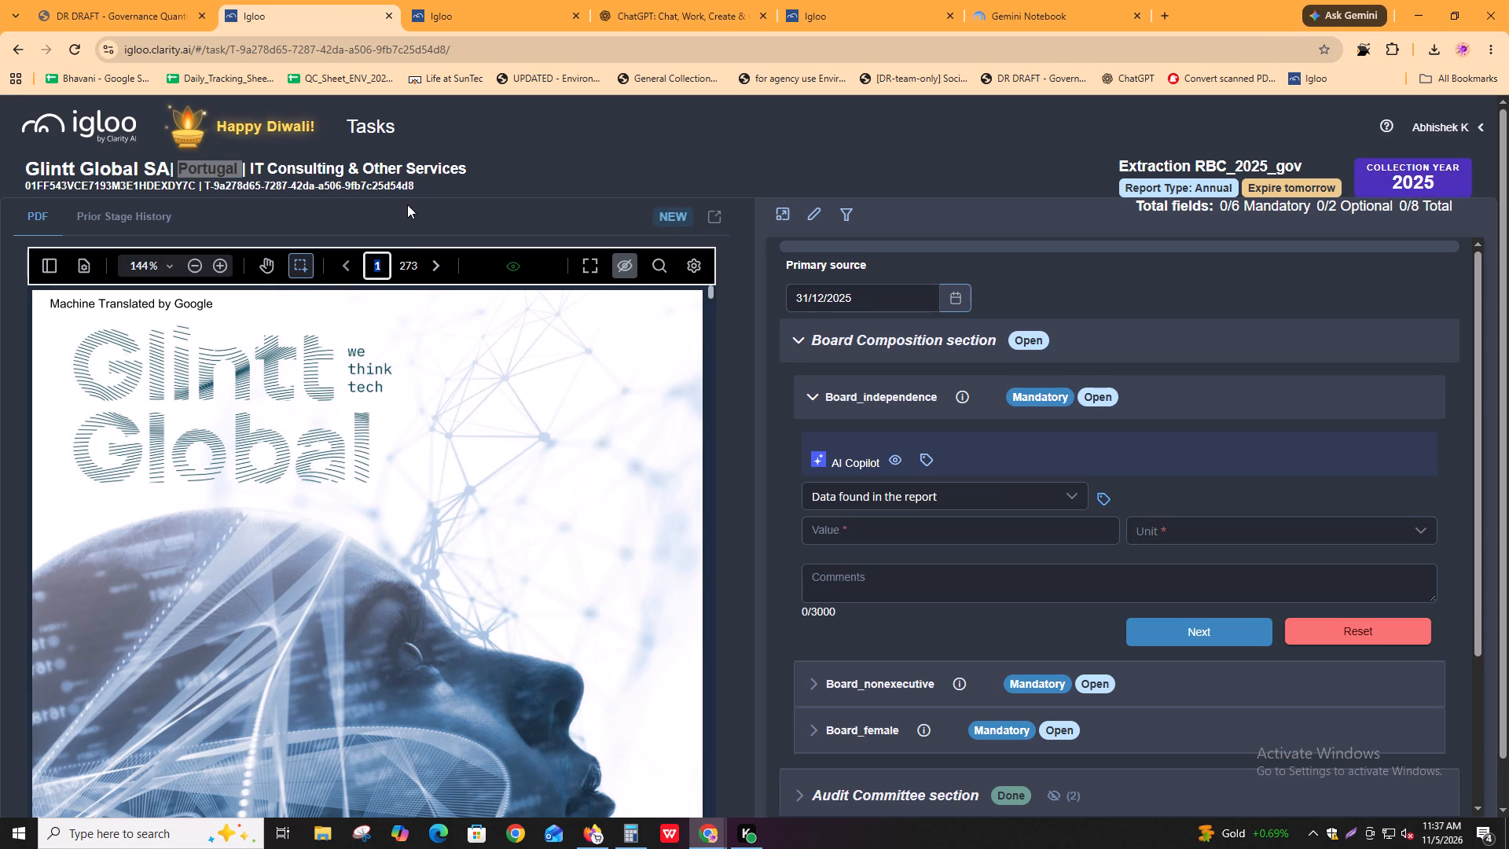
type("74")
key("Return")
scroll(248, 527, "down", 1)
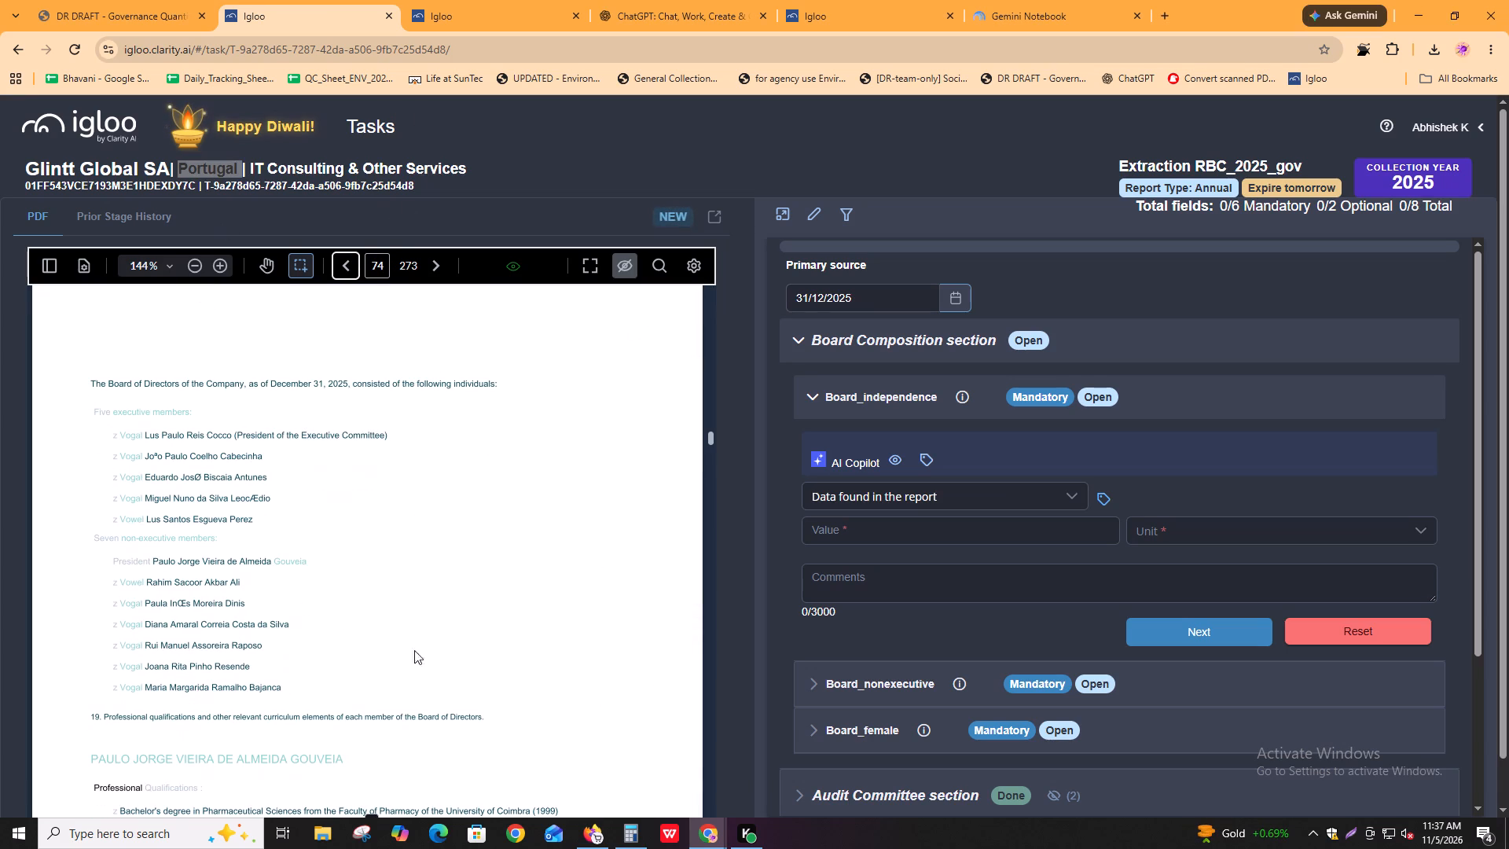
Continue through the president's name matches in the translated PDF and examine section 23's board meeting attendance table on page 82.
key("alt+Tab")
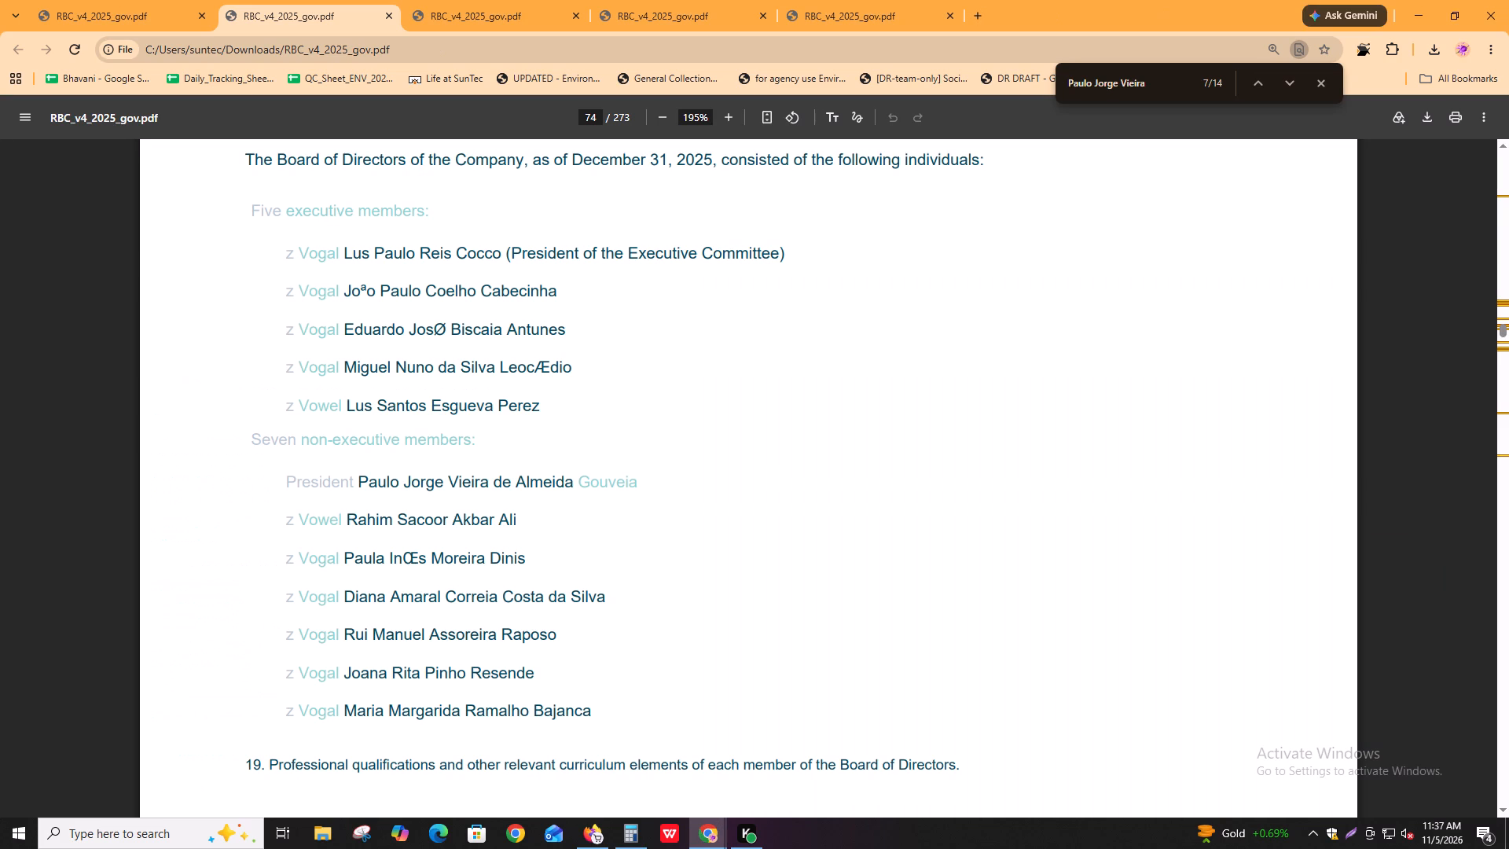
key("ctrl+f")
key("Return")
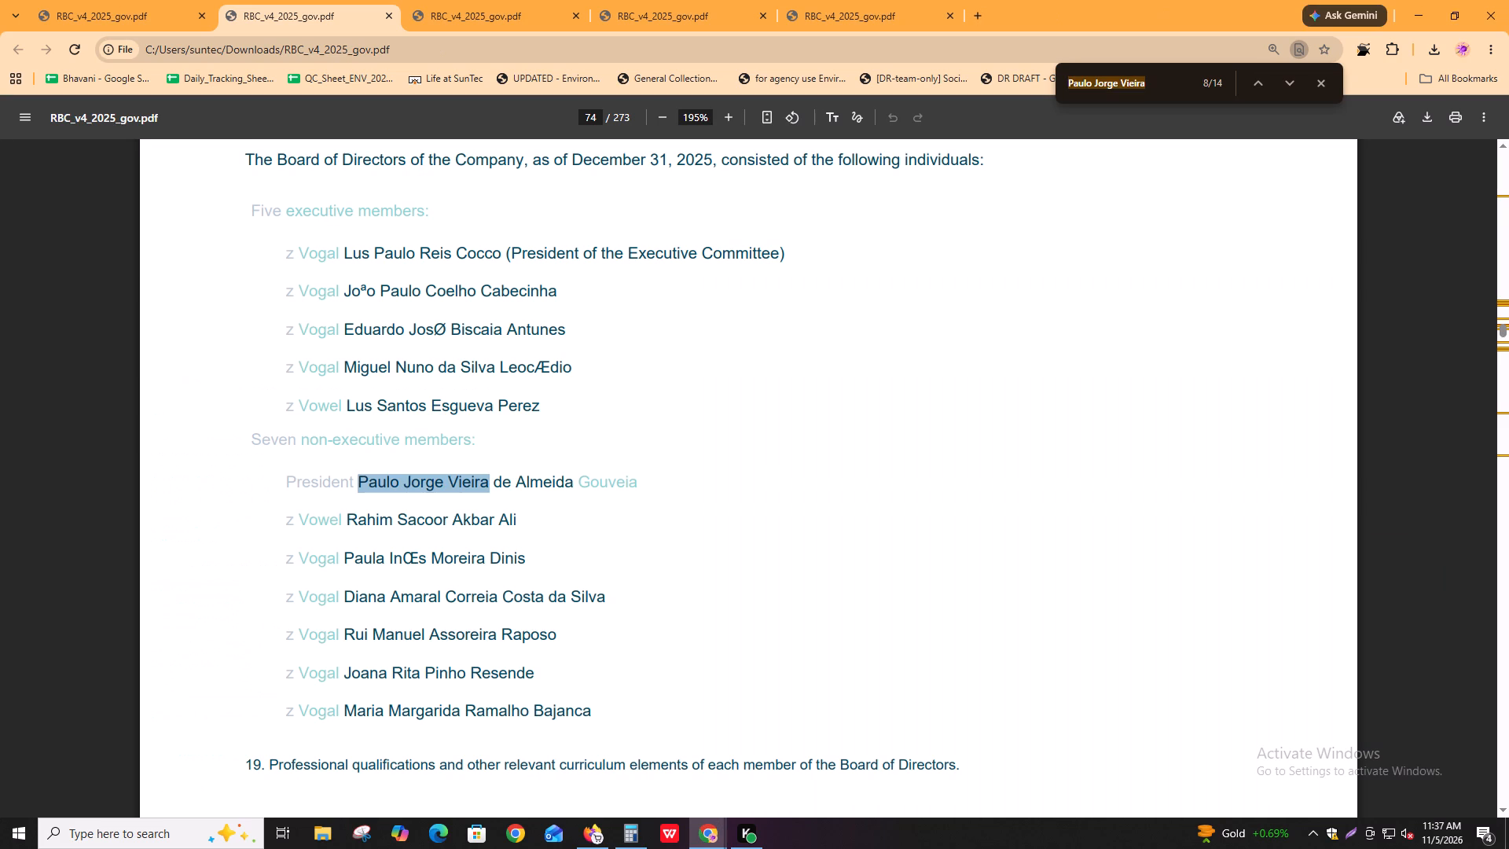
key("Return")
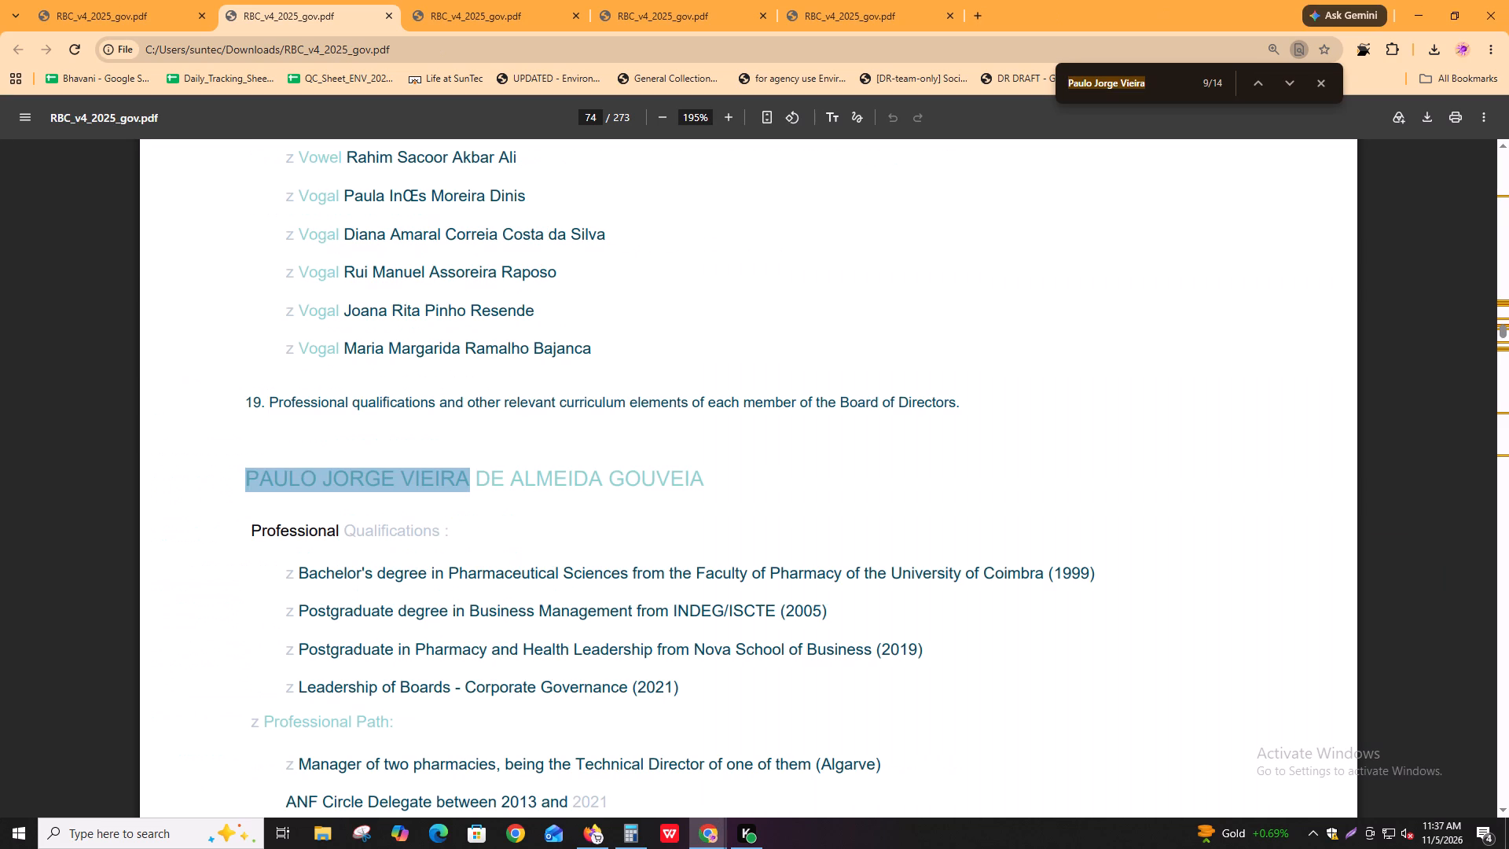
key("Return")
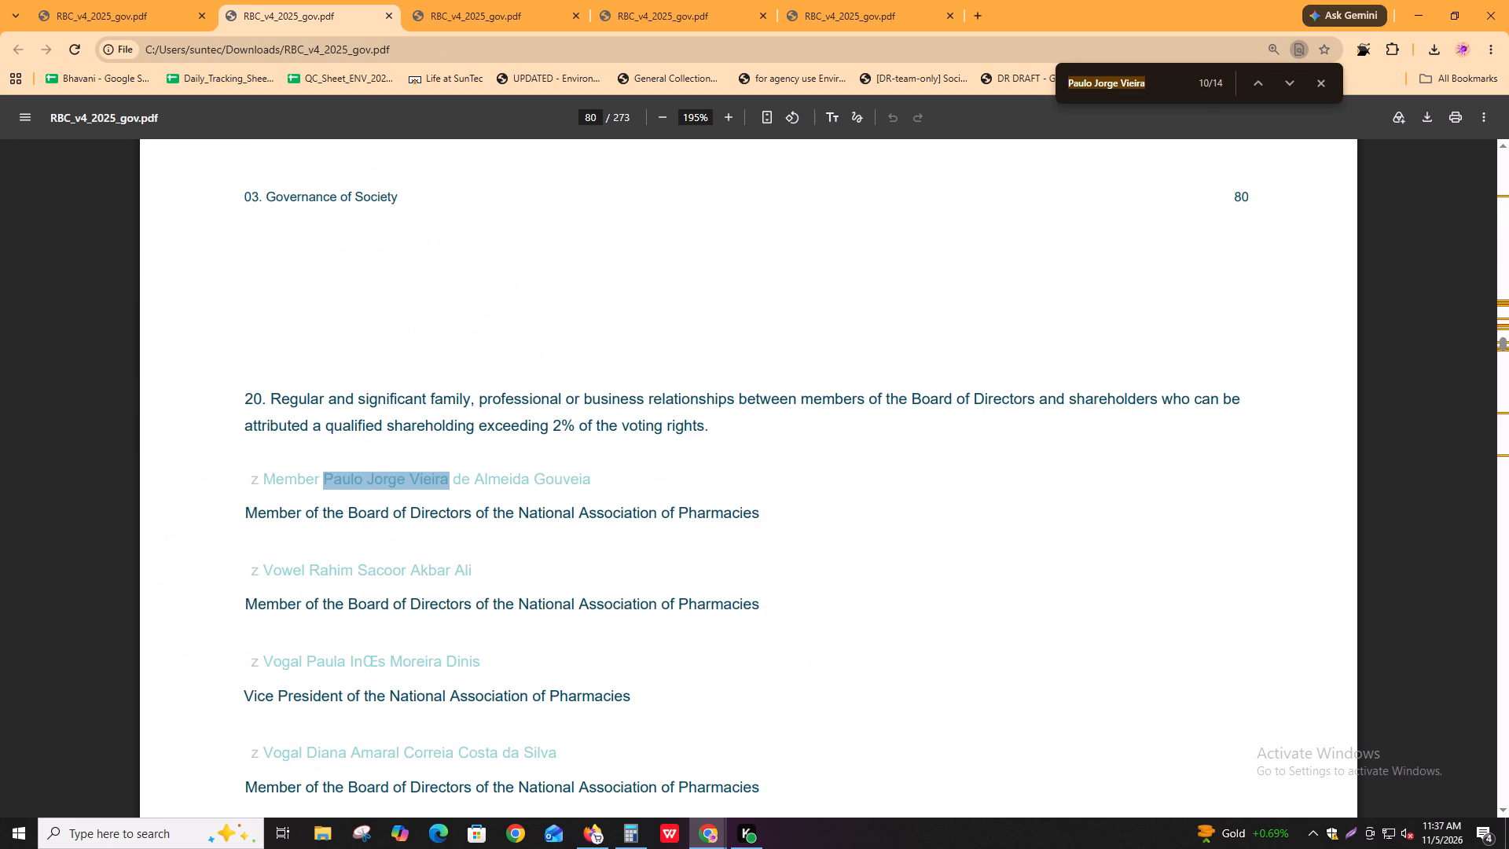
key("Return")
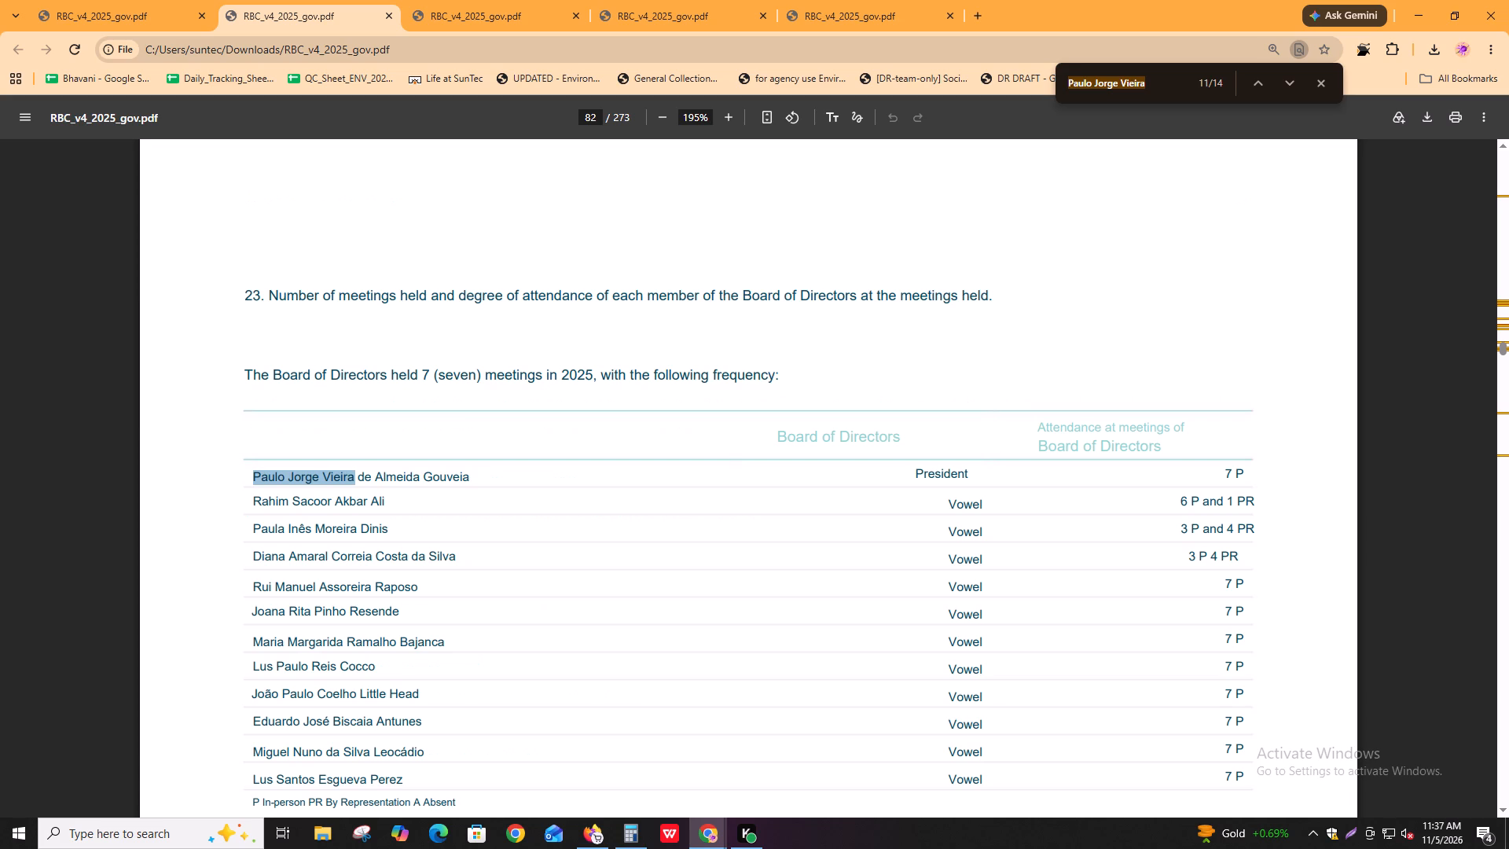
scroll(520, 563, "down", 4)
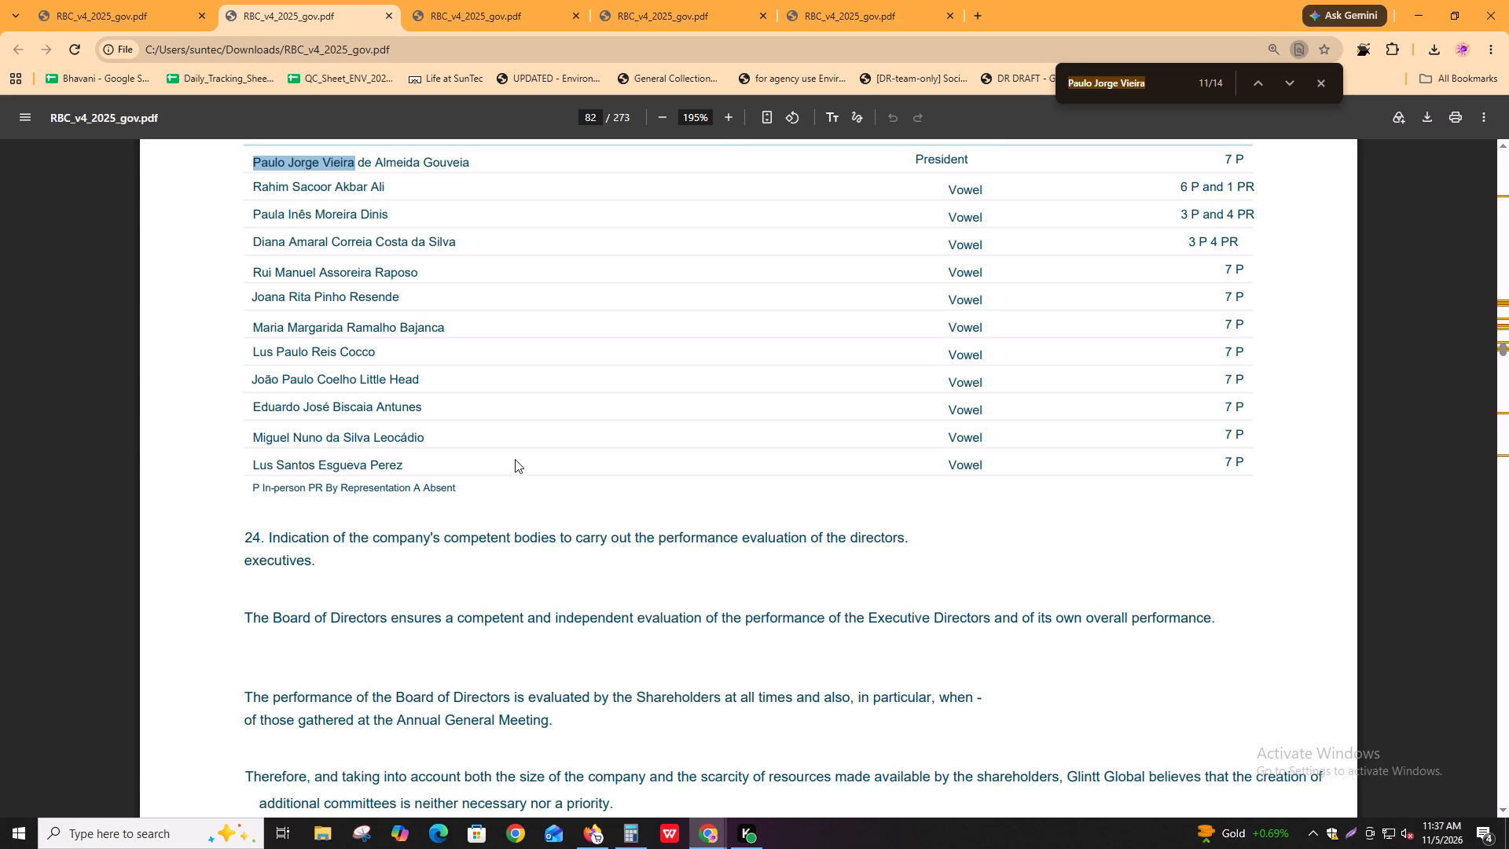
key("Return")
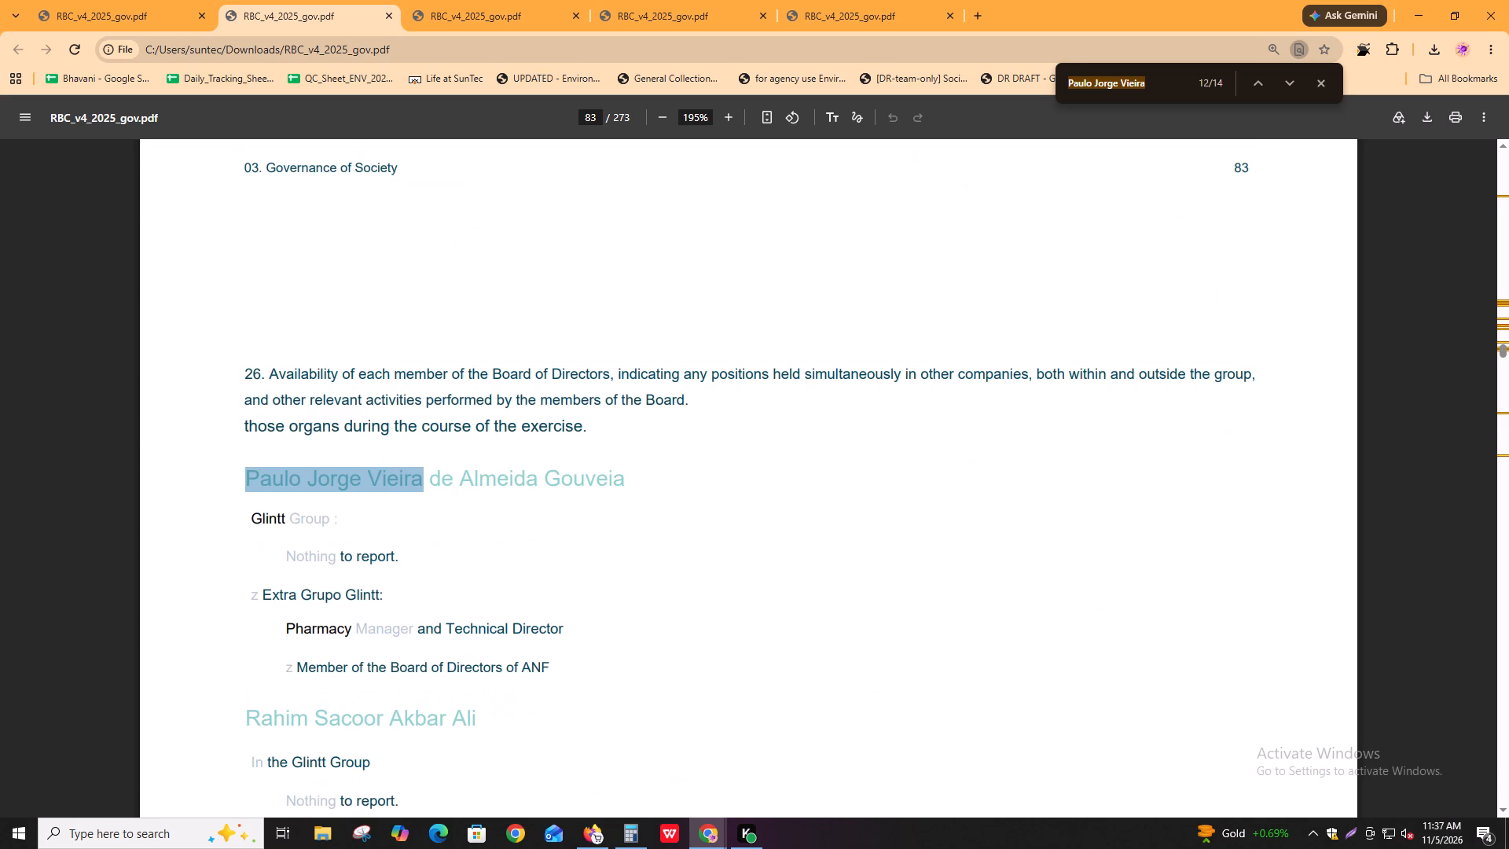
key("shift+Return")
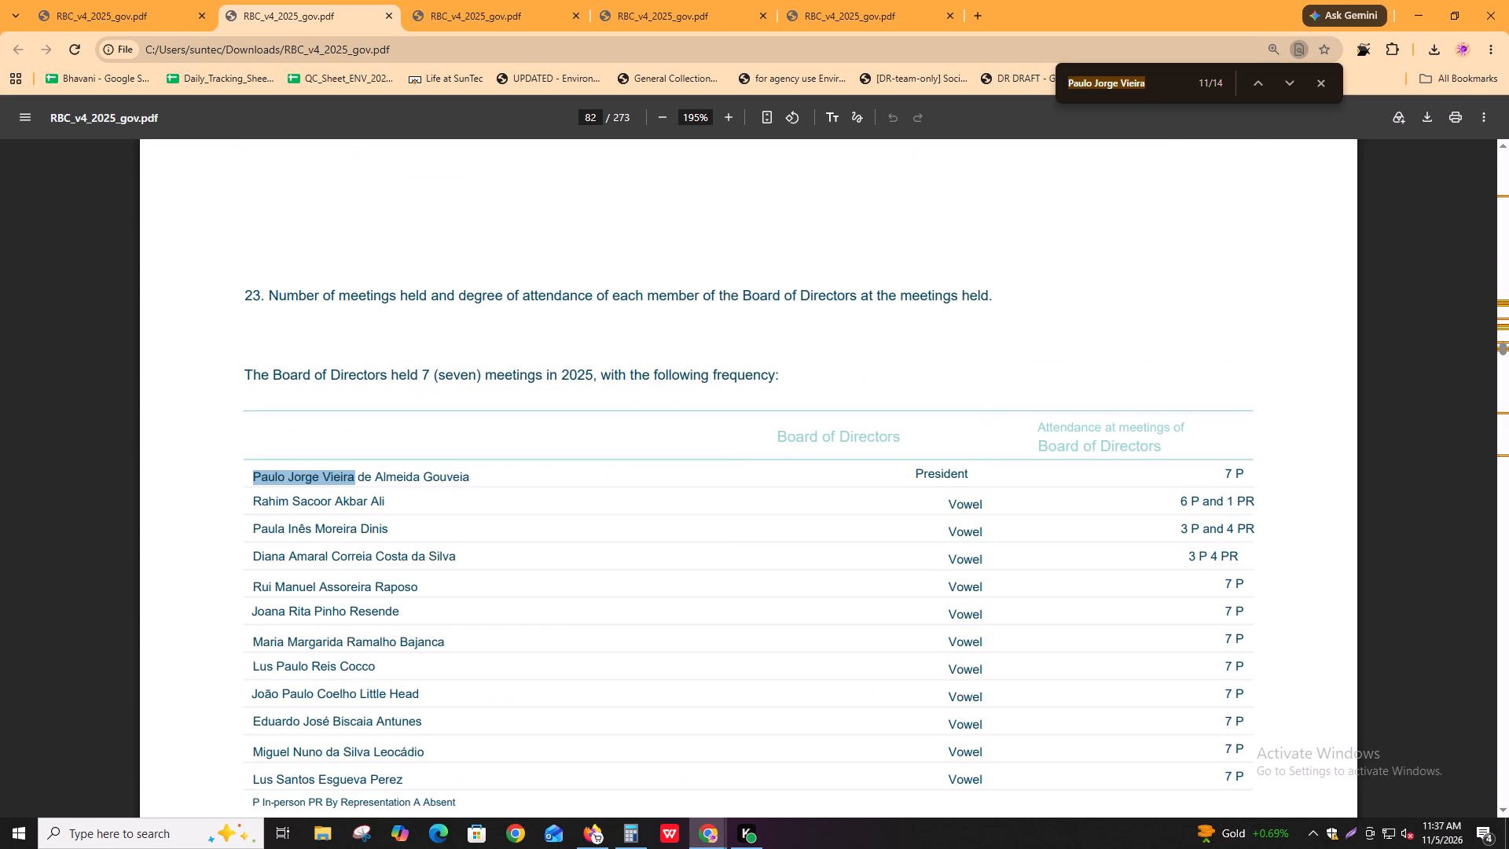
Read section 24 on page 82 about the bodies competent to evaluate the executive directors' performance.
scroll(512, 458, "down", 8)
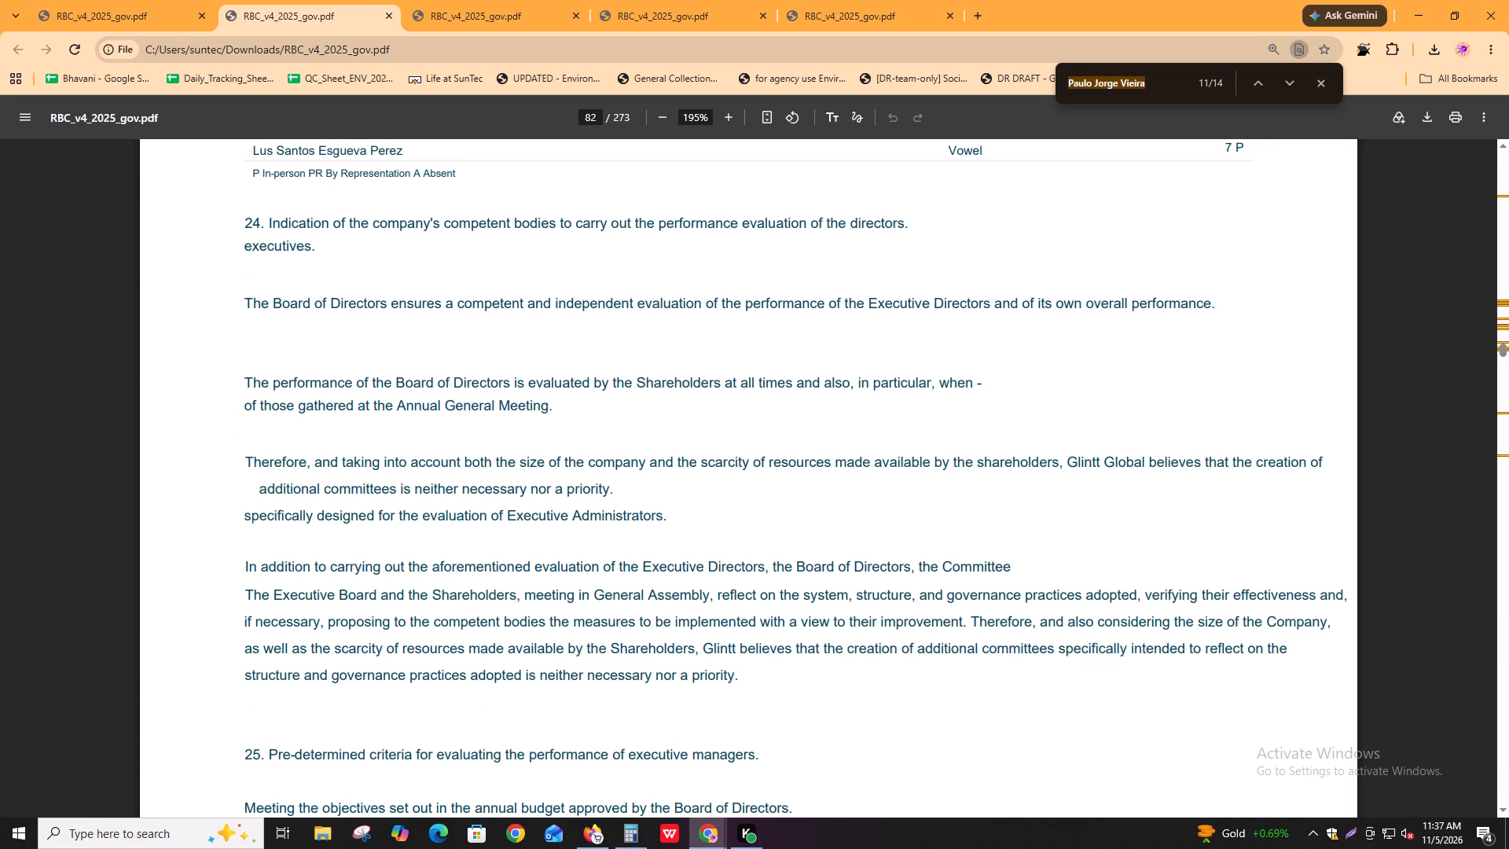
left_click_drag(309, 375, 885, 382)
left_click(885, 382)
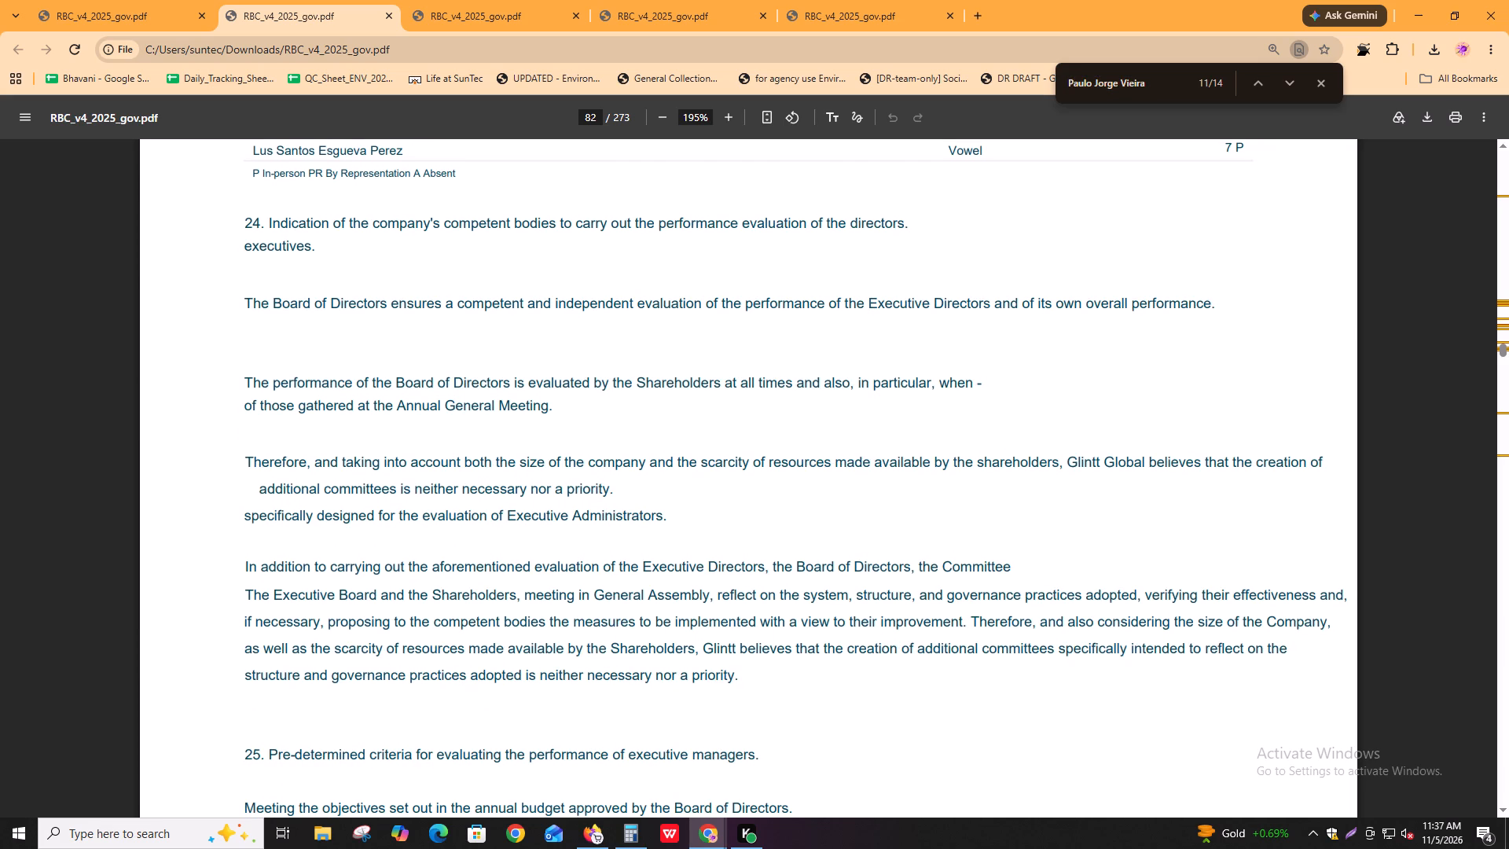
left_click_drag(501, 304, 1199, 304)
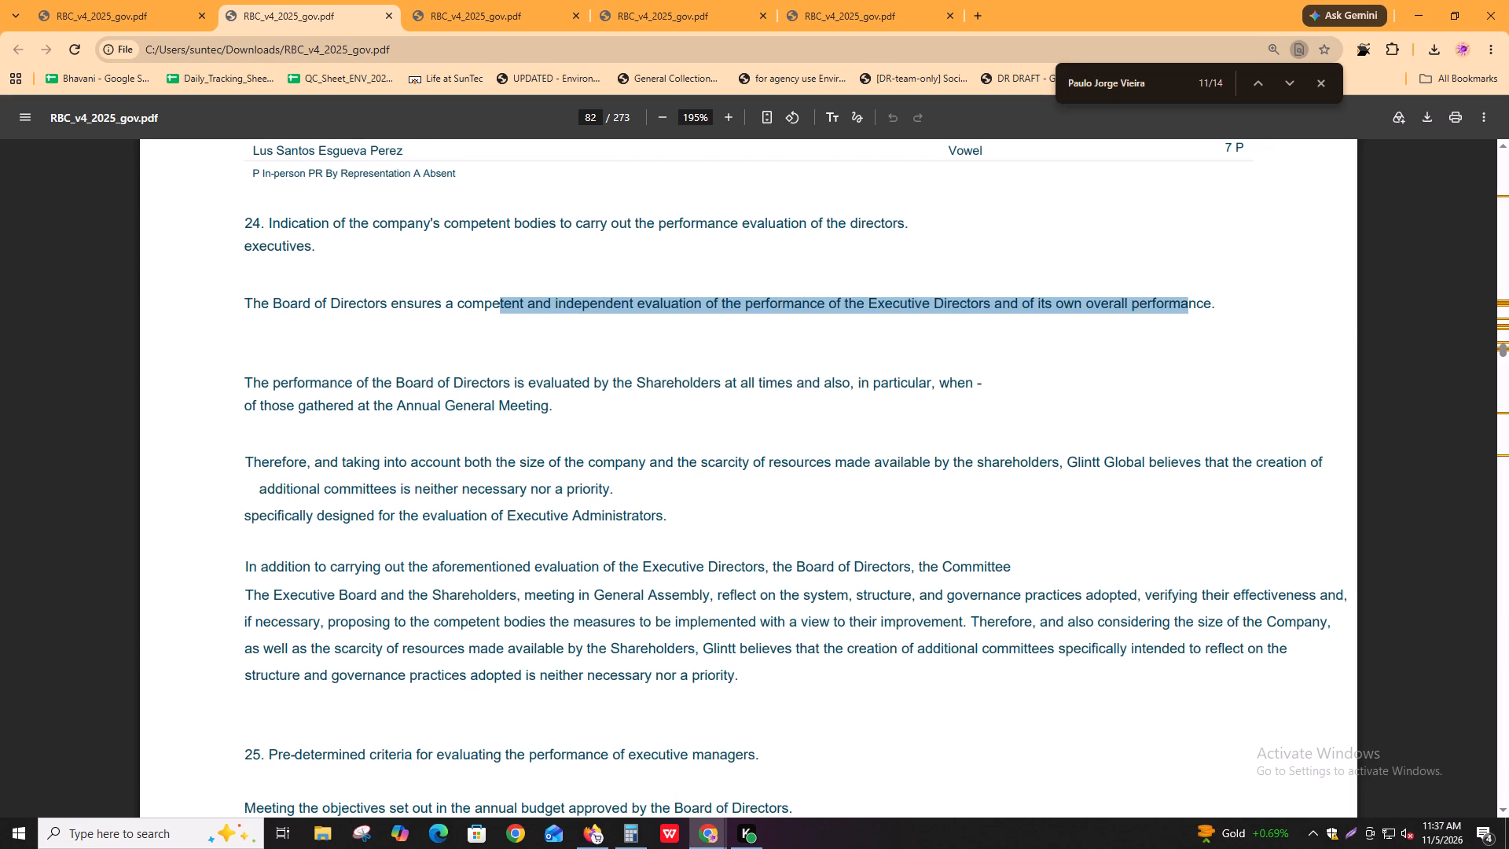
left_click(1199, 304)
Continue through the president's name matches in the translated PDF and examine section 76's executive remuneration table on page 109.
key("ctrl+f")
key("Return")
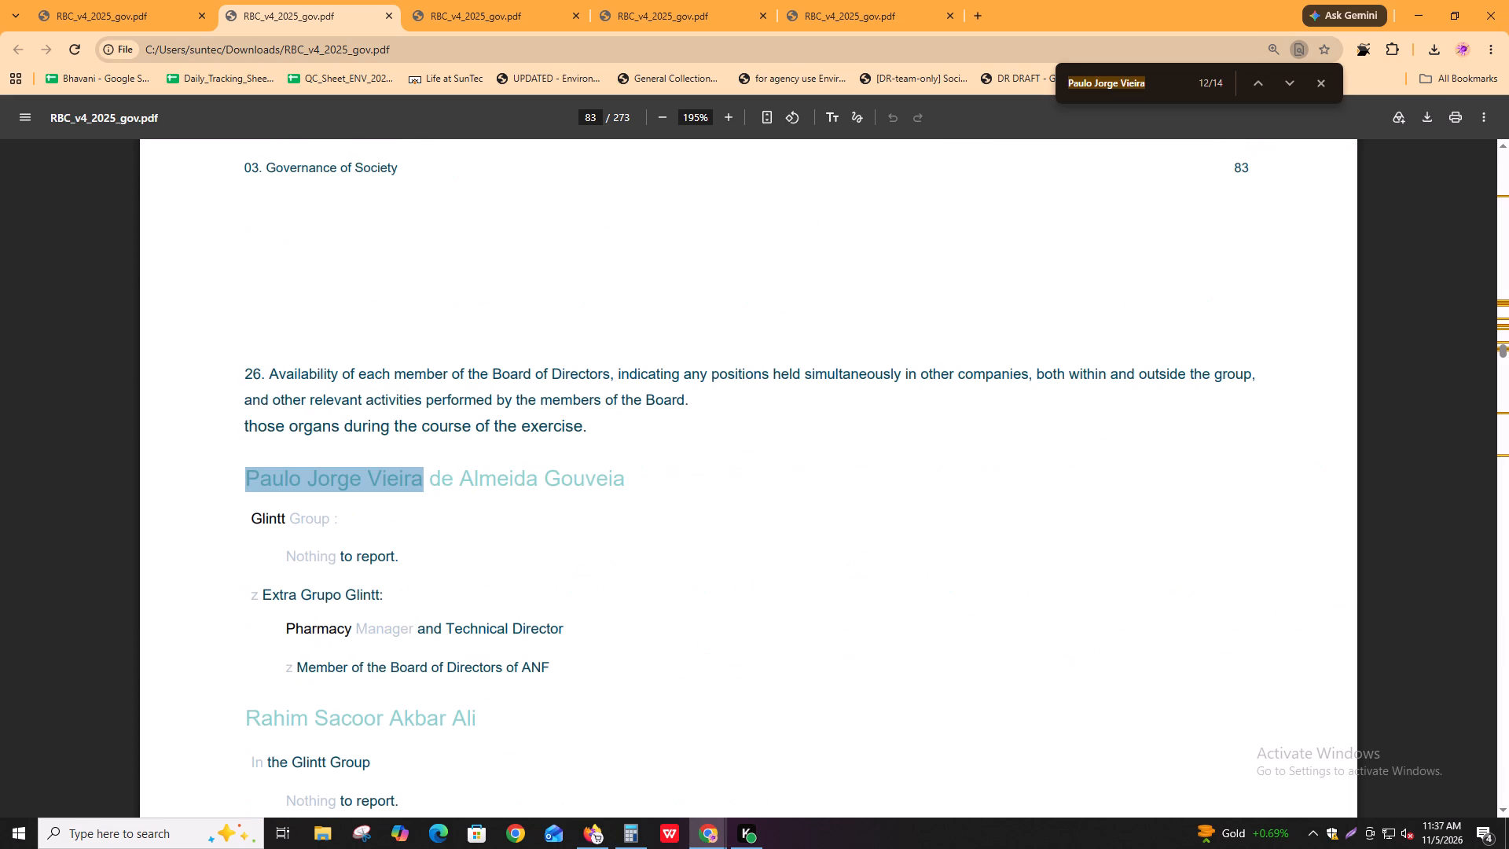
key("Return")
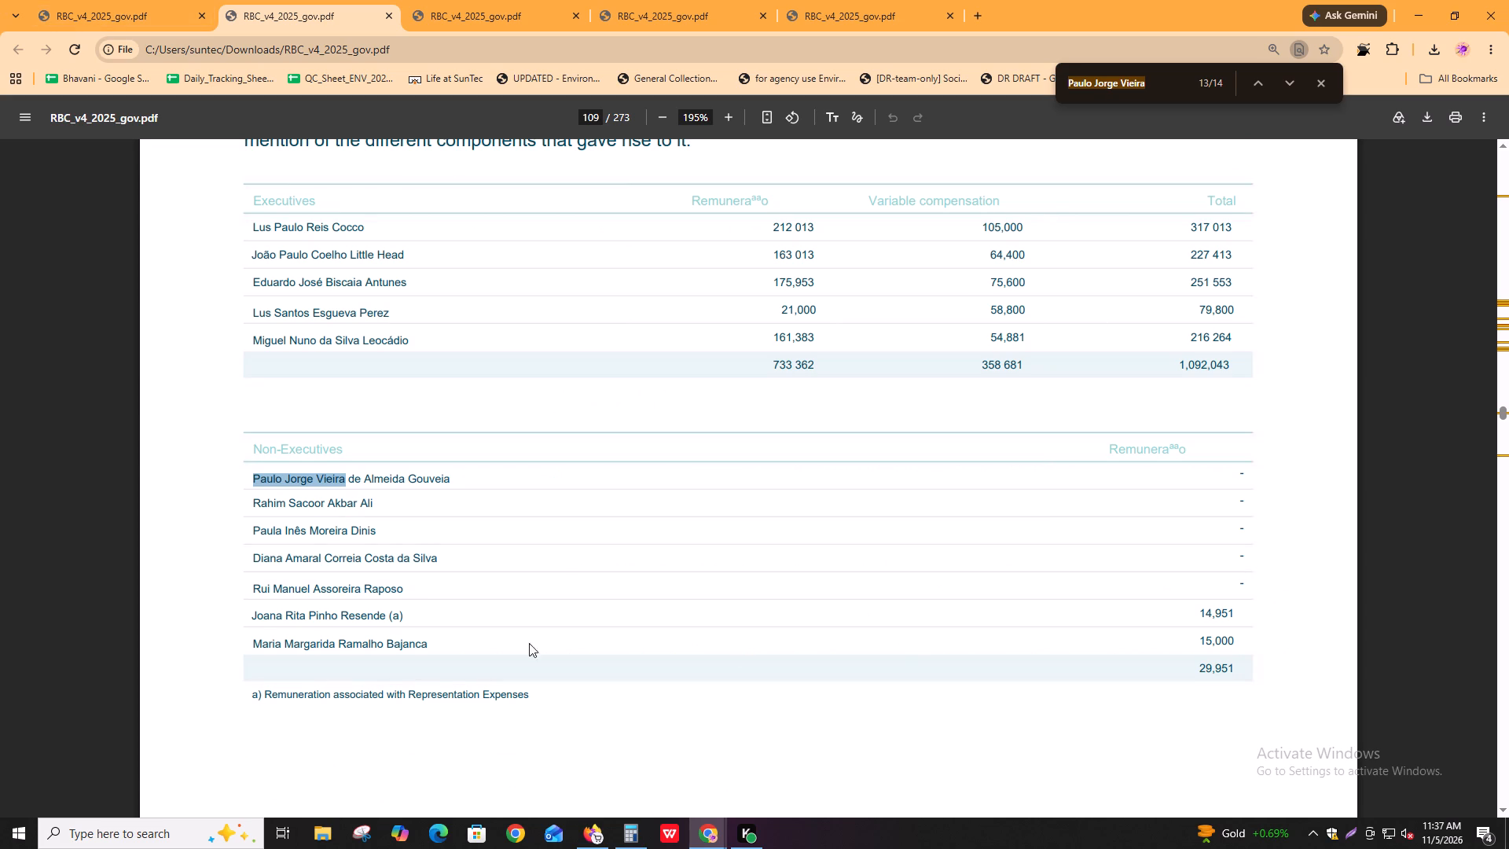
scroll(279, 599, "up", 3)
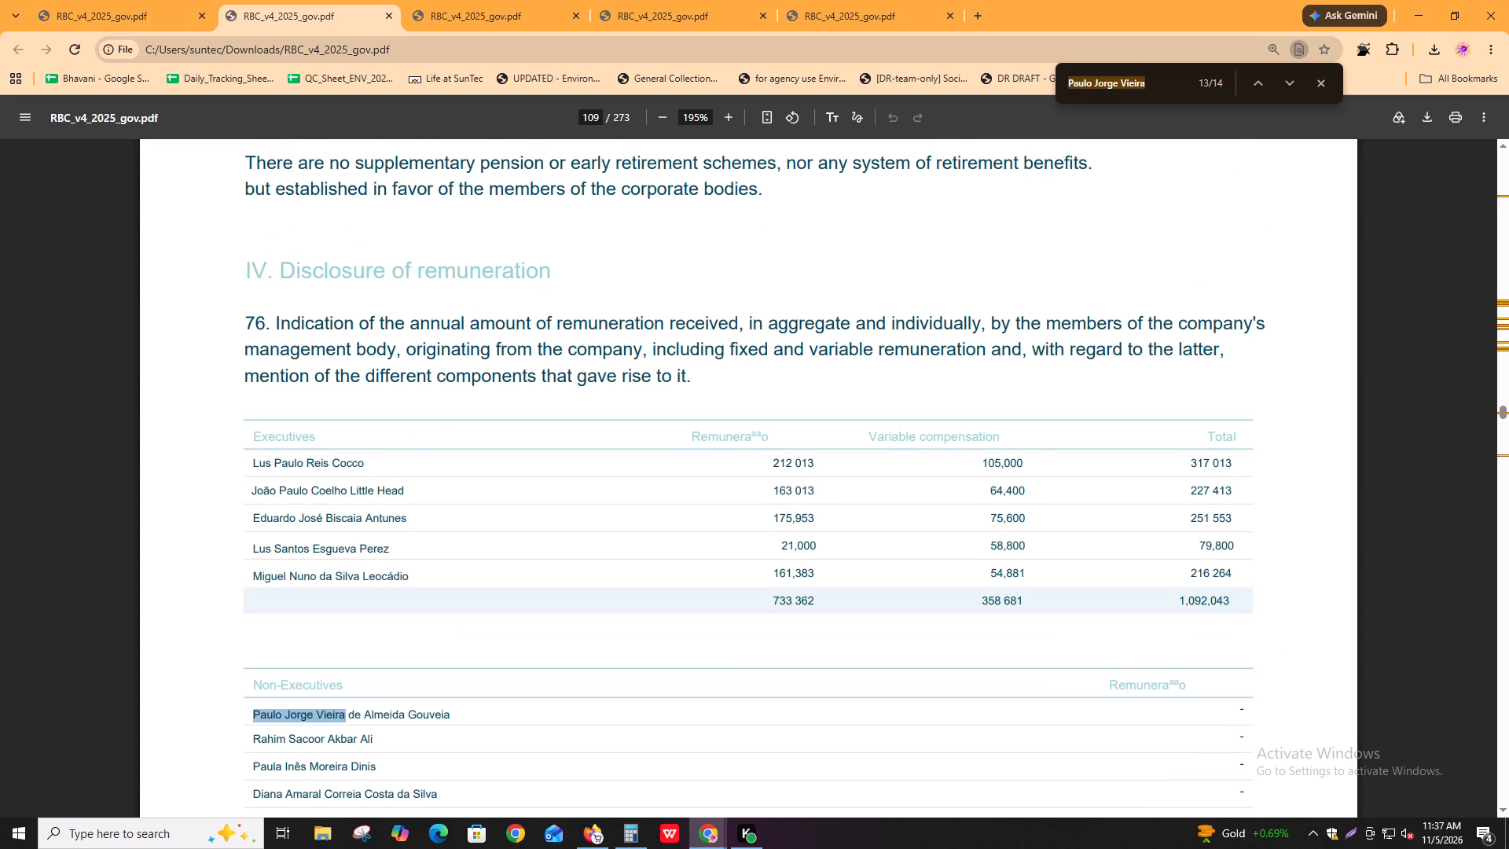
left_click_drag(266, 472, 314, 469)
left_click_drag(274, 498, 303, 498)
left_click_drag(287, 518, 325, 521)
left_click_drag(274, 549, 292, 549)
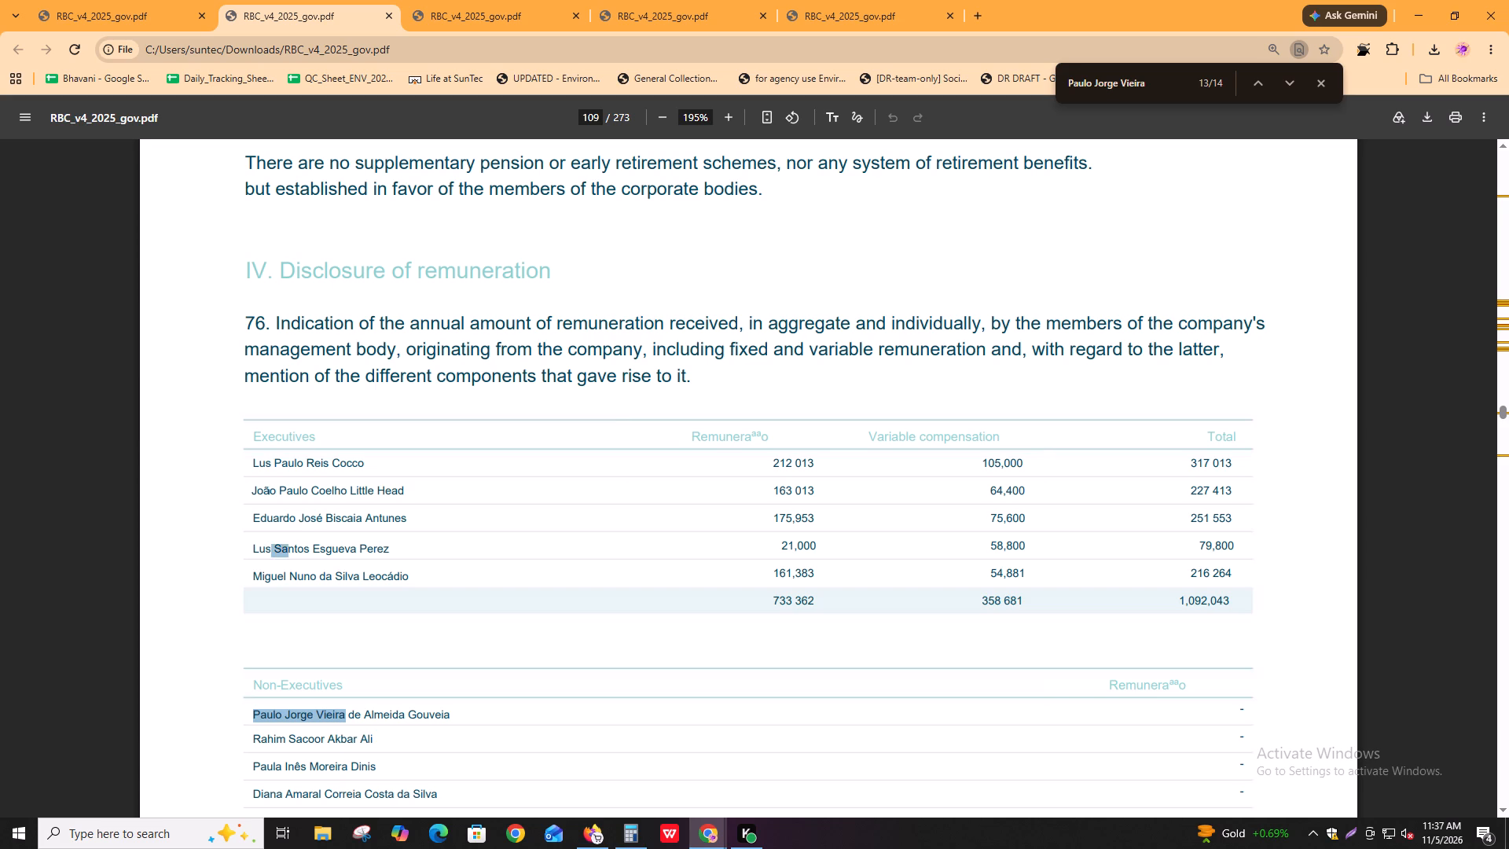
left_click_drag(259, 579, 302, 578)
left_click(307, 576)
left_click(311, 575)
Advance through the remaining name matches to the Corporate Bodies list on page 18.
key("ctrl+f")
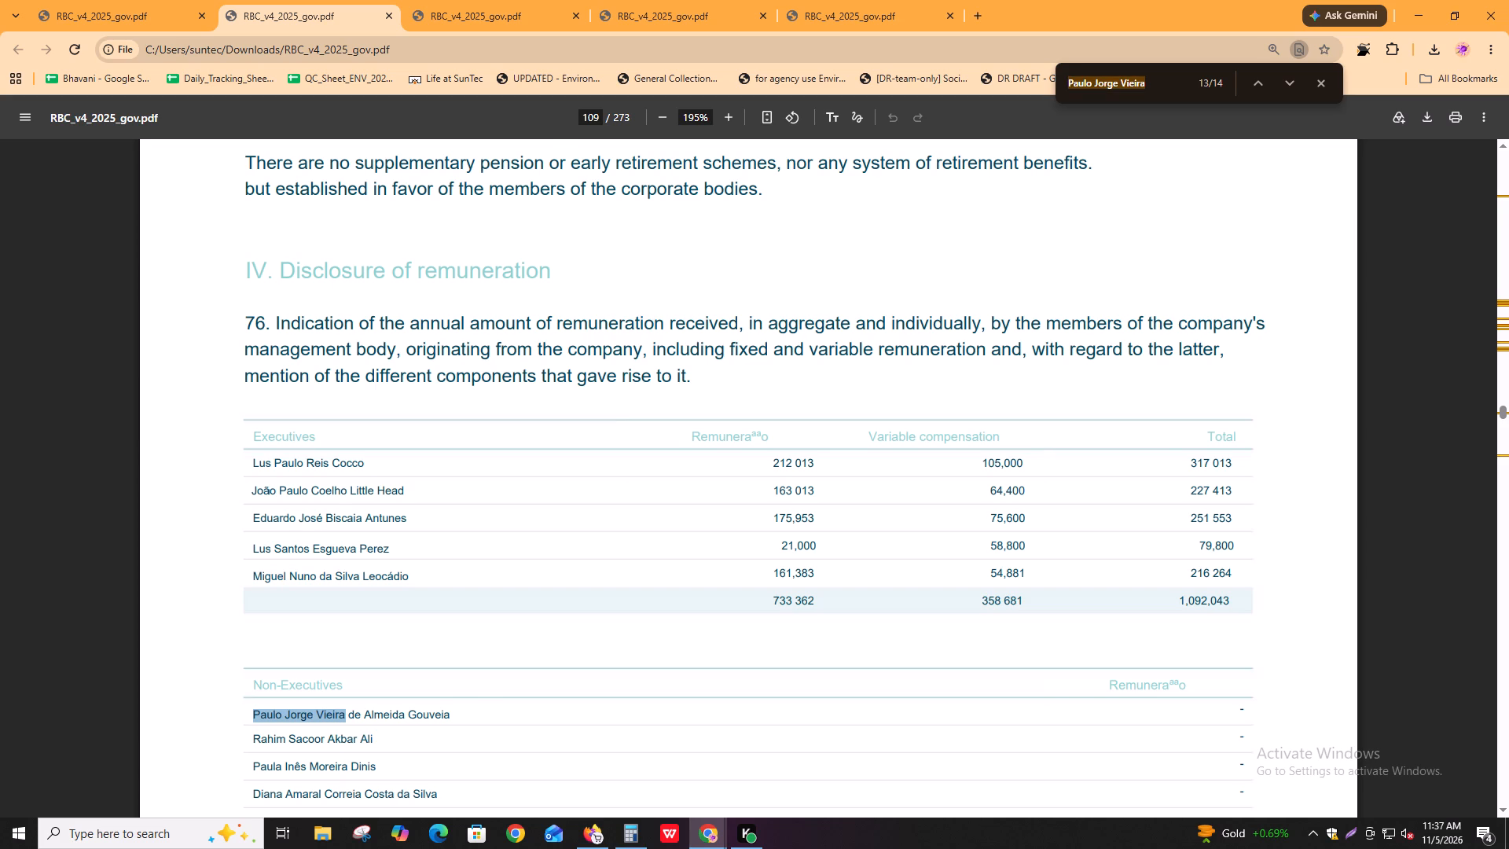
key("Return")
key("Return")
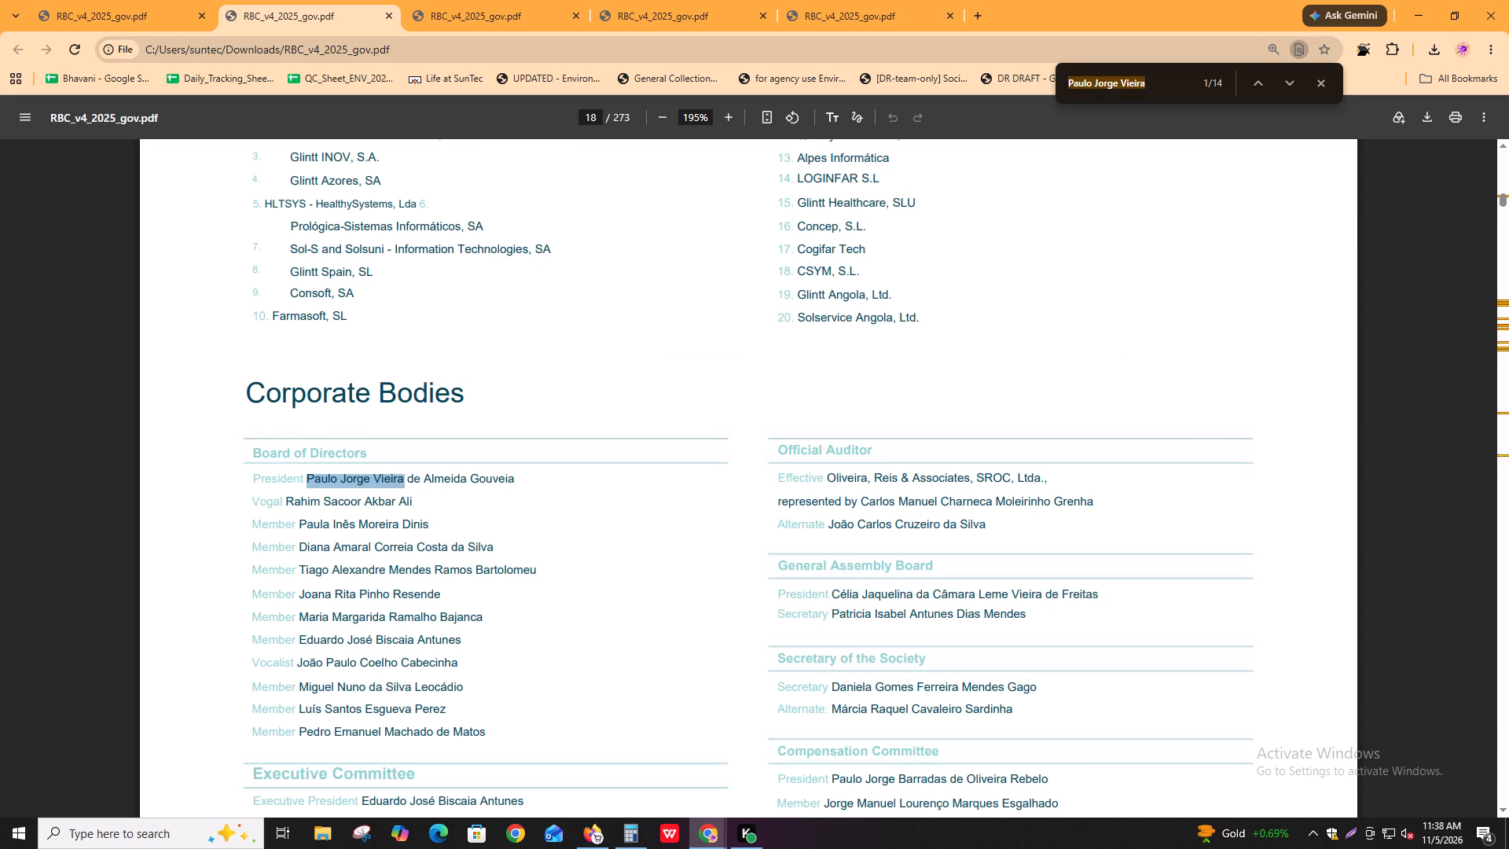
Check the Igloo task, then search the third open copy of the translated PDF for "independen" and enlarge the page 26 match.
key("alt+Tab")
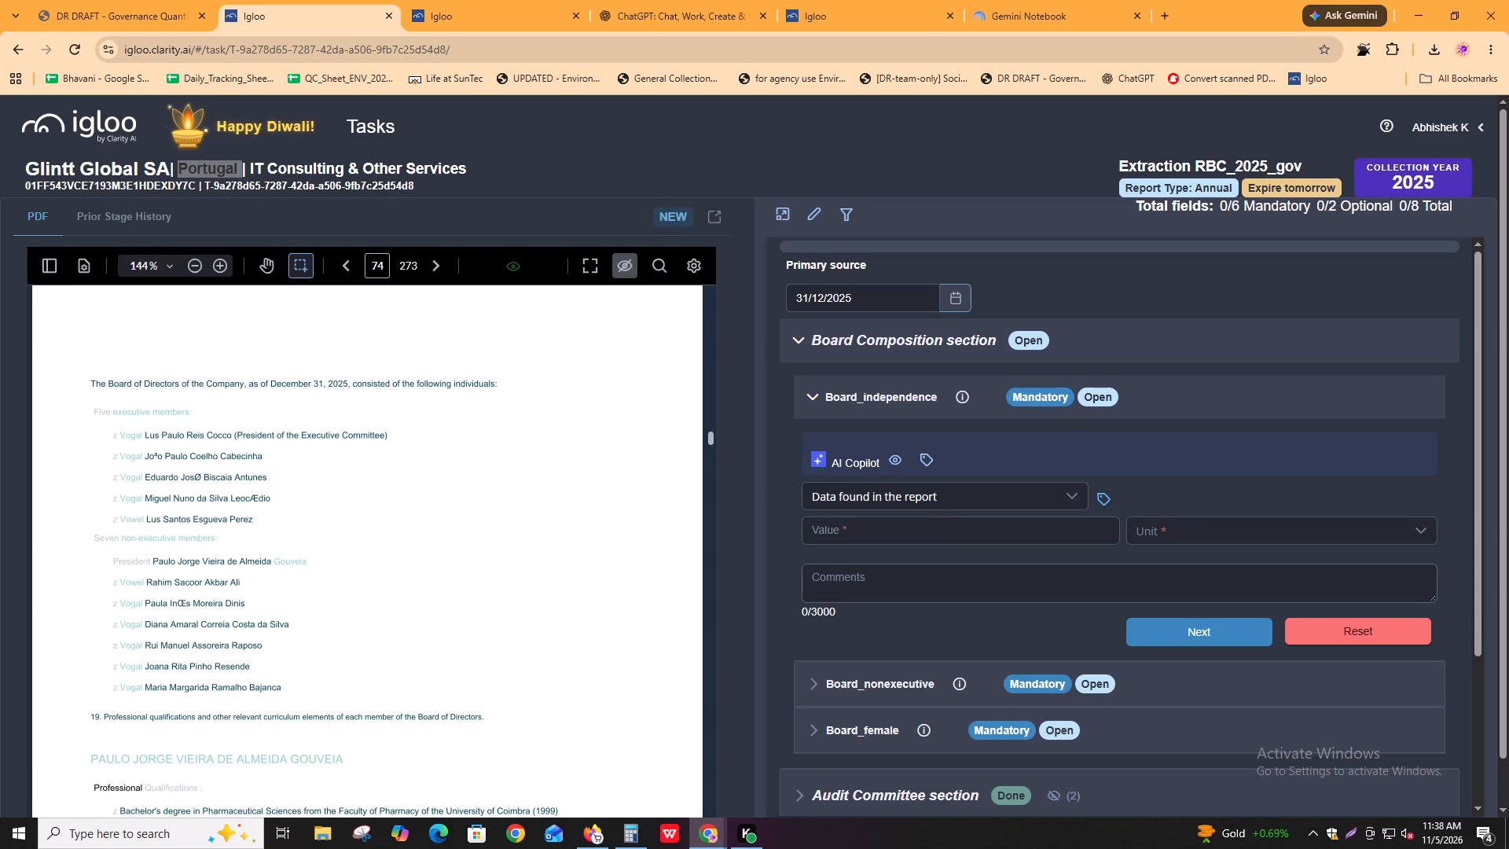
left_click(905, 590)
key("alt+Tab")
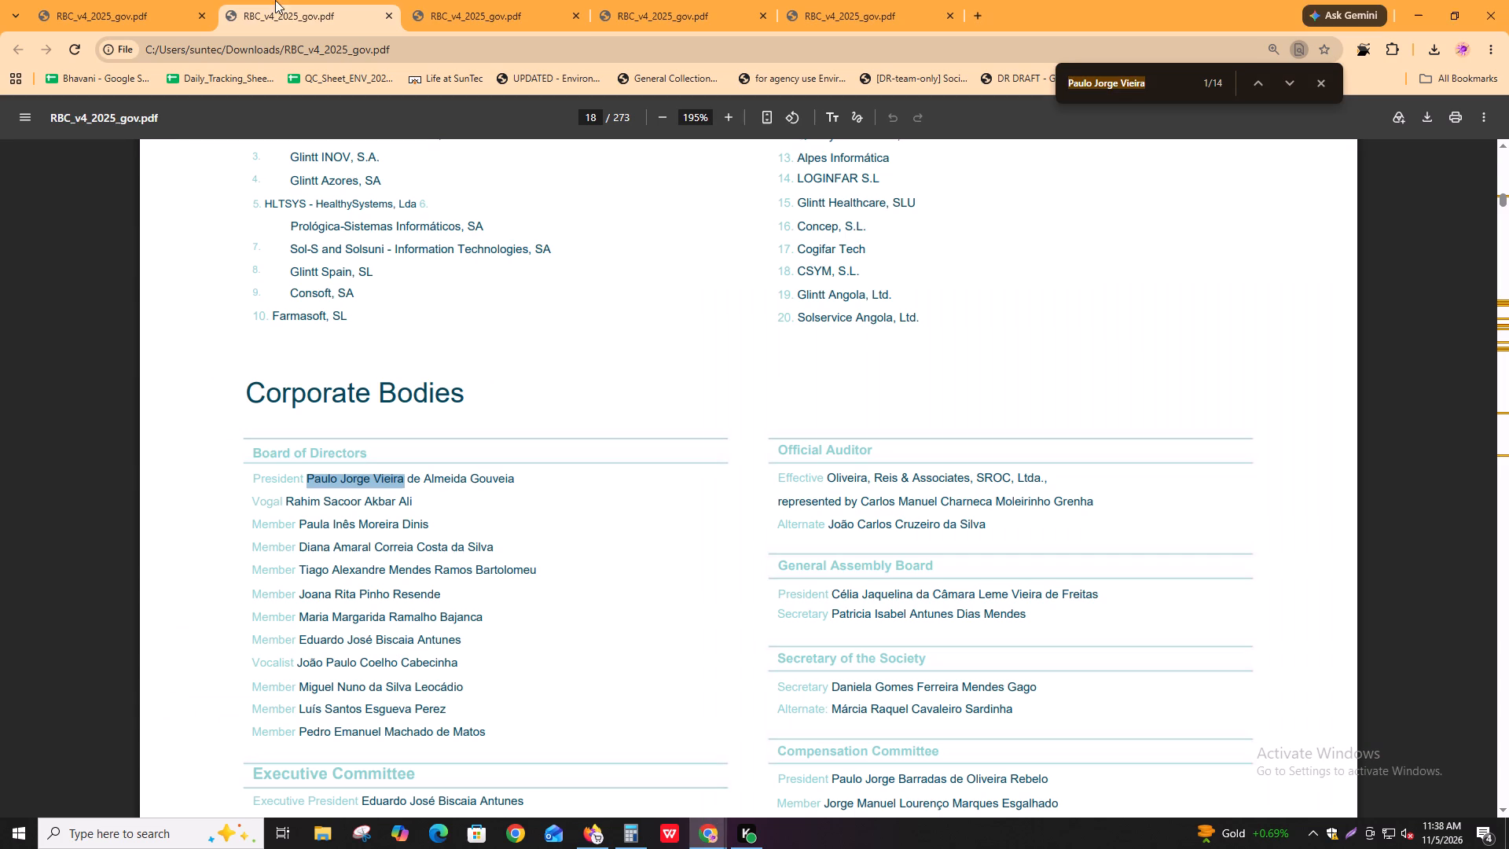
left_click(433, 0)
key("ctrl+f")
type("independen")
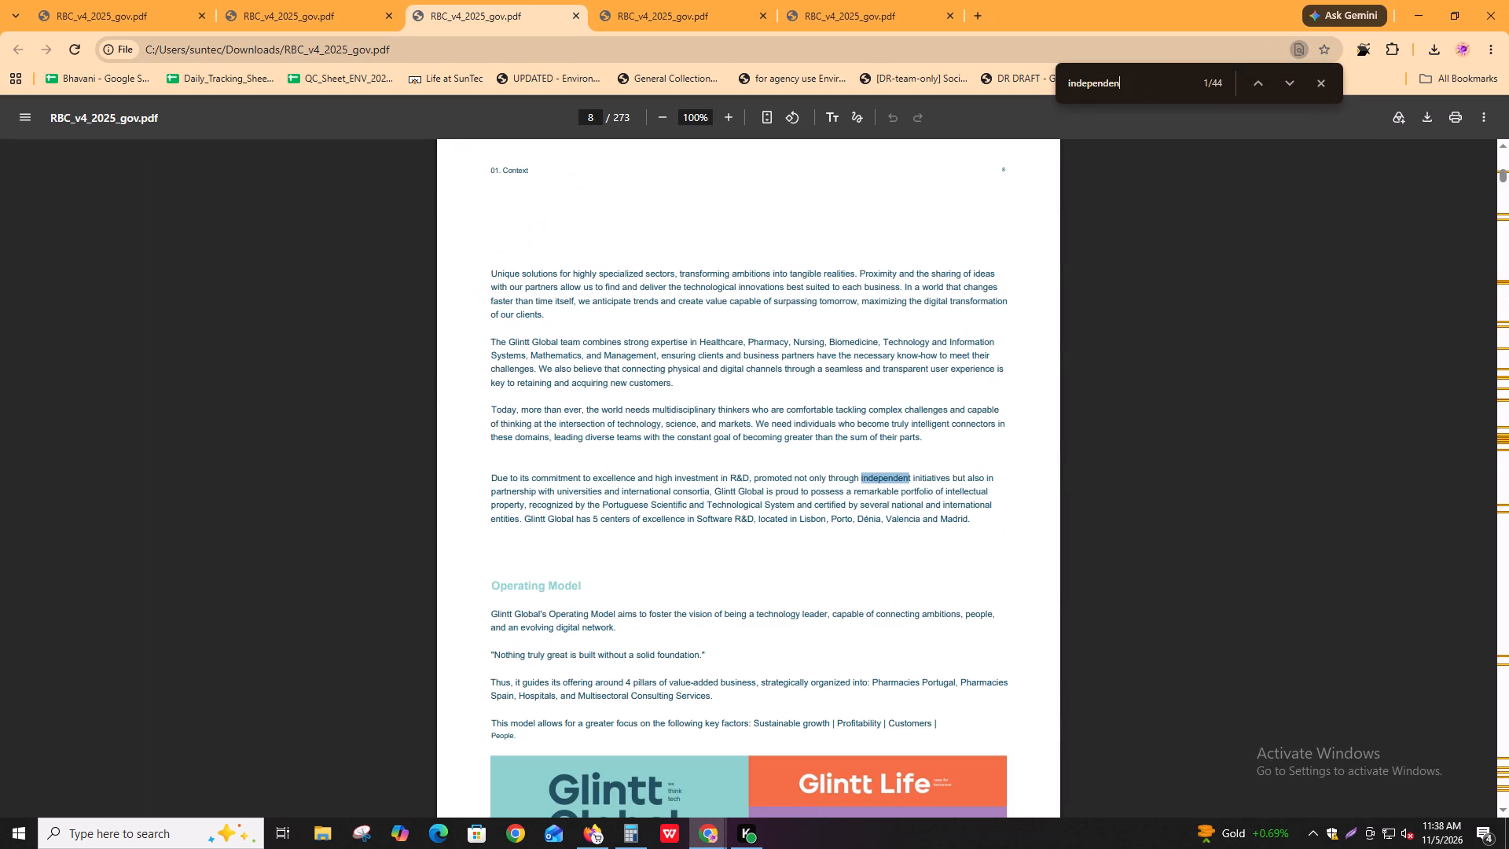
key("Return")
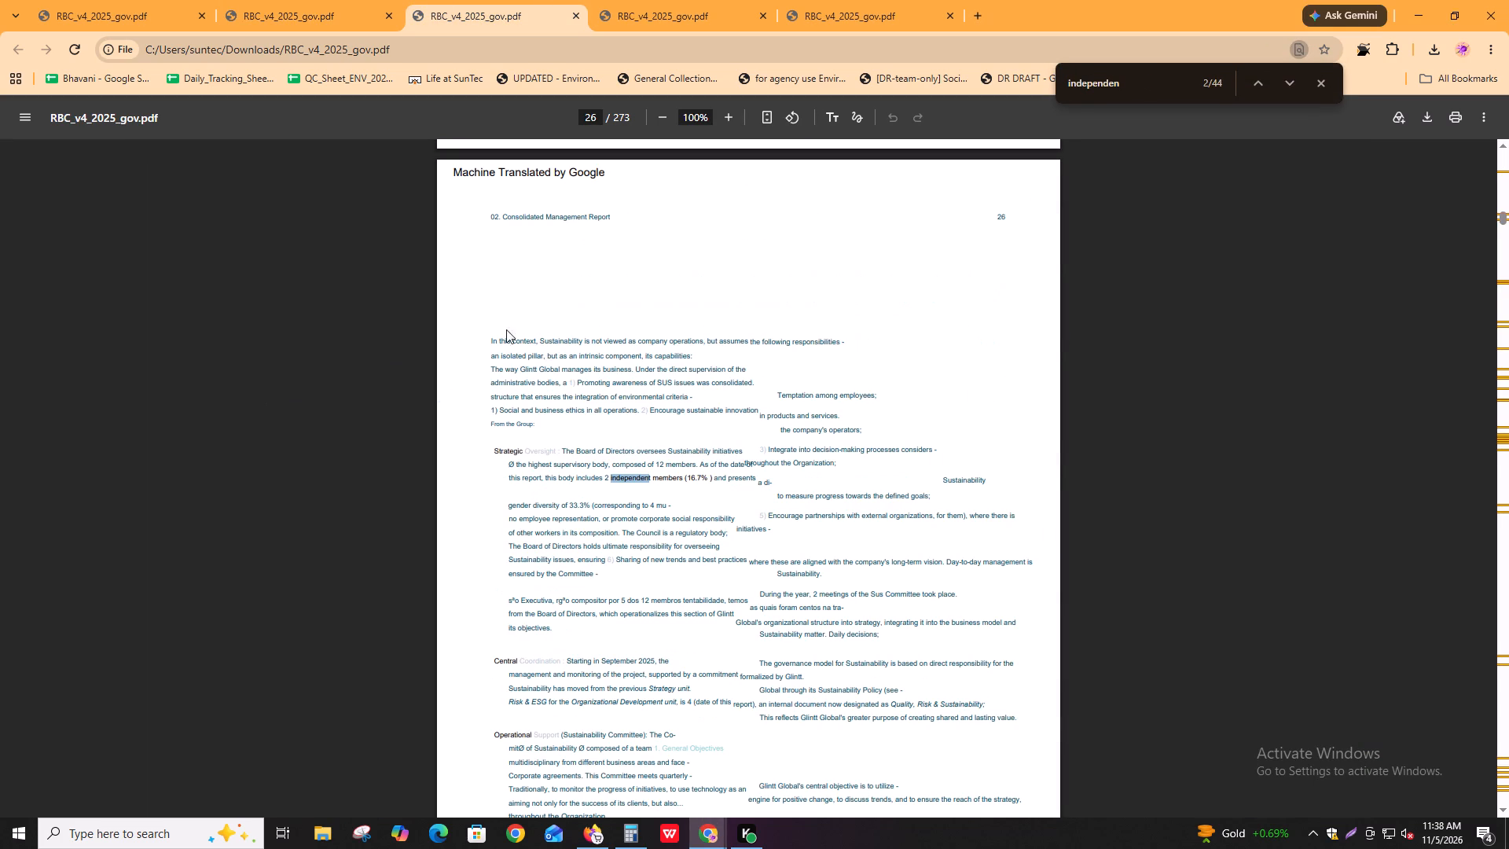
scroll(638, 556, "up", 2, "ctrl")
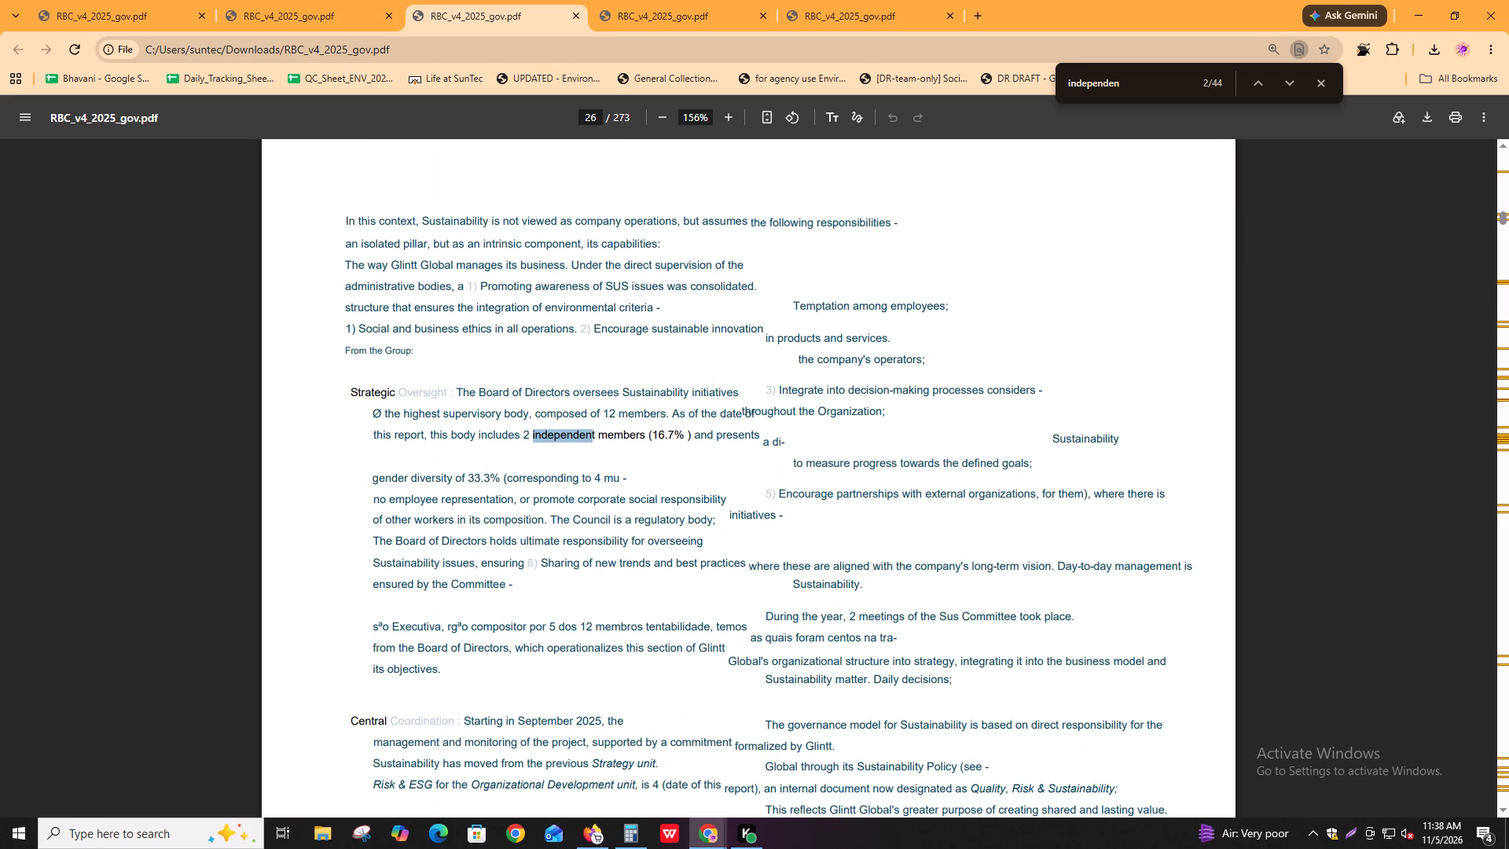
Read the Strategic Oversight paragraph on page 26 about the board's size and its independent members.
left_click_drag(567, 390, 731, 387)
left_click_drag(494, 424, 635, 421)
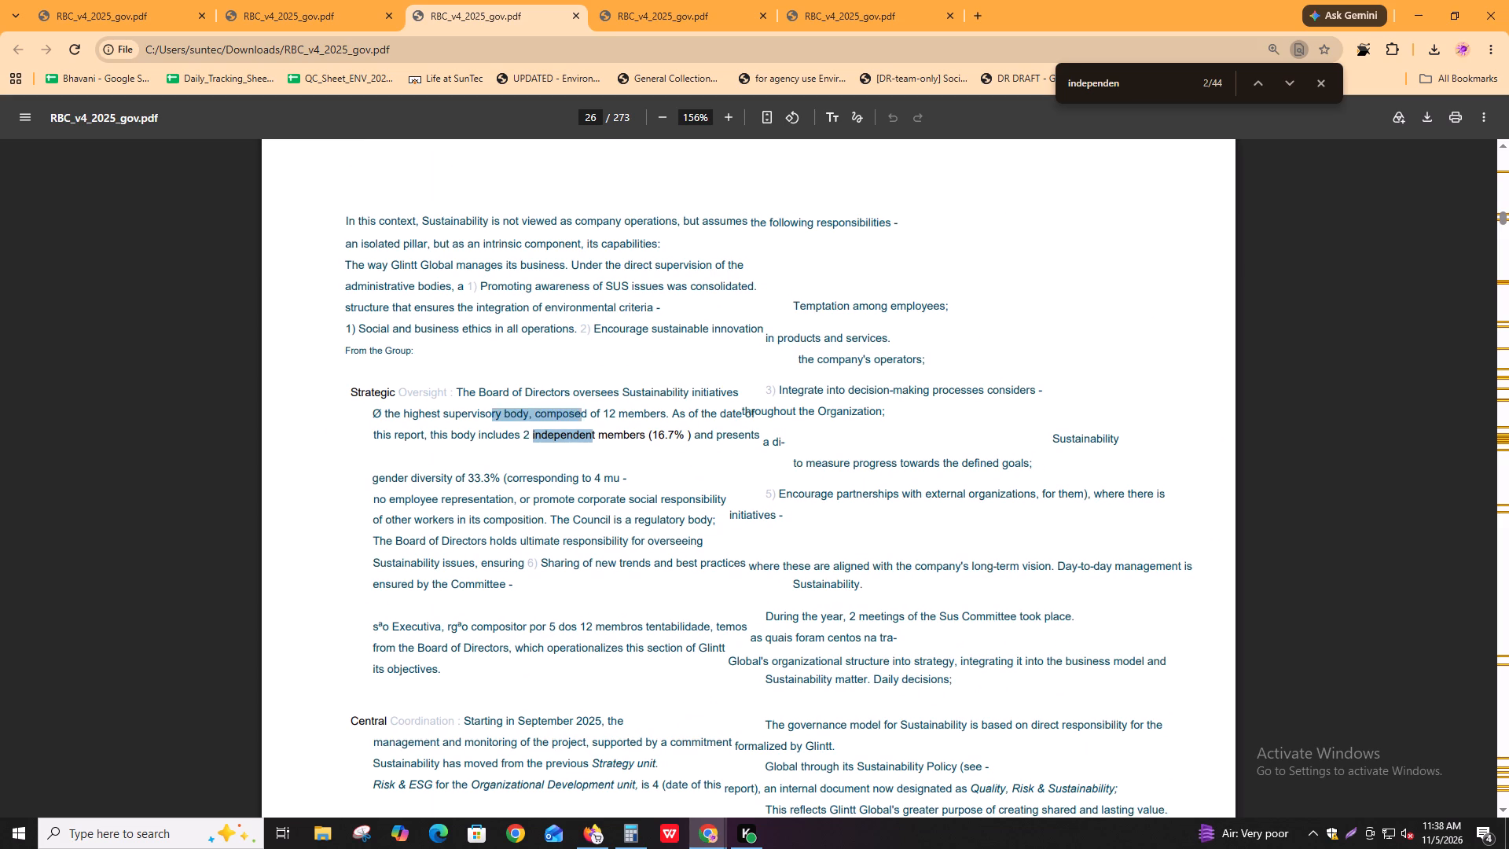
left_click_drag(635, 421, 843, 417)
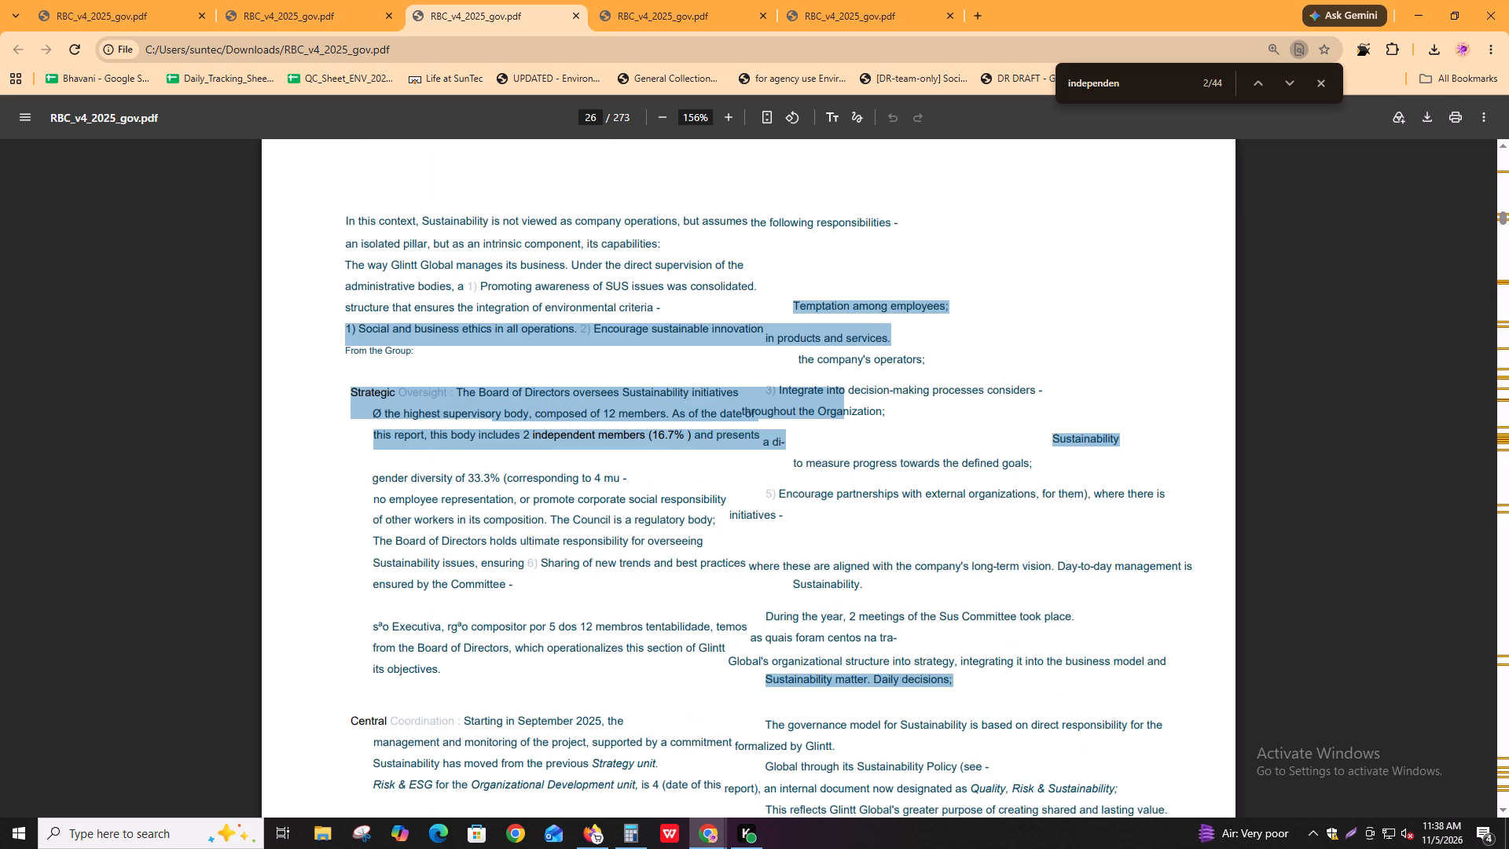
left_click(486, 436)
left_click(483, 448)
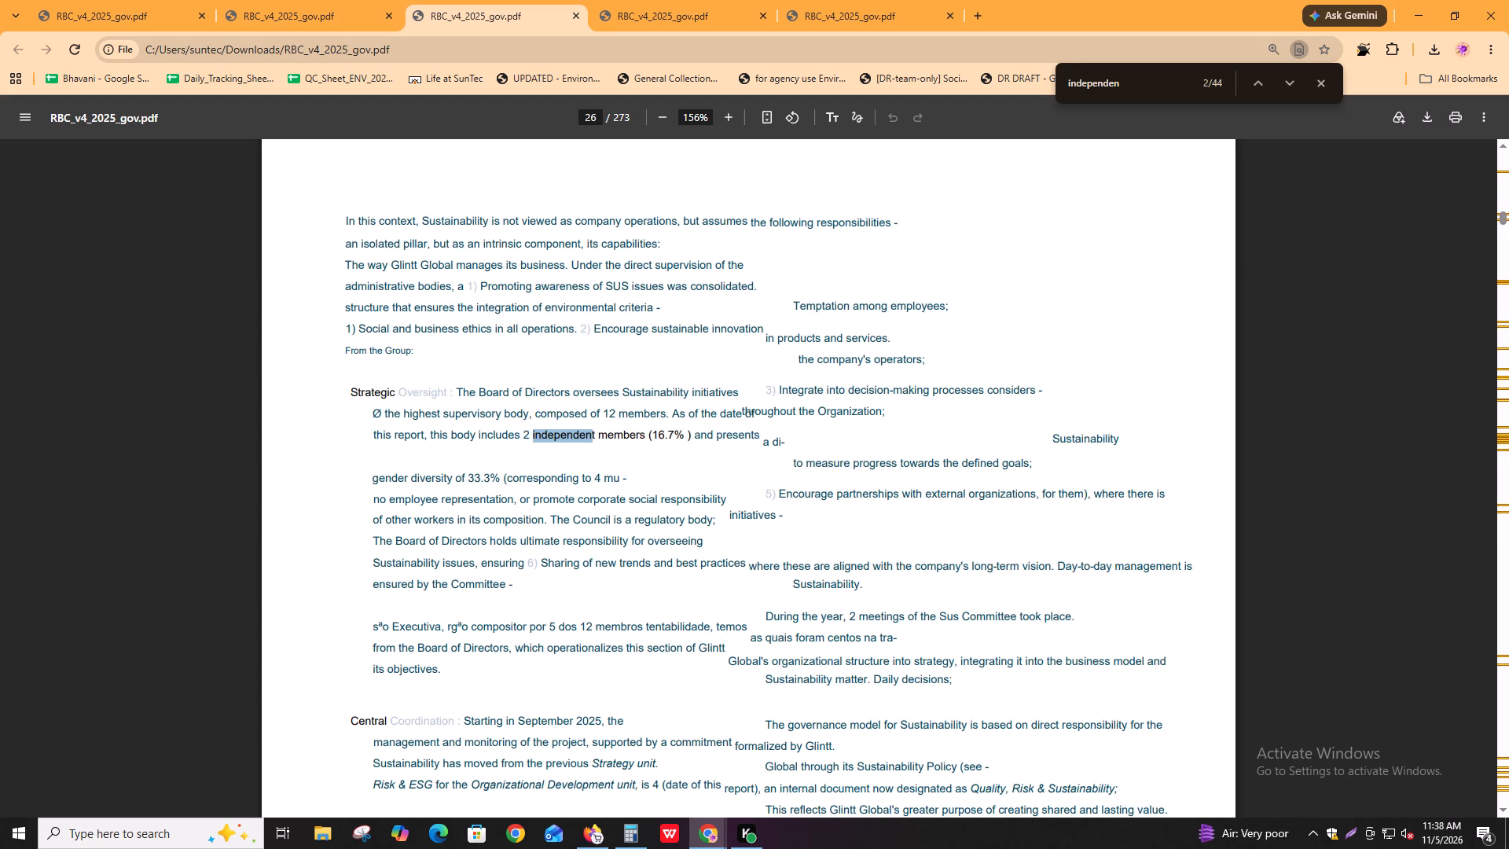
left_click_drag(635, 434, 706, 434)
left_click(706, 434)
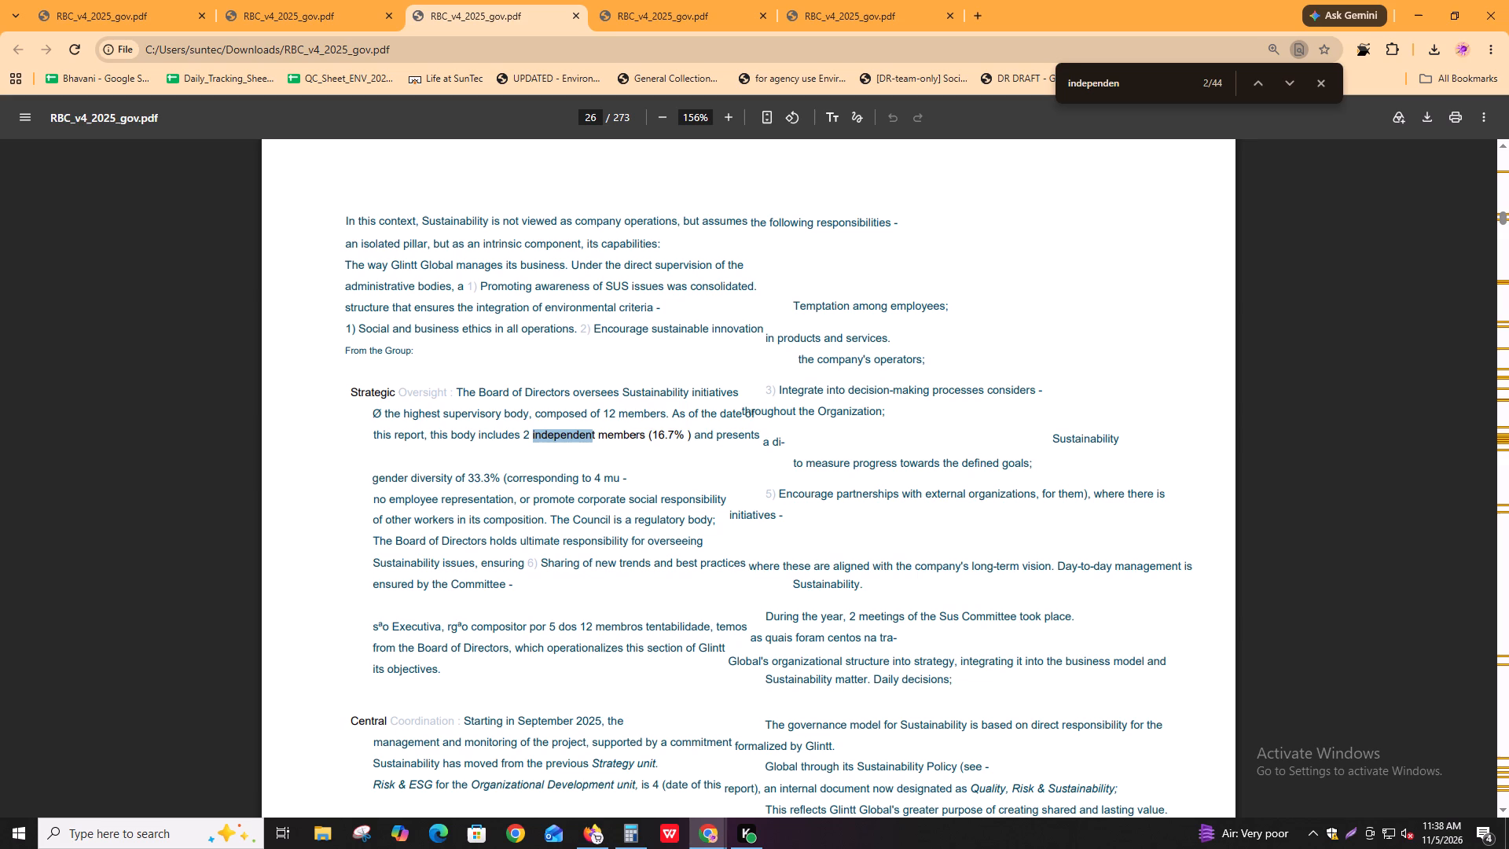
Read the continuation of the Strategic Oversight paragraph on gender diversity and employee representation on the board.
left_click_drag(454, 483, 600, 497)
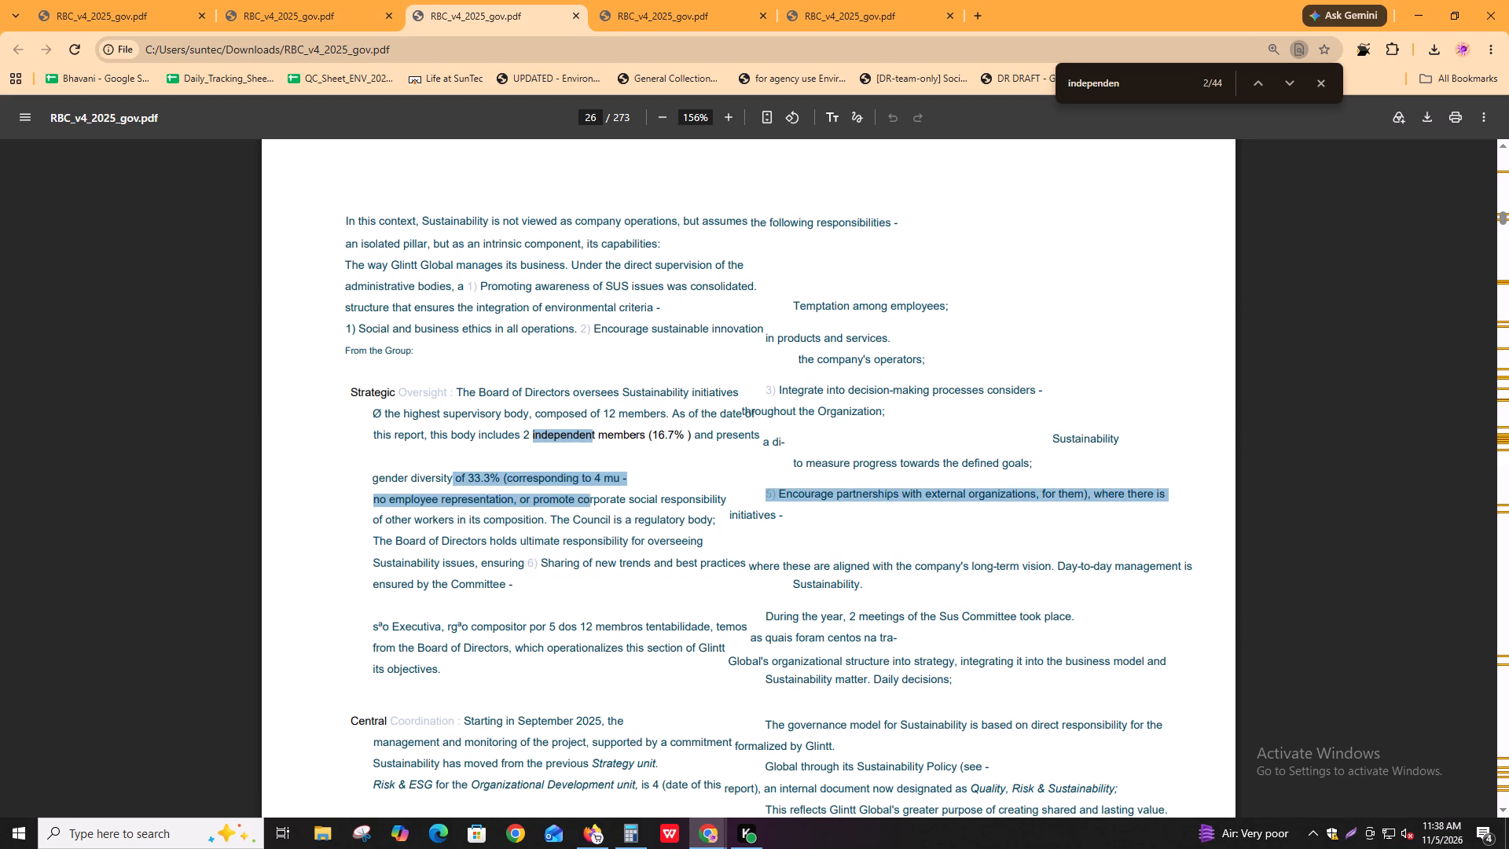
left_click_drag(600, 497, 601, 497)
left_click(601, 497)
left_click_drag(505, 479, 639, 483)
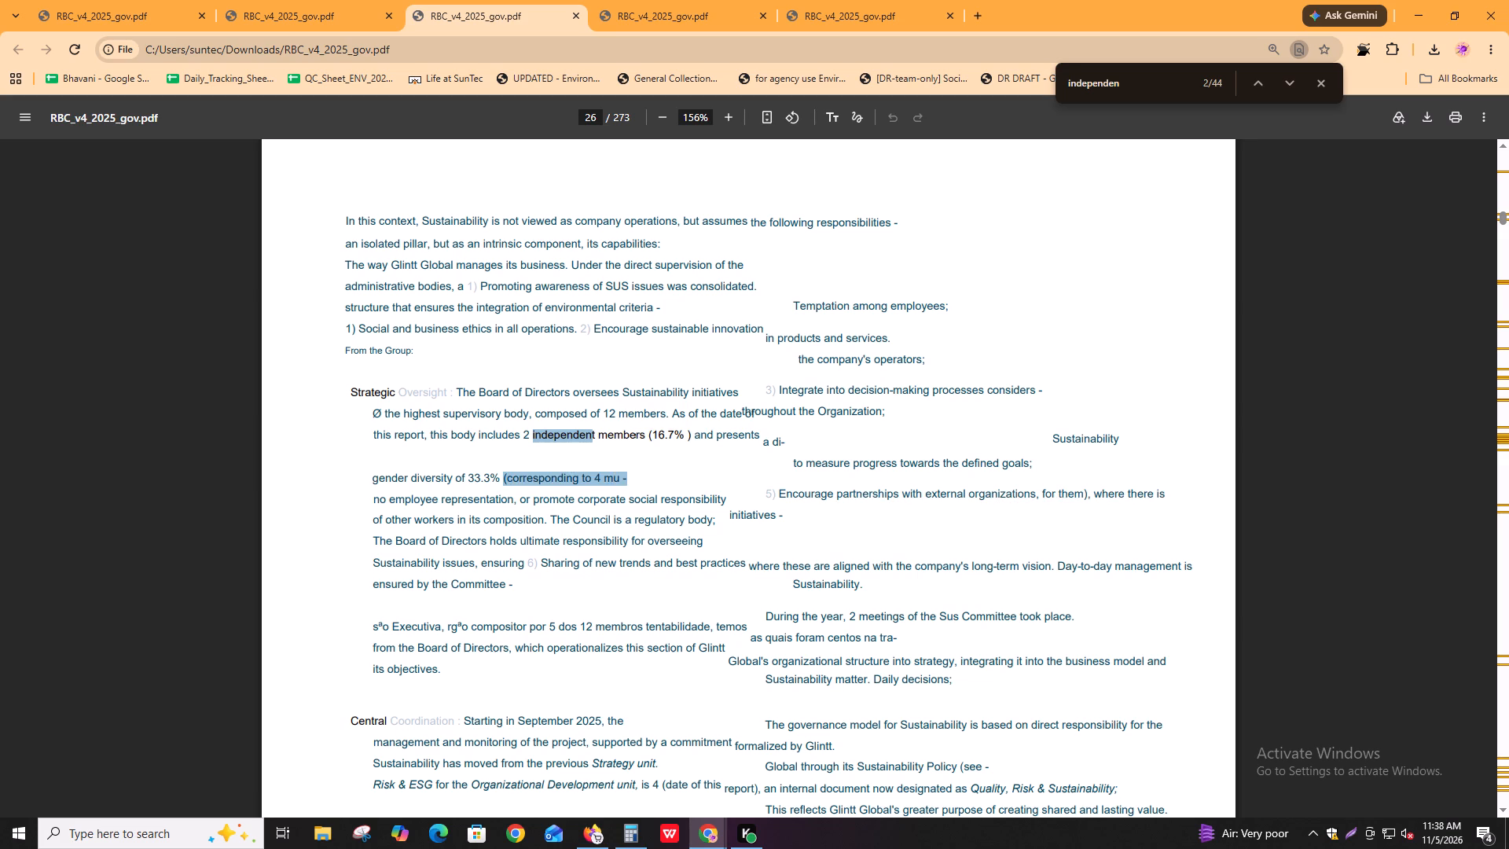
left_click_drag(639, 483, 649, 494)
left_click(647, 486)
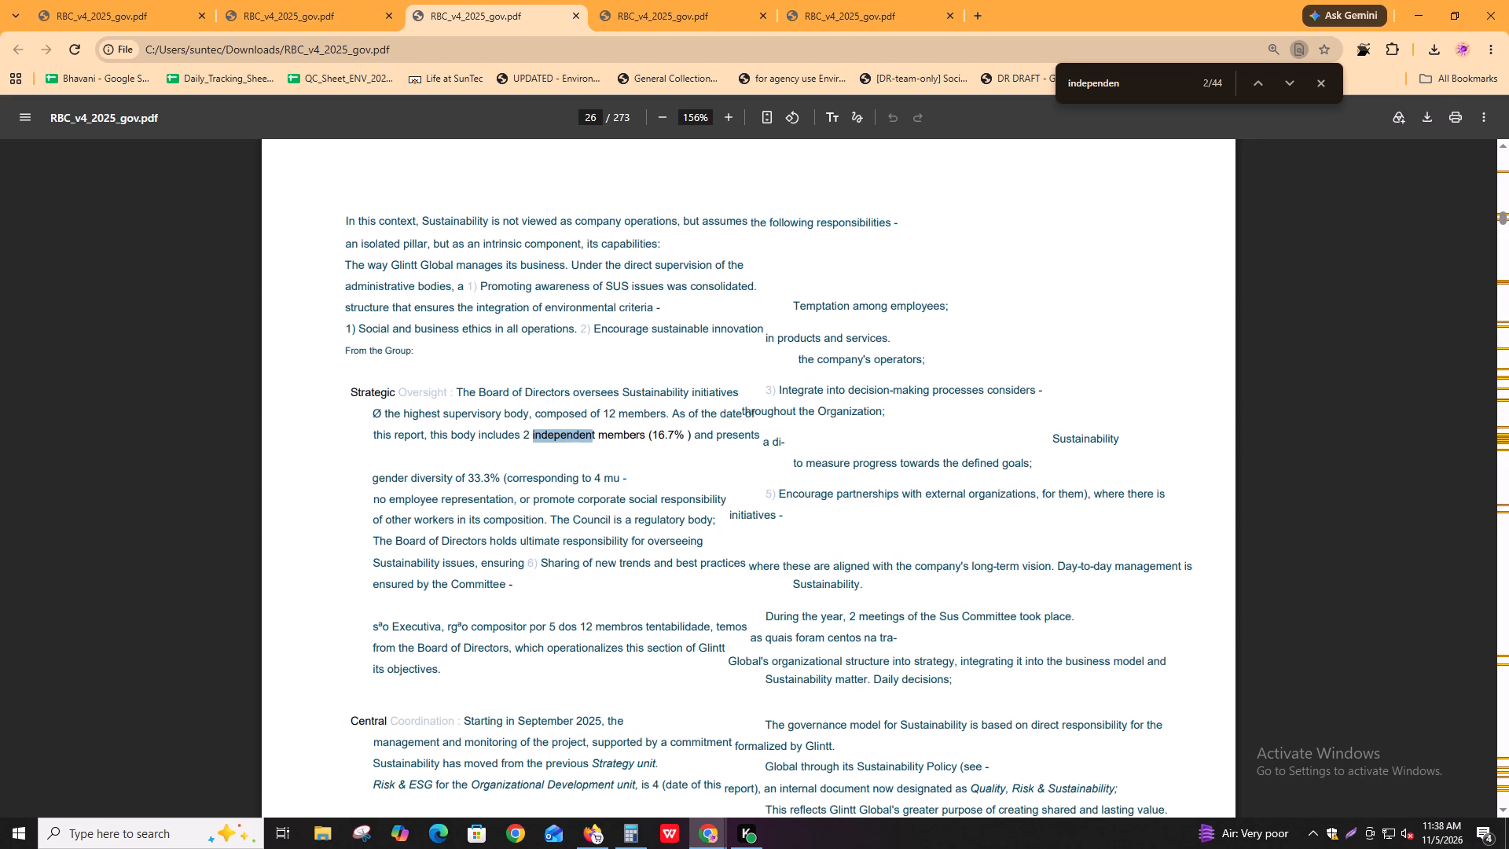
left_click_drag(403, 502, 498, 498)
left_click(501, 496)
left_click_drag(556, 502, 622, 503)
left_click(624, 503)
triple_click(627, 503)
triple_click(627, 503)
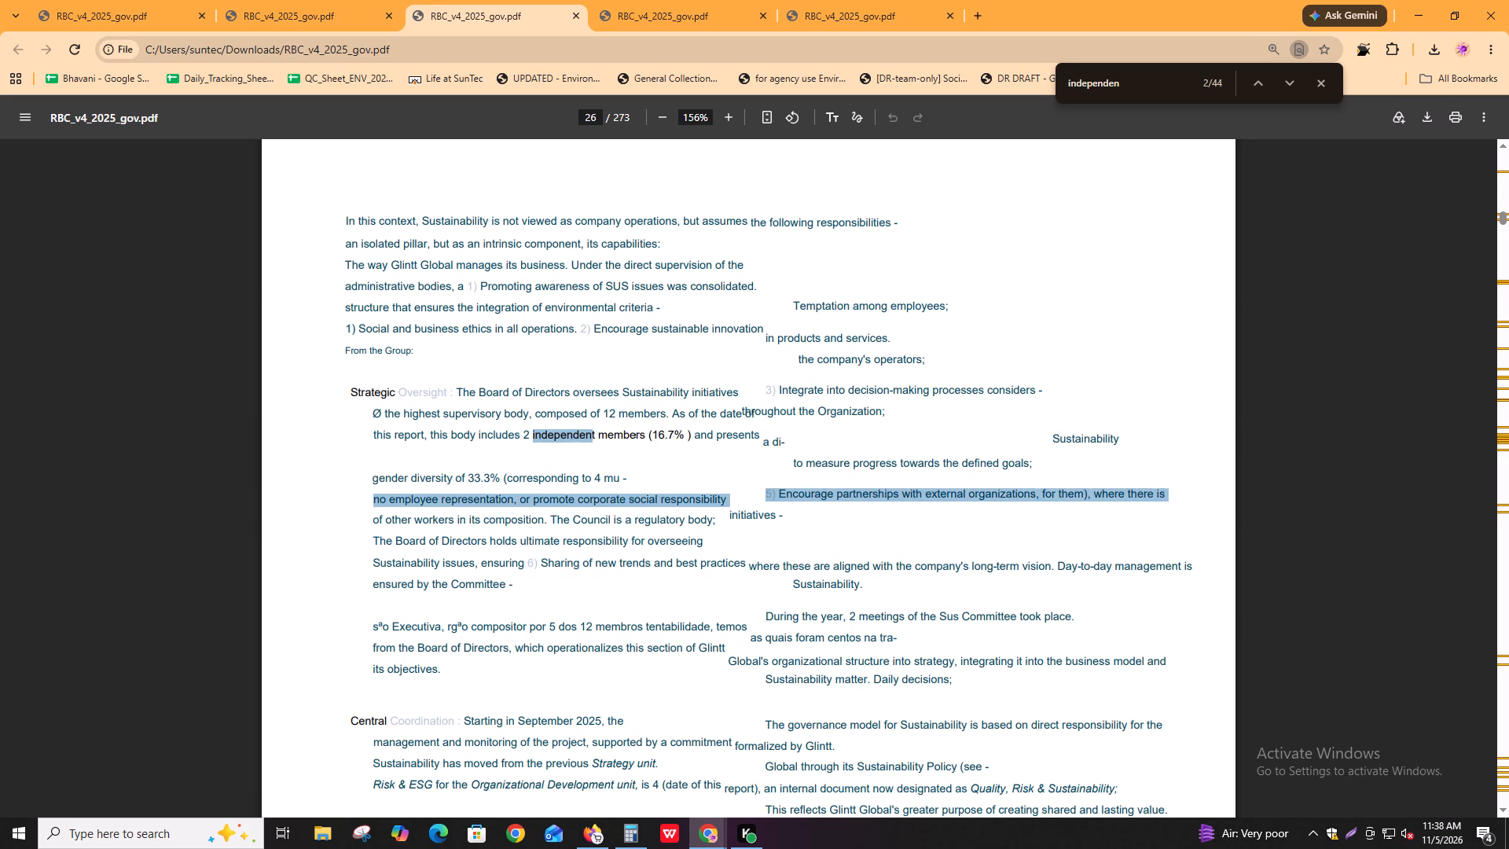
left_click(615, 503)
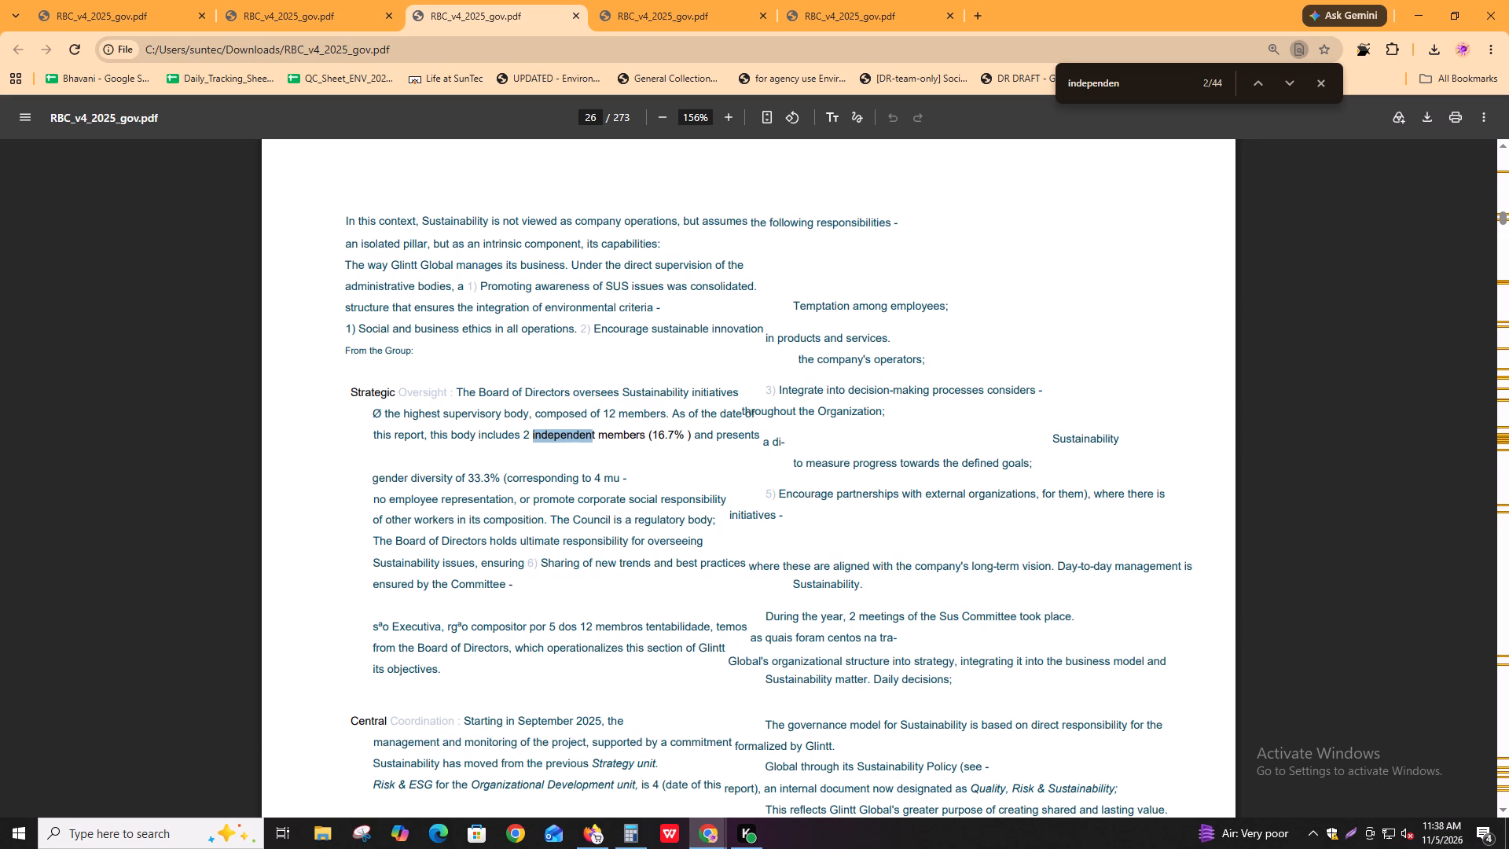
Switch to the Igloo extraction task and recheck the non-executive directors listed on page 74.
key("alt+Tab")
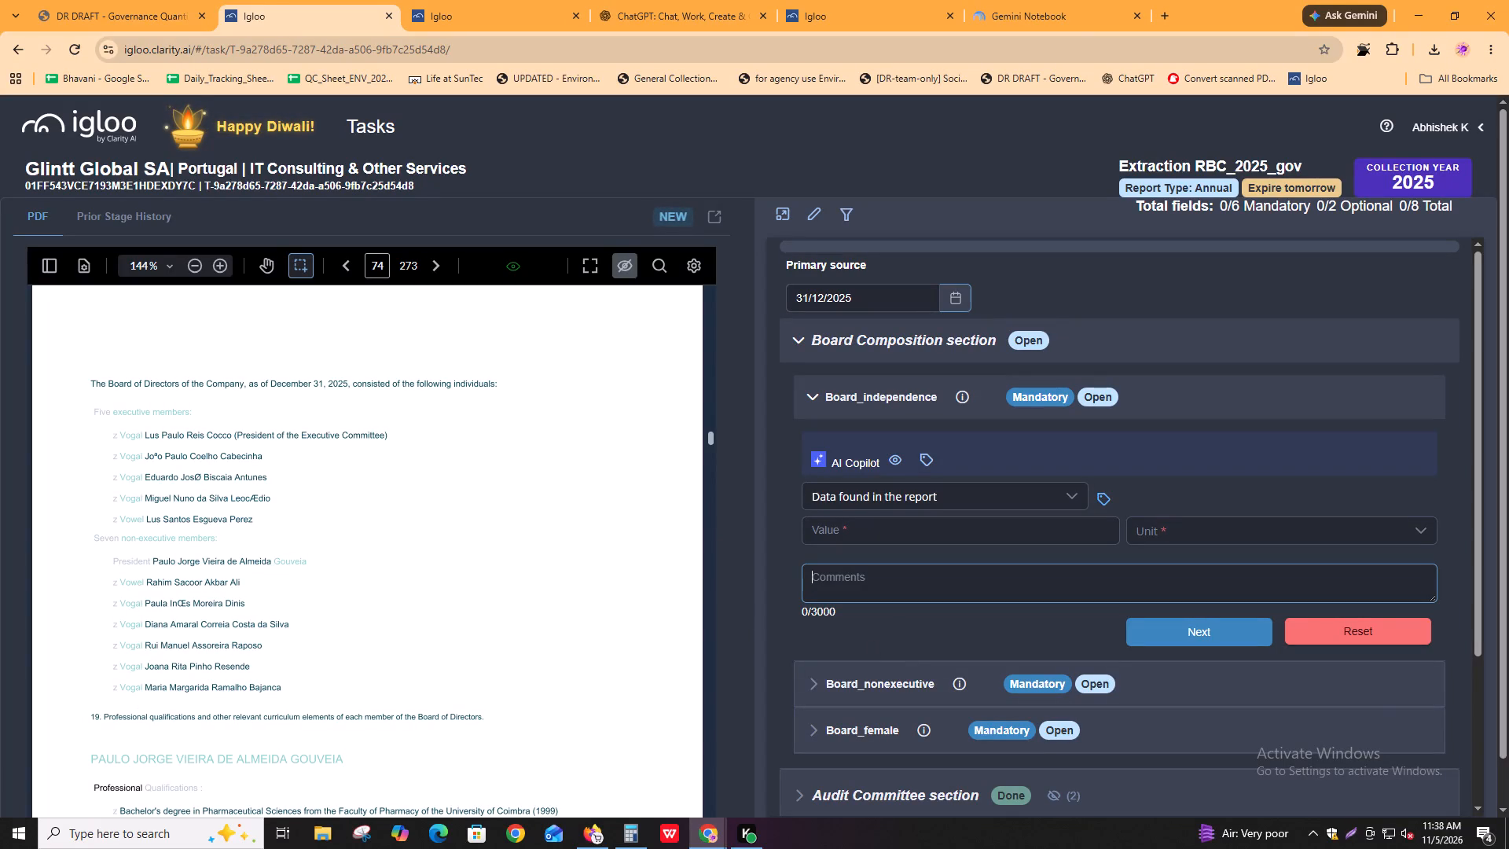
left_click_drag(156, 625, 209, 626)
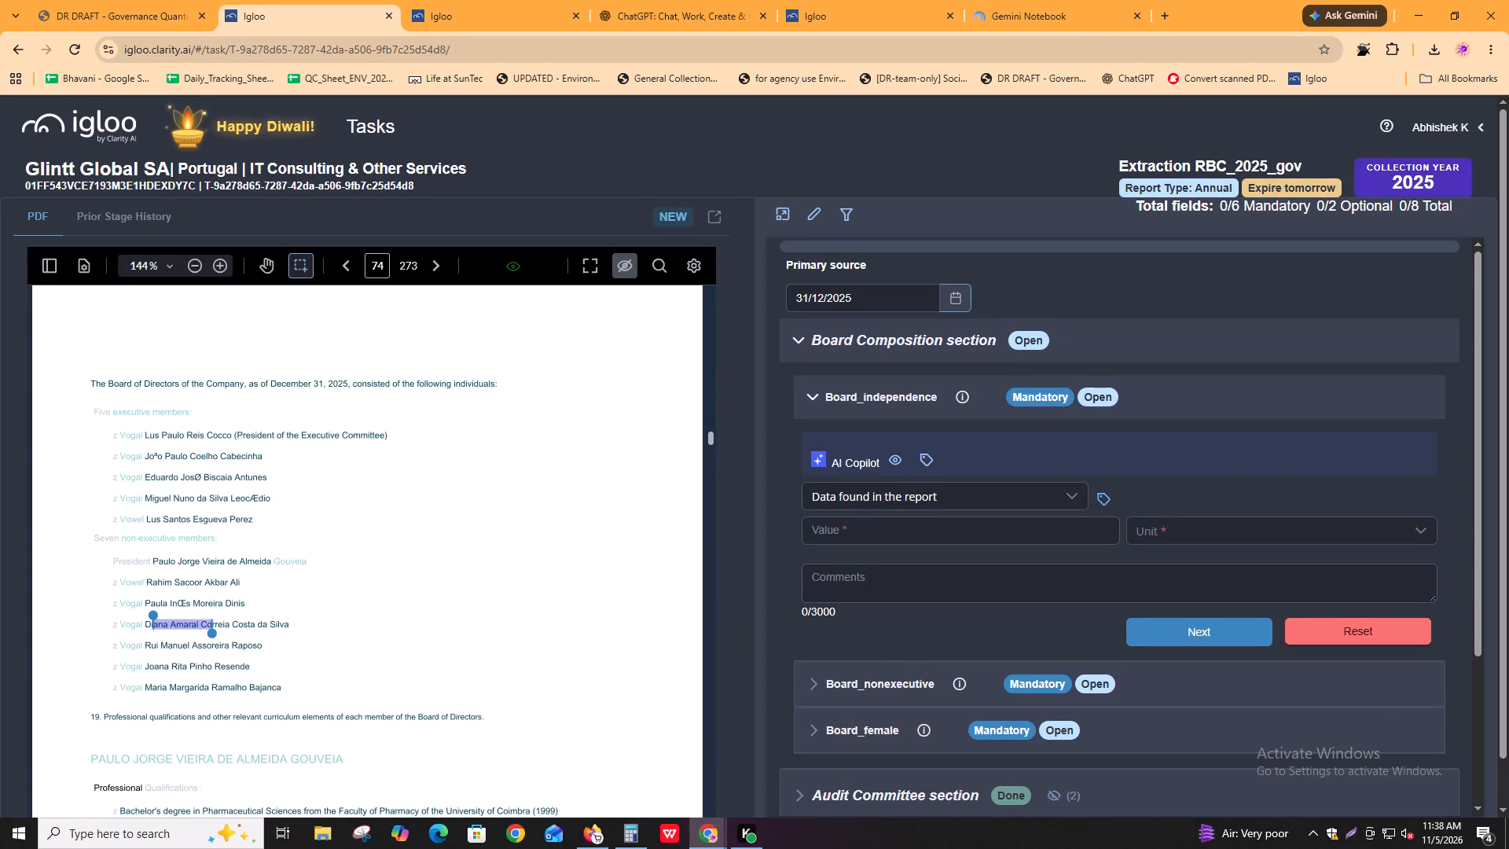
left_click_drag(187, 612, 209, 612)
left_click(209, 612)
left_click(174, 598)
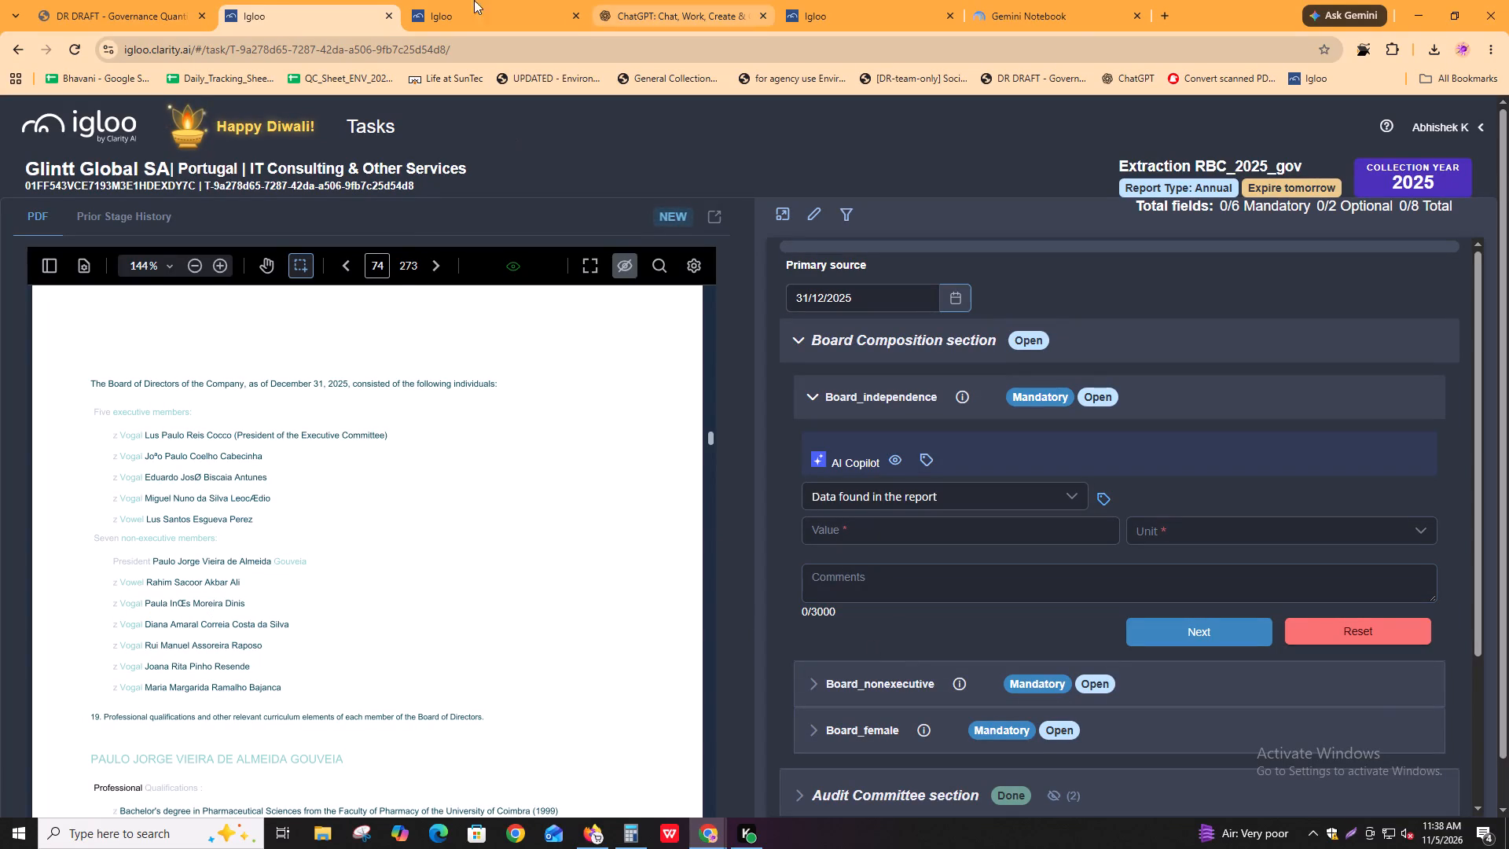
Go to page 74 of the original Portuguese report in Igloo's full-page viewer and view the board composition list.
left_click(464, 0)
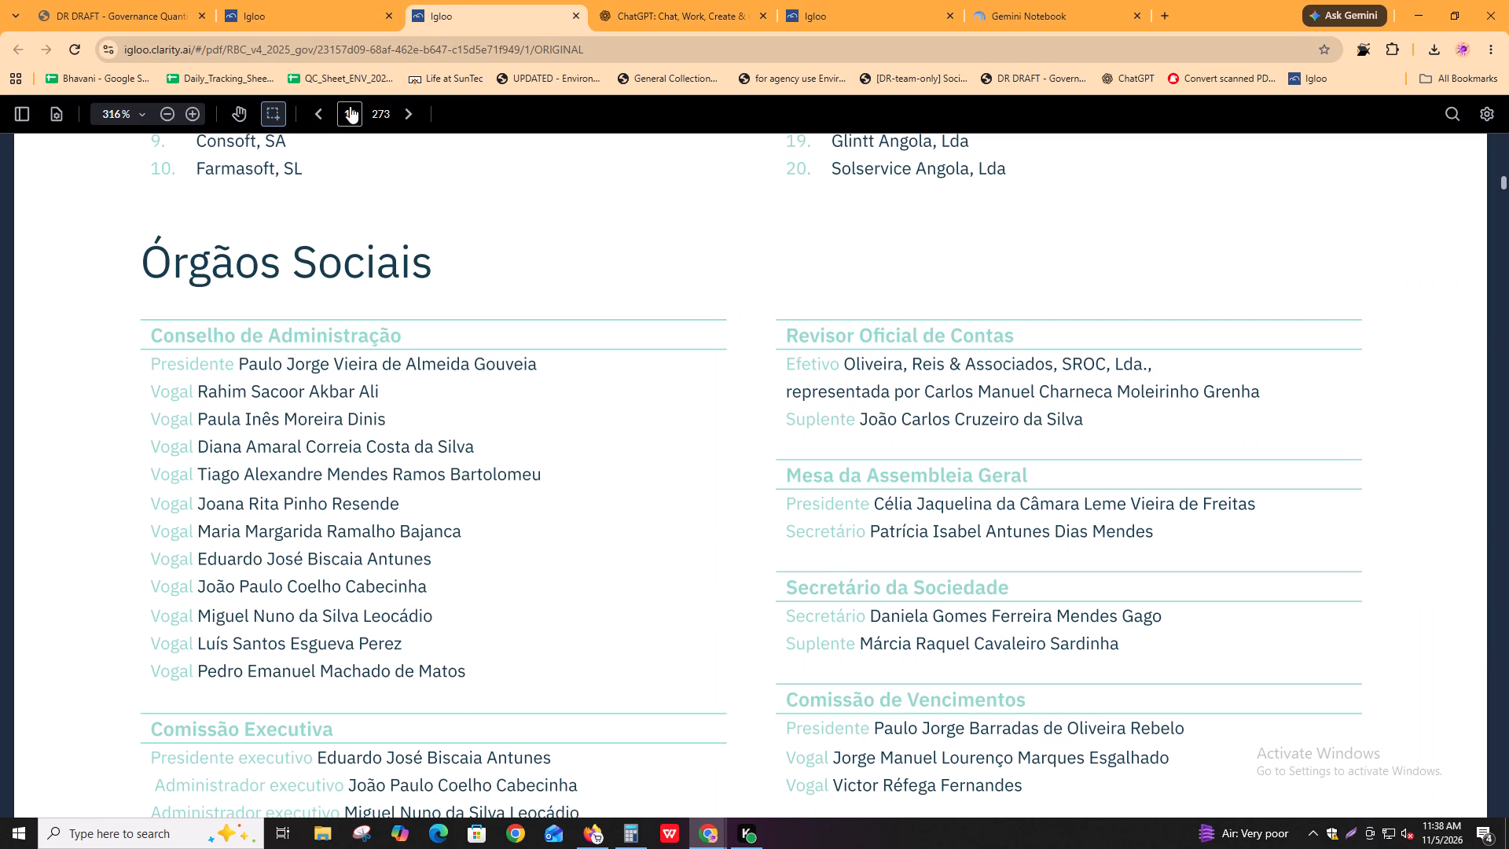
left_click(350, 106)
type("74")
key("Return")
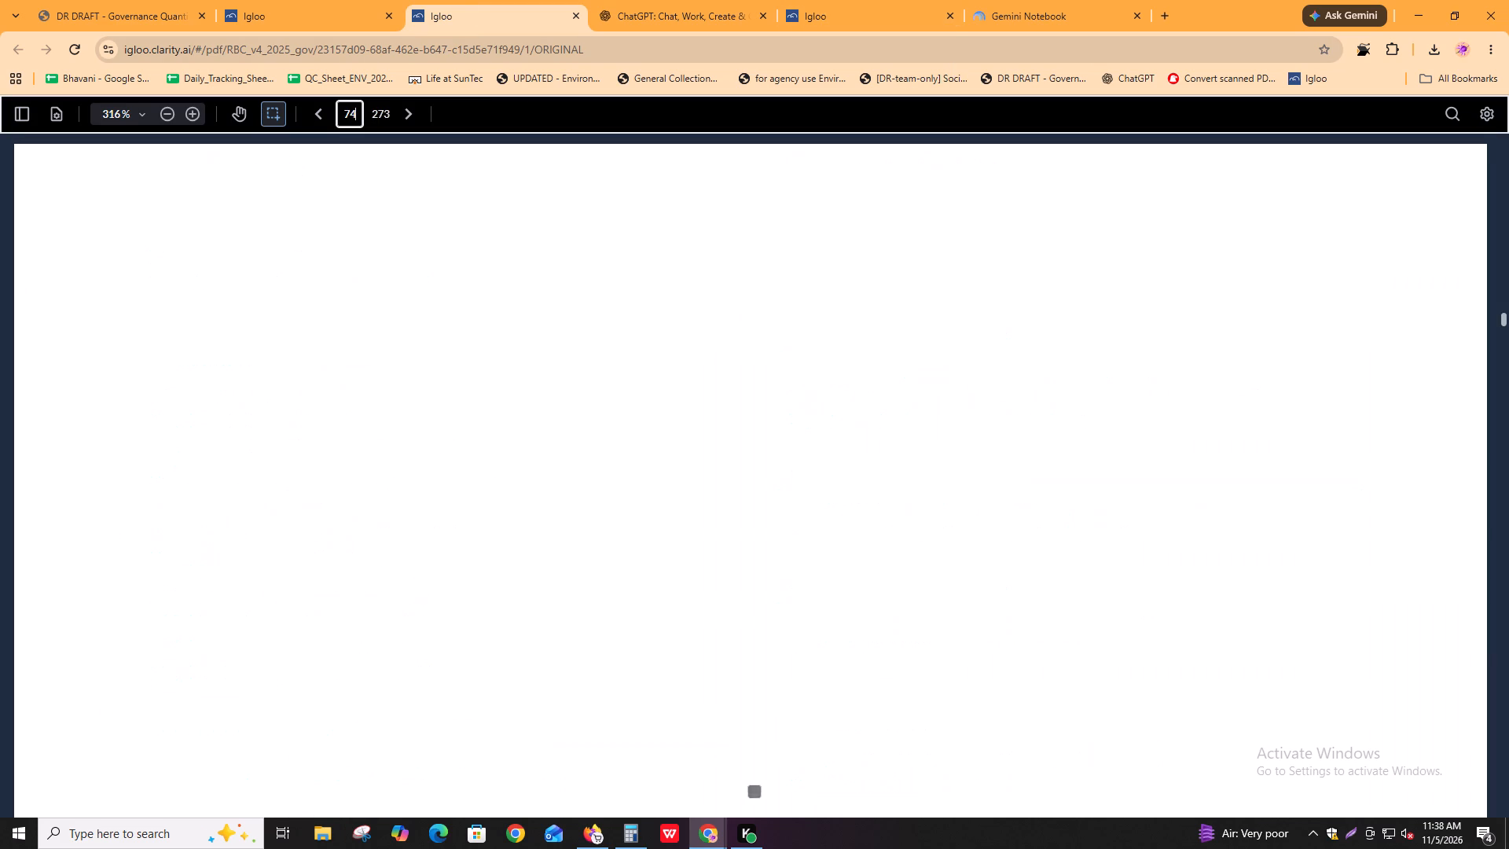
scroll(423, 656, "down", 4)
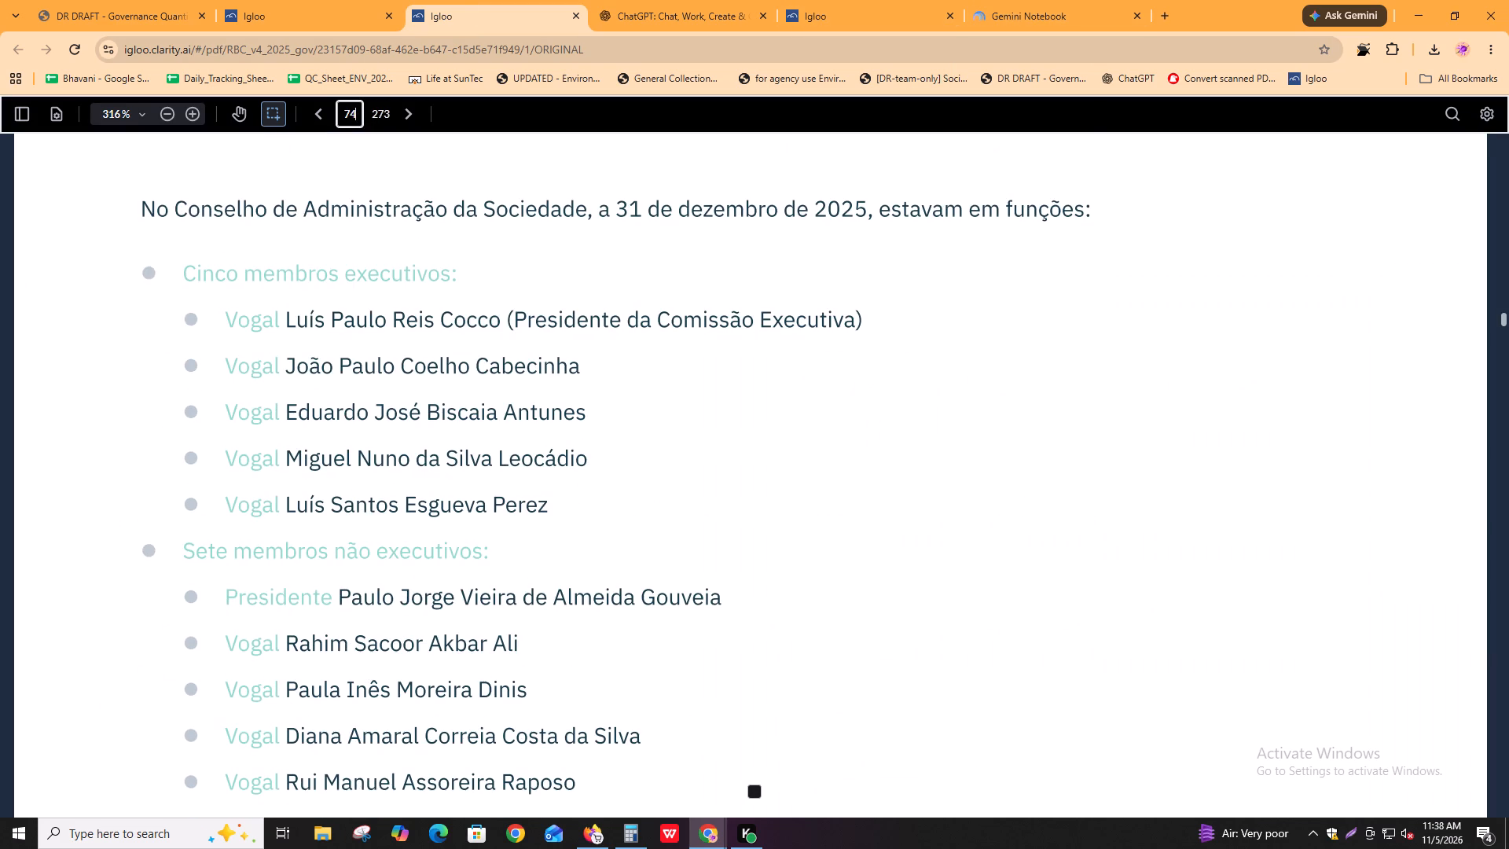
scroll(310, 579, "down", 1)
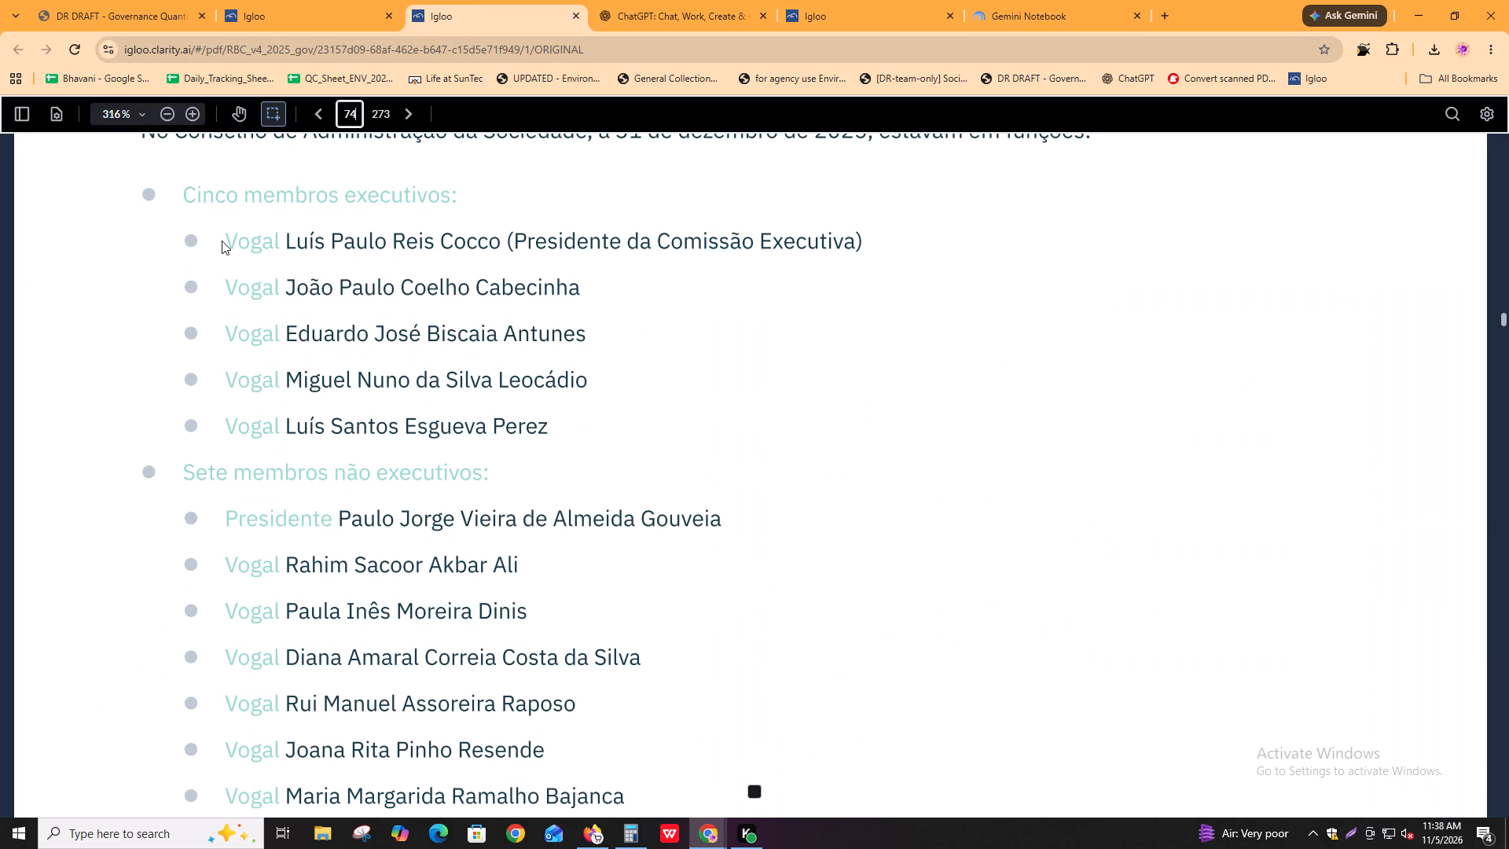
Copy the title "Vogal" from the first executive member's entry and translate it from Portuguese to English in Google Translate.
left_click_drag(226, 241, 275, 244)
key("ctrl+c")
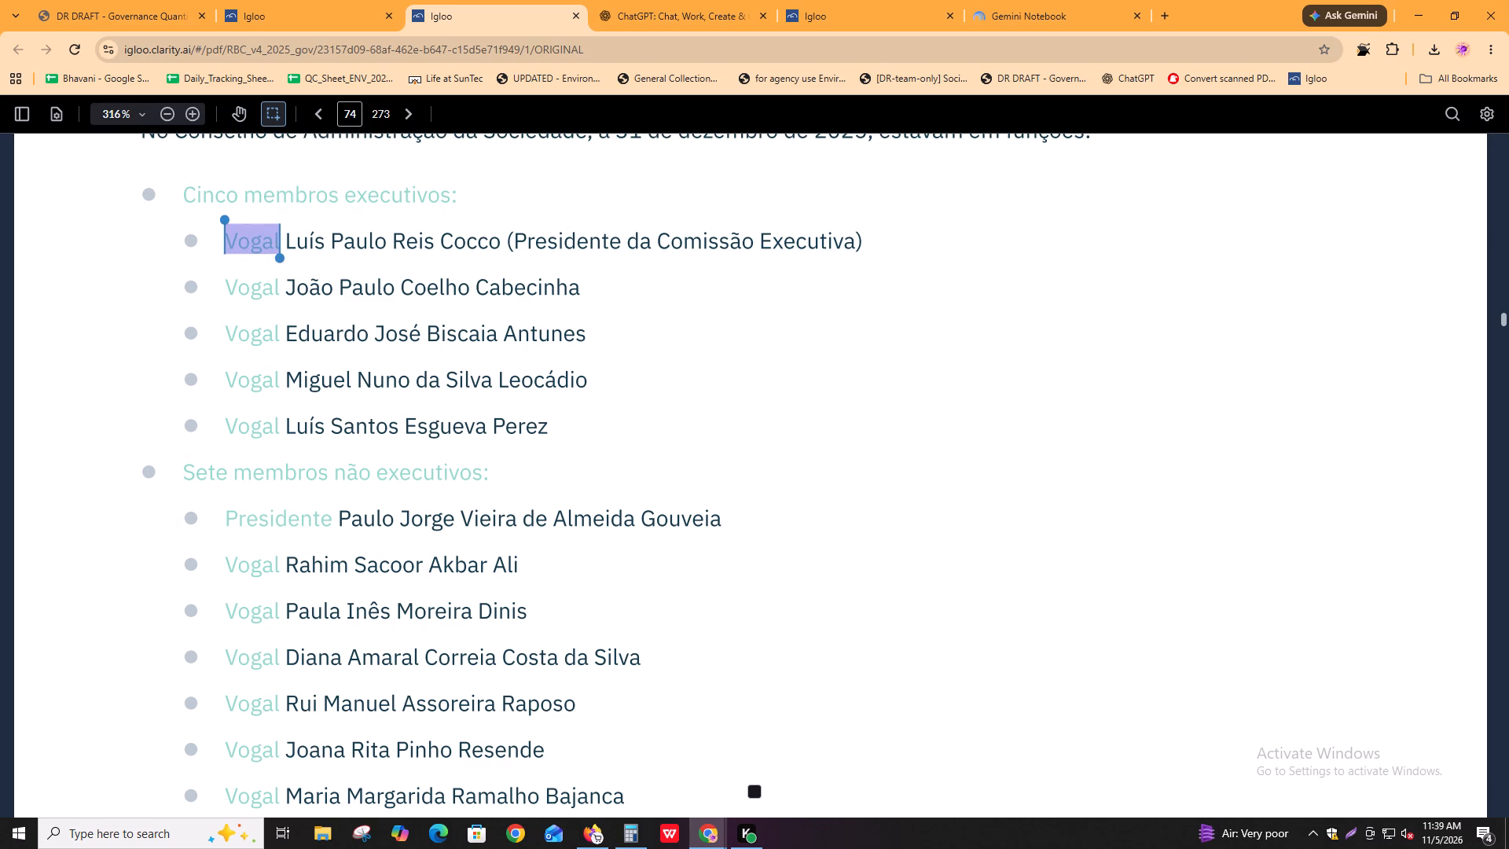
key("ctrl+c")
key("ctrl+c")
key("ctrl+c")
key("ctrl+c")
key("alt+Tab")
left_click(684, 393, "alt")
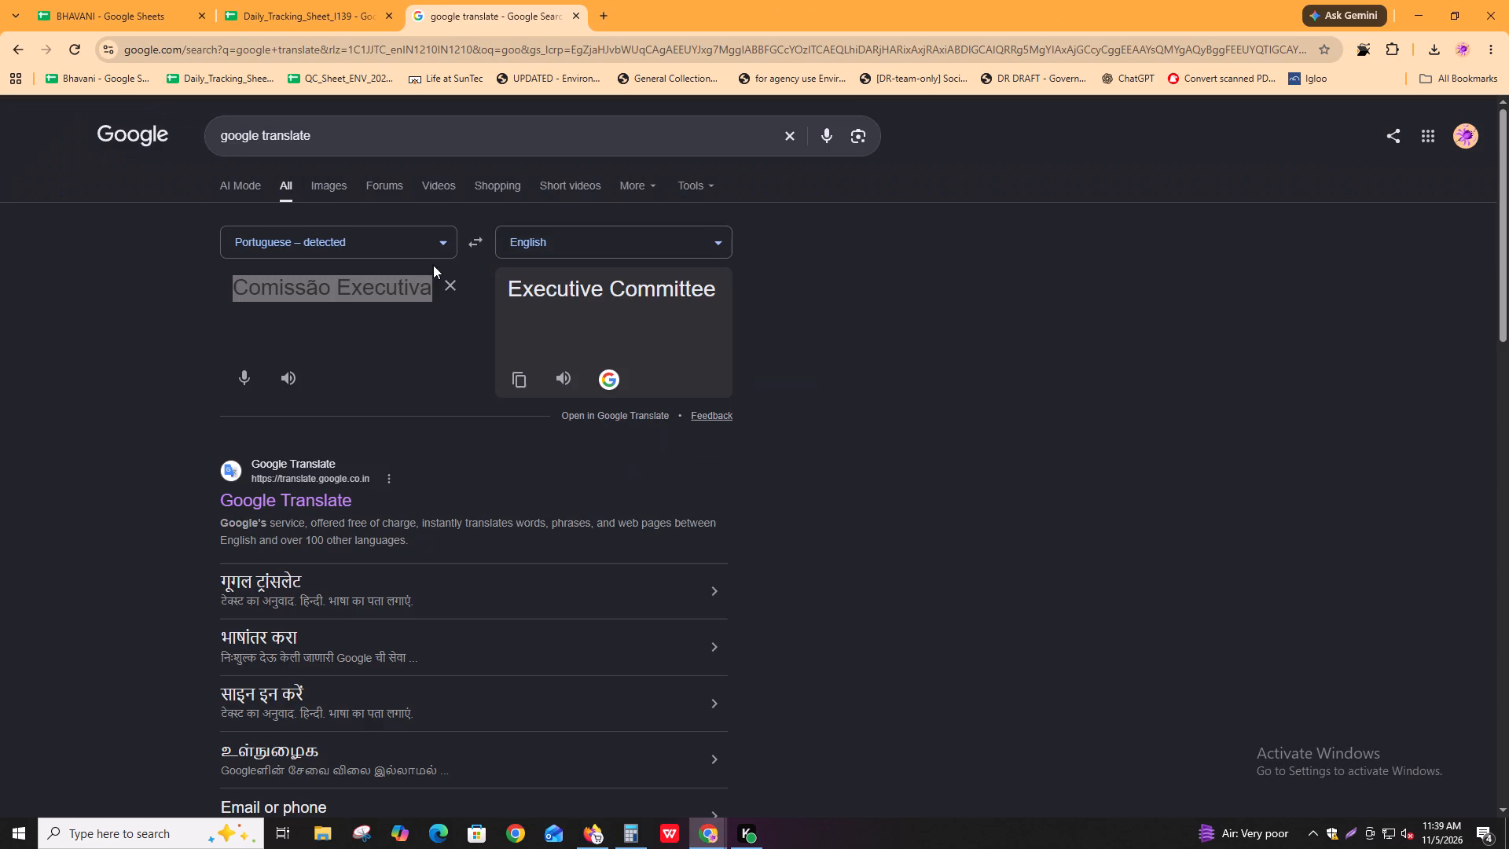
key("ctrl+v")
left_click(373, 329)
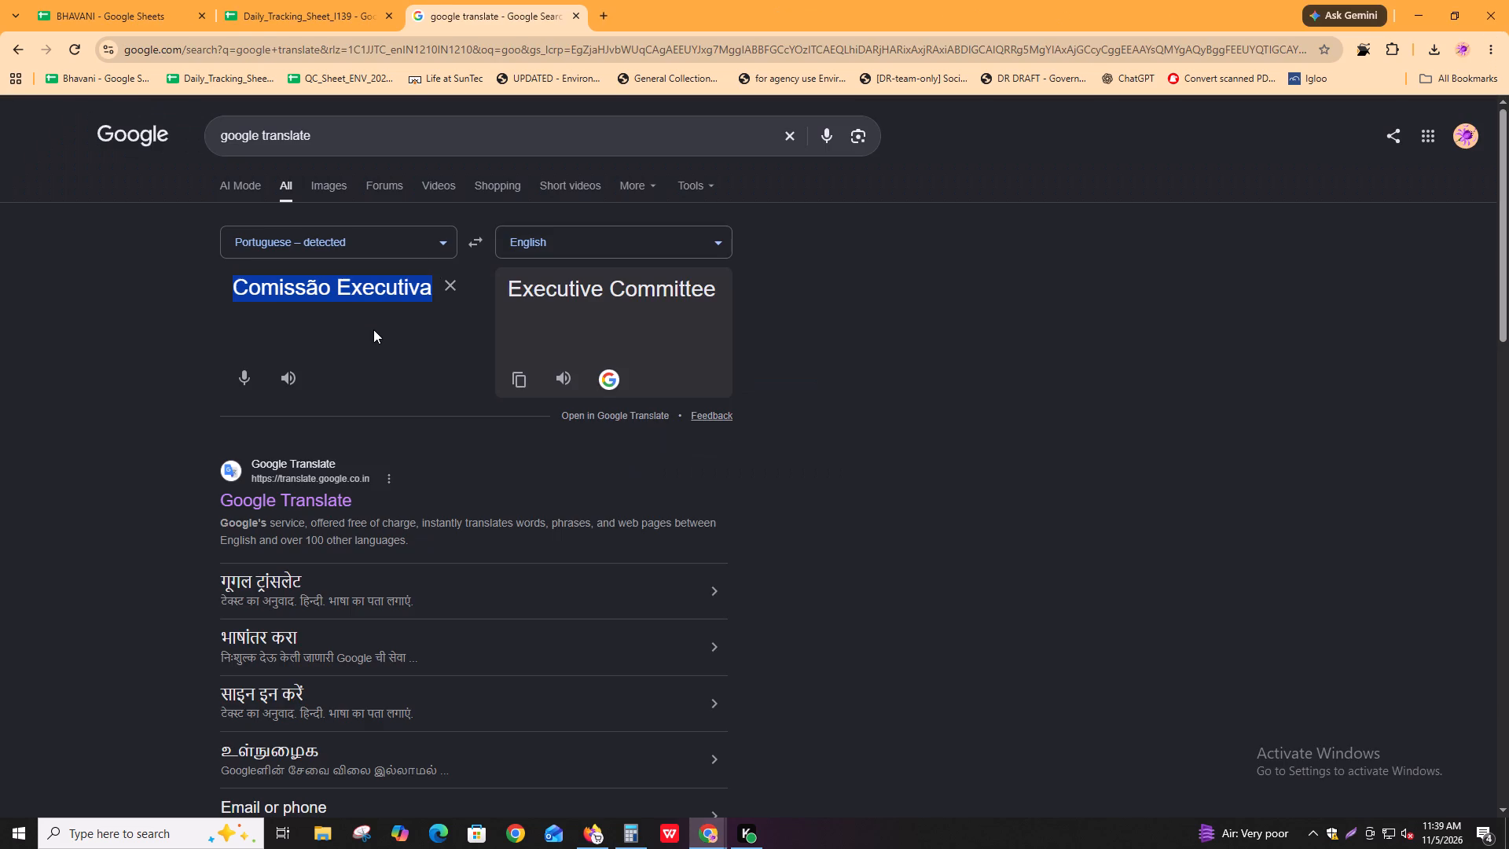
key("ctrl+v")
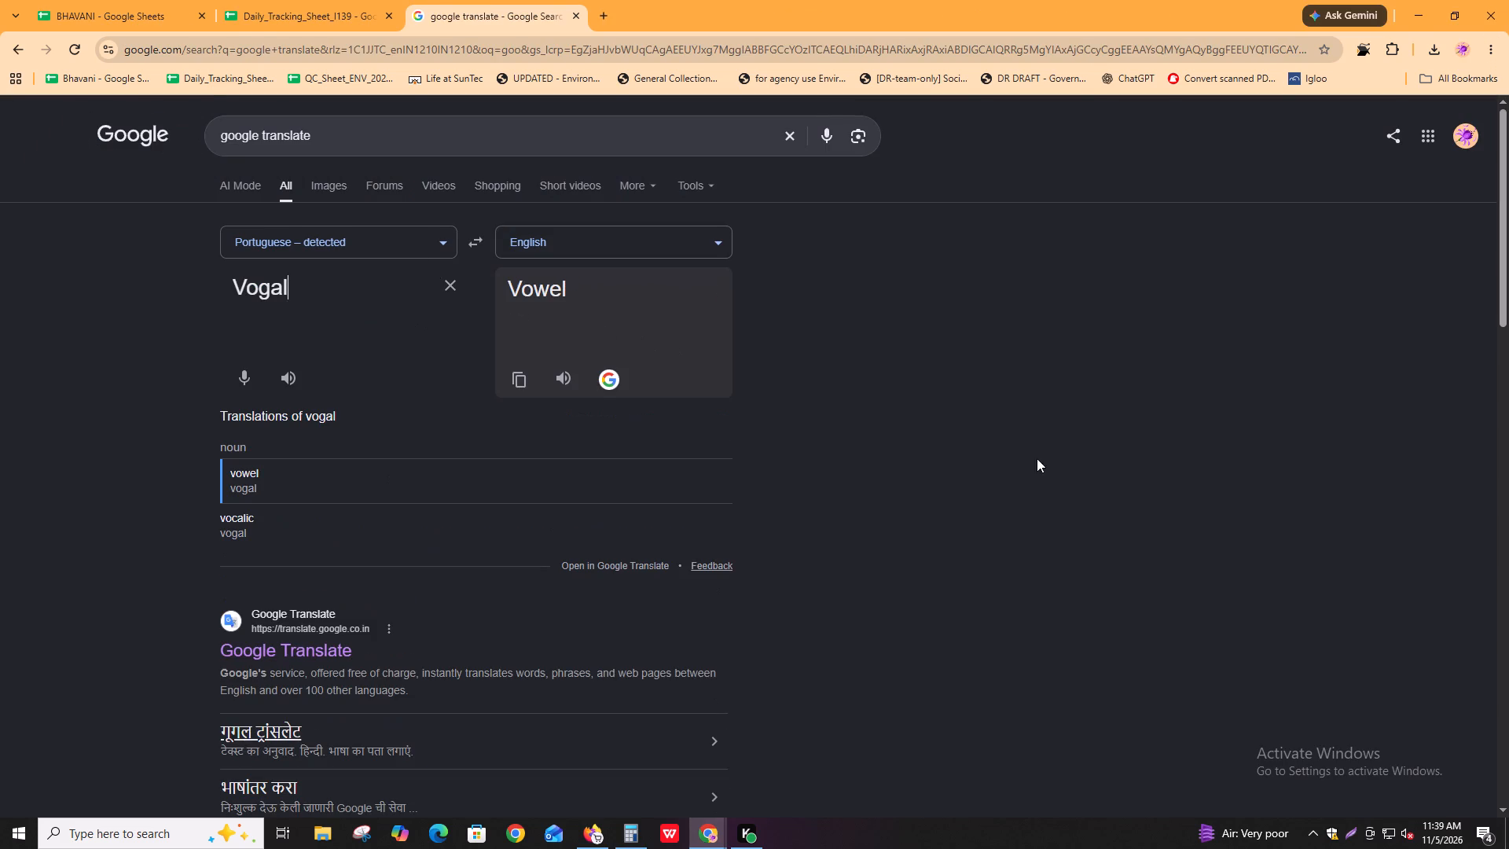
Return to the original report and re-examine the "Vogal" titles of the executive and non-executive members on page 74.
key("alt+Tab")
left_click_drag(222, 286, 239, 285)
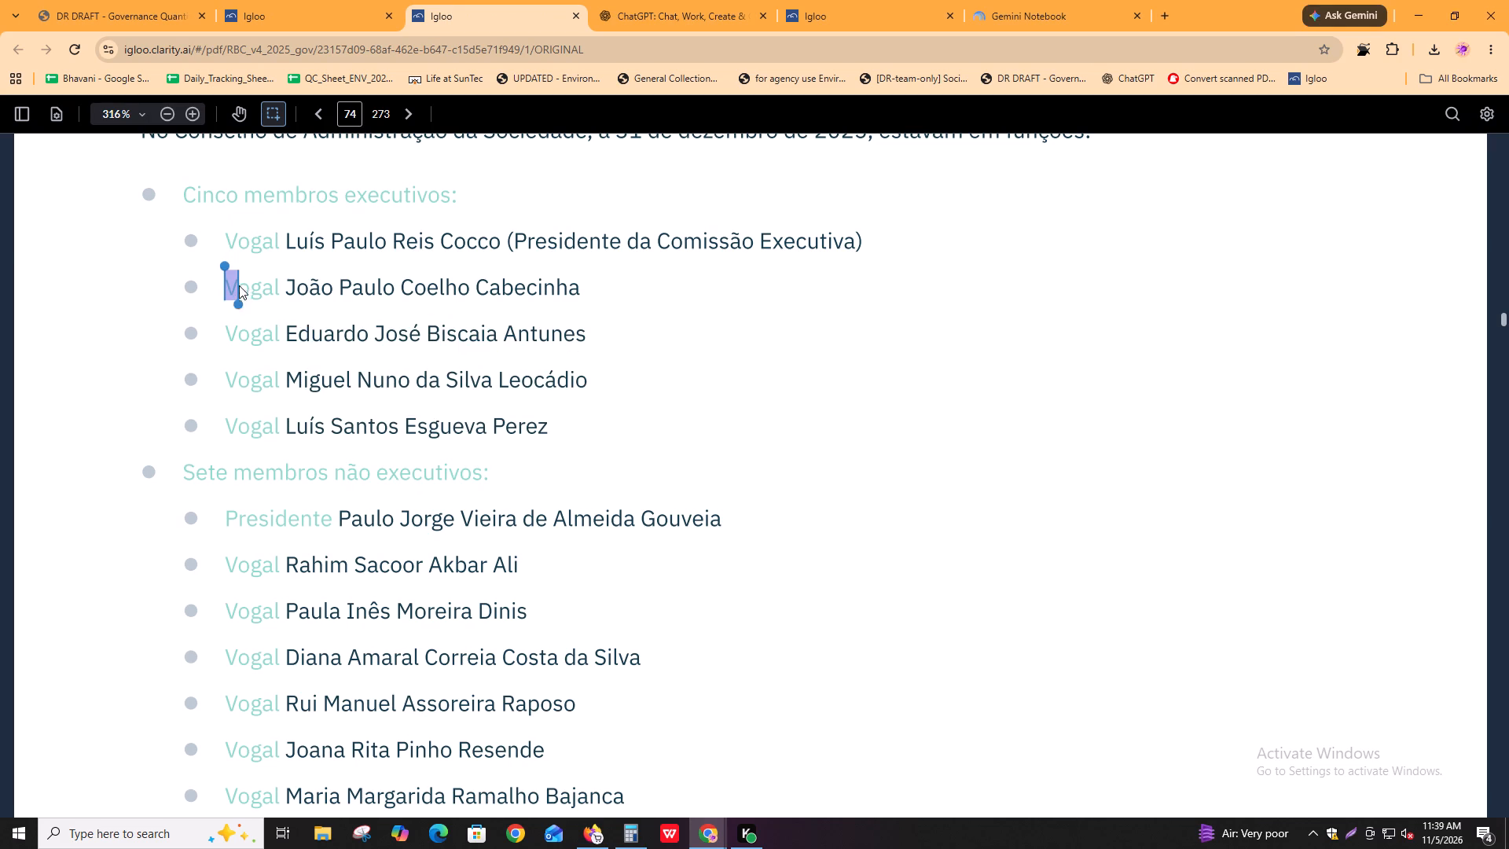
left_click_drag(239, 285, 282, 283)
left_click(294, 475)
scroll(295, 554, "down", 3)
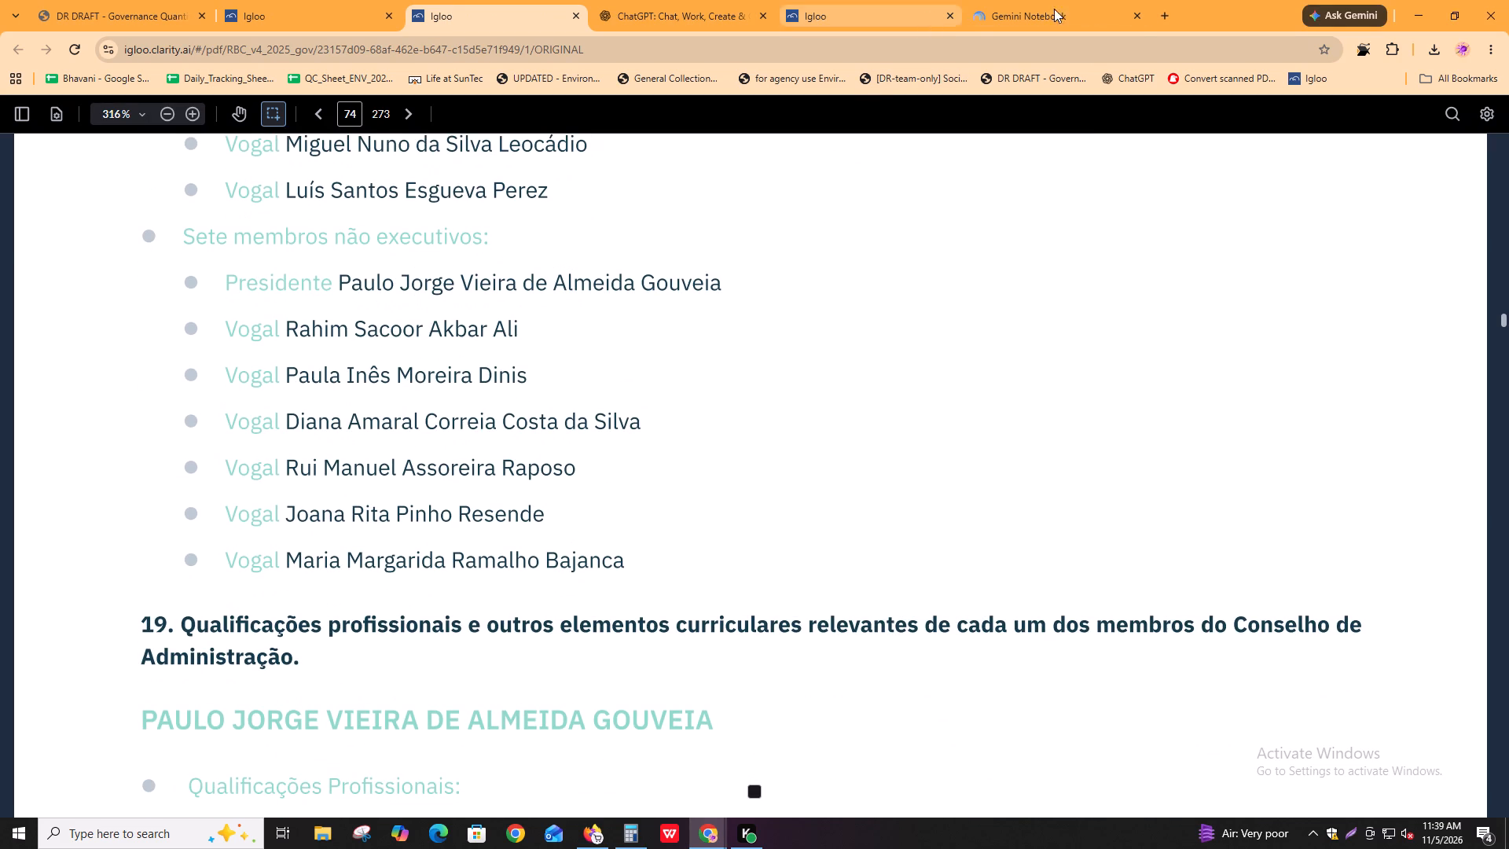
Search Google in a new tab for "what does vogal mean in portugual" and read the full AI overview.
key("ctrl+t")
type("what does vogal")
key("space")
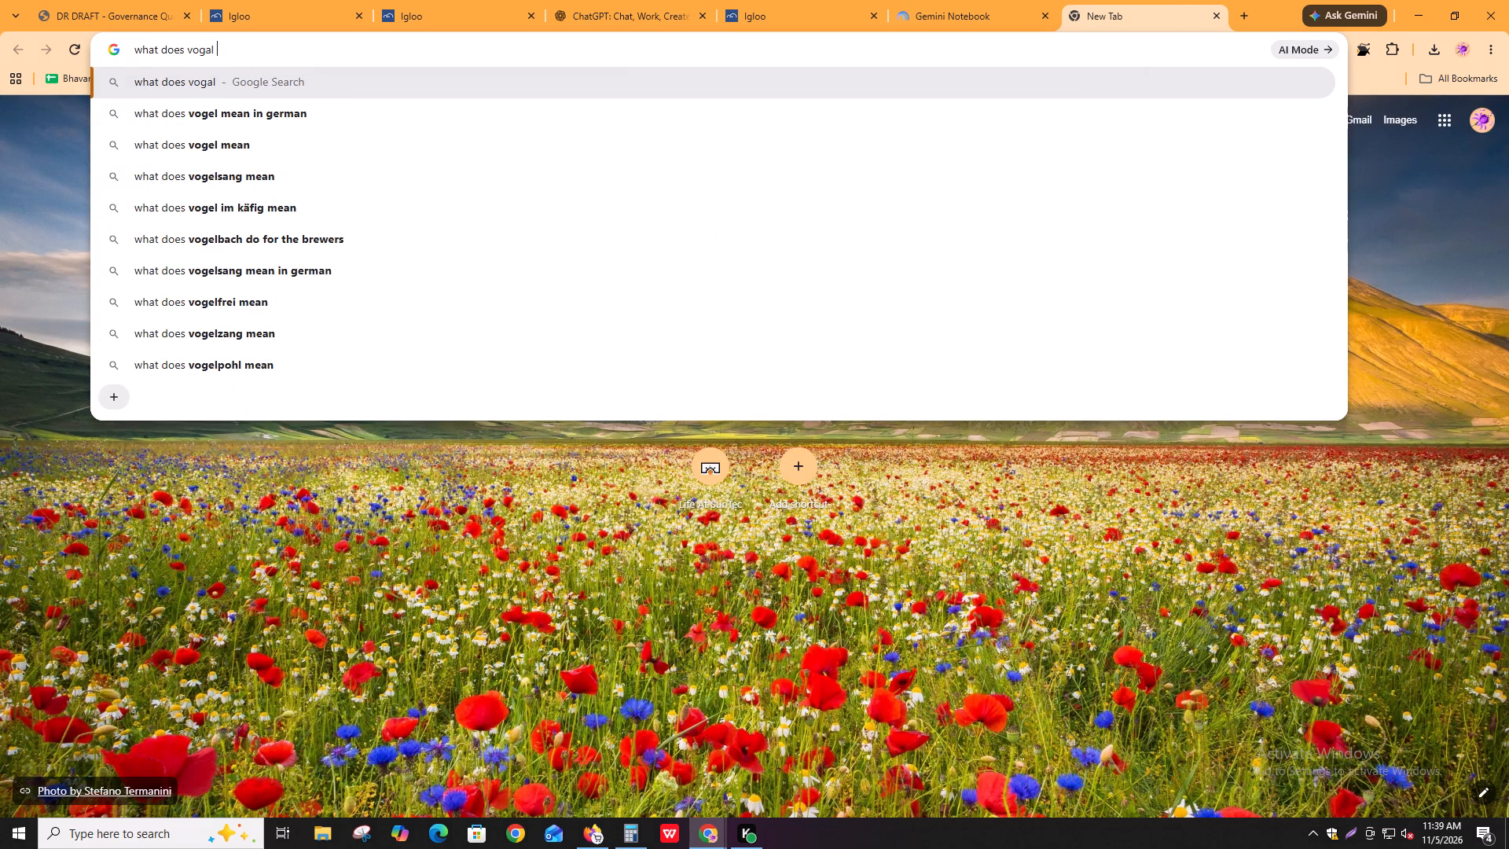
type("mean in portugual")
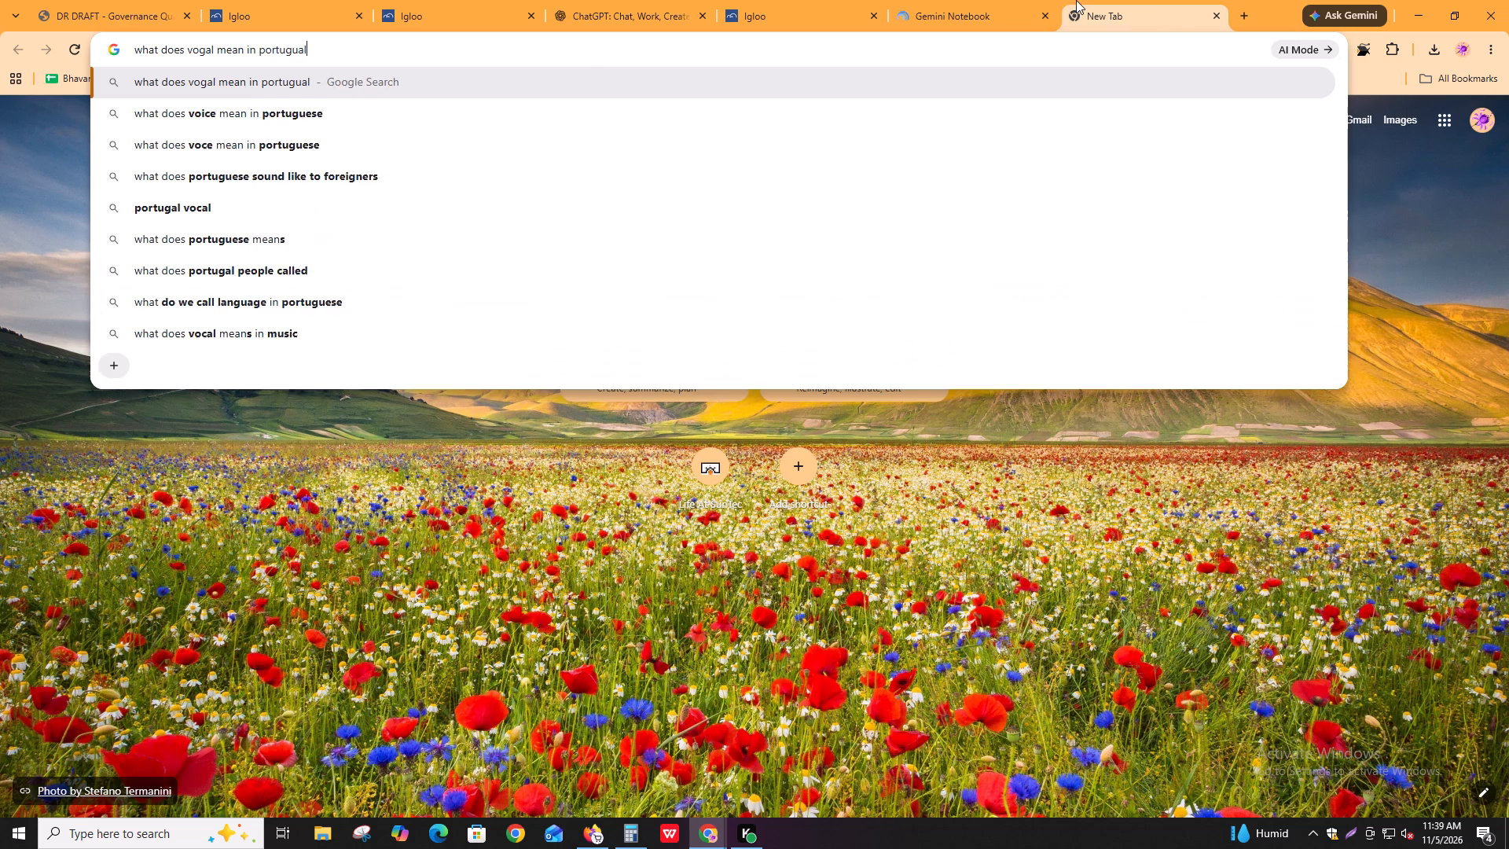
key("Return")
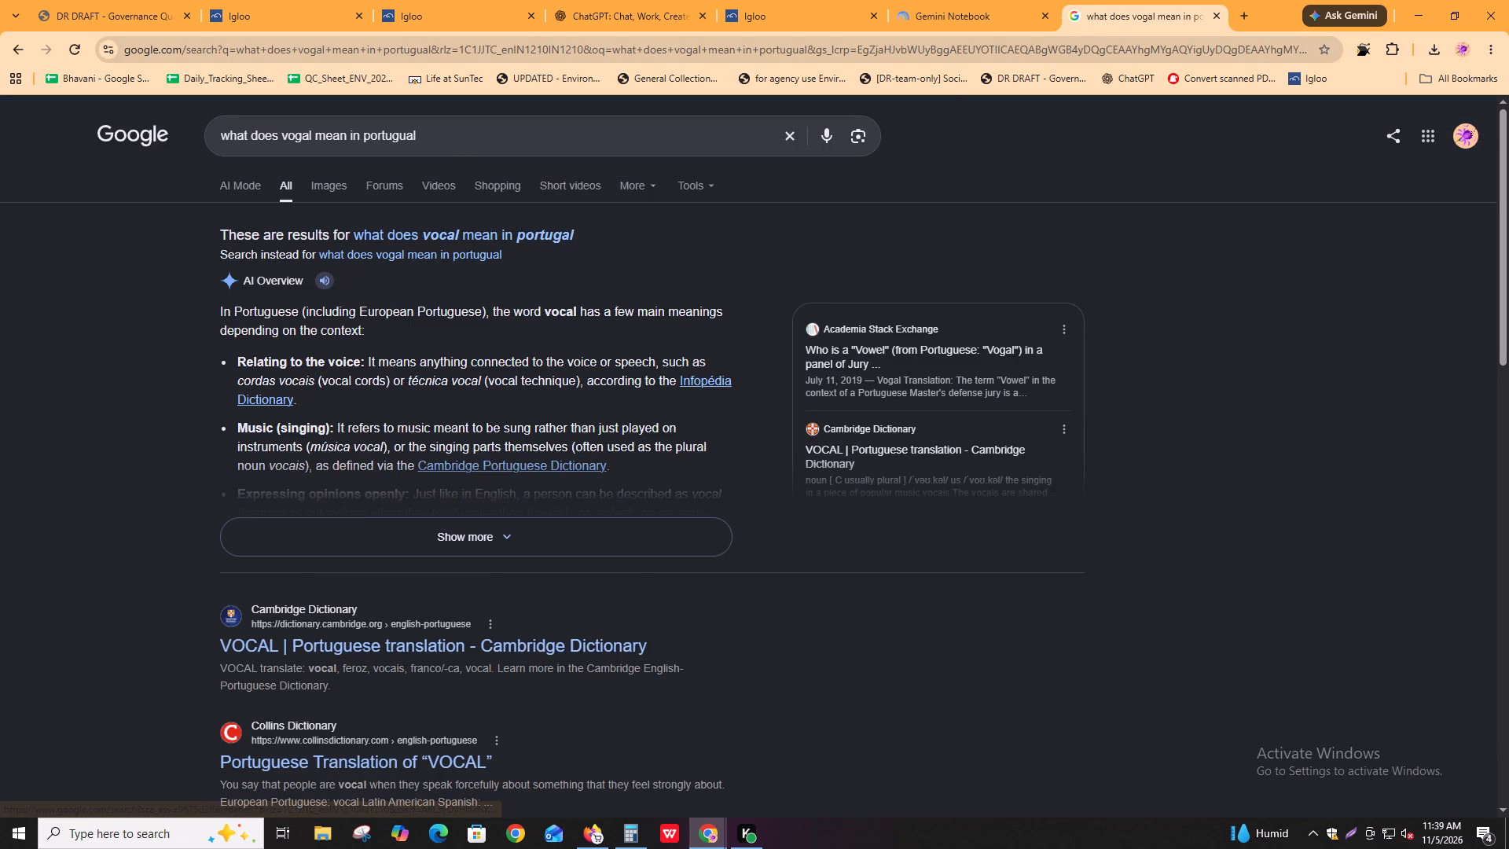
left_click_drag(452, 362, 685, 356)
left_click(685, 356)
left_click_drag(391, 384, 415, 384)
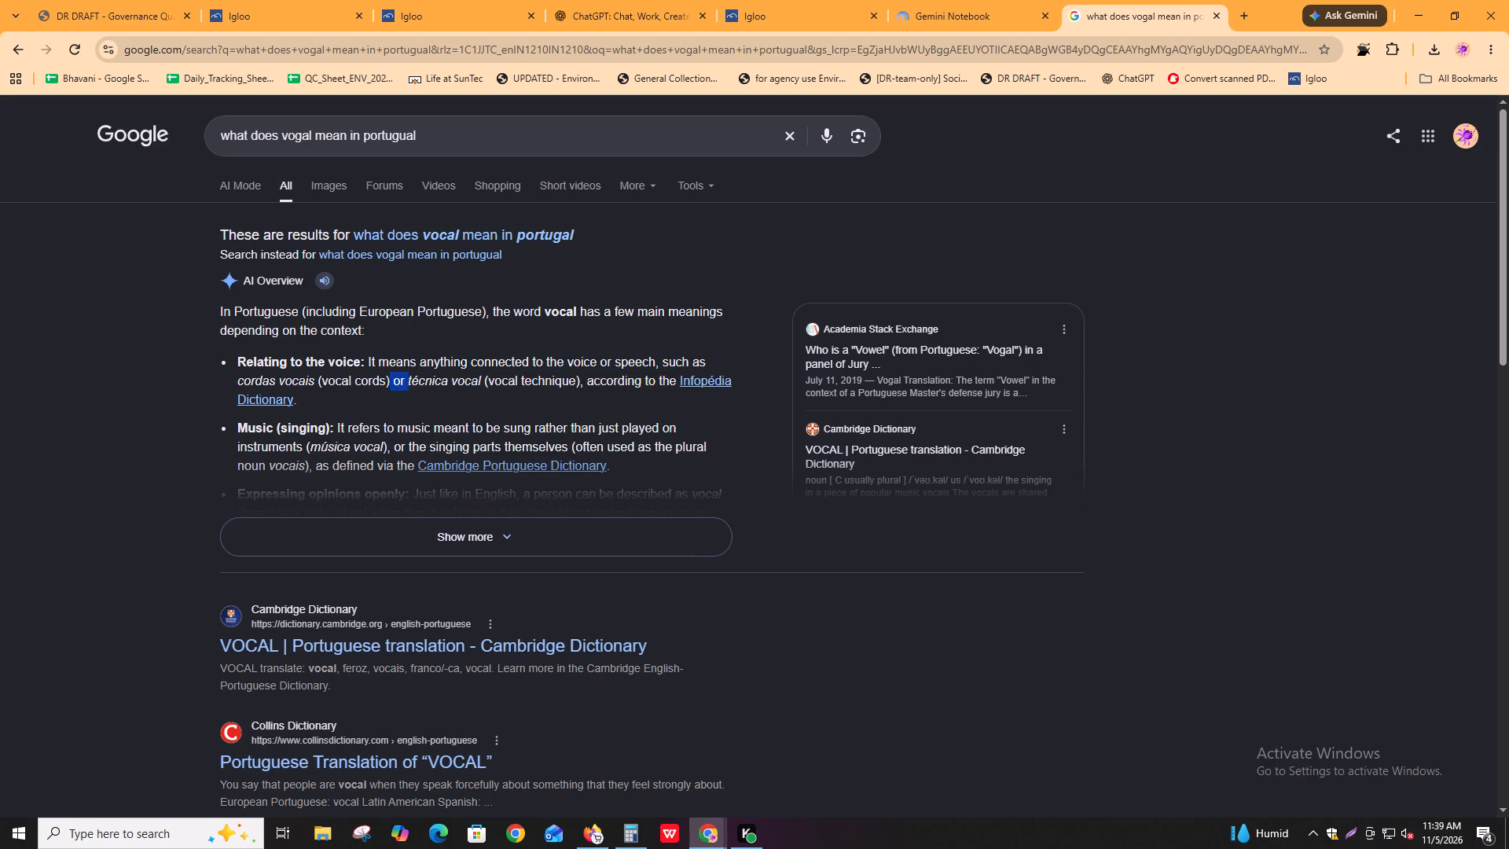
left_click_drag(415, 384, 616, 395)
left_click(616, 395)
scroll(453, 439, "down", 2)
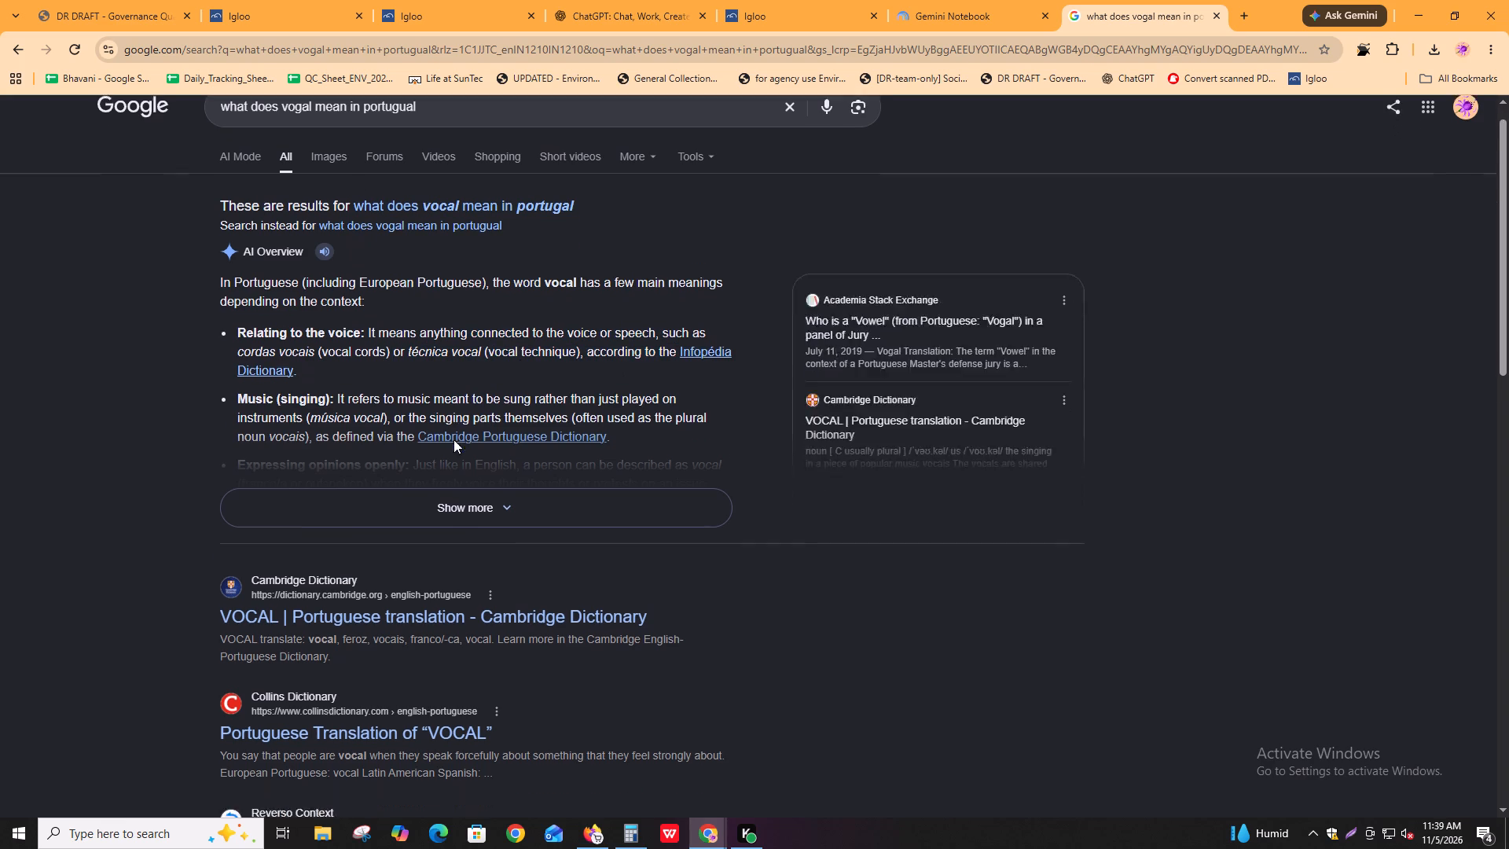
scroll(453, 439, "down", 1)
left_click(405, 290)
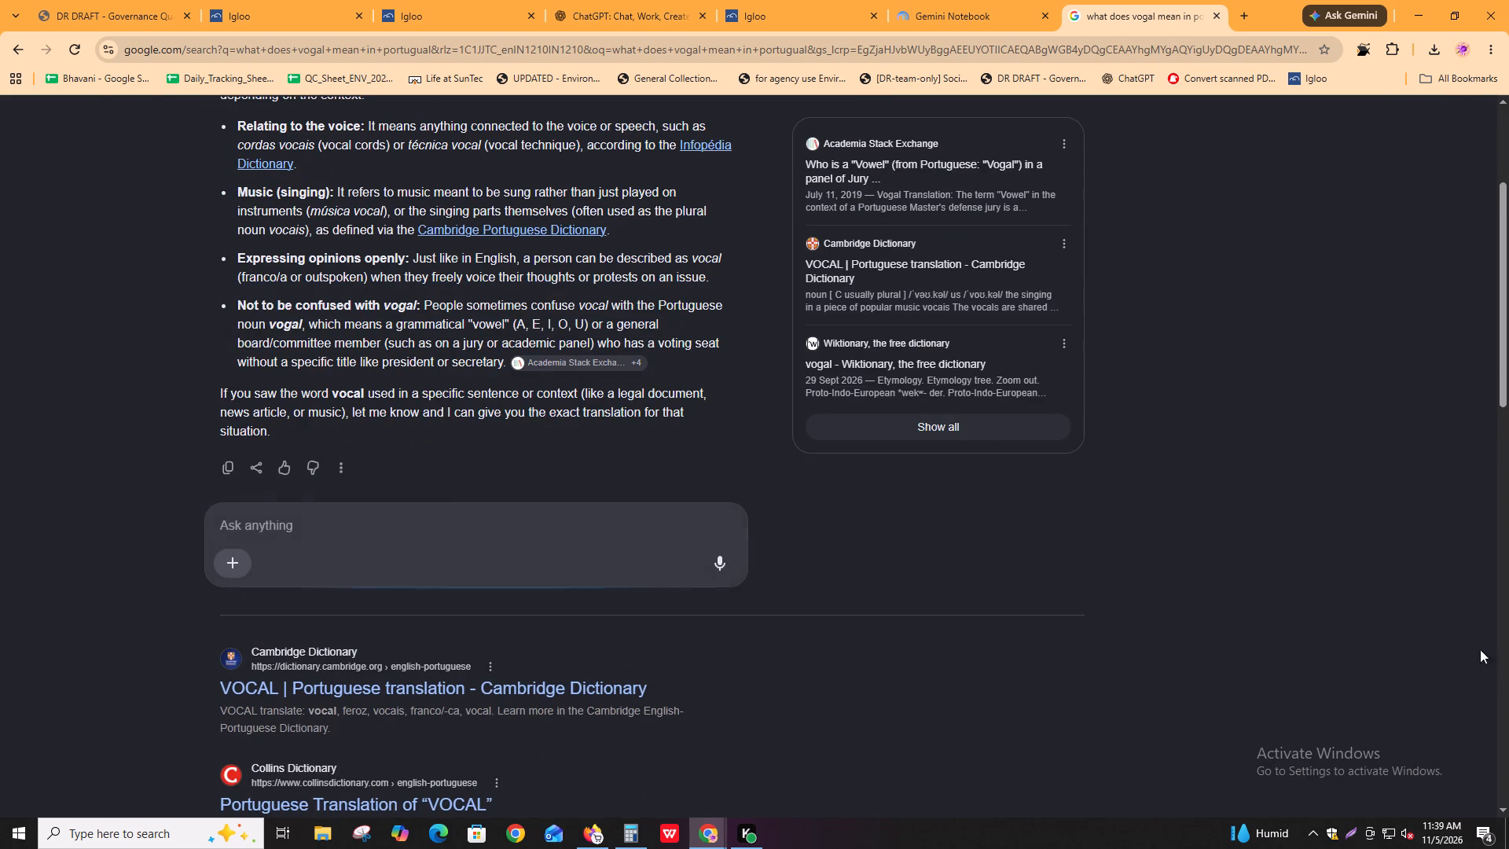
Extend the Google query on "vogal" with "in board of directors" and look up its boardroom meaning.
left_click(268, 0)
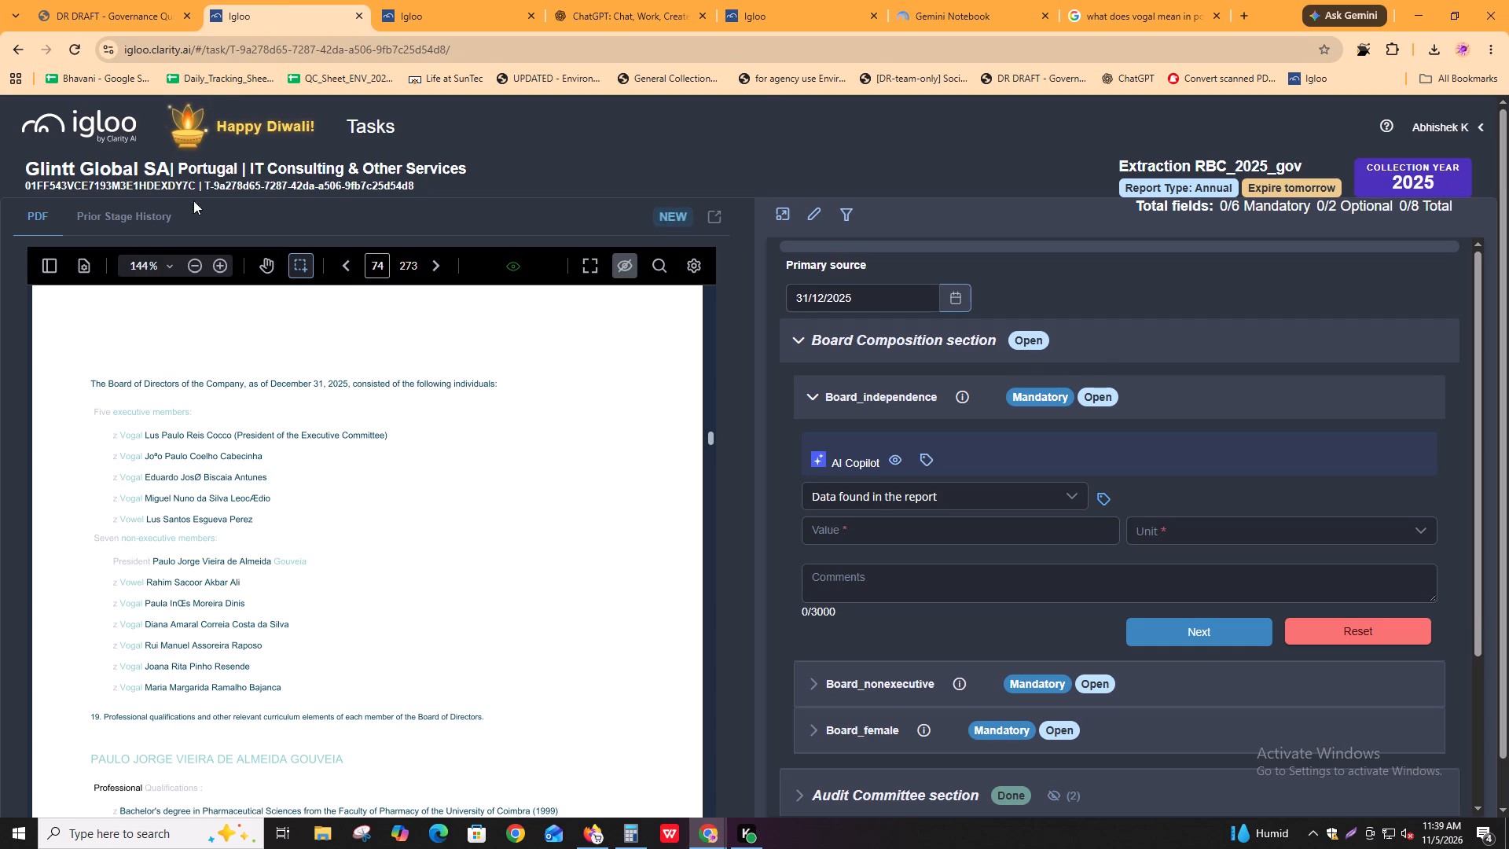
left_click(1137, 9)
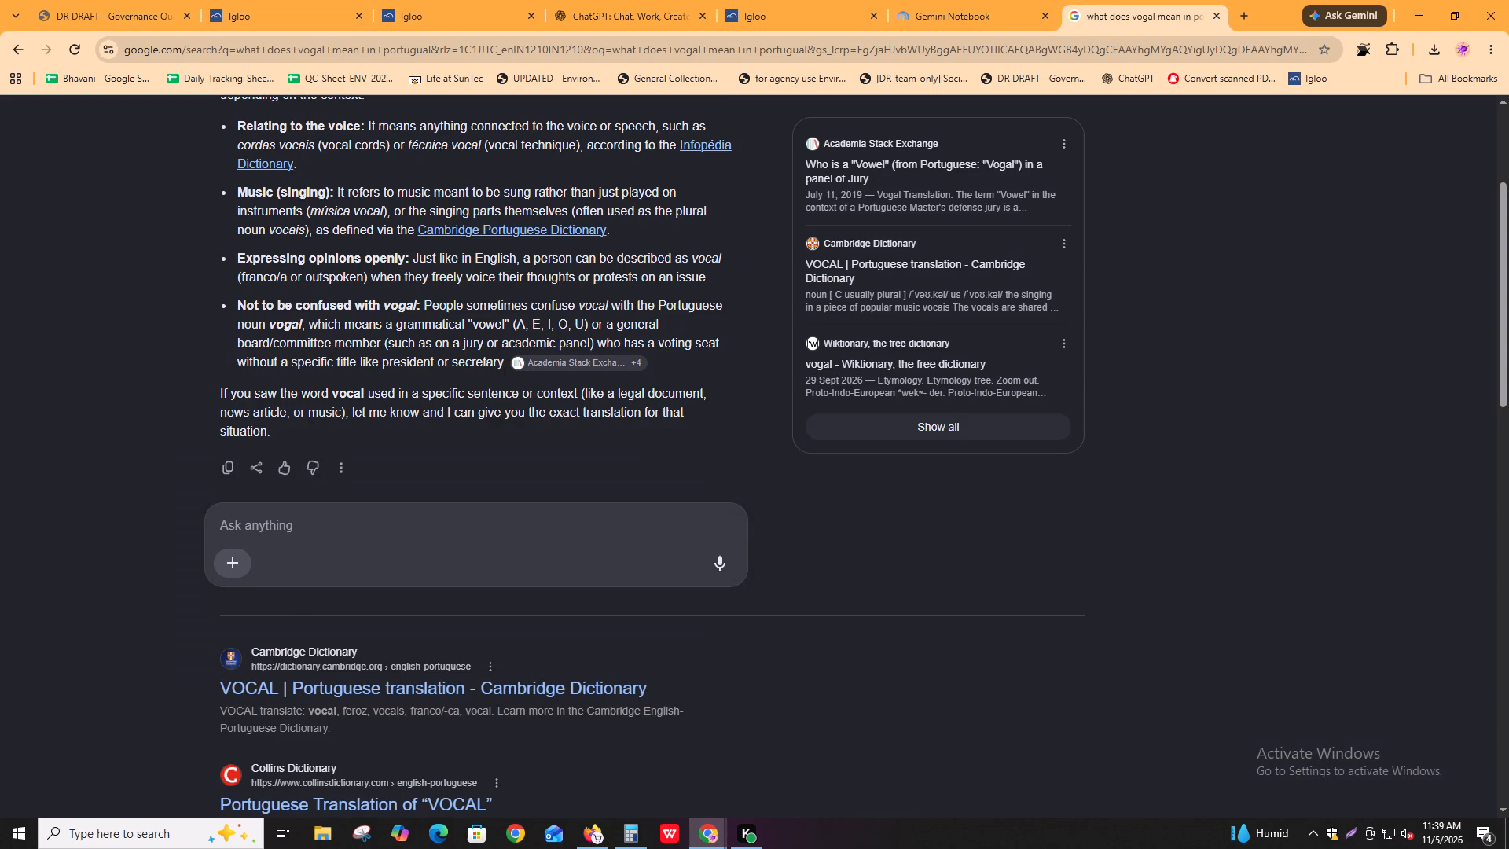
scroll(362, 366, "up", 8)
left_click(454, 149)
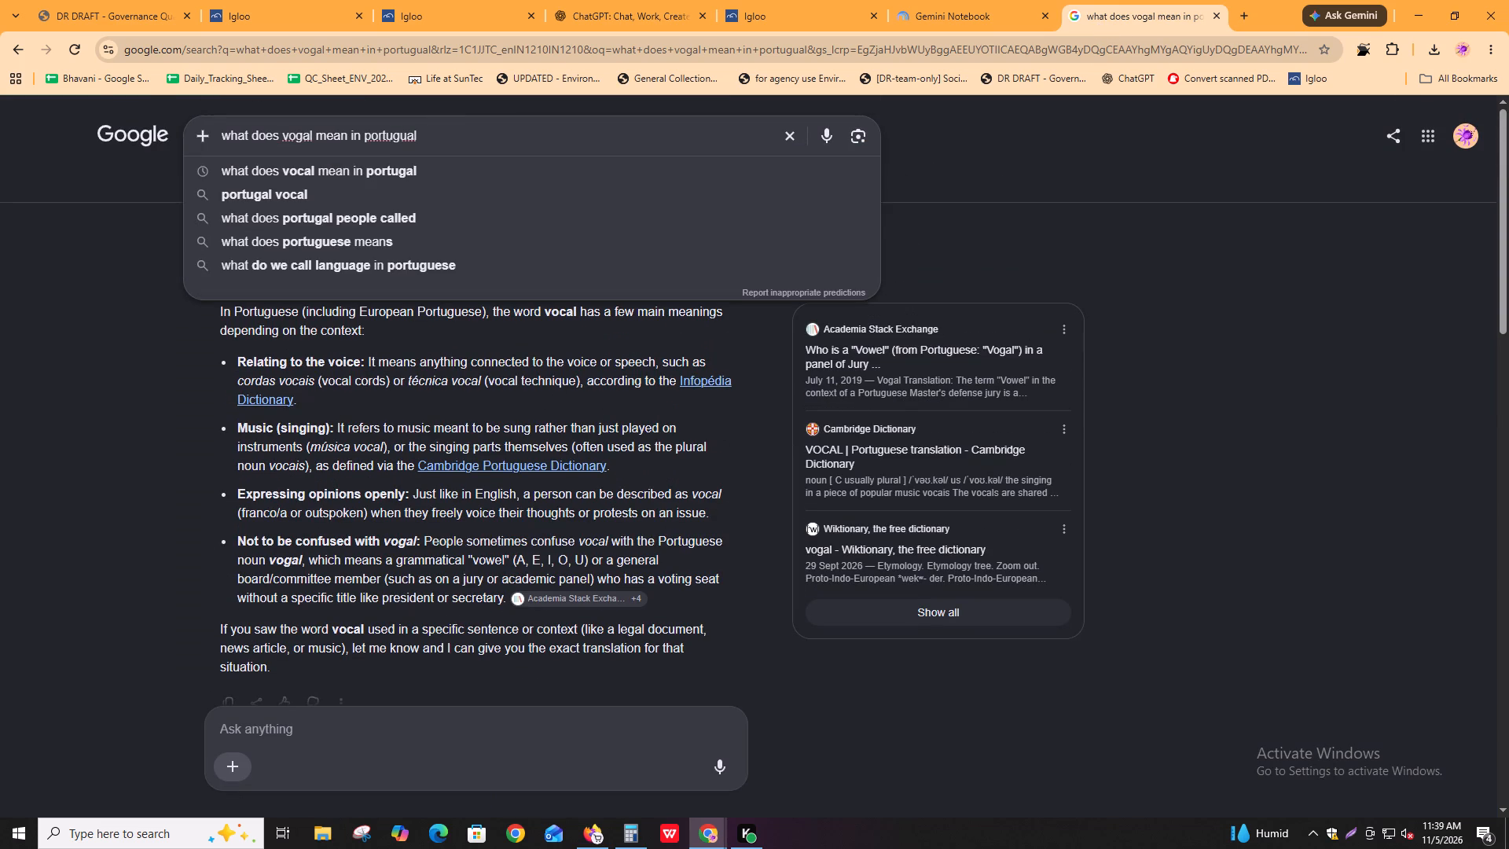
type("in board of")
key("space")
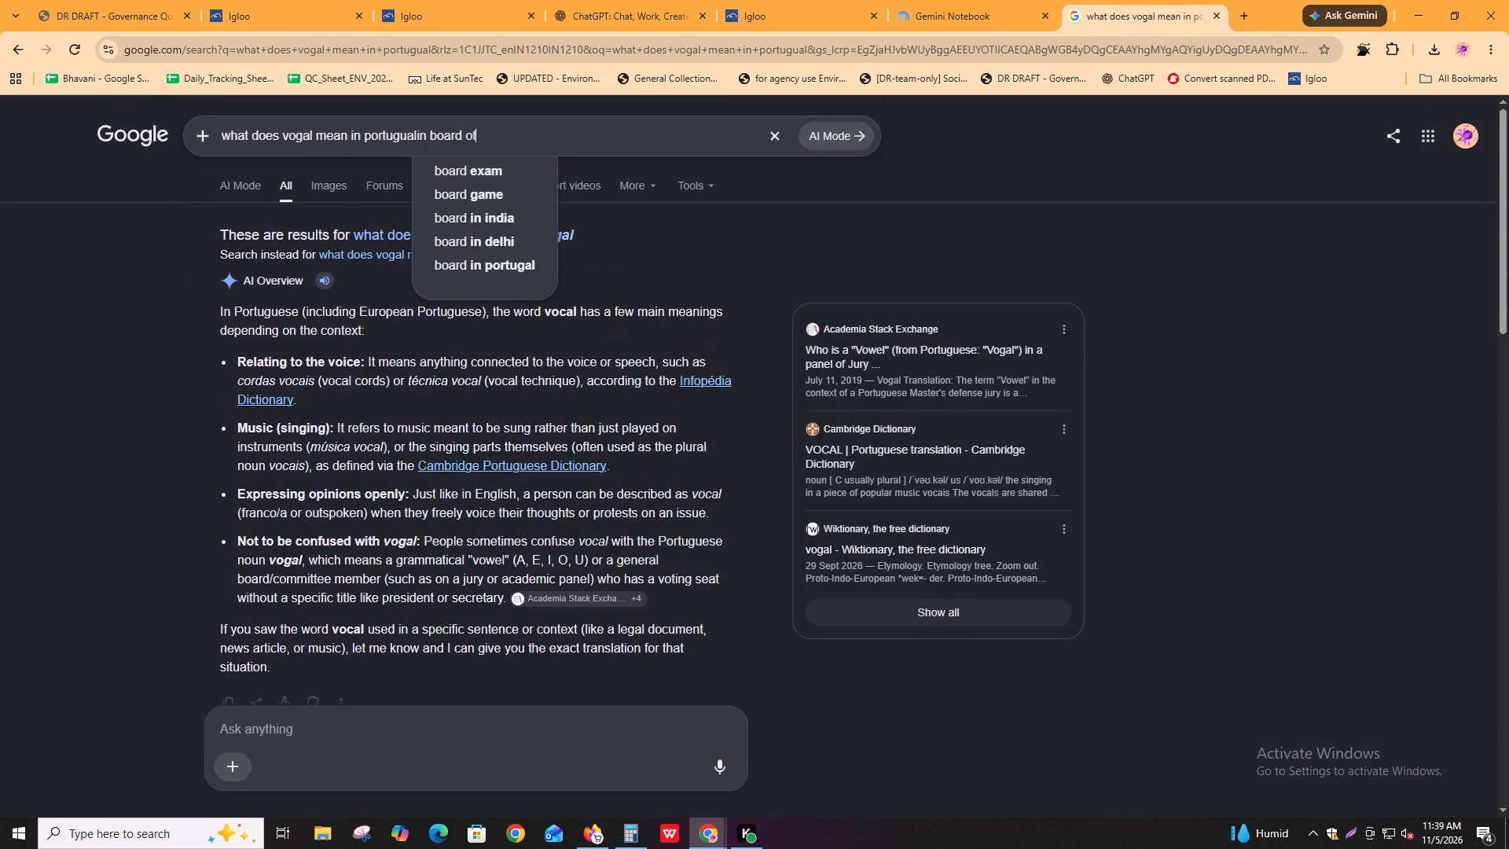
type("directors")
key("Return")
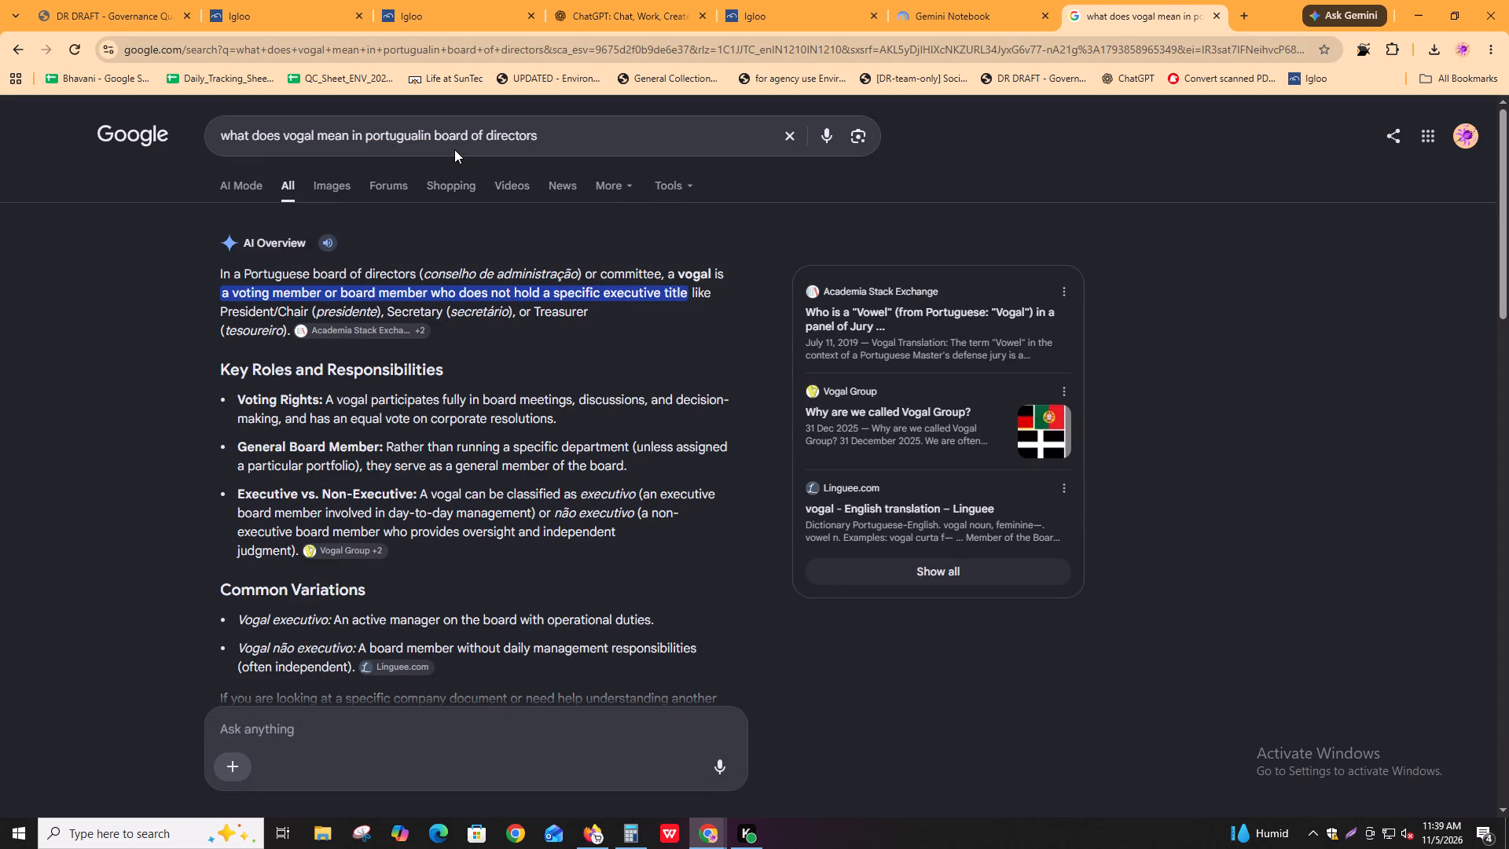
Return to the Igloo extraction task and start the Board_independence comment with the formula "(2/12)*100 =".
left_click(245, 0)
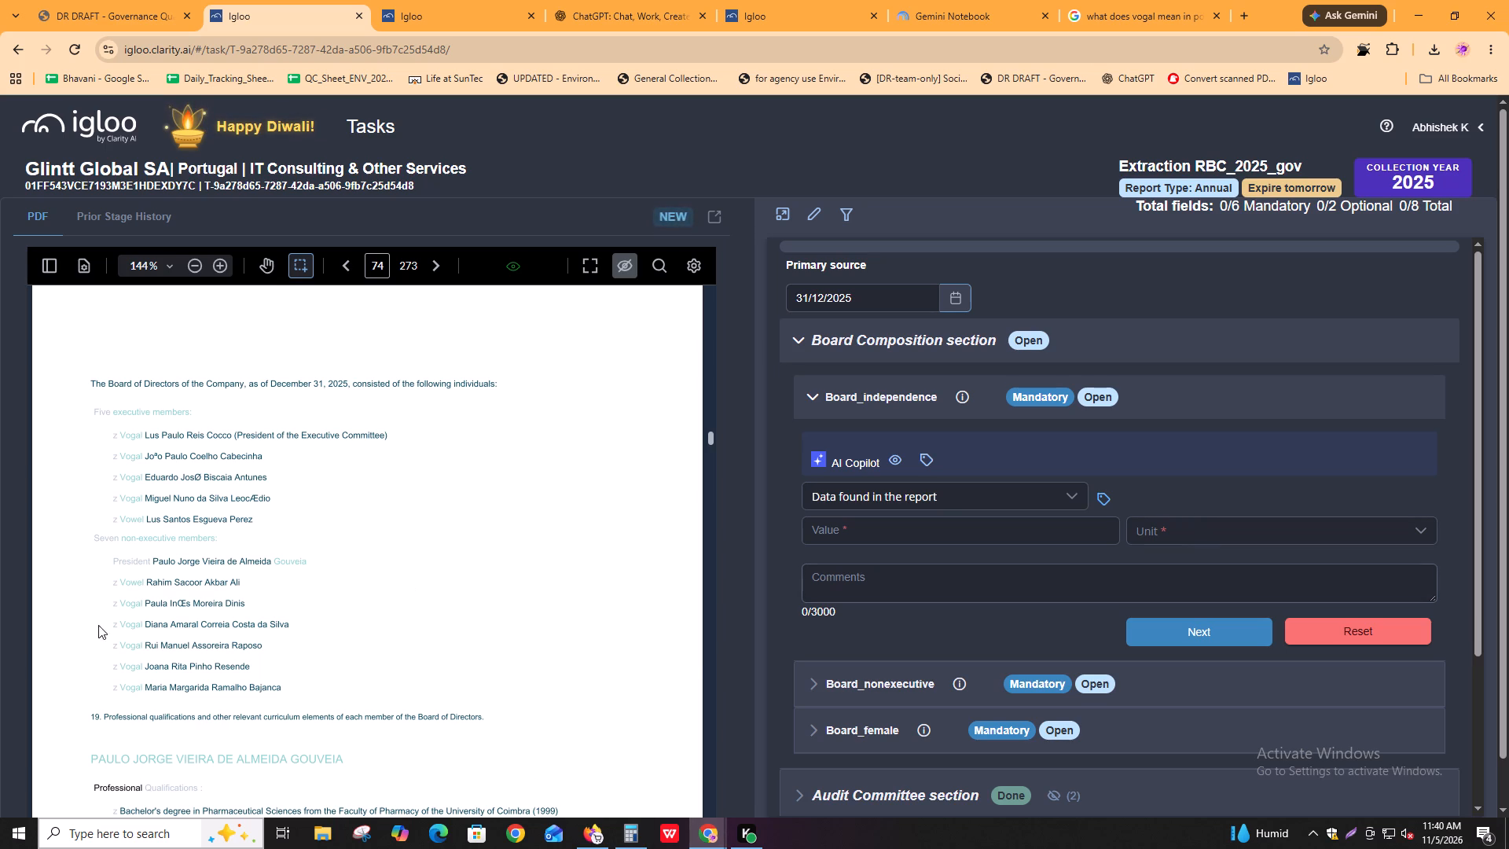
left_click(846, 595)
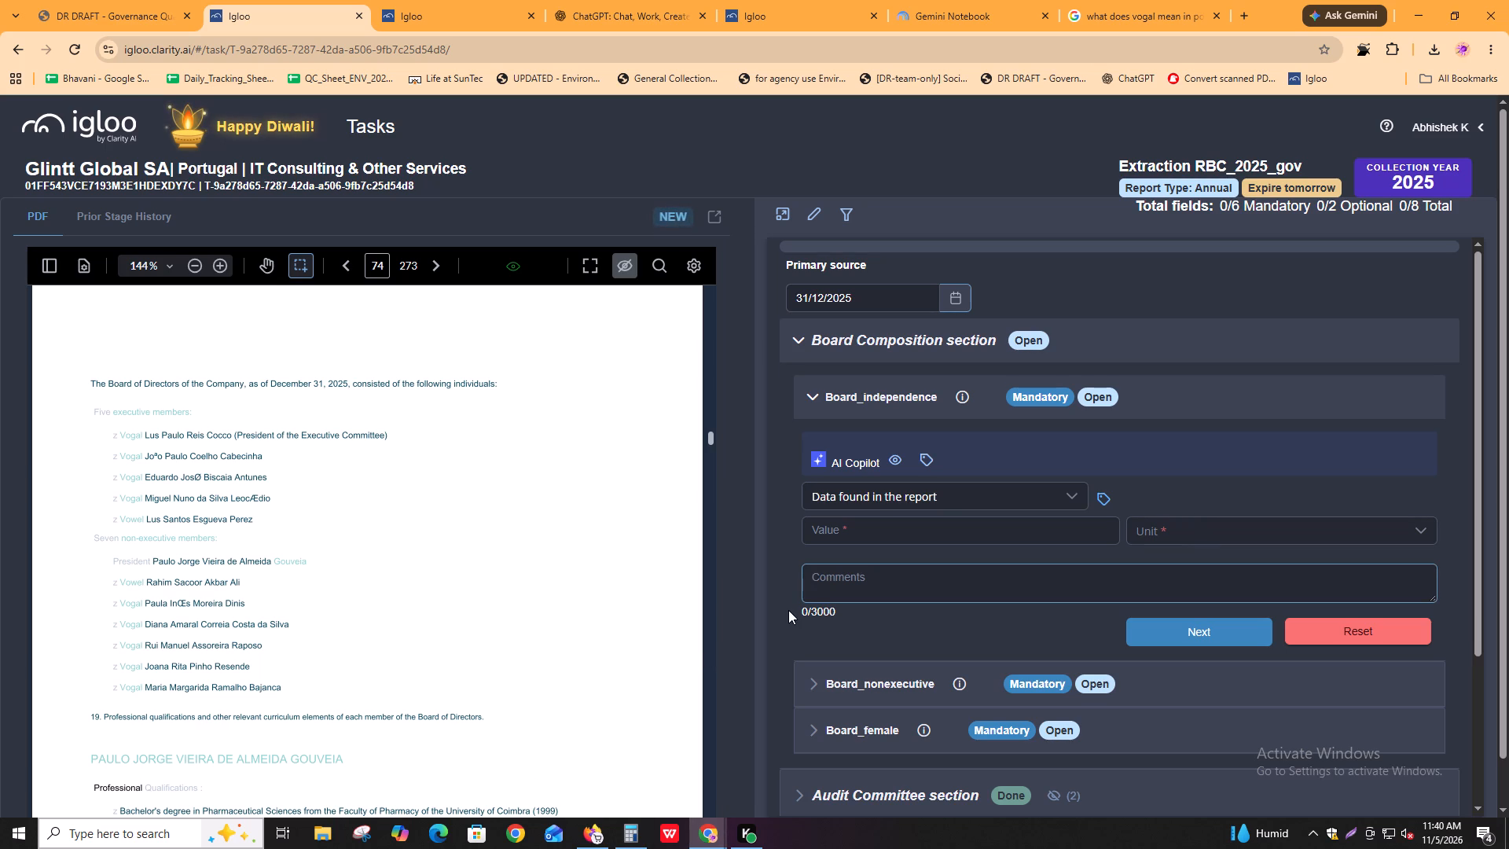
type("(2/")
type("12)*100 =")
key("space")
Compute 2/12*100 in Calculator and complete the Board_independence comment with the result rounded to 16.67%.
key("alt+Tab")
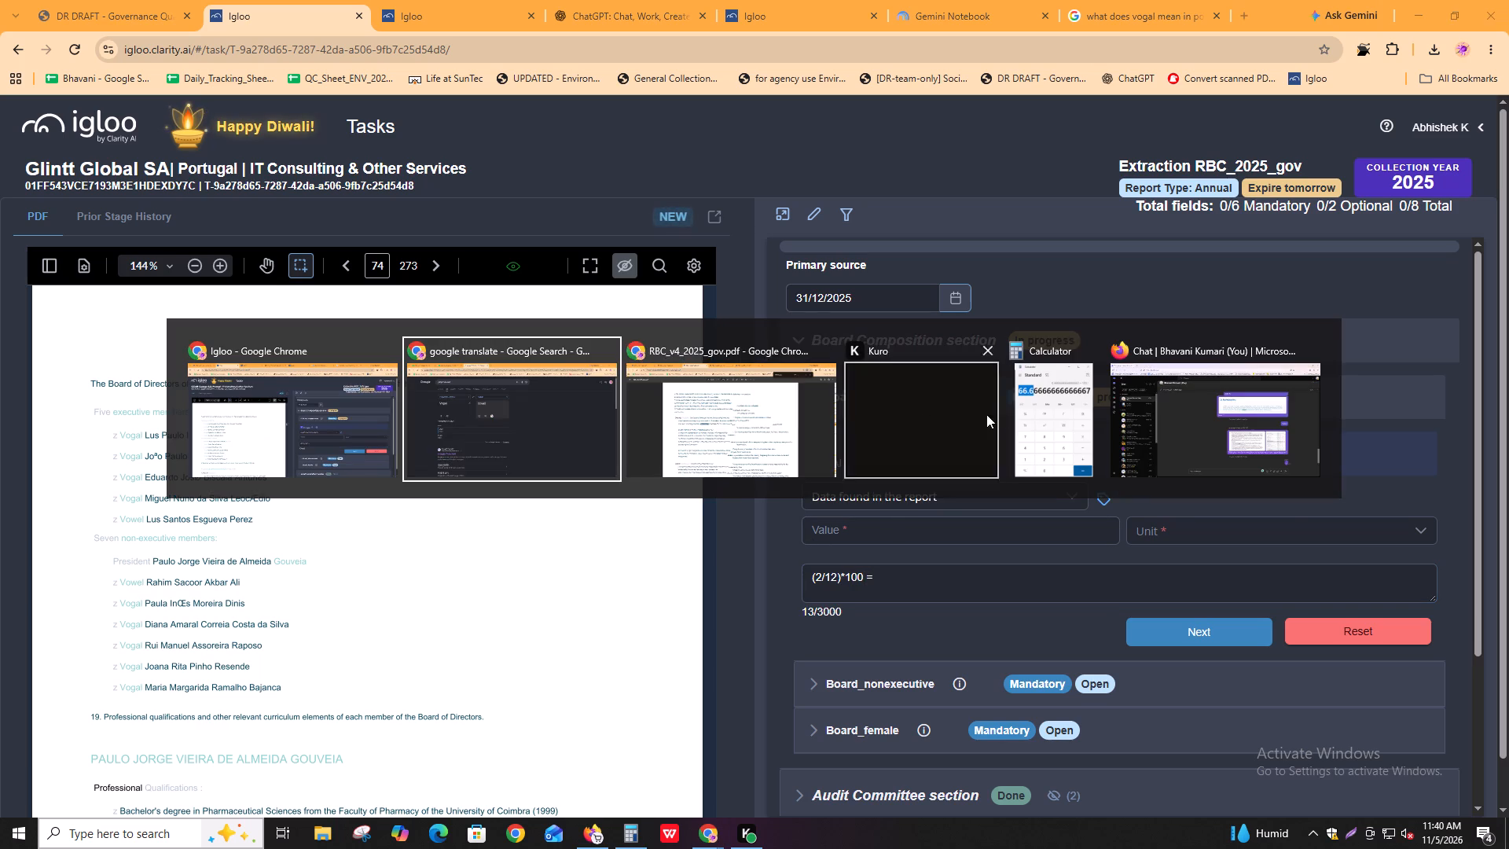
left_click(1057, 413, "alt")
left_click(1187, 483)
type("2/12*100")
key("Return")
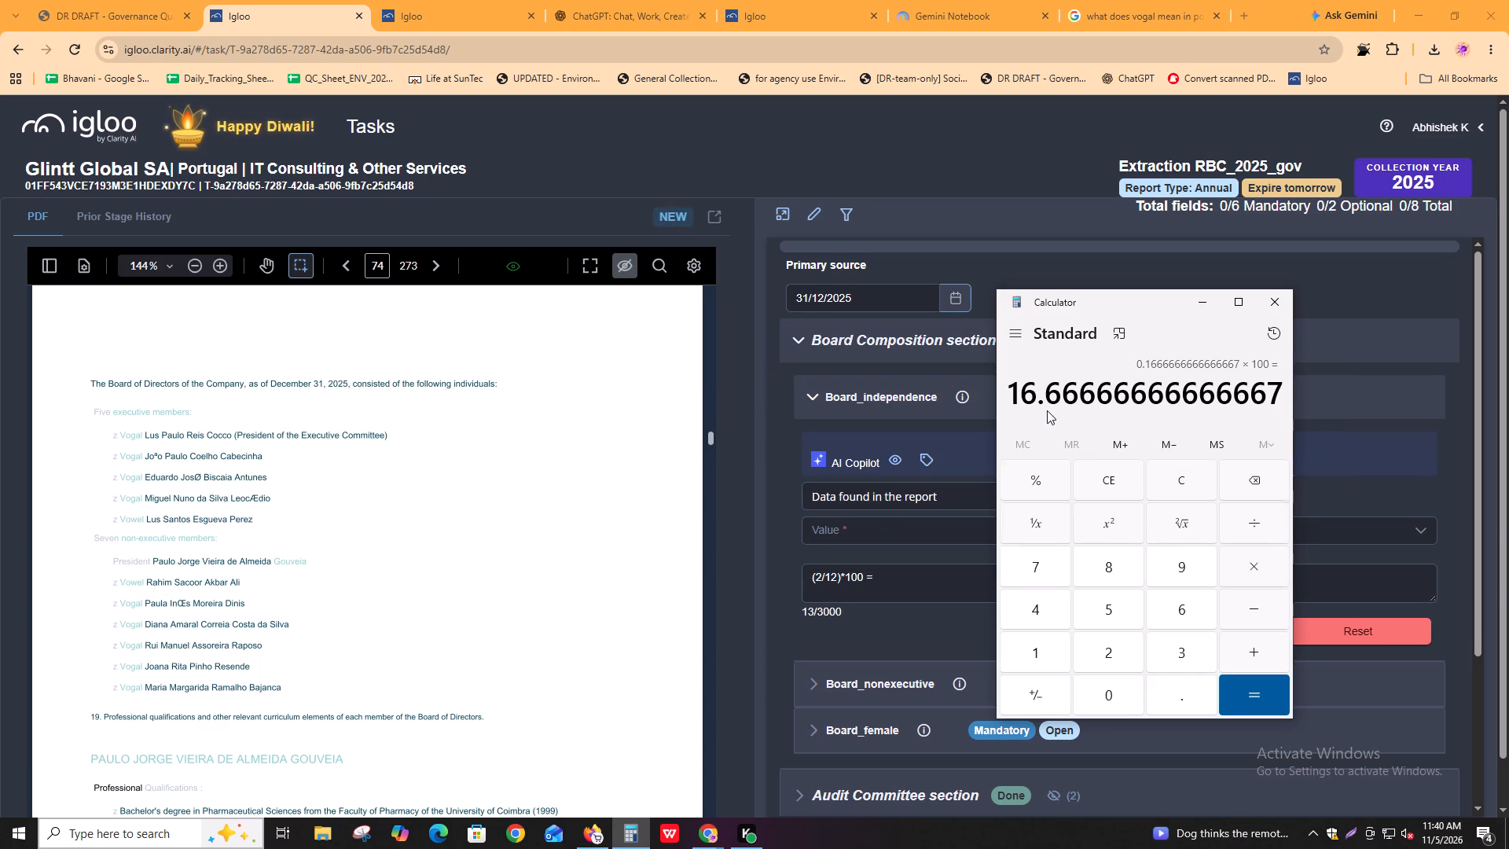
left_click_drag(1013, 397, 1026, 398)
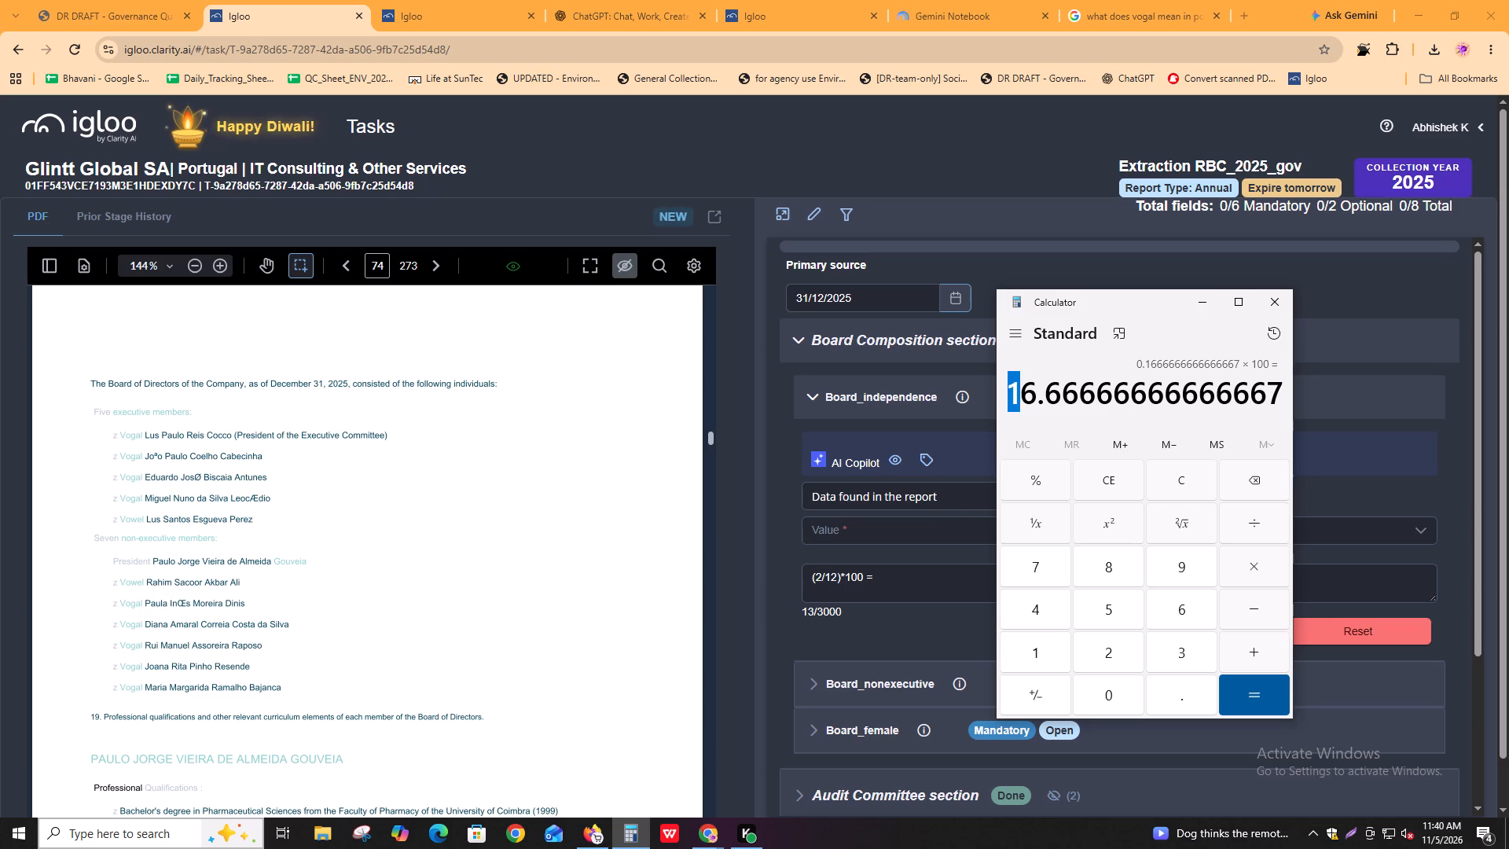
left_click_drag(1026, 398, 1063, 404)
key("ctrl+c")
left_click(934, 586)
key("ctrl+v")
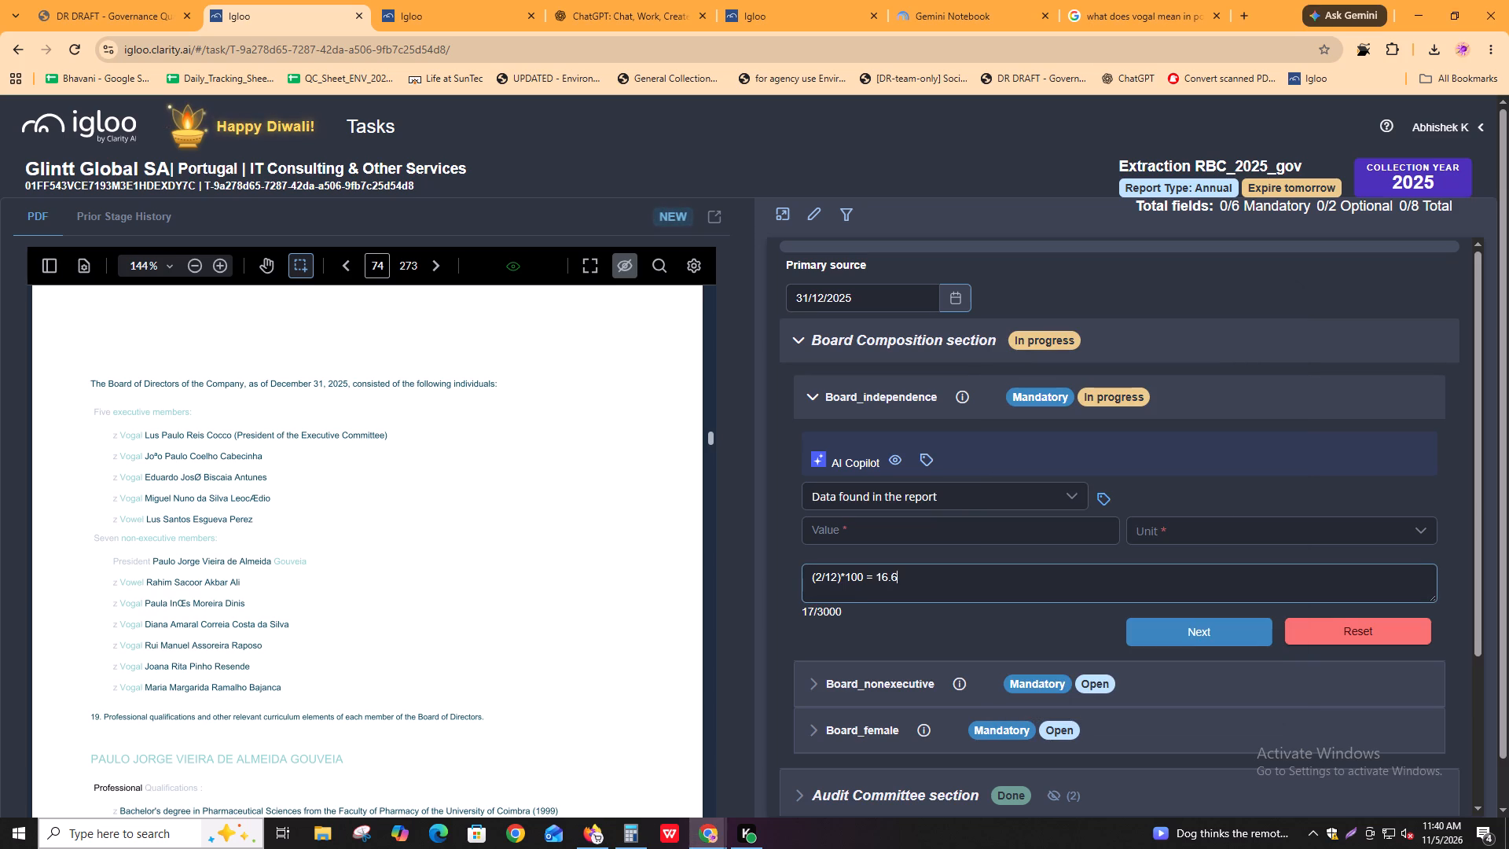
key("7")
key("shift+percent")
Set the Board_independence value to 16.67 with percentage (%) as its unit.
left_click(1015, 546)
left_click(1017, 536)
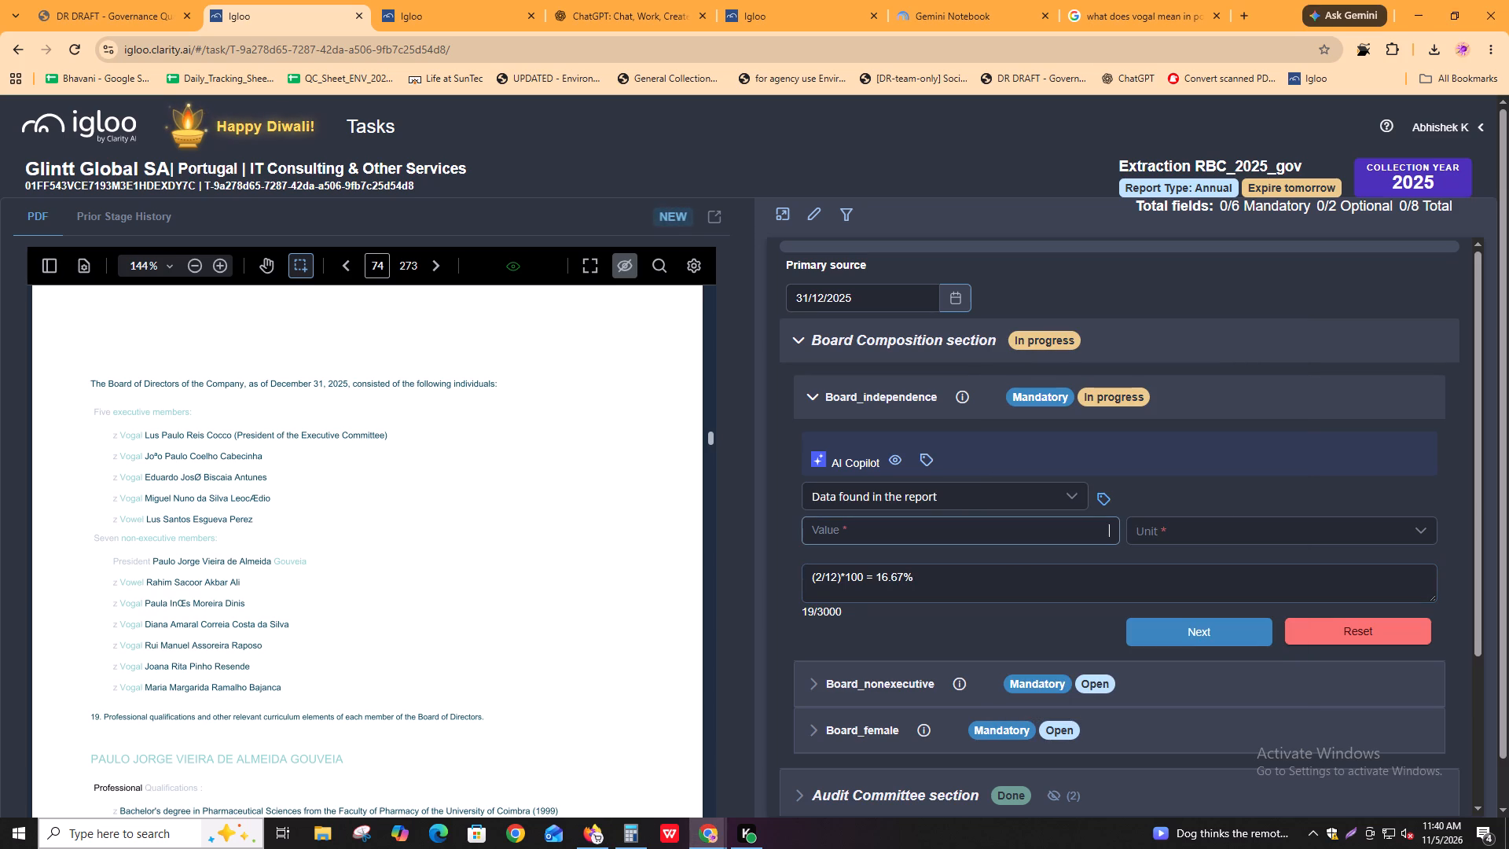
key("ctrl+v")
key("7")
left_click(1140, 525)
left_click(1151, 549)
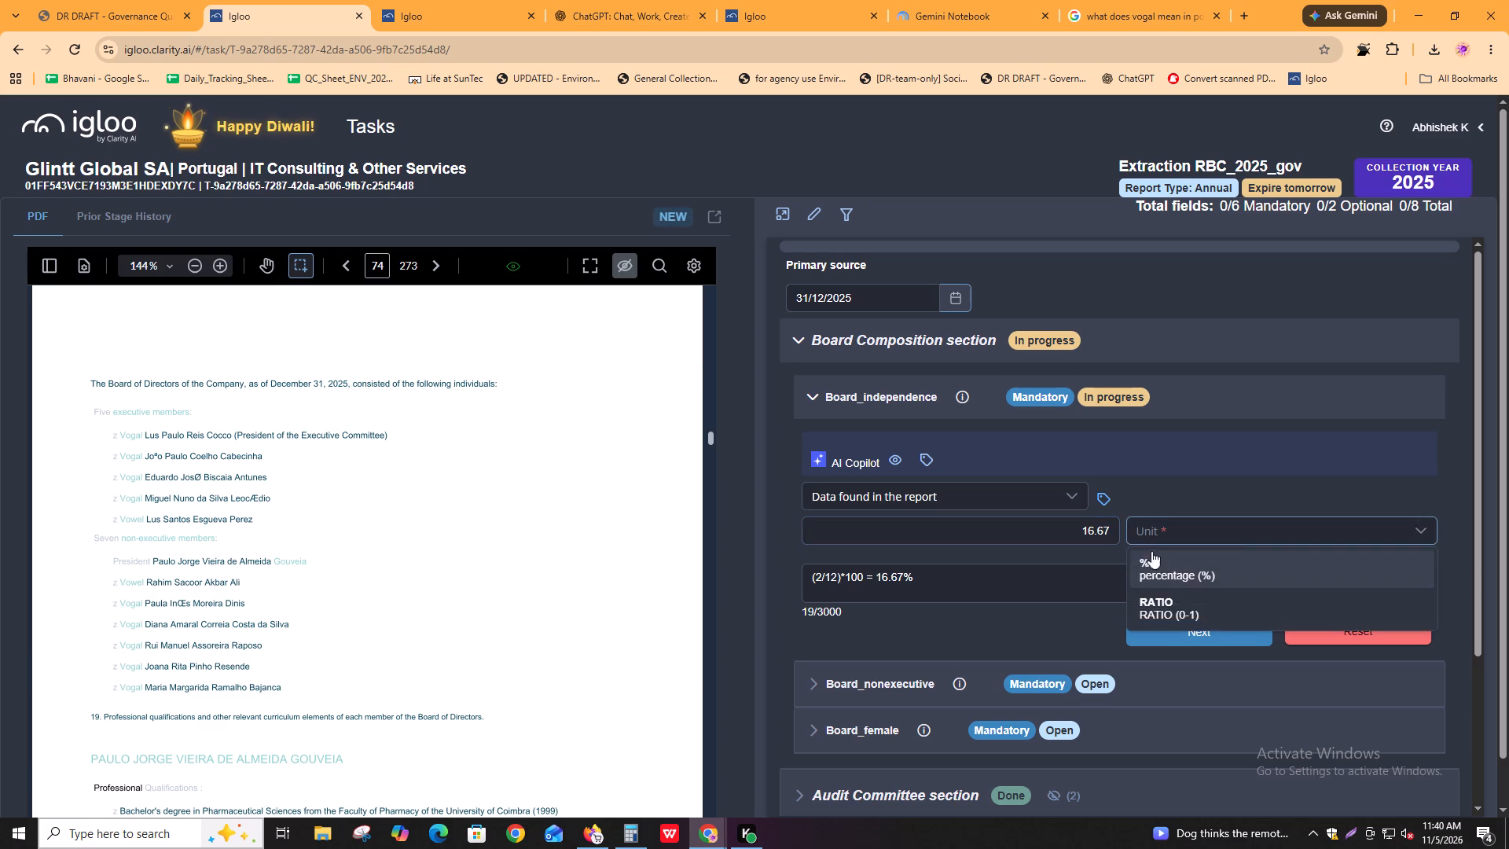
left_click(1144, 560)
left_click(1142, 507)
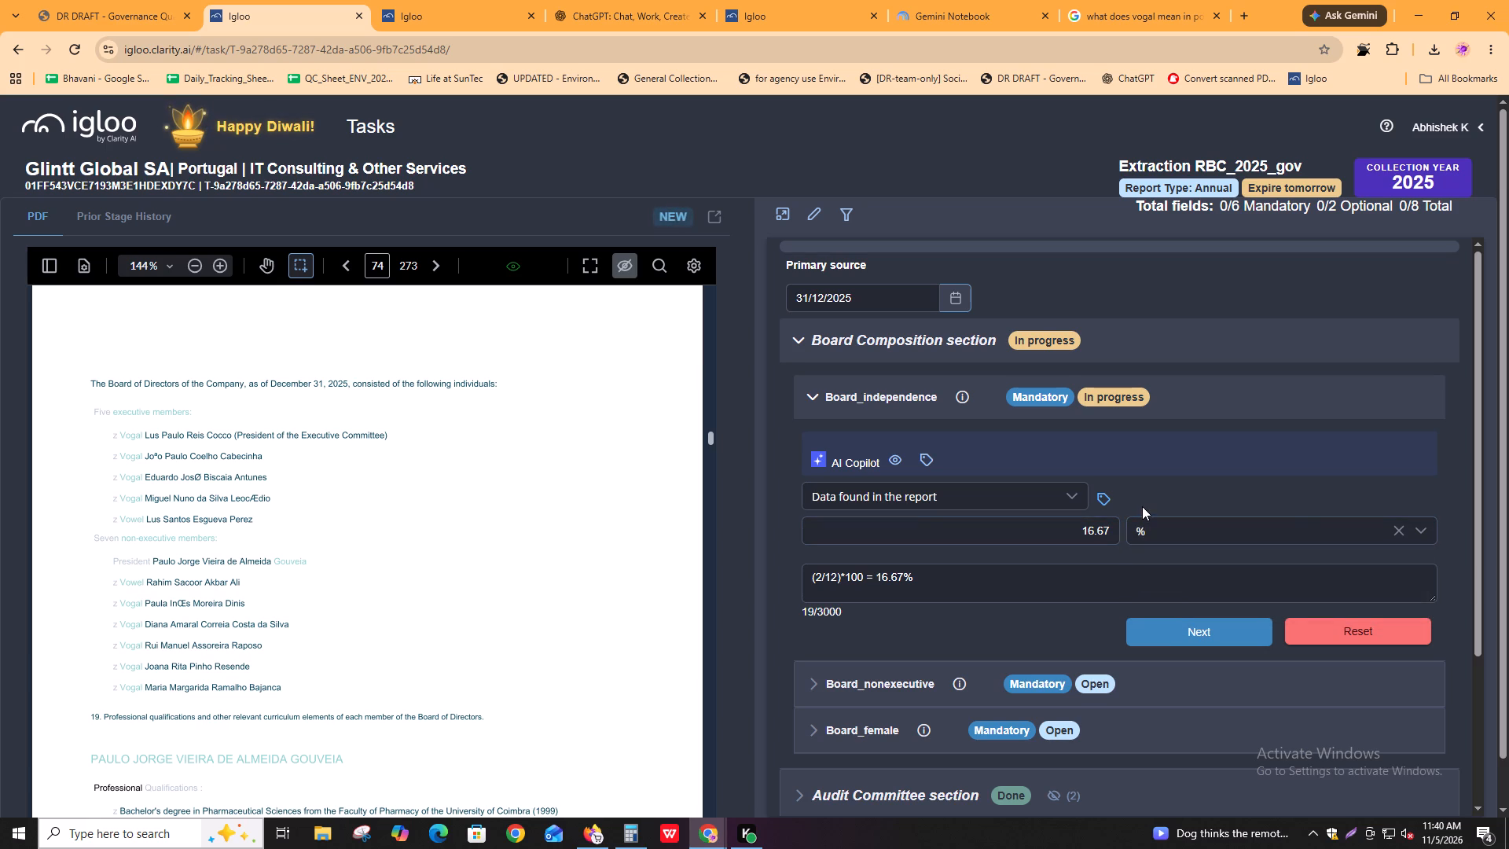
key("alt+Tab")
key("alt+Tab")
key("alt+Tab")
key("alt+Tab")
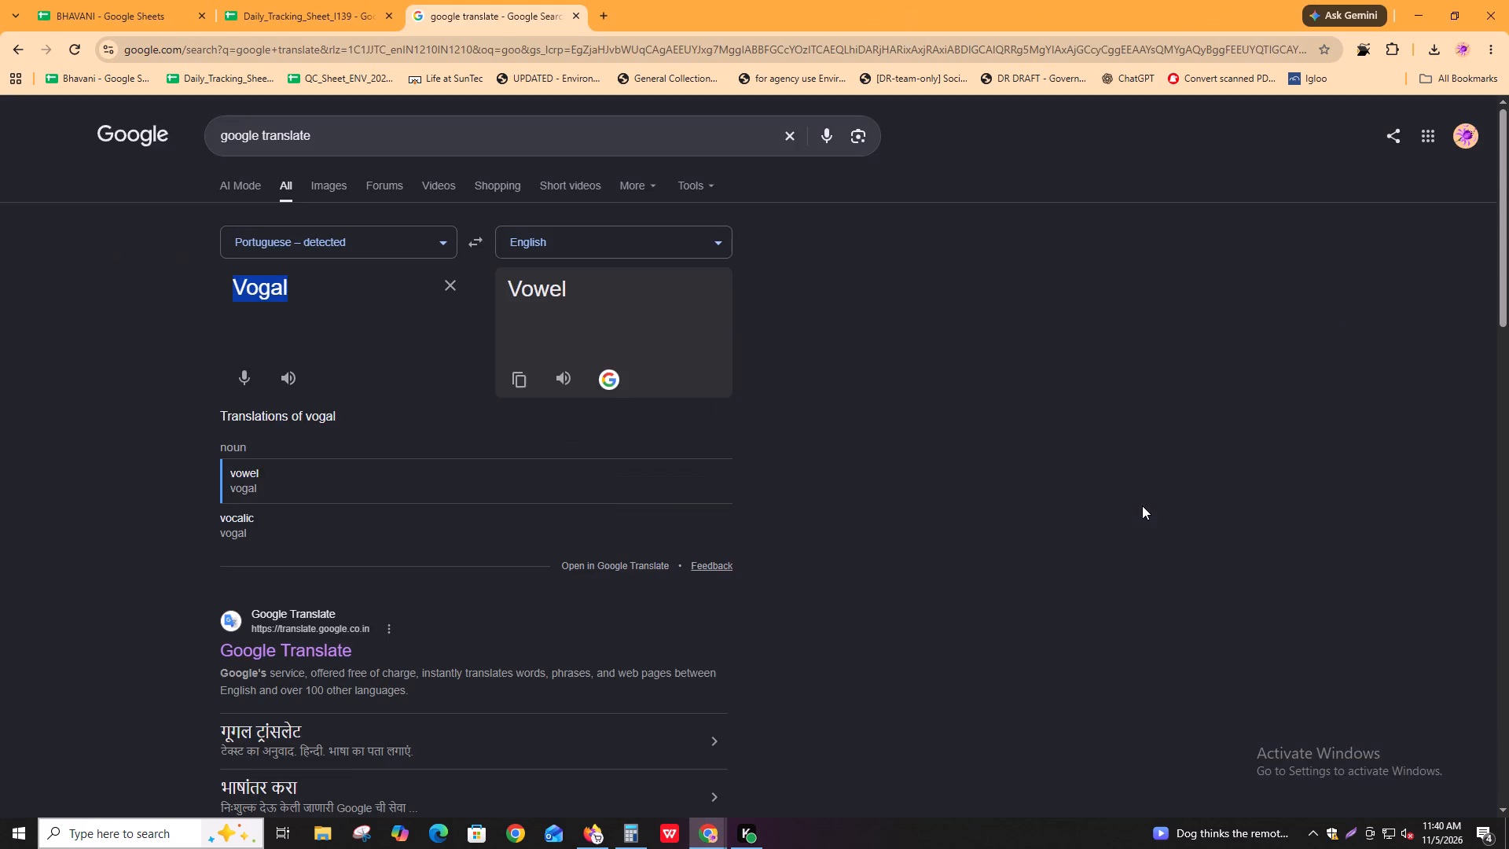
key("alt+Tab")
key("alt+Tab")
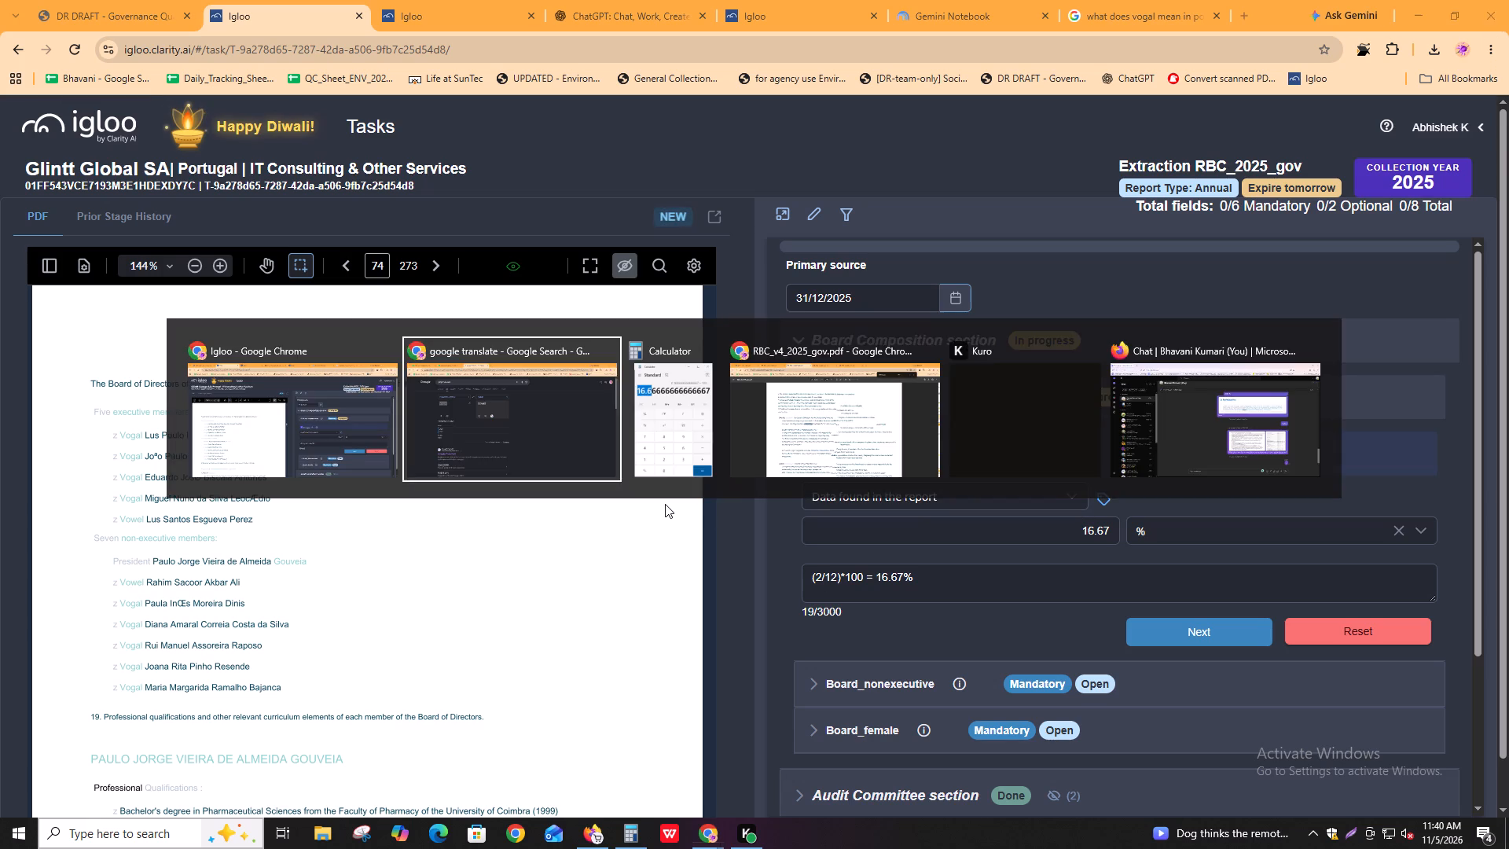
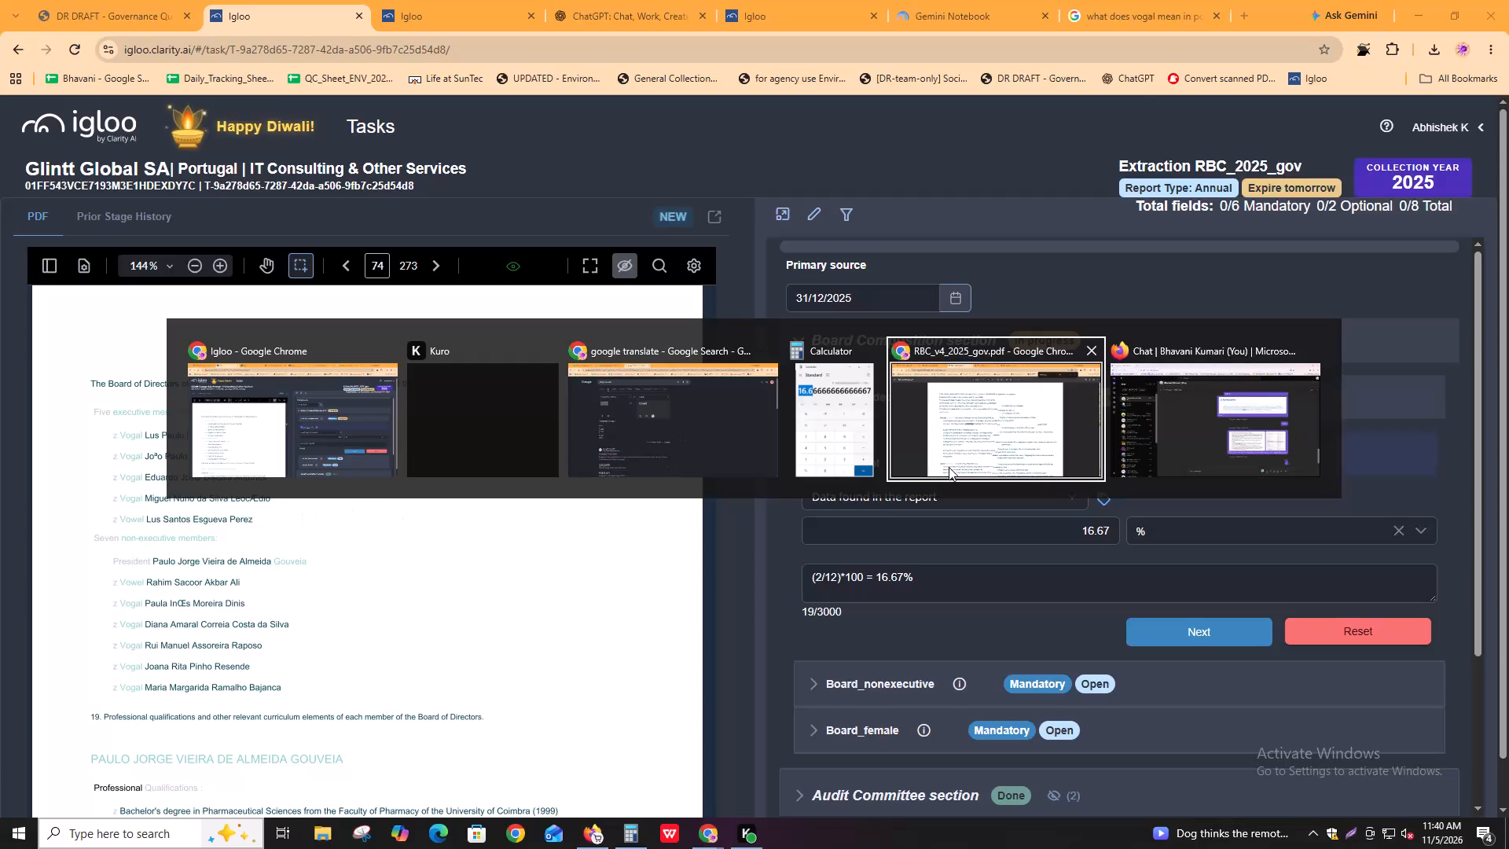
Tag the page 26 statement from "The Board of Directors oversees Sustainability initiatives" through "2 independent members (16.7%)" as evidence for Board_independence.
left_click(978, 453)
key("ctrl+f")
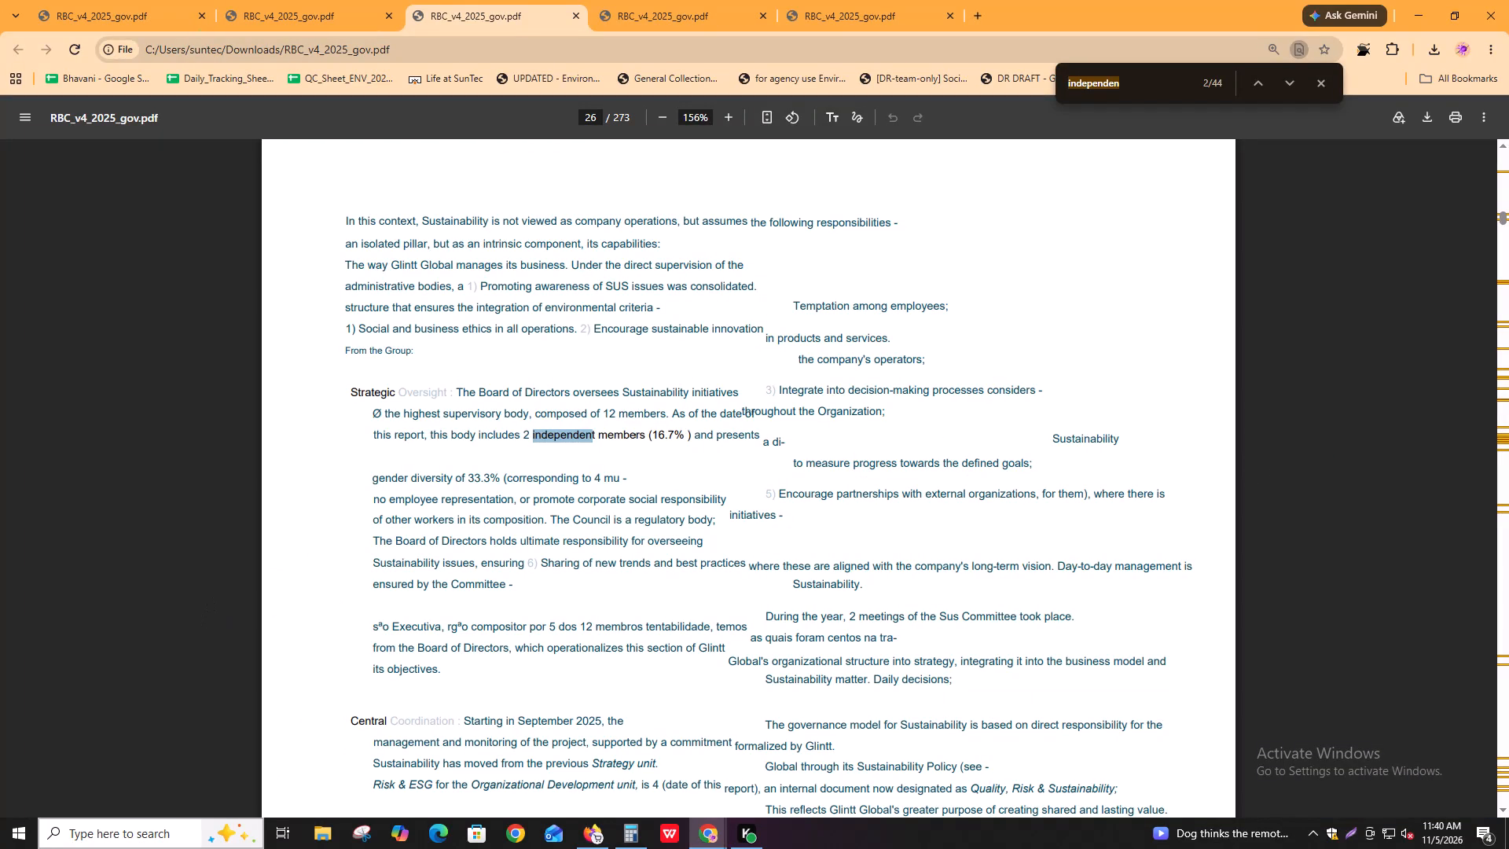
key("alt+Tab")
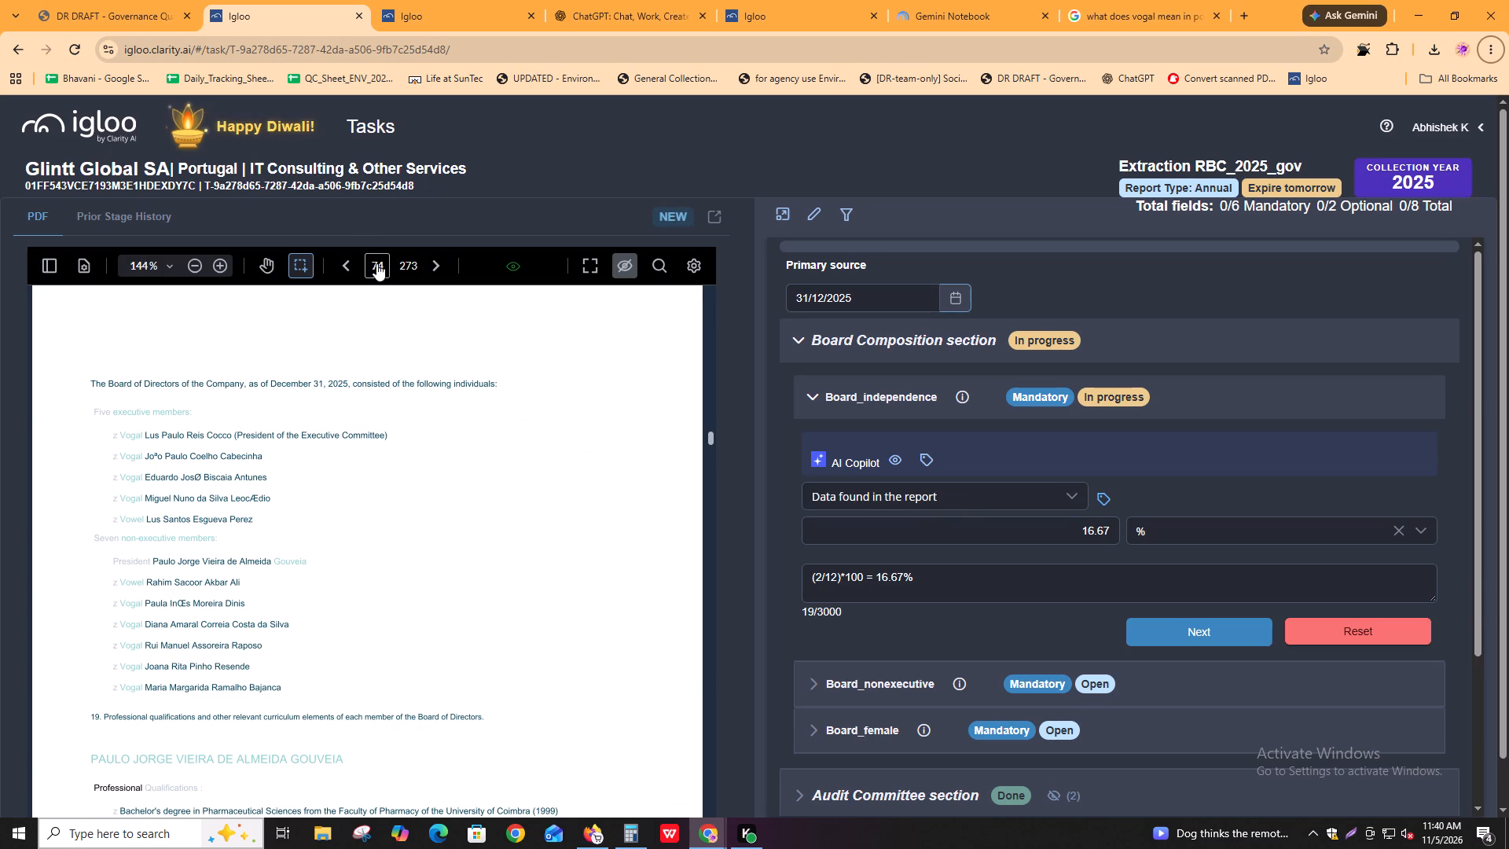
left_click(376, 263)
type("26")
key("Return")
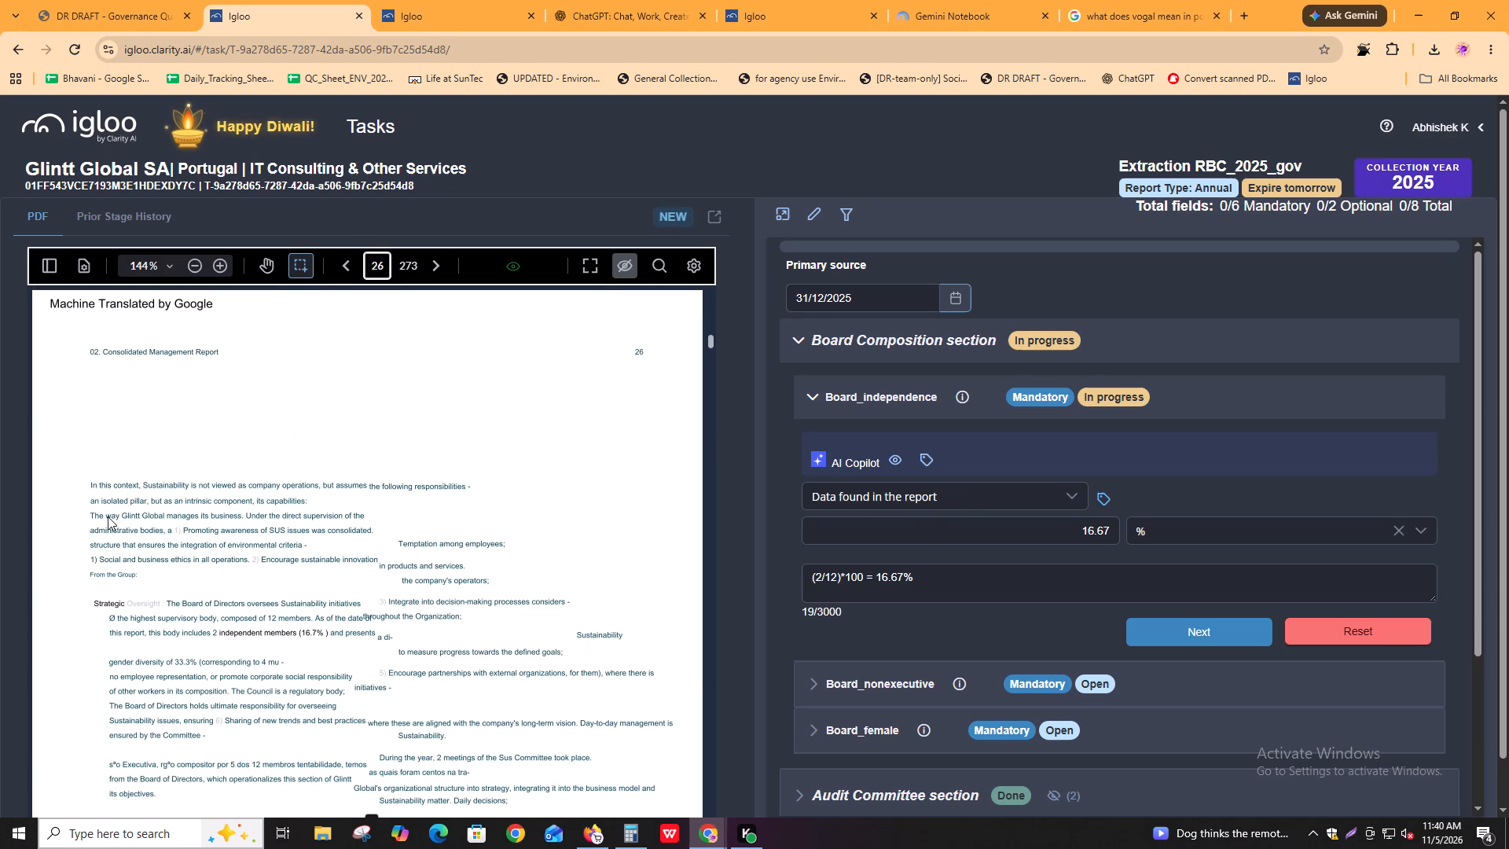
scroll(249, 641, "up", 1, "ctrl")
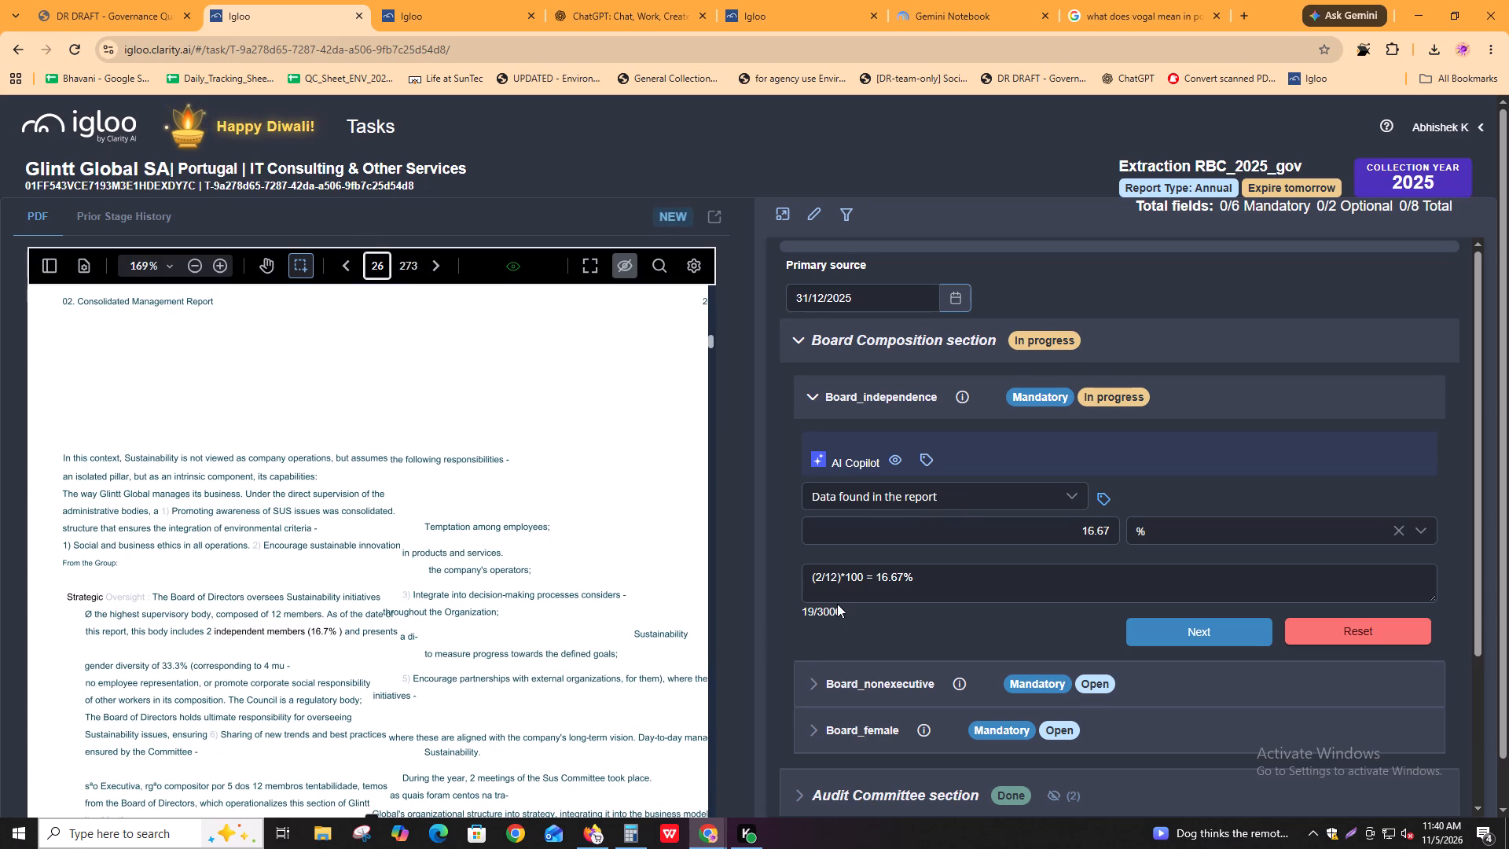
left_click(1107, 494)
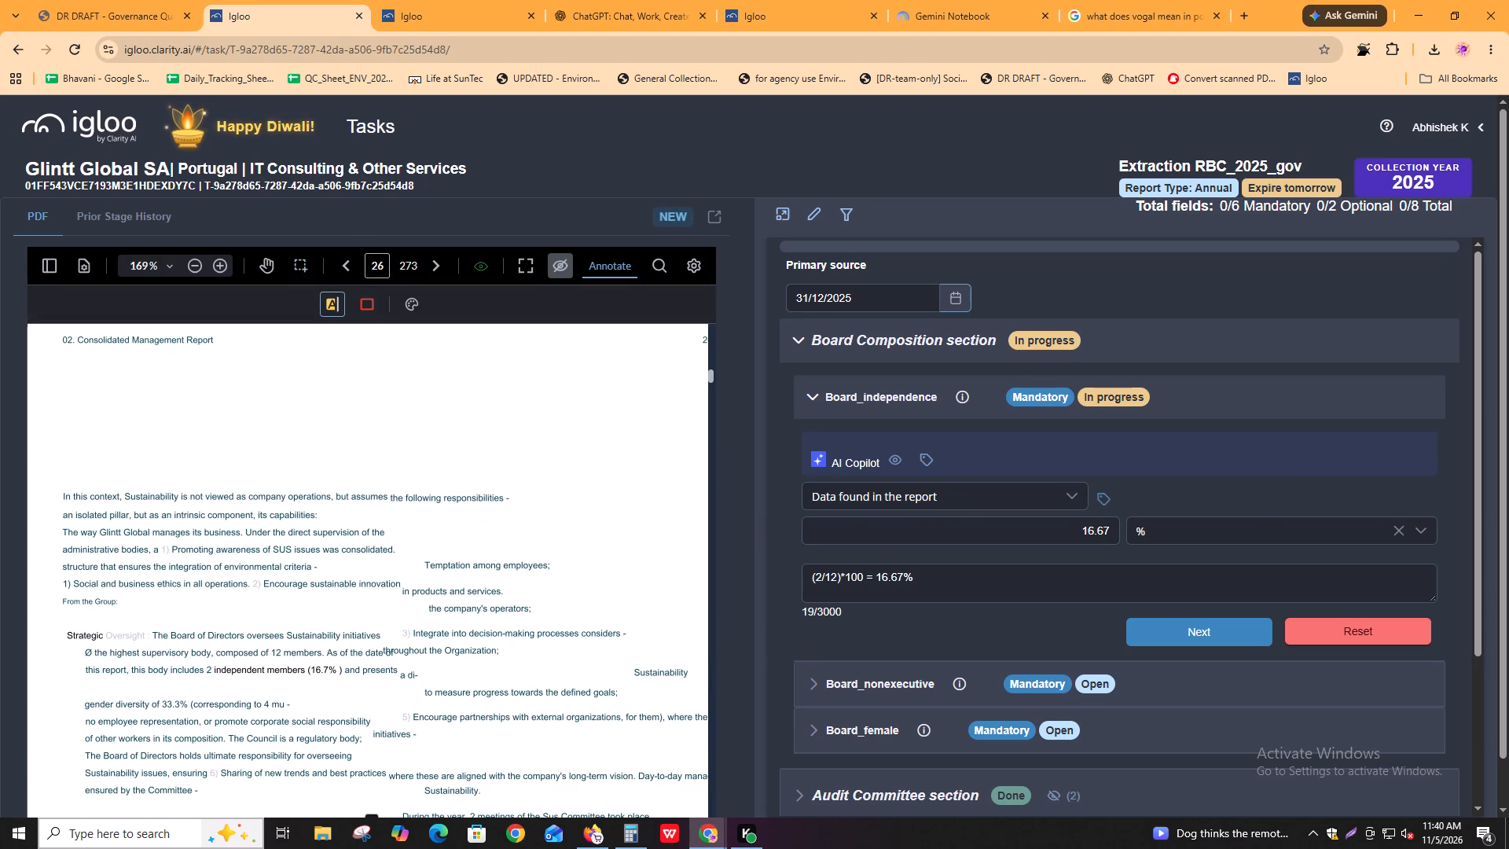
left_click_drag(152, 634, 288, 674)
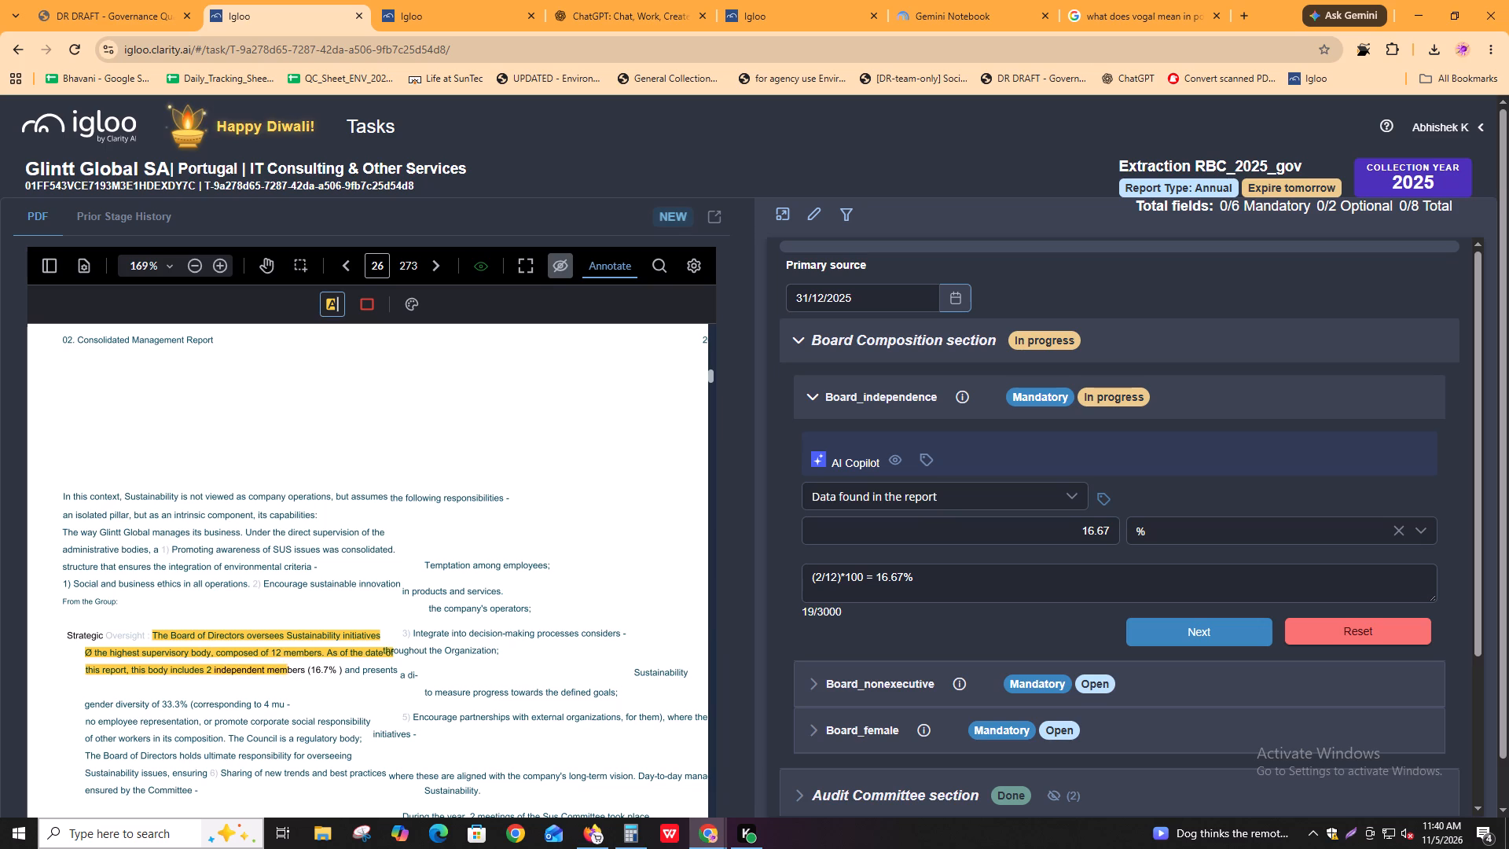
left_click_drag(288, 674, 340, 678)
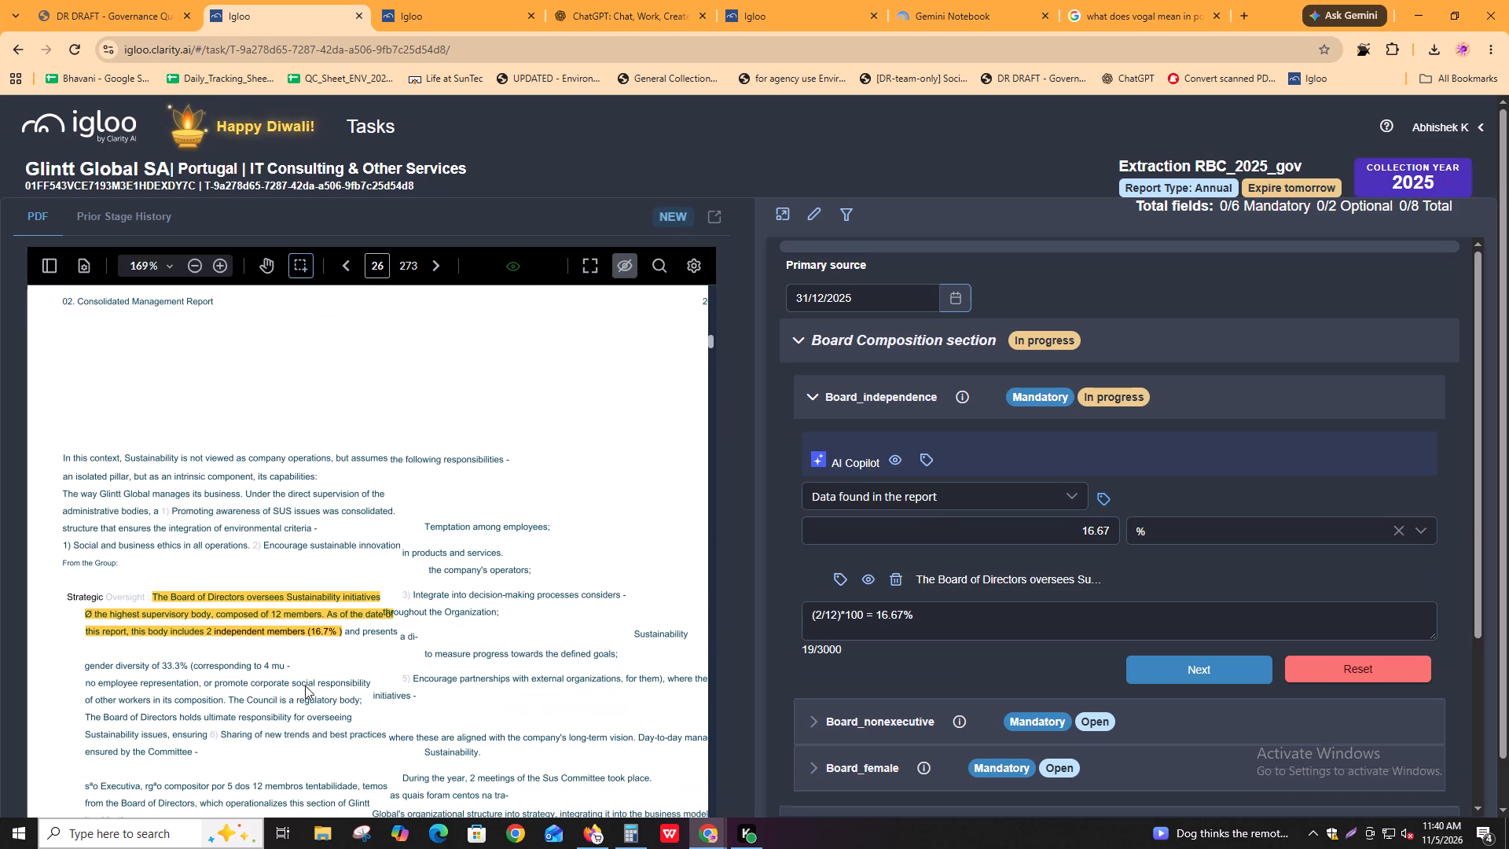
Return the Igloo report viewer to page 74, where the Board of Directors members are listed.
left_click(376, 262)
type("74")
key("Return")
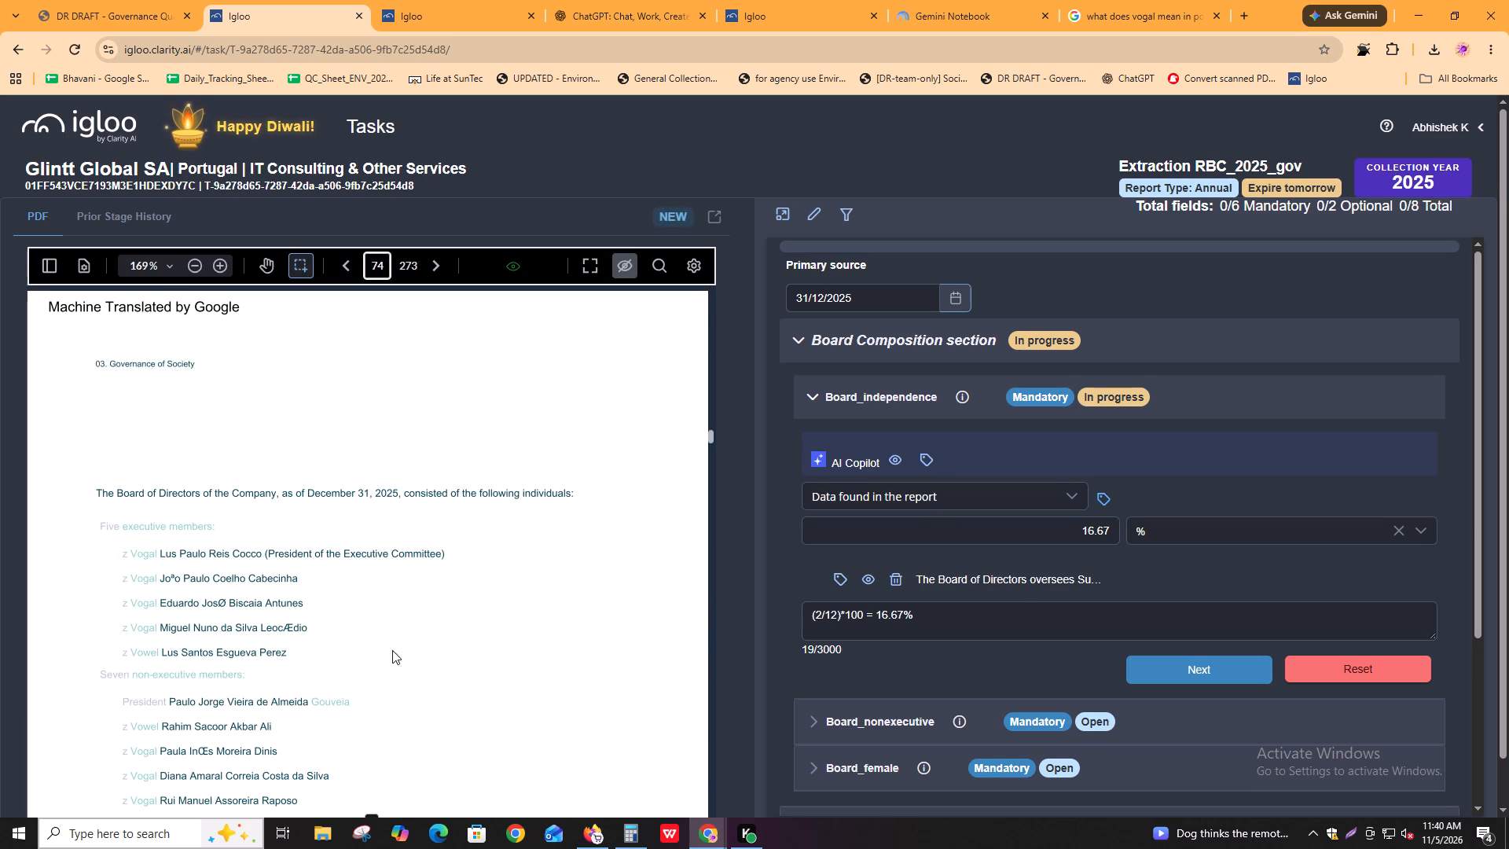
Switch to the downloaded RBC_v4_2025_gov.pdf and examine the further "independen" matches for statements on board member independence.
key("alt+Tab")
key("ctrl+f")
key("Return")
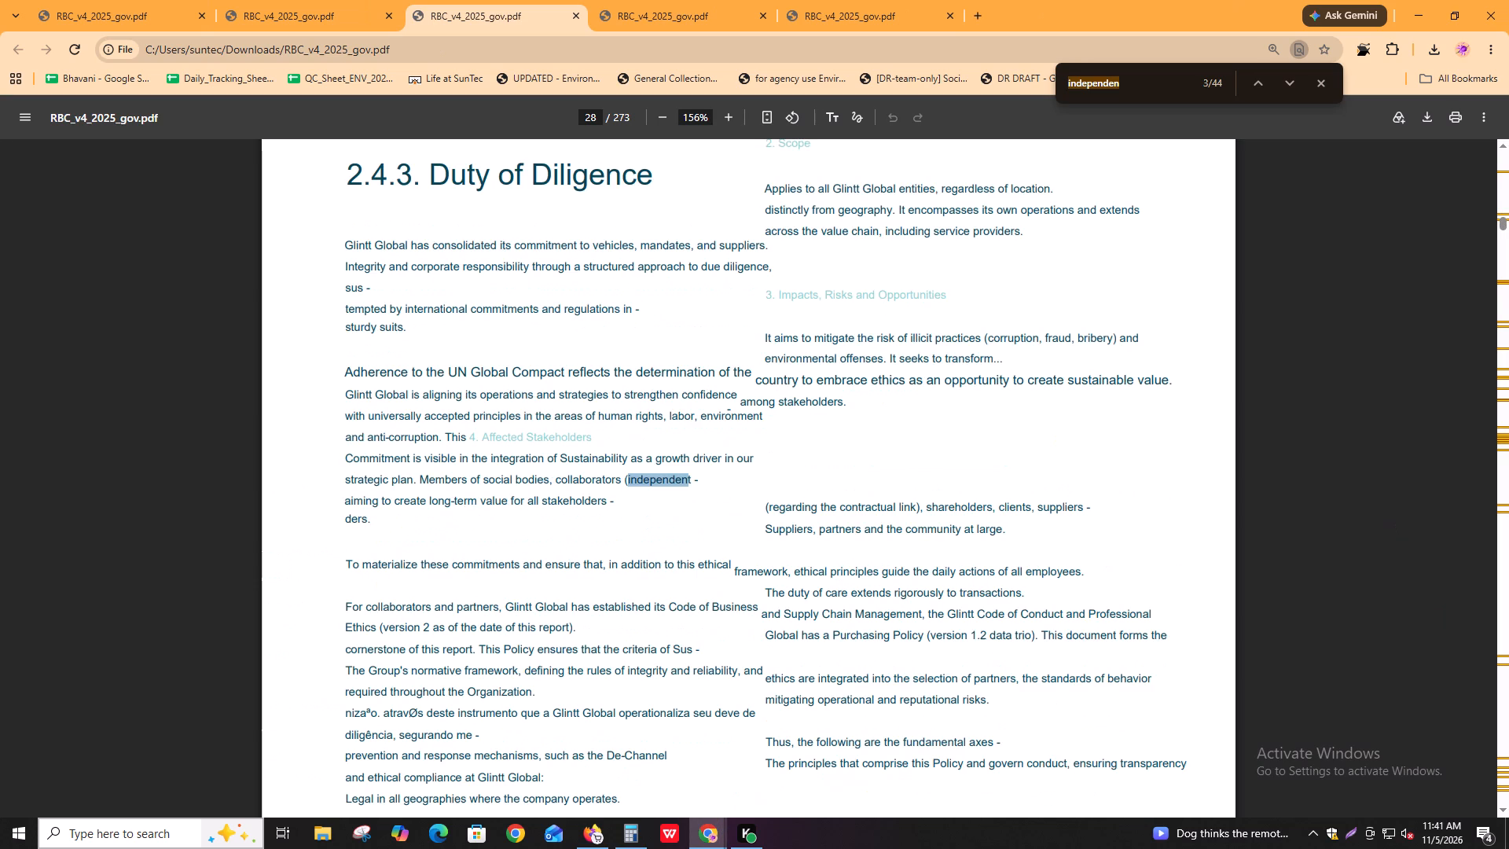
key("Return")
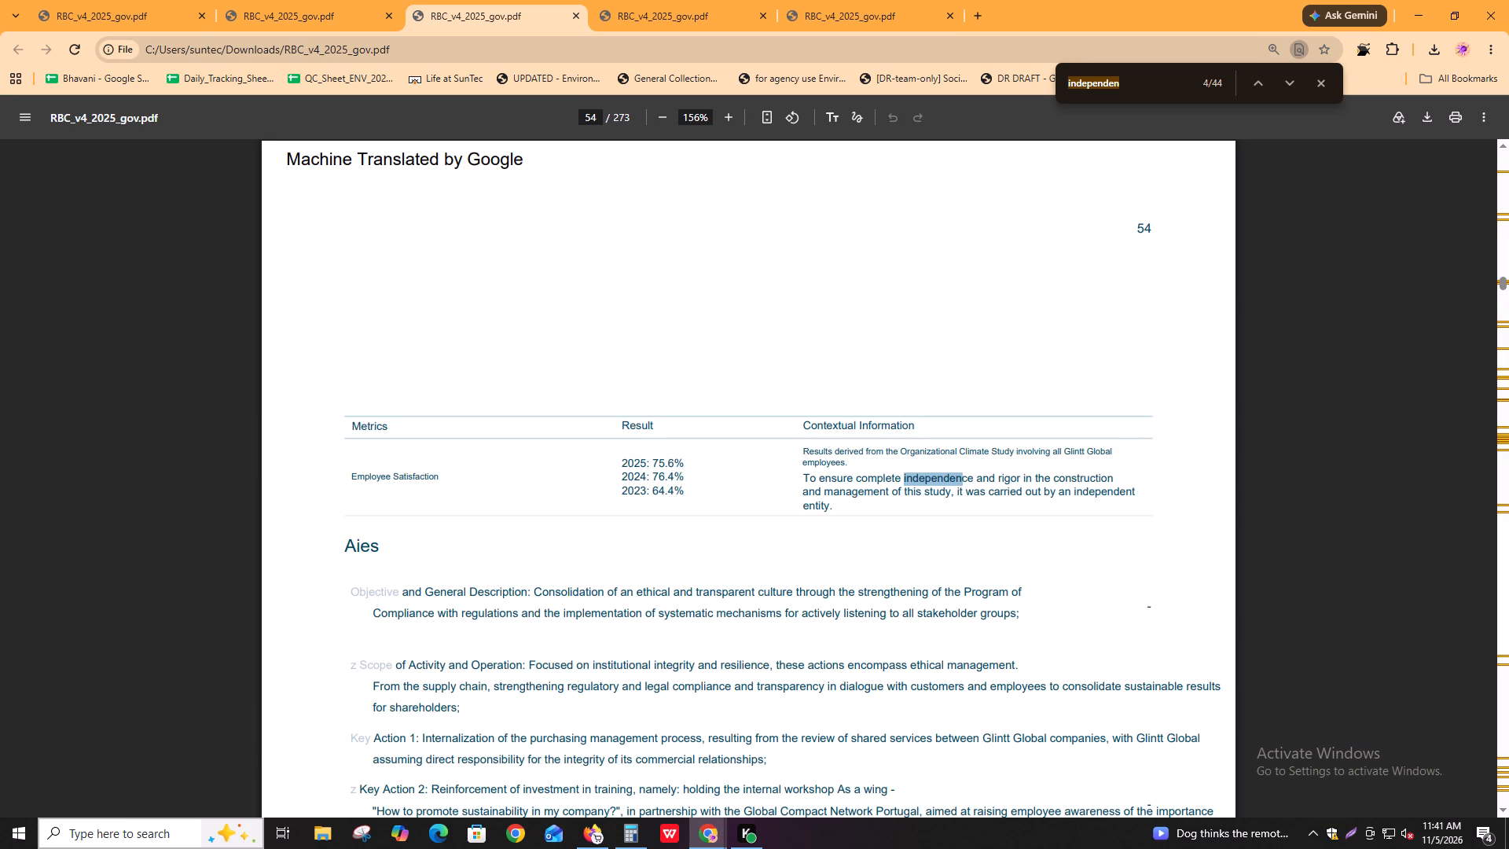
key("Return")
key("Return")
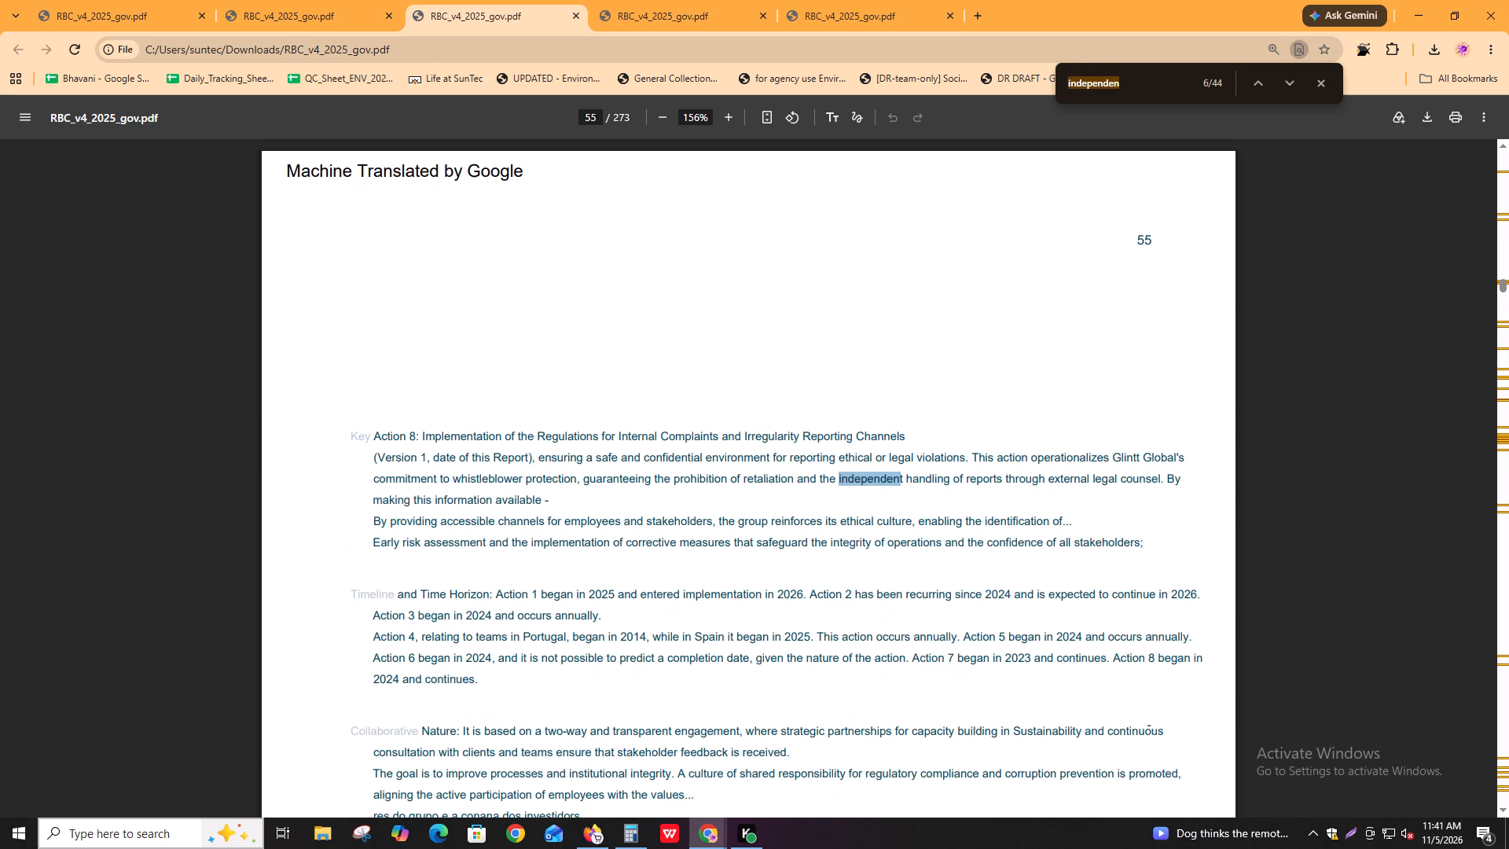
key("Return")
key("Return")
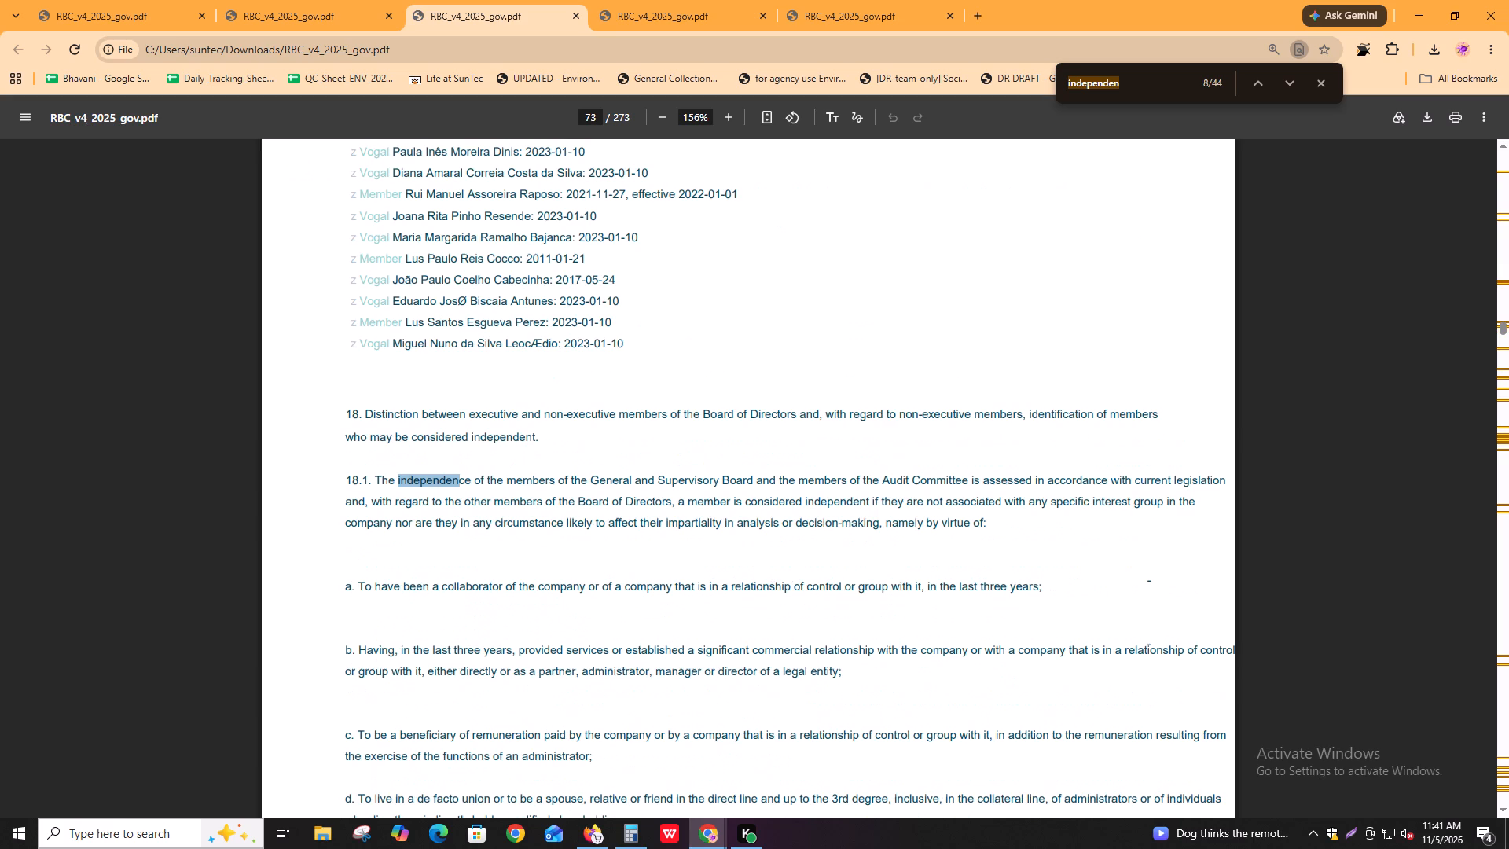
key("Return")
key("Return")
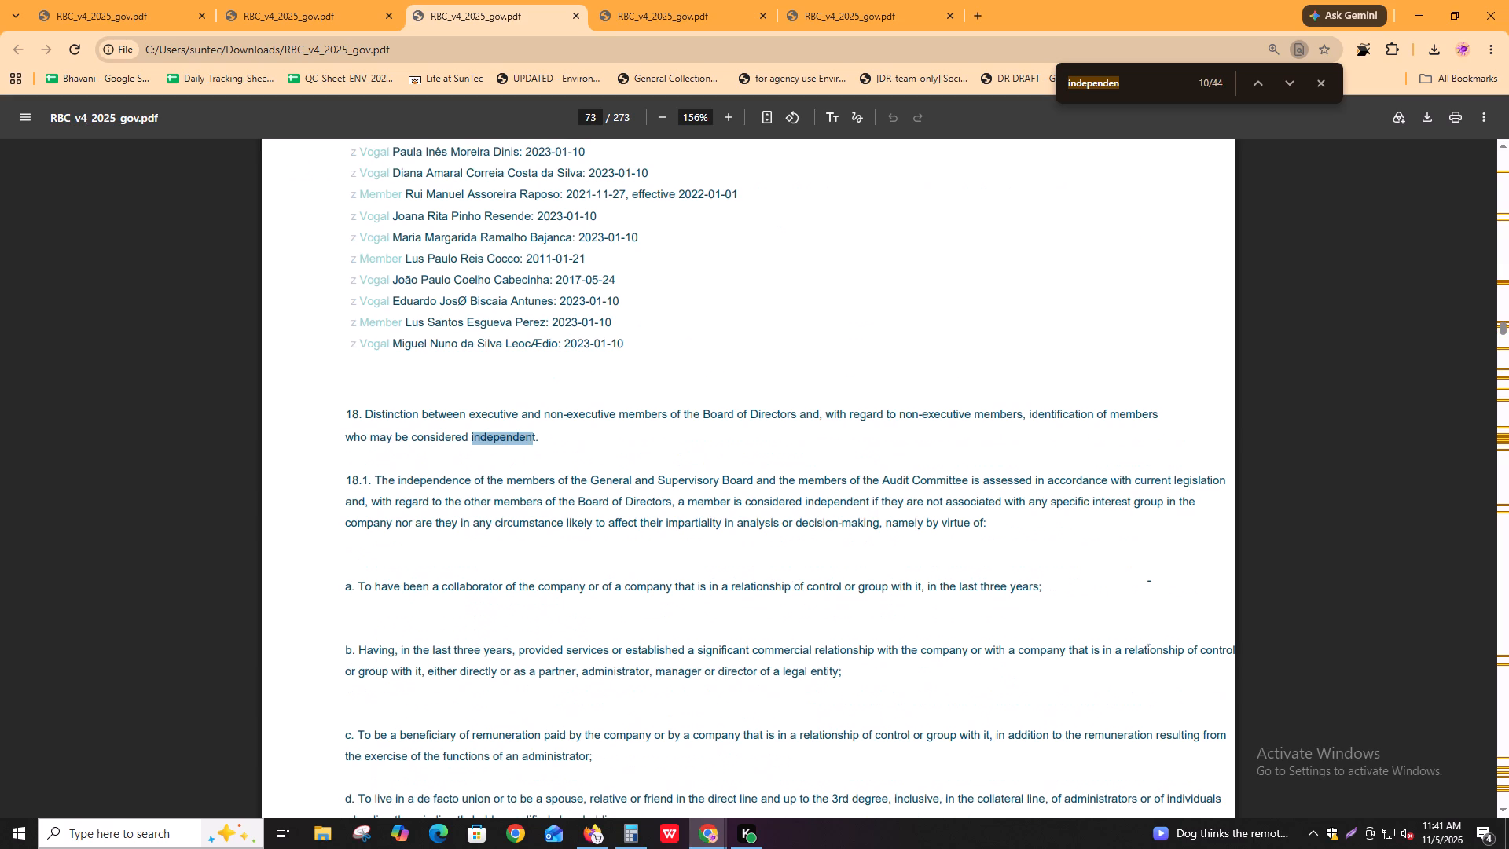
key("Return")
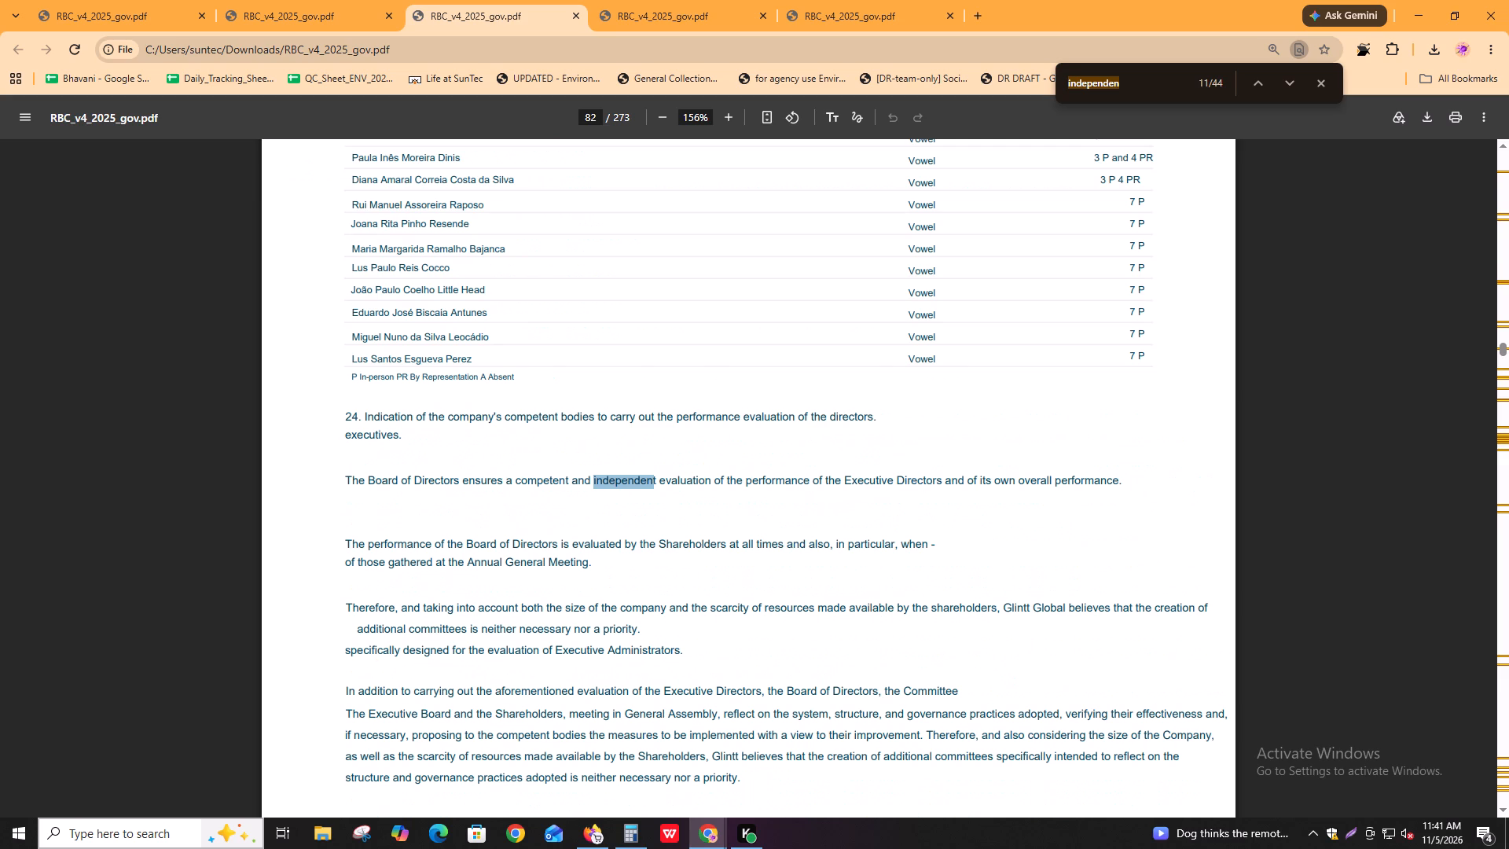
key("Return")
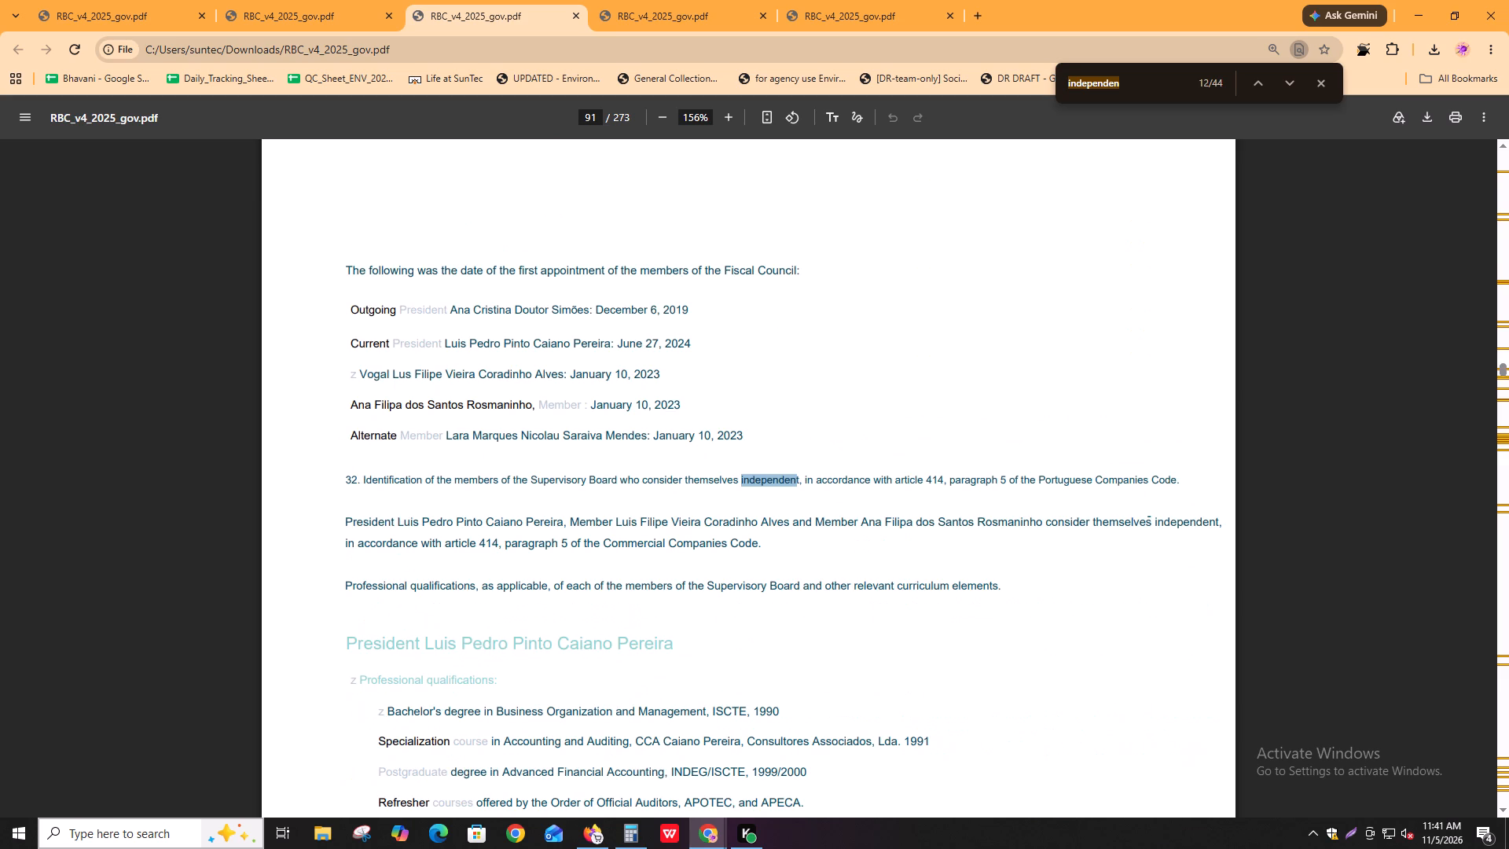
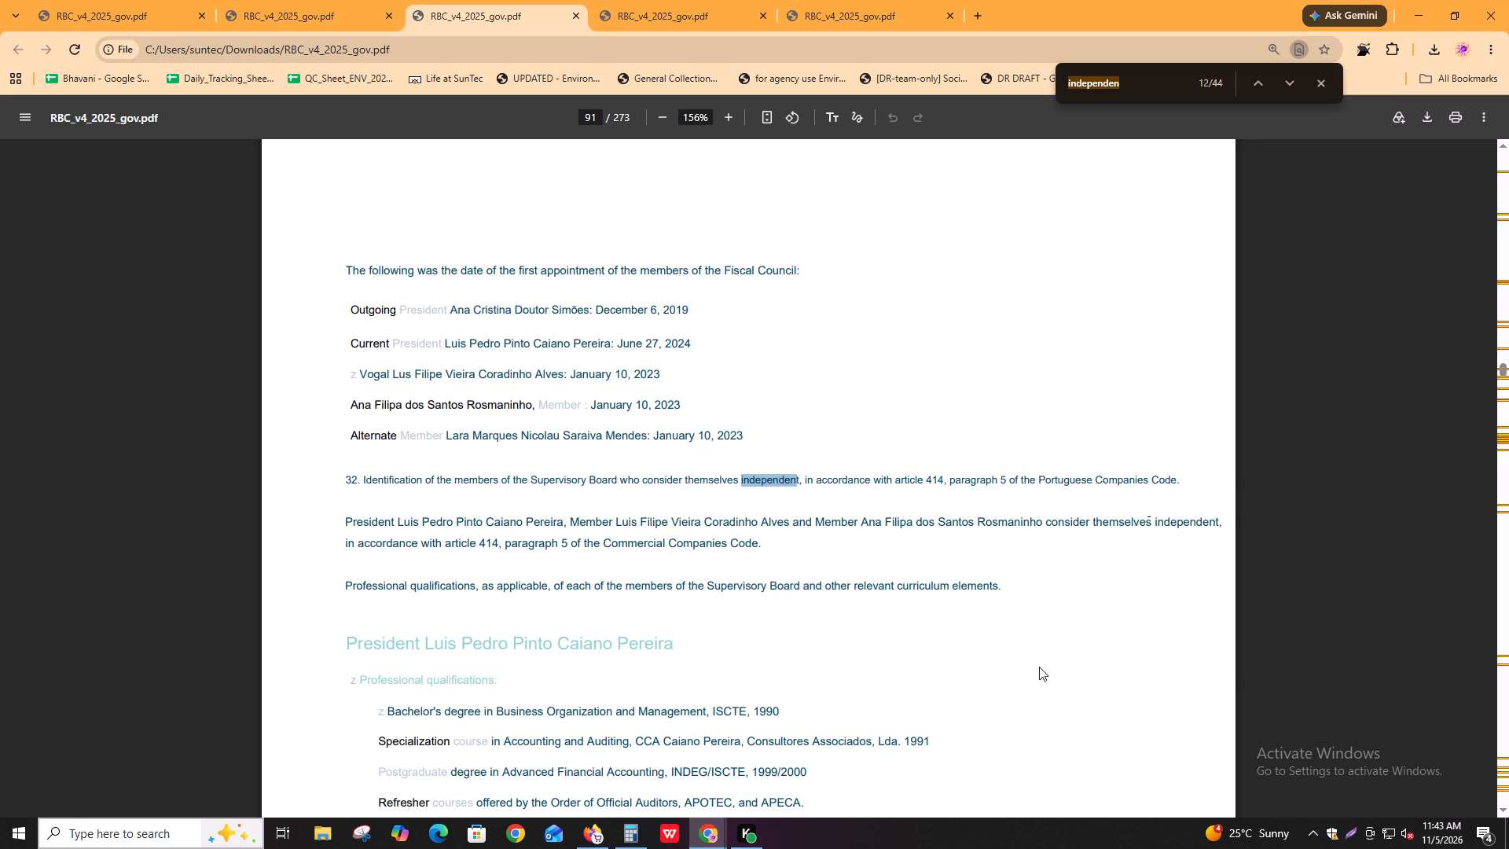
Start a new text search in the downloaded RBC_v4_2025_gov.pdf.
key("ctrl+f")
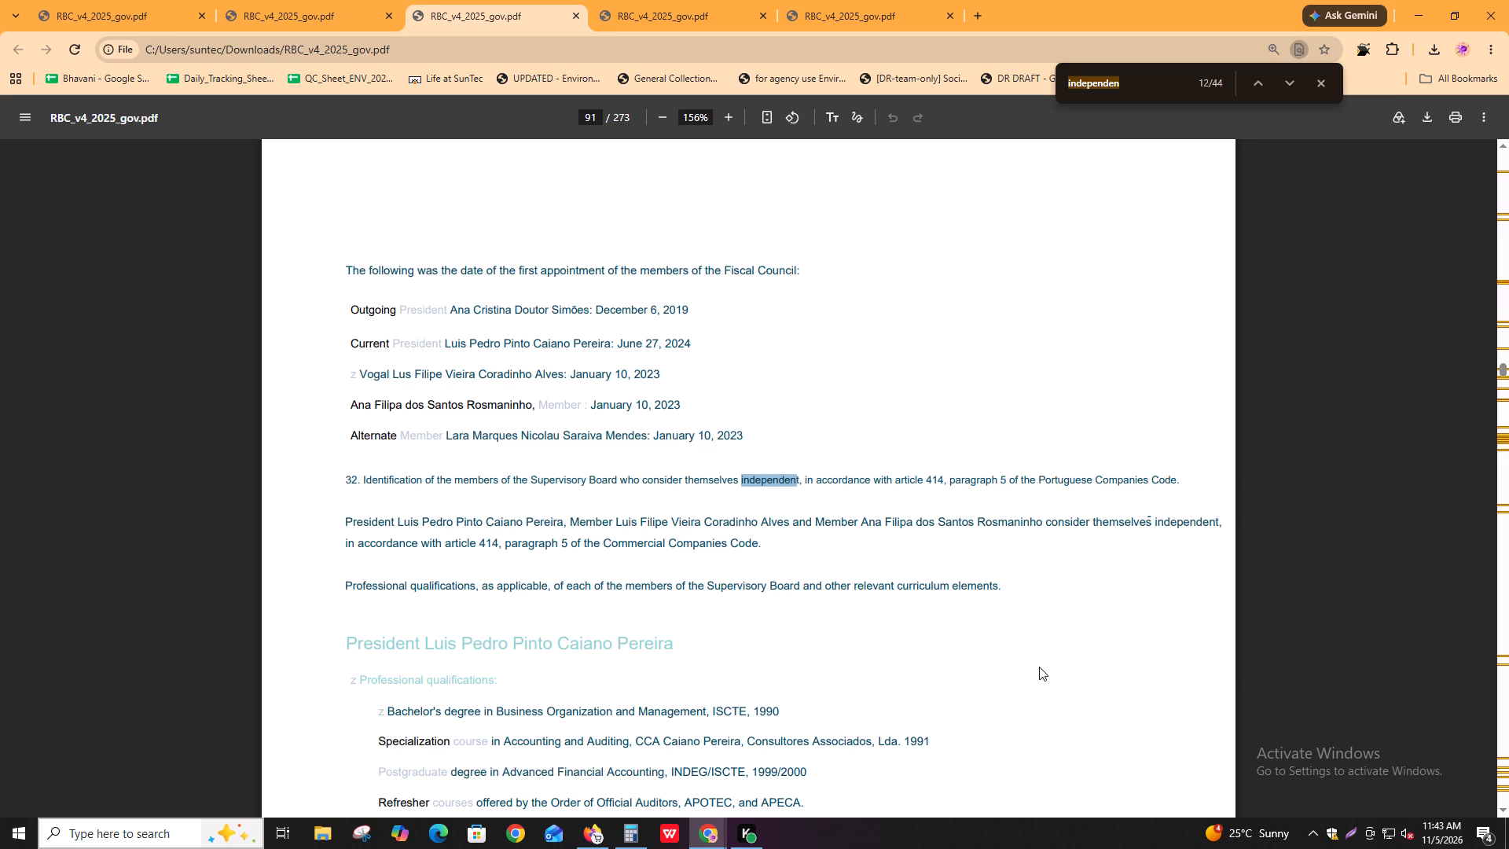
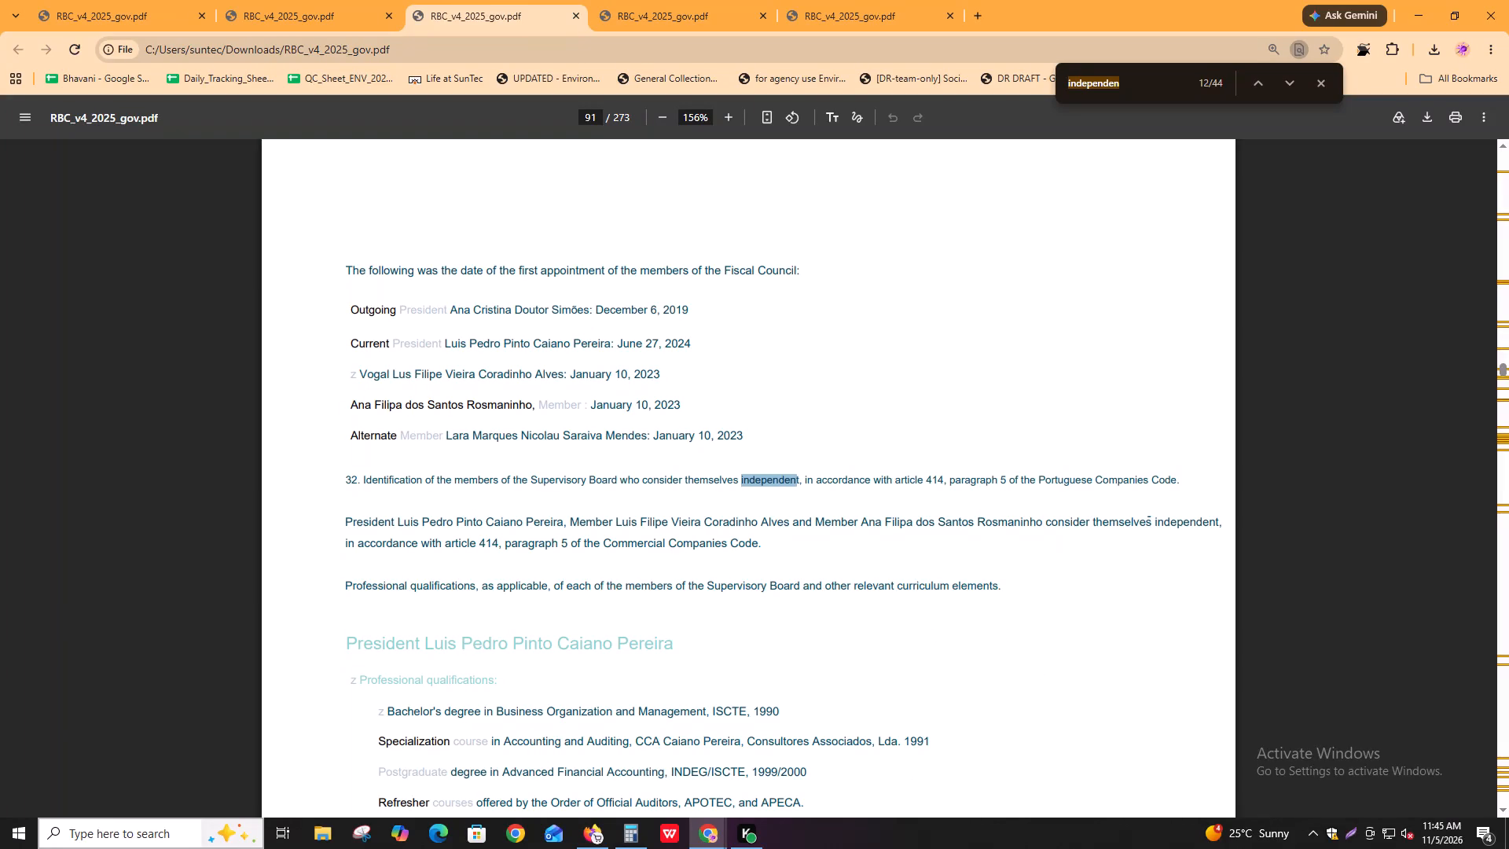
Compare the board members listed on page 74 in Igloo with the Fiscal Council independence statement on page 91 of the downloaded PDF.
key("alt+Tab")
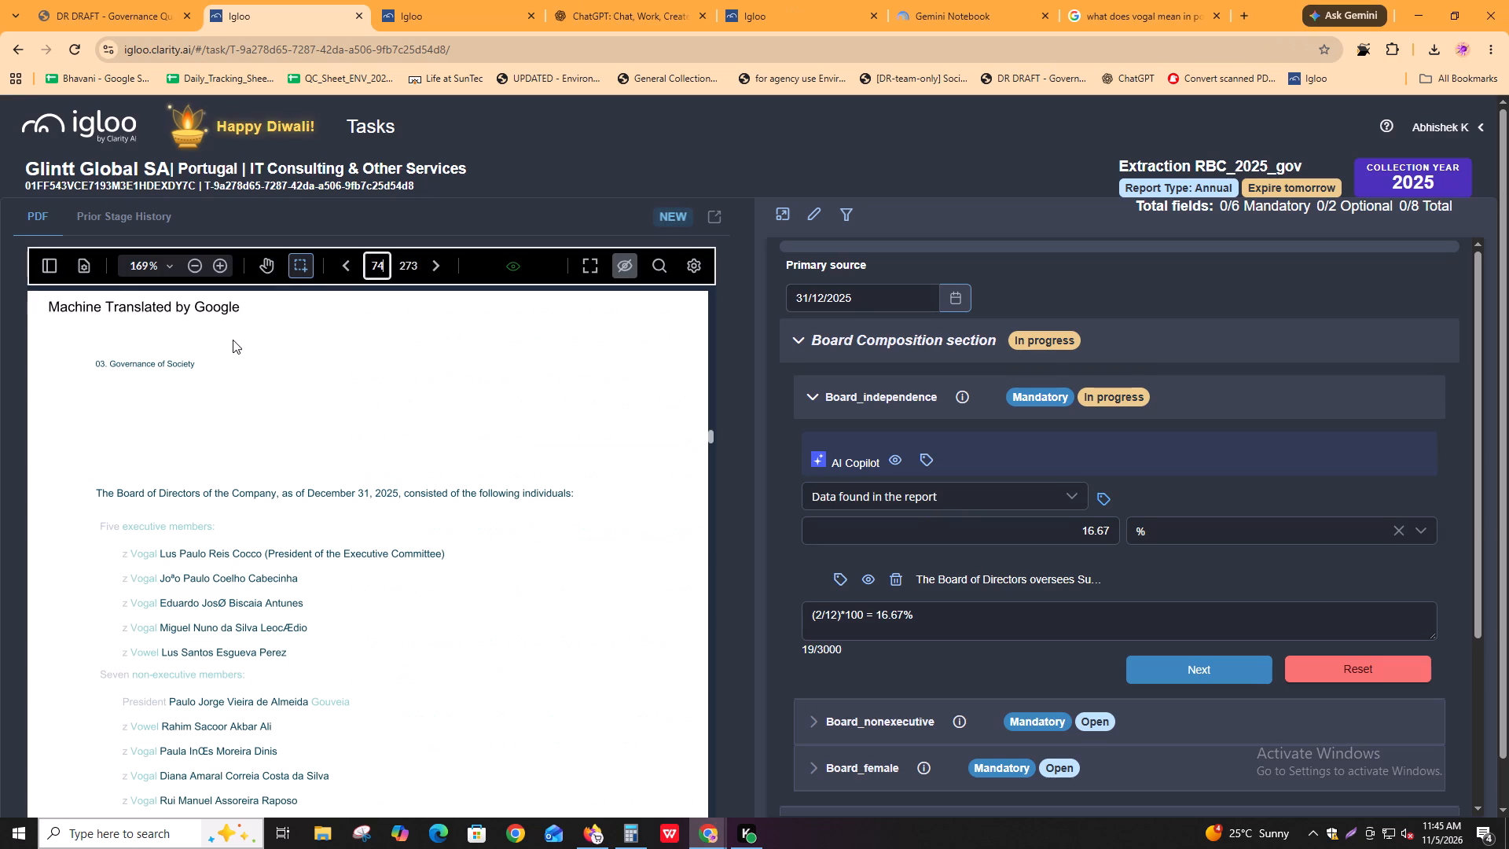
scroll(138, 614, "down", 1)
left_click(225, 513)
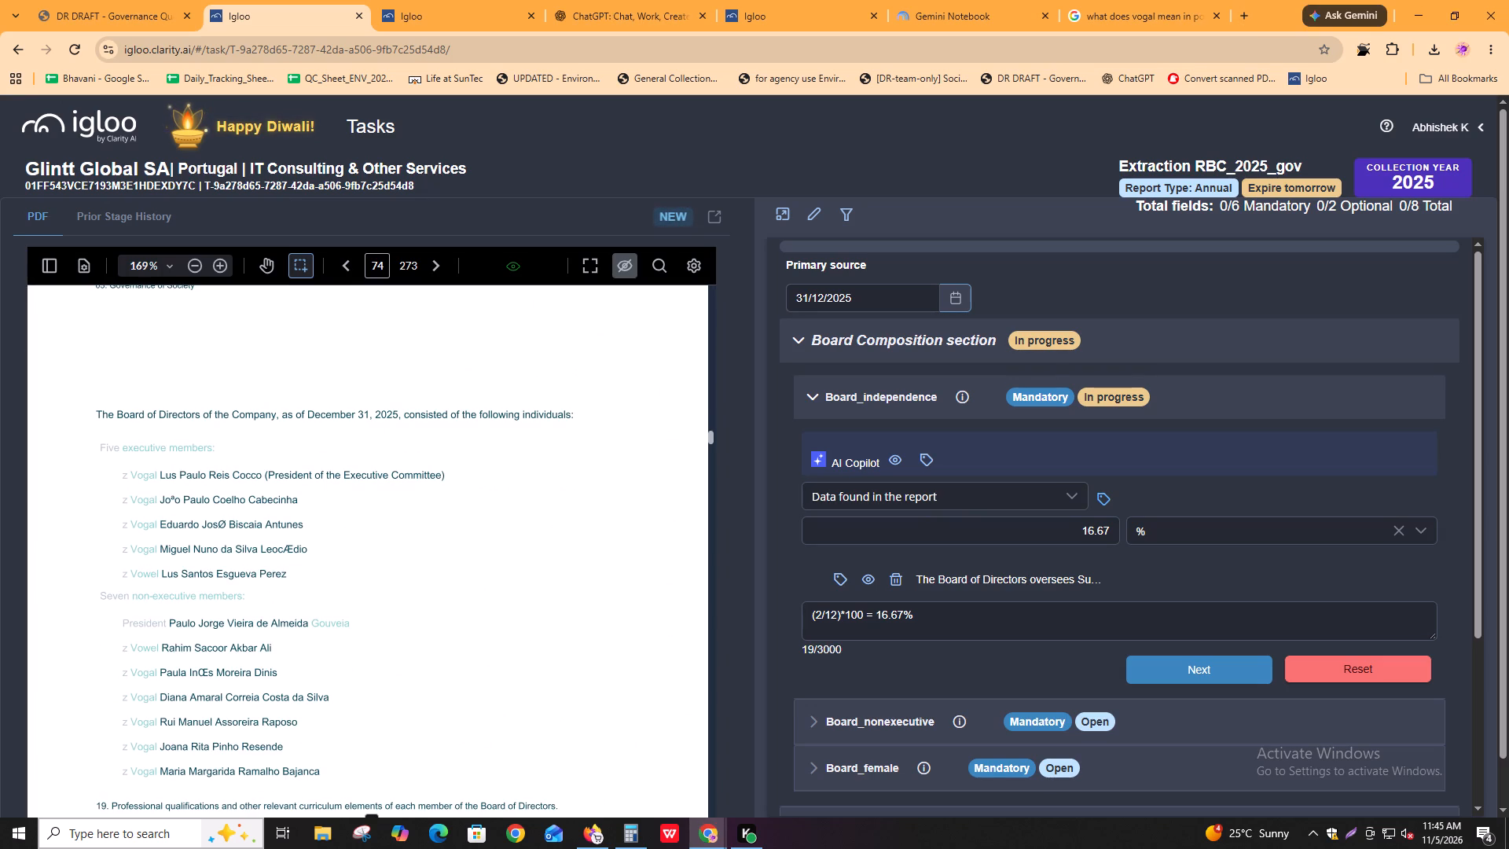
scroll(158, 601, "down", 1)
left_click_drag(167, 684, 177, 684)
left_click_drag(193, 546, 232, 546)
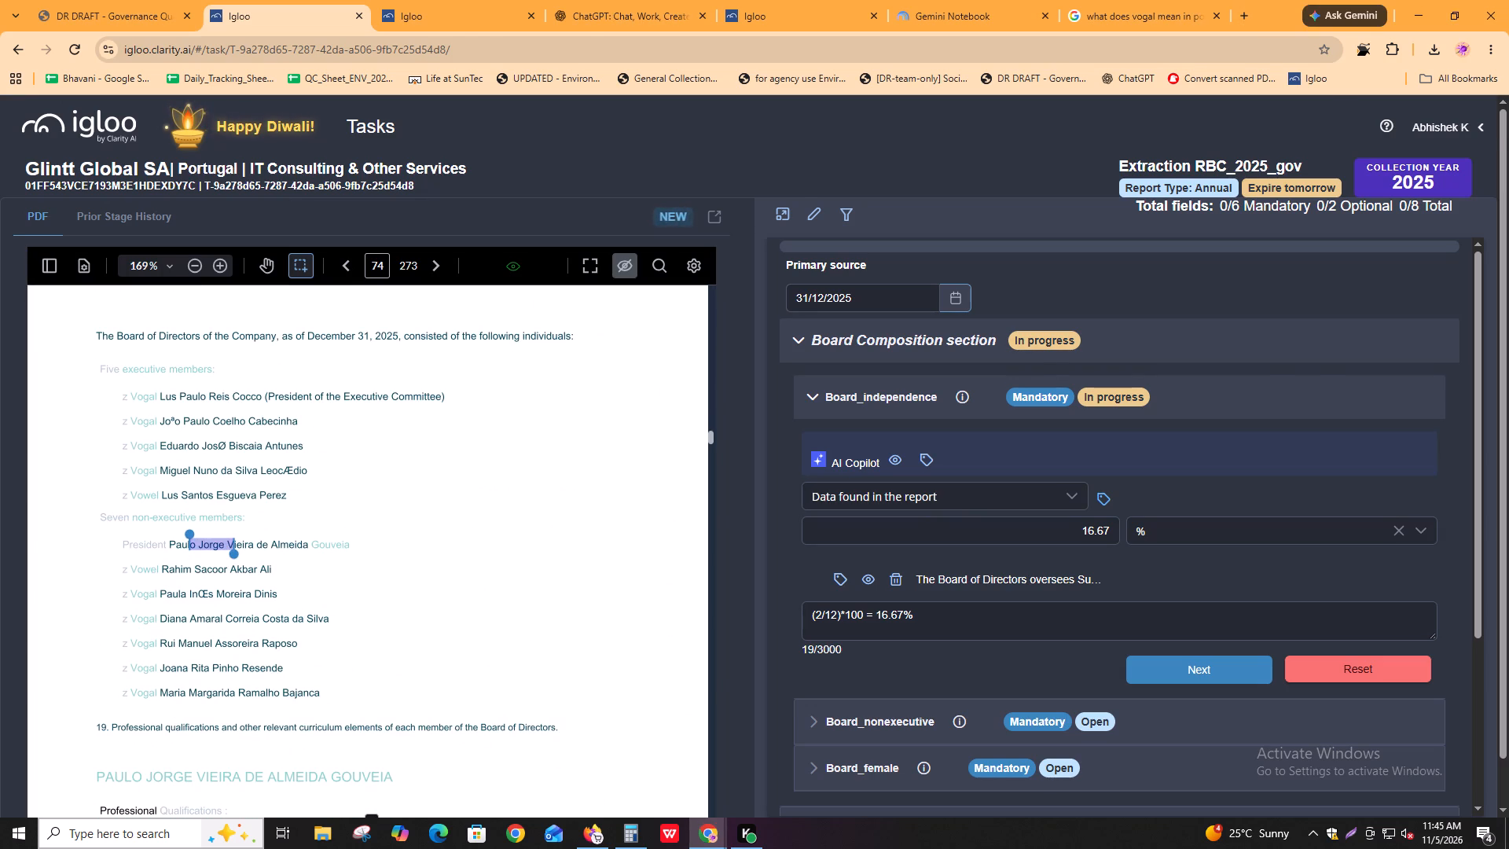
key("alt+Tab")
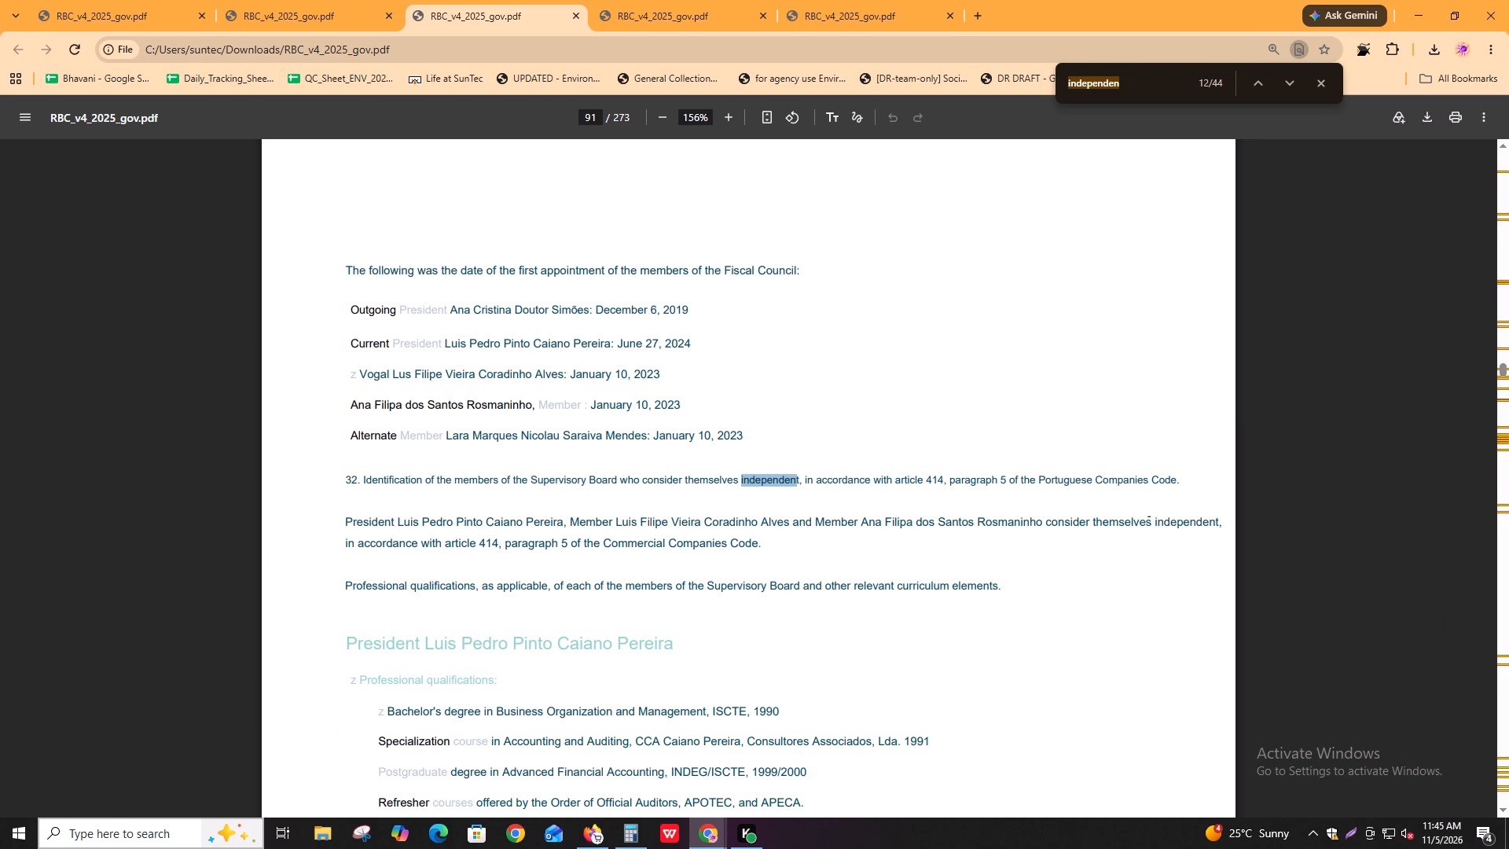
left_click_drag(440, 528, 538, 523)
left_click(538, 523)
left_click_drag(900, 481, 1104, 471)
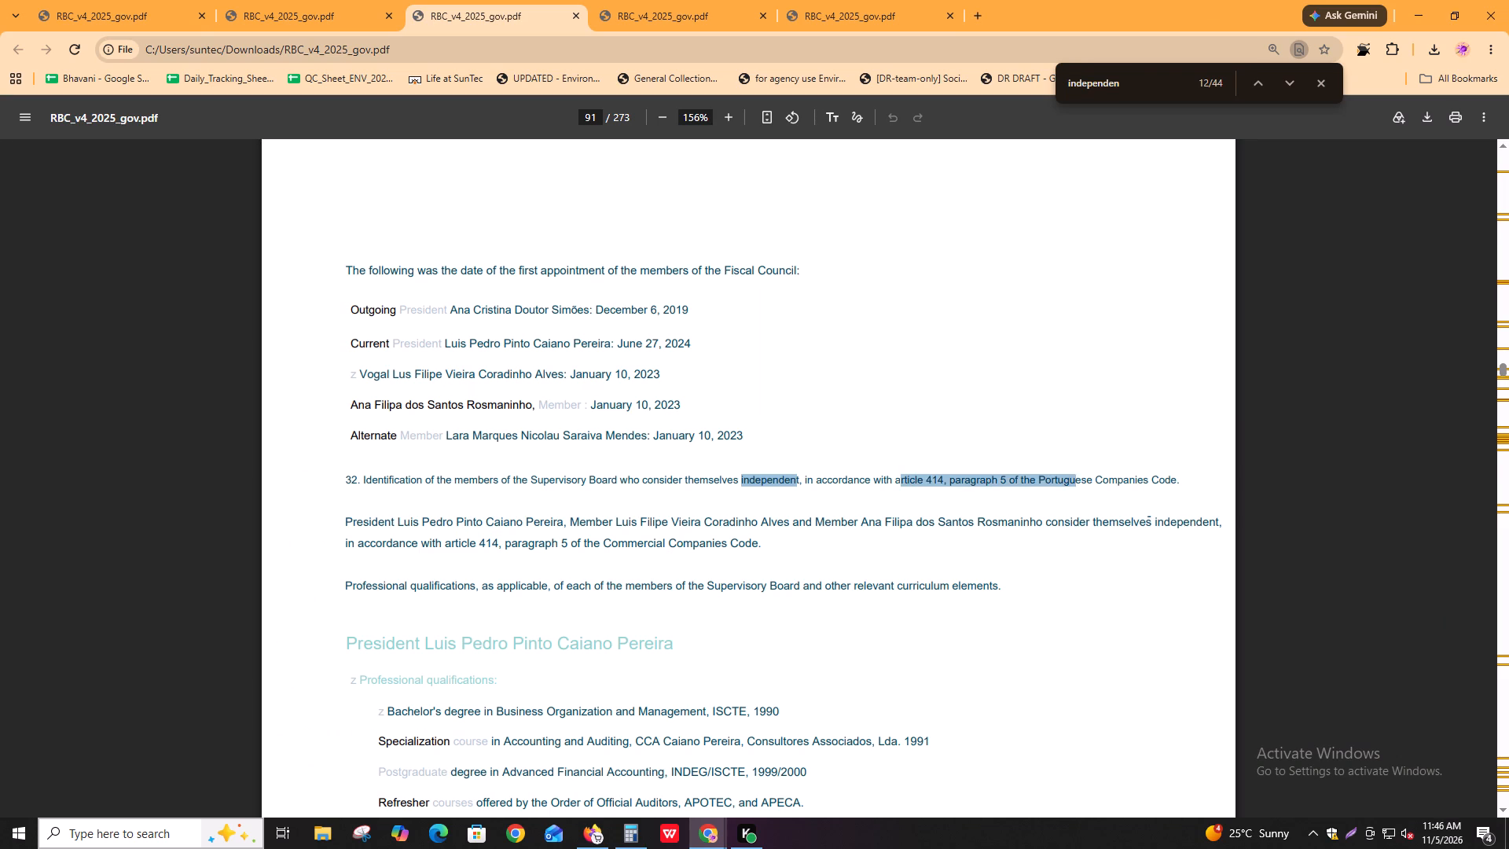
left_click_drag(1104, 471, 1129, 470)
left_click(1129, 470)
left_click_drag(402, 528, 500, 525)
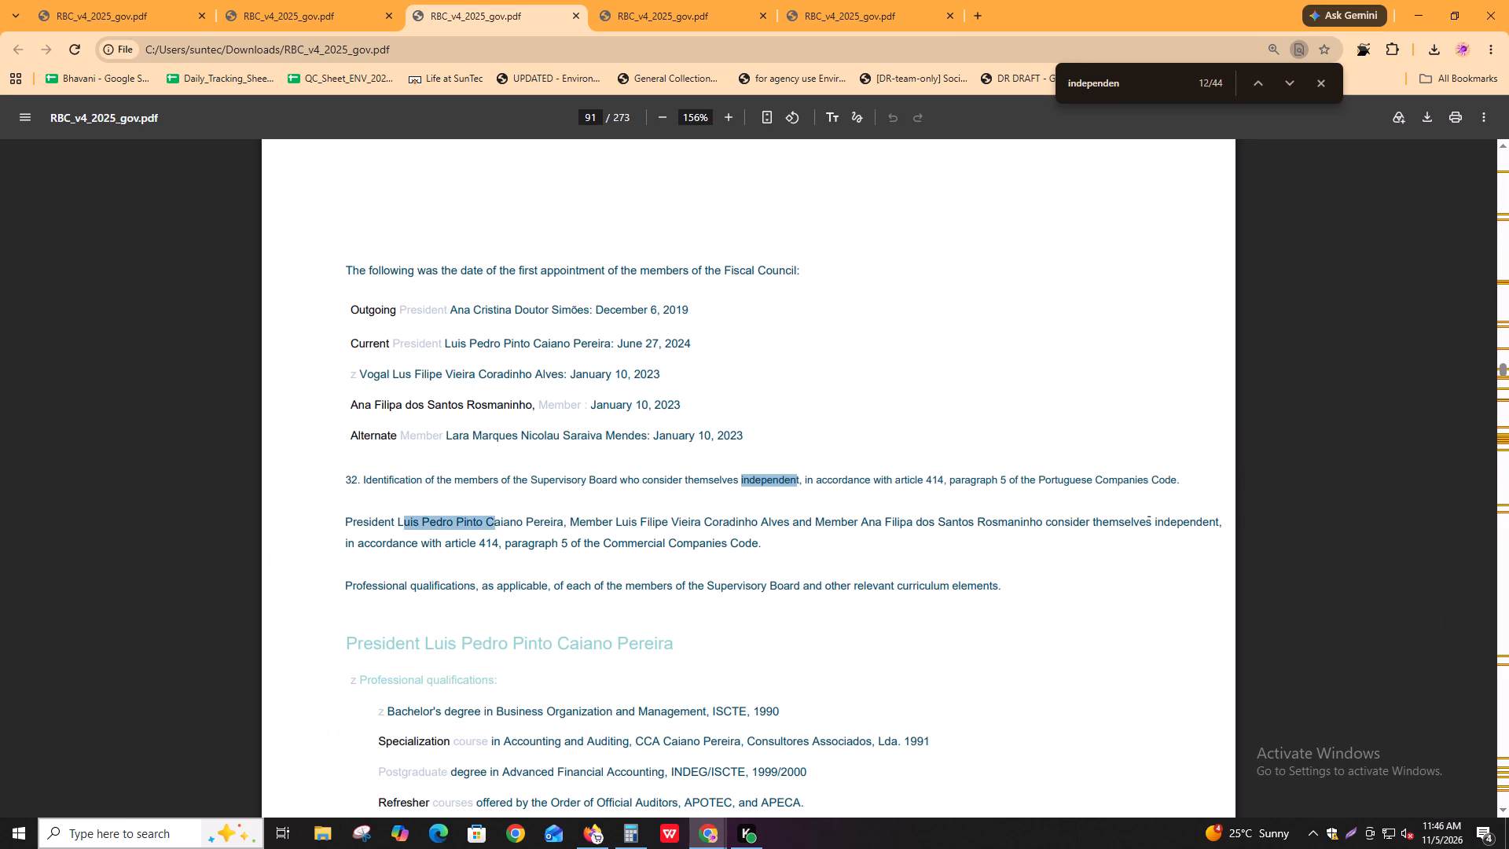
left_click_drag(500, 525, 571, 525)
left_click(571, 525)
left_click_drag(612, 517, 834, 524)
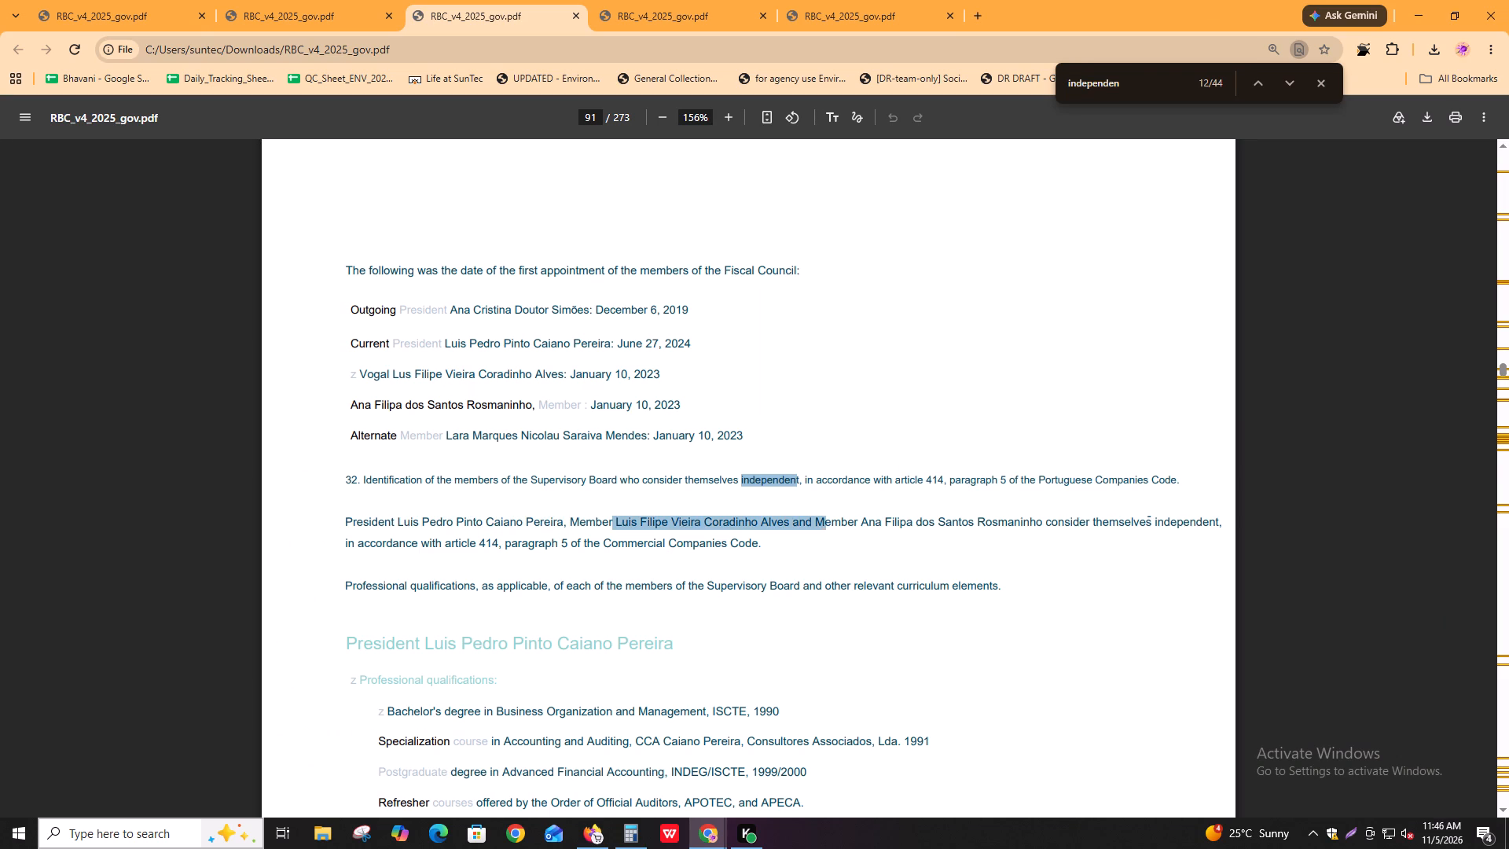
left_click_drag(834, 524, 836, 524)
Check the names of the seven non-executive members on page 74 in Igloo against the Fiscal Council members declared independent.
key("alt+Tab")
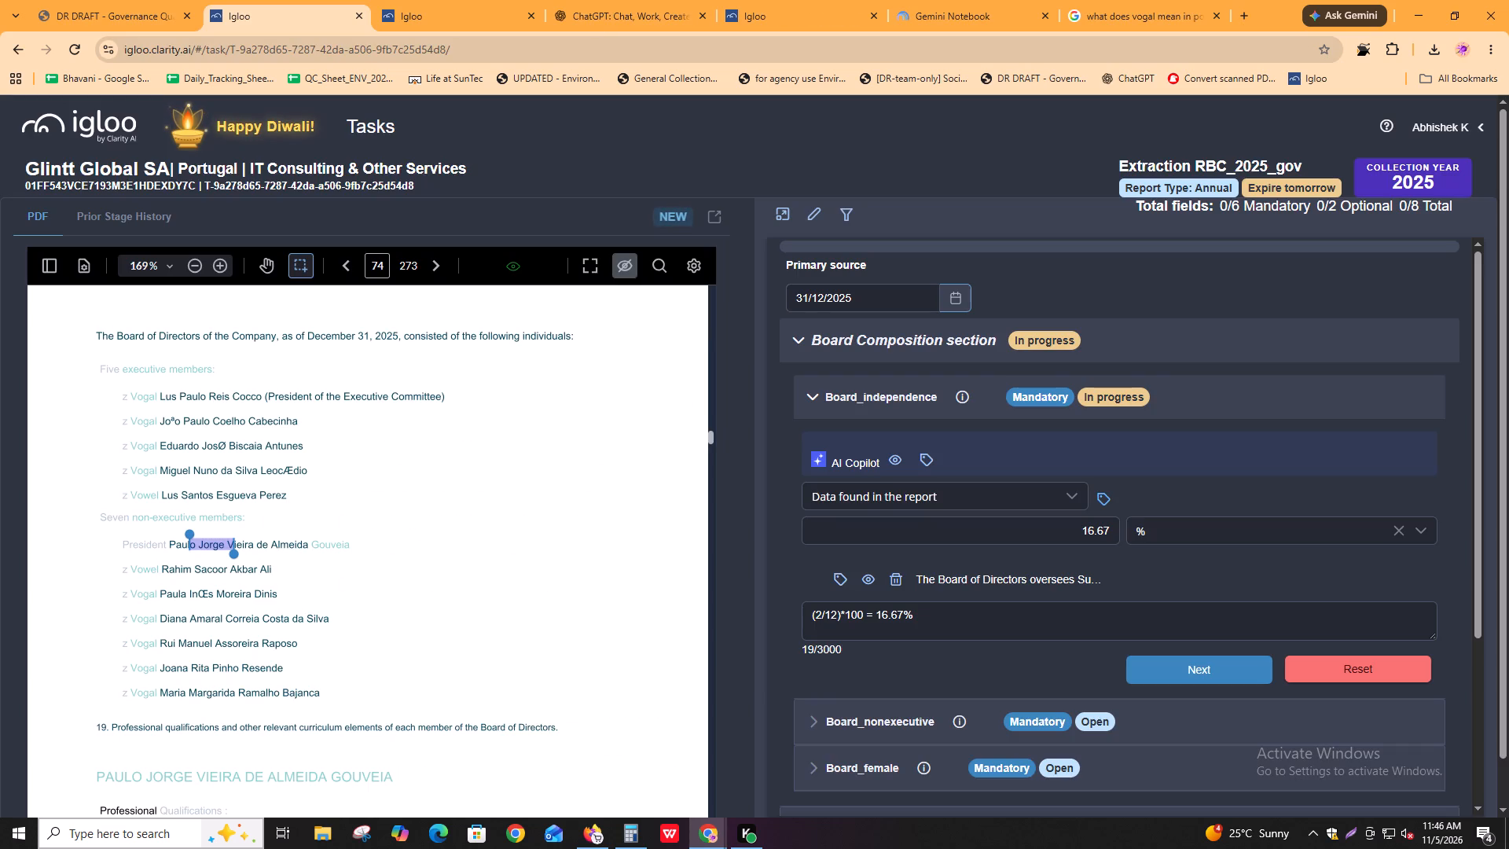
left_click_drag(167, 690, 189, 690)
left_click(169, 671)
left_click_drag(163, 641, 167, 641)
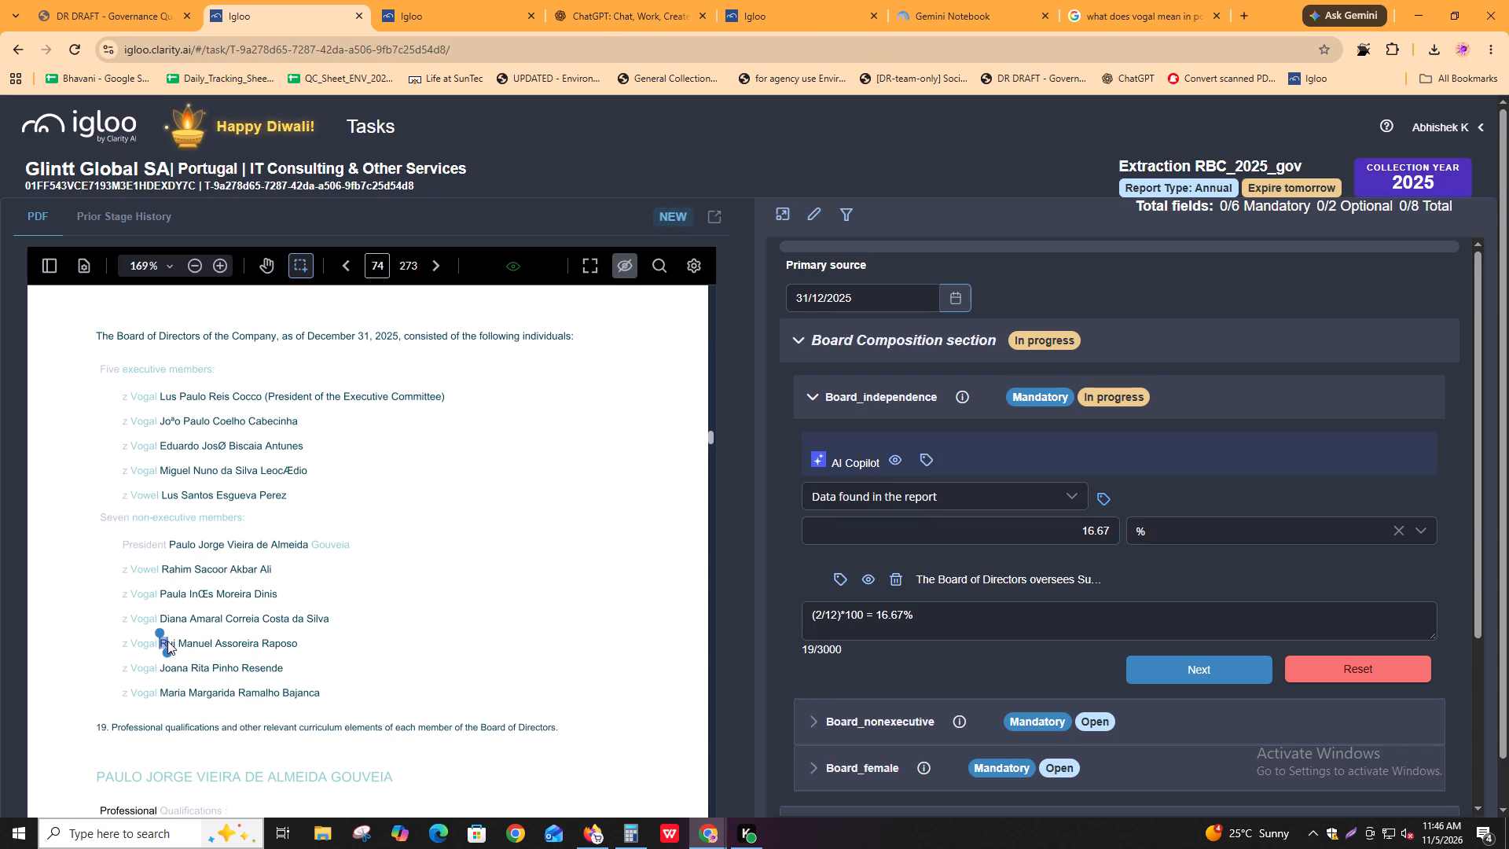
left_click_drag(167, 641, 173, 638)
left_click(164, 608)
left_click_drag(163, 586, 179, 581)
left_click_drag(175, 565, 193, 553)
left_click_drag(193, 544, 207, 535)
left_click(212, 535)
left_click(239, 535)
left_click(193, 487)
Go through the "independen" matches in the downloaded PDF from page 91 to the Remuneration Committee section on page 104.
key("alt+Tab")
key("ctrl+f")
key("Return")
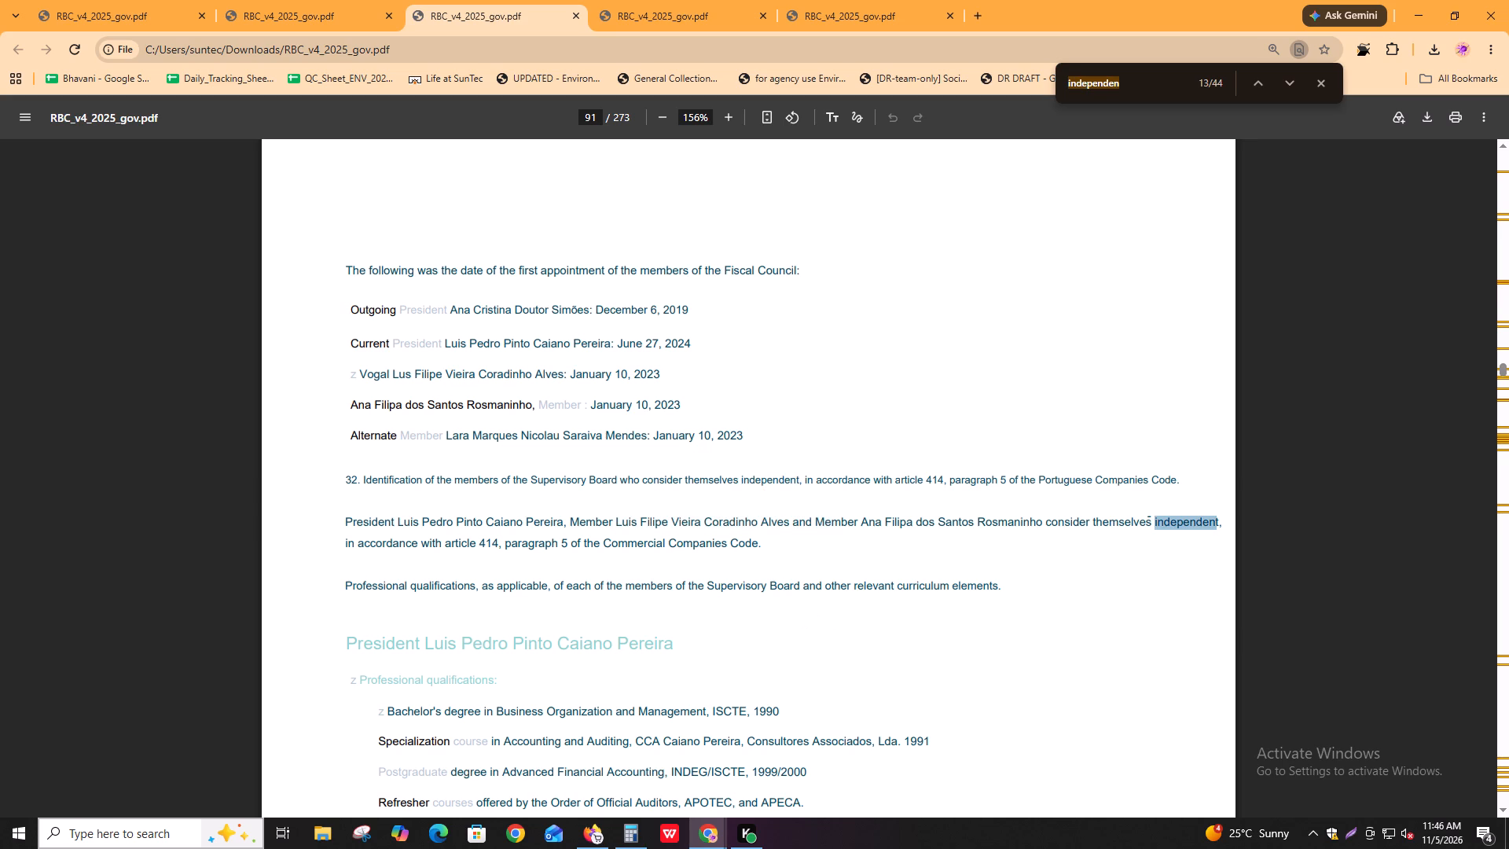
key("Return")
key("Return")
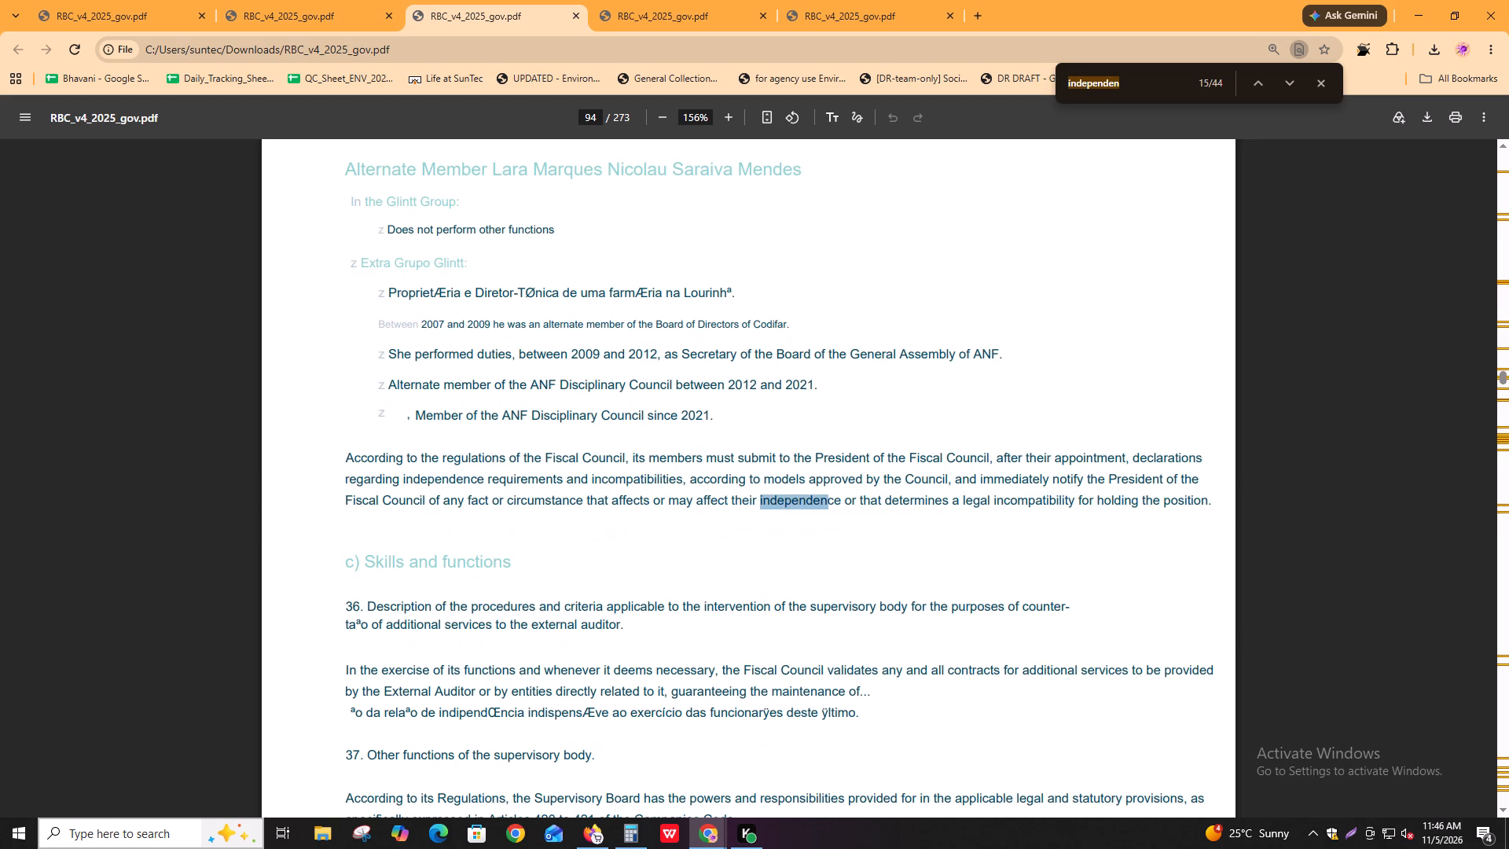
key("Return")
key("Return")
key("shift+Return")
key("Return")
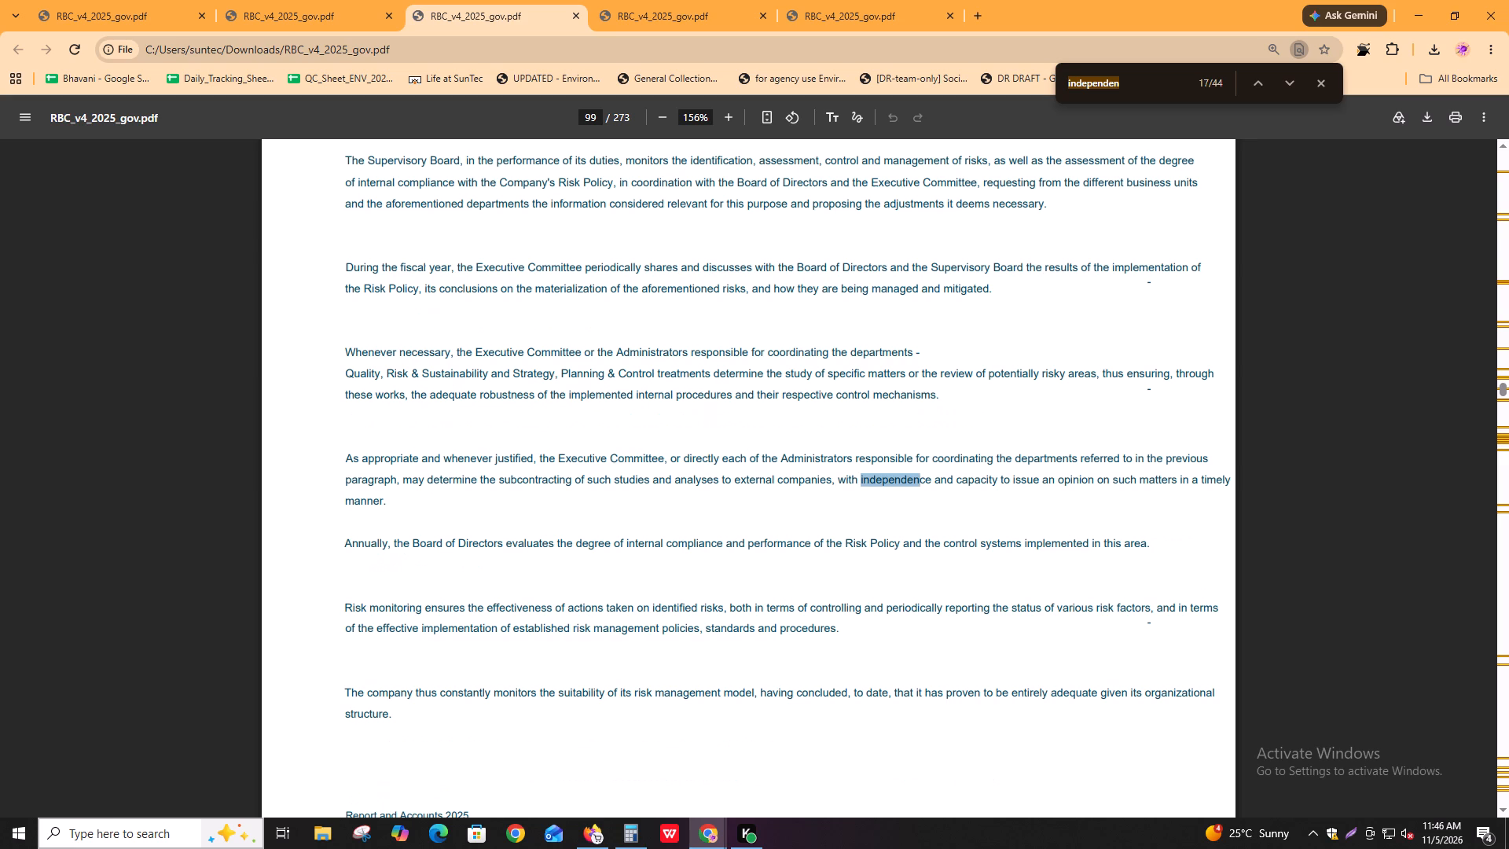
key("Return")
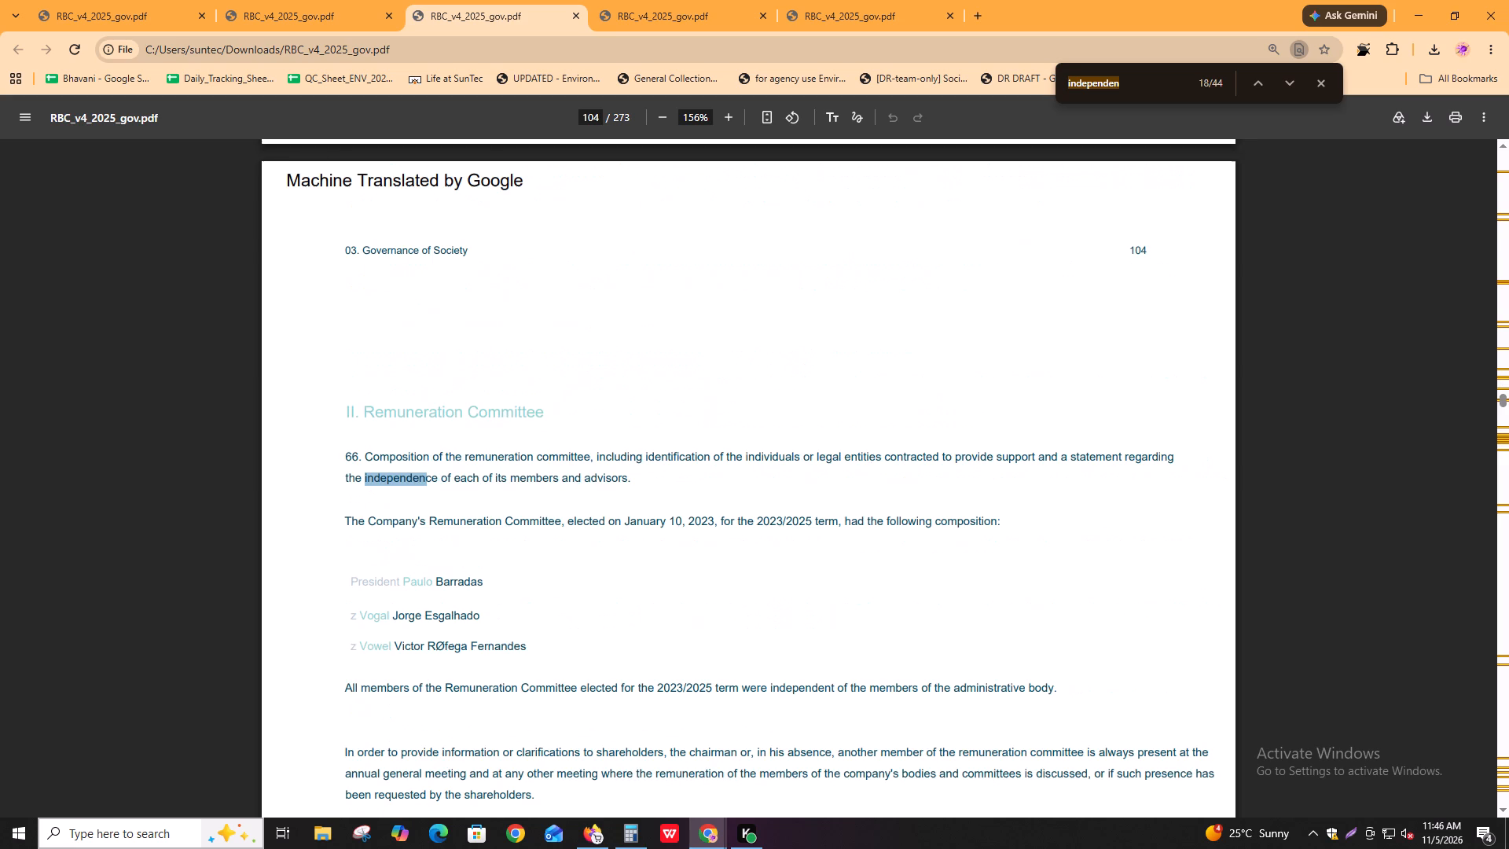
key("Return")
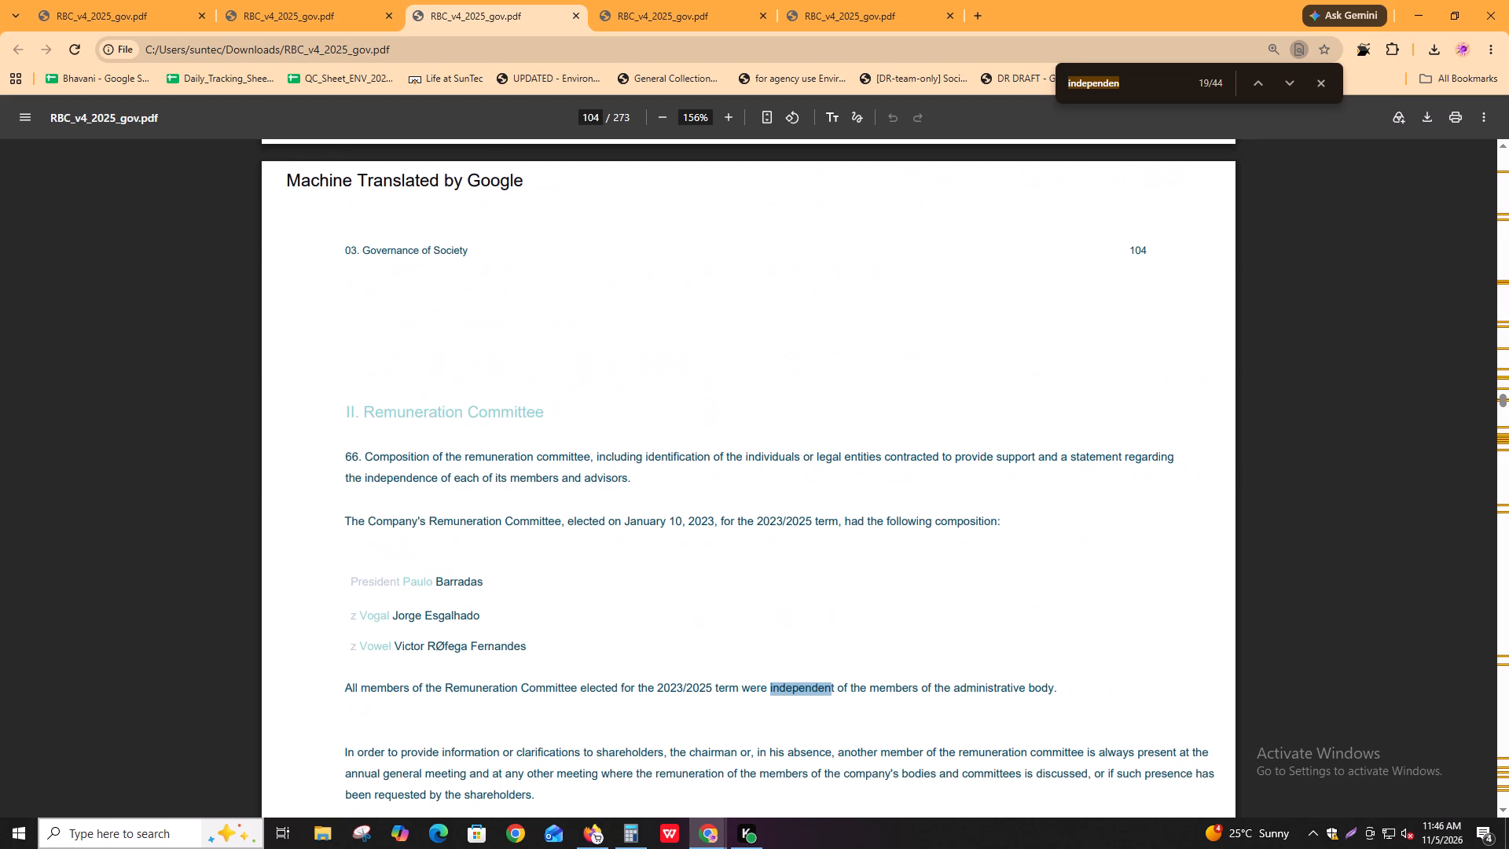
key("shift+Return")
key("Return")
key("Return")
key("shift+Return")
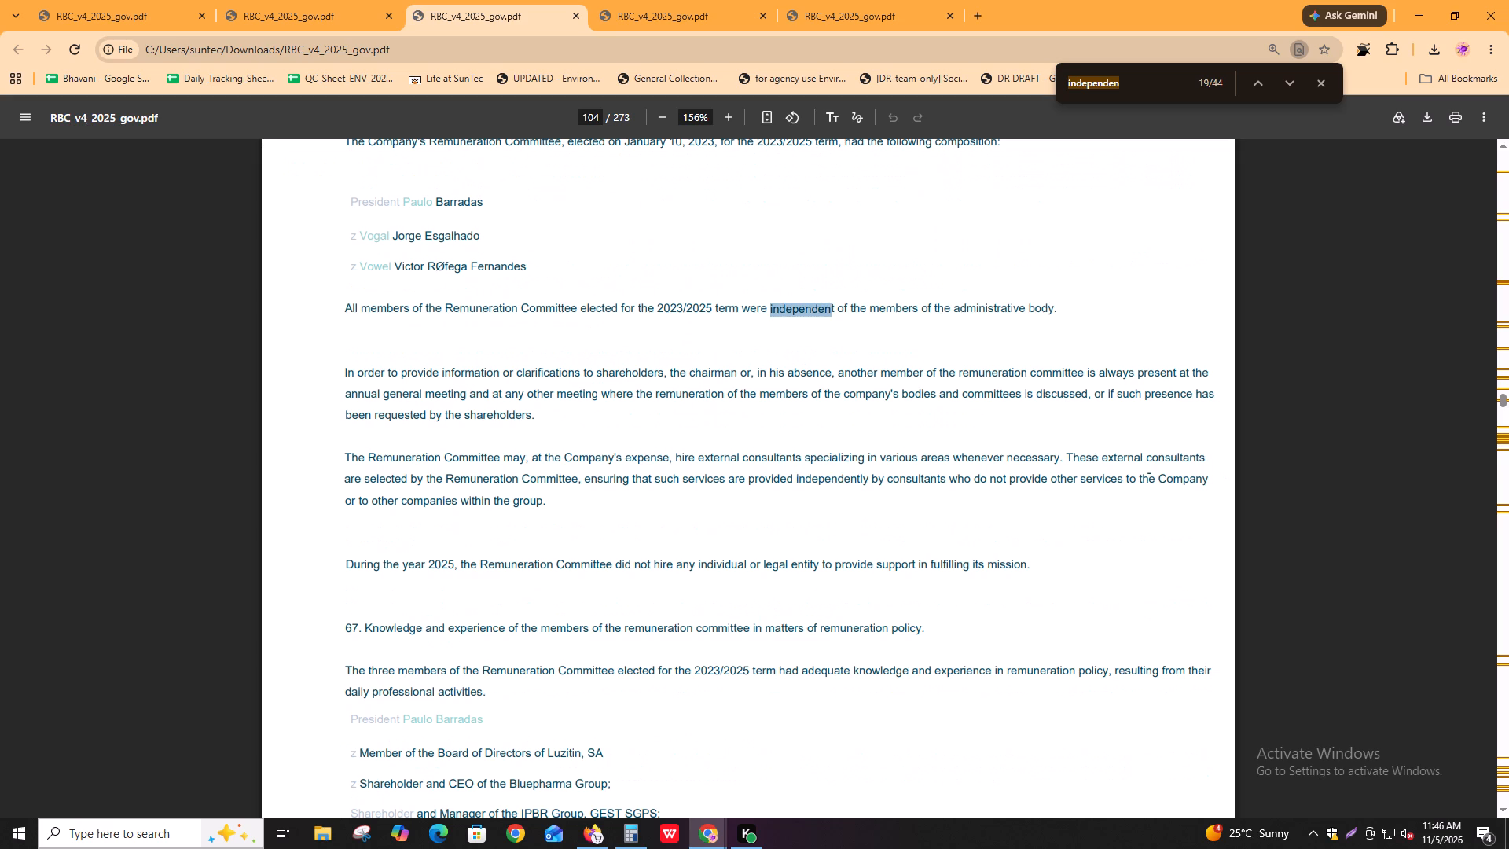
scroll(640, 557, "up", 2)
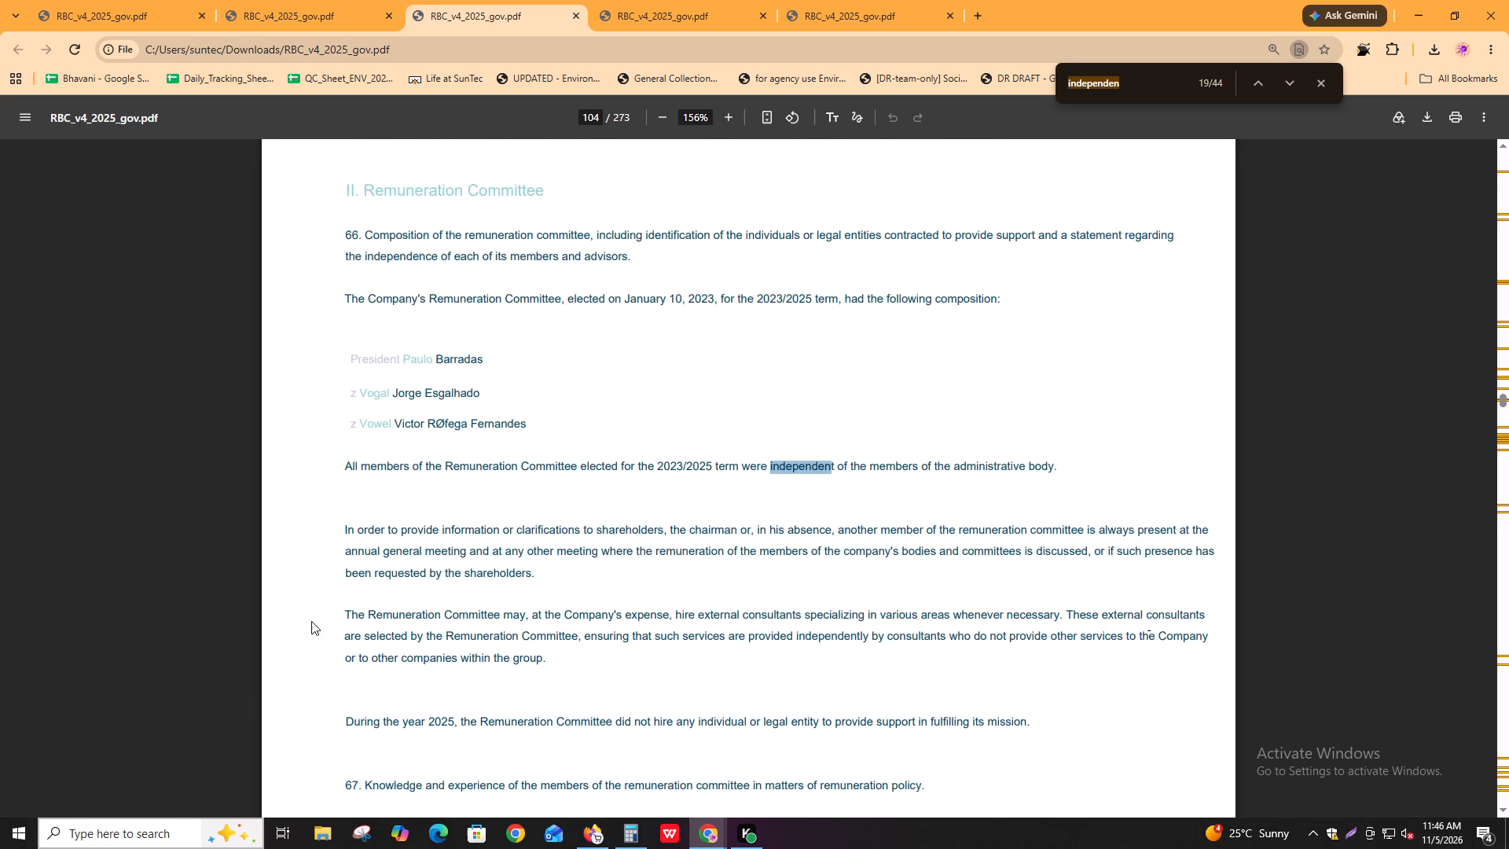
Compare the Remuneration Committee members on page 104 with the board members listed on page 74 in Igloo.
key("alt+Tab")
left_click_drag(186, 544, 189, 545)
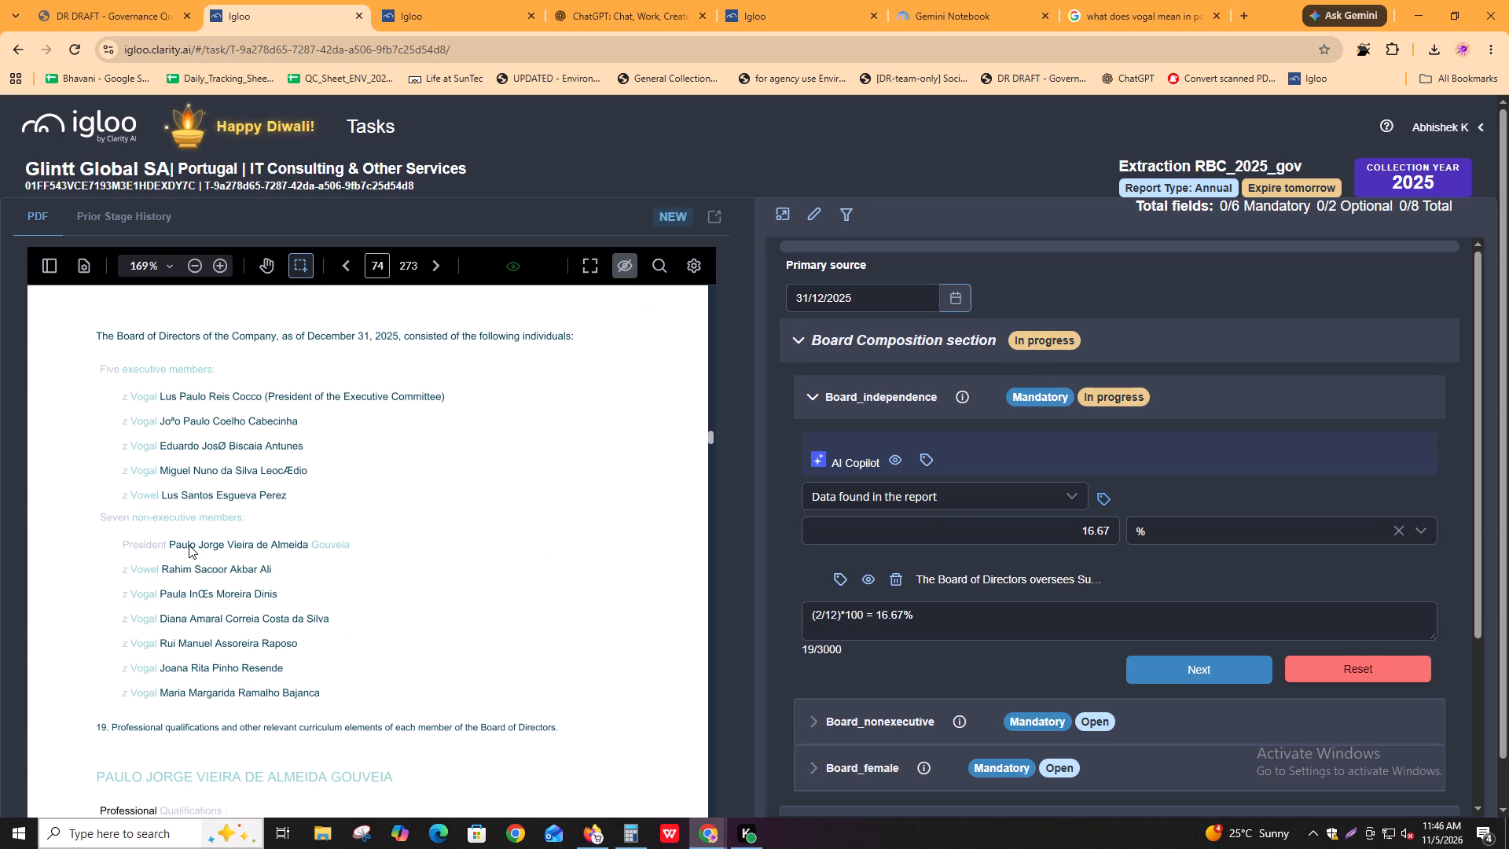
left_click_drag(189, 545, 215, 545)
key("alt+Tab")
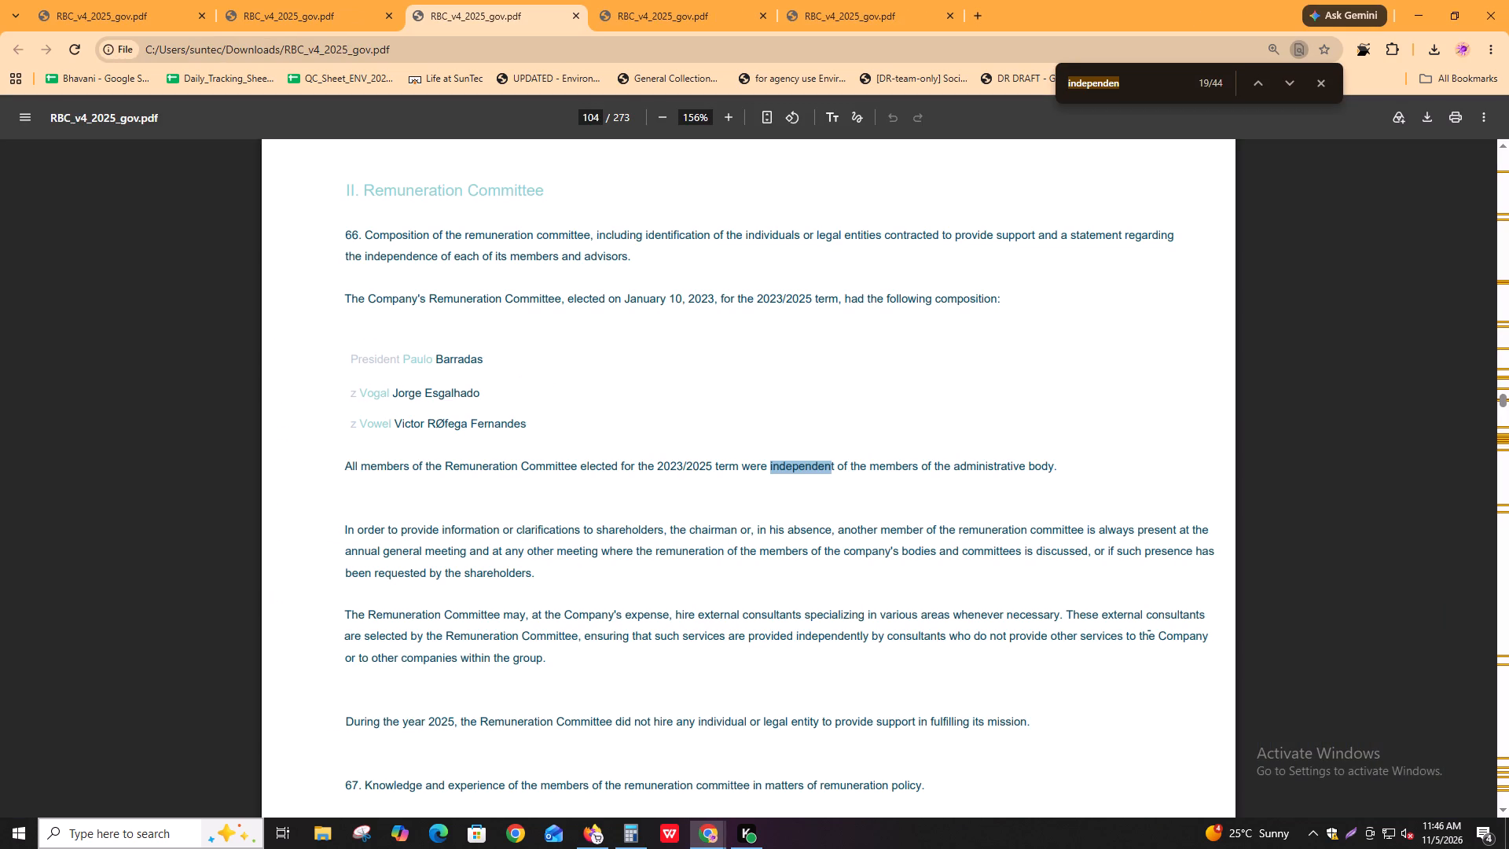
key("alt+Tab")
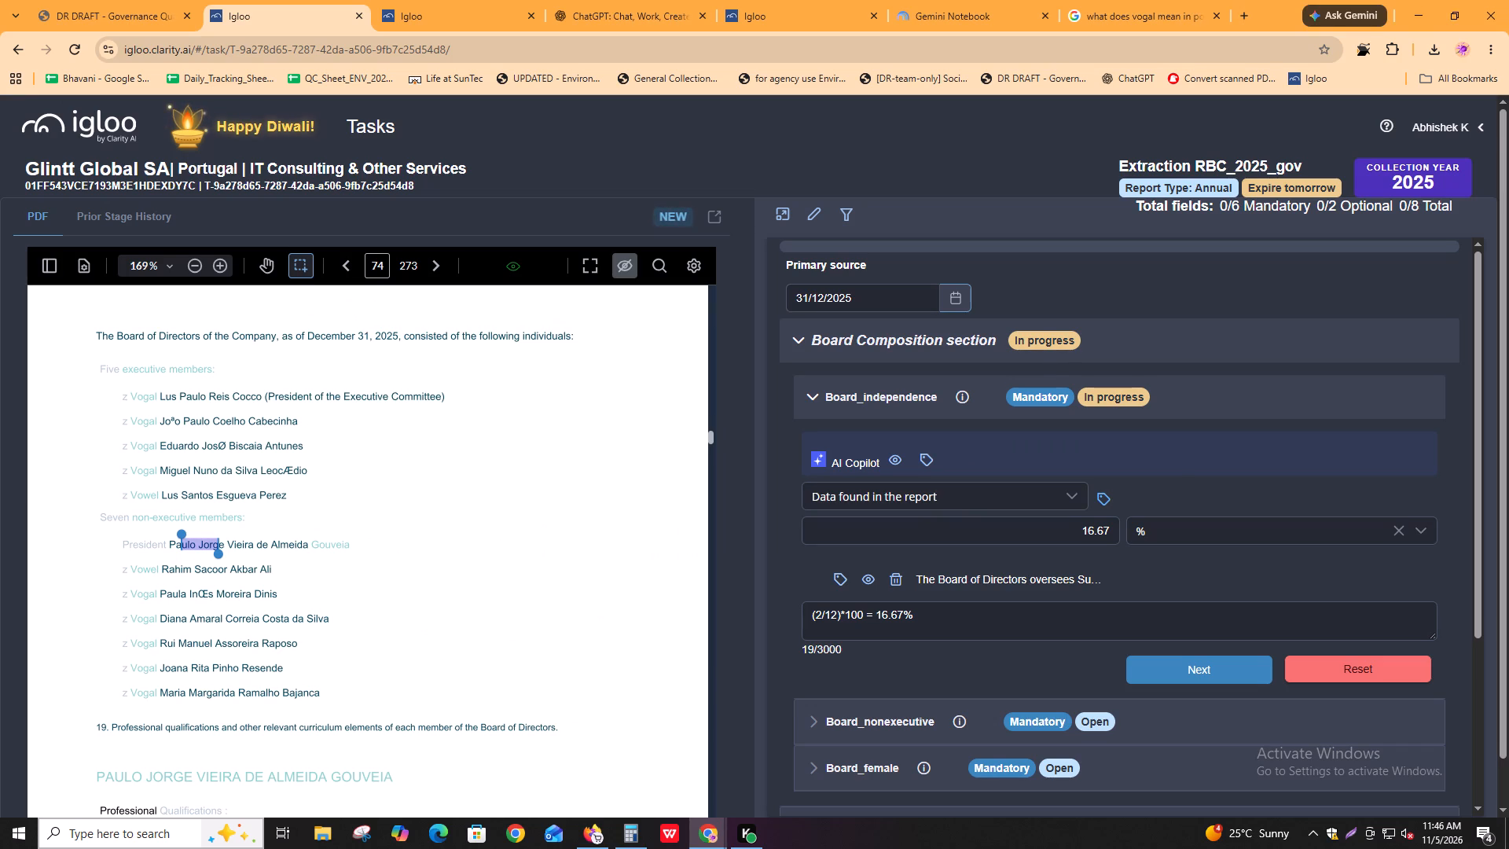
key("alt+Tab")
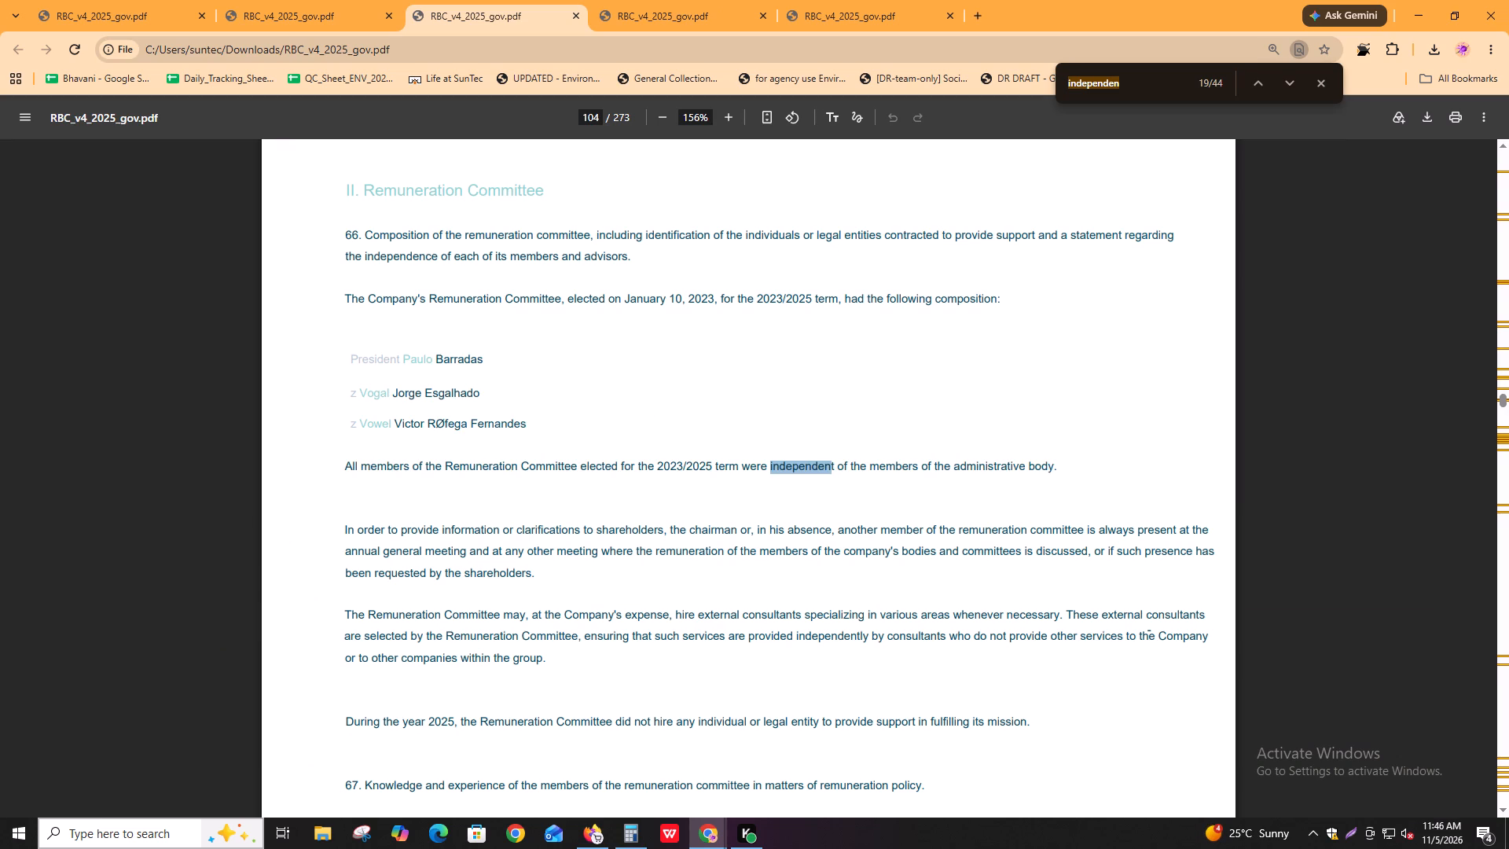
key("ctrl+f")
key("alt+Tab")
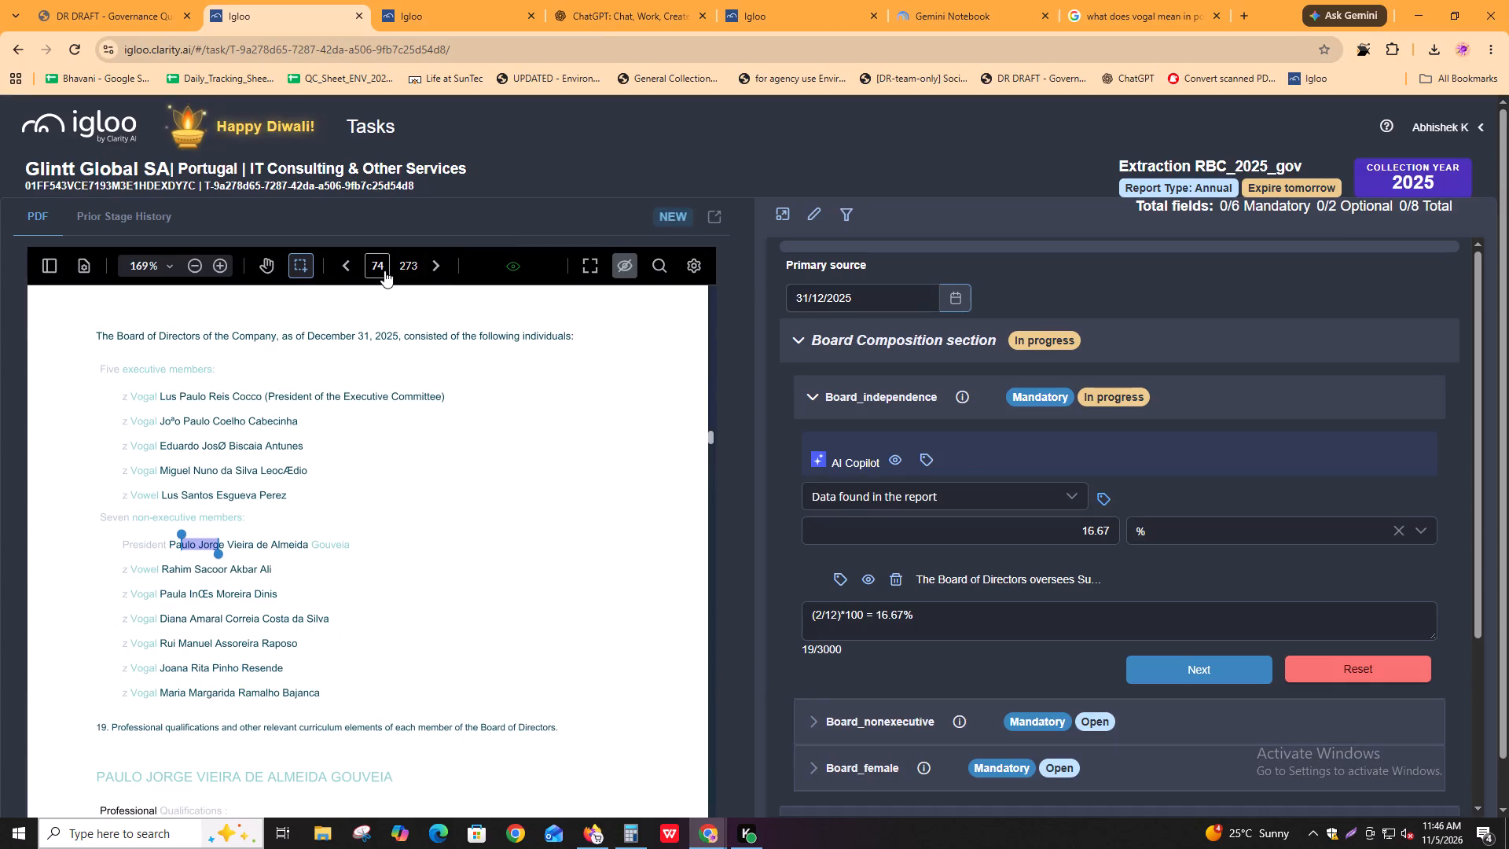
Review the "independen" matches in the downloaded PDF's governance recommendations up to page 119, including IV.2.4 on non-executive directors' independence.
key("alt+Tab")
key("ctrl+f")
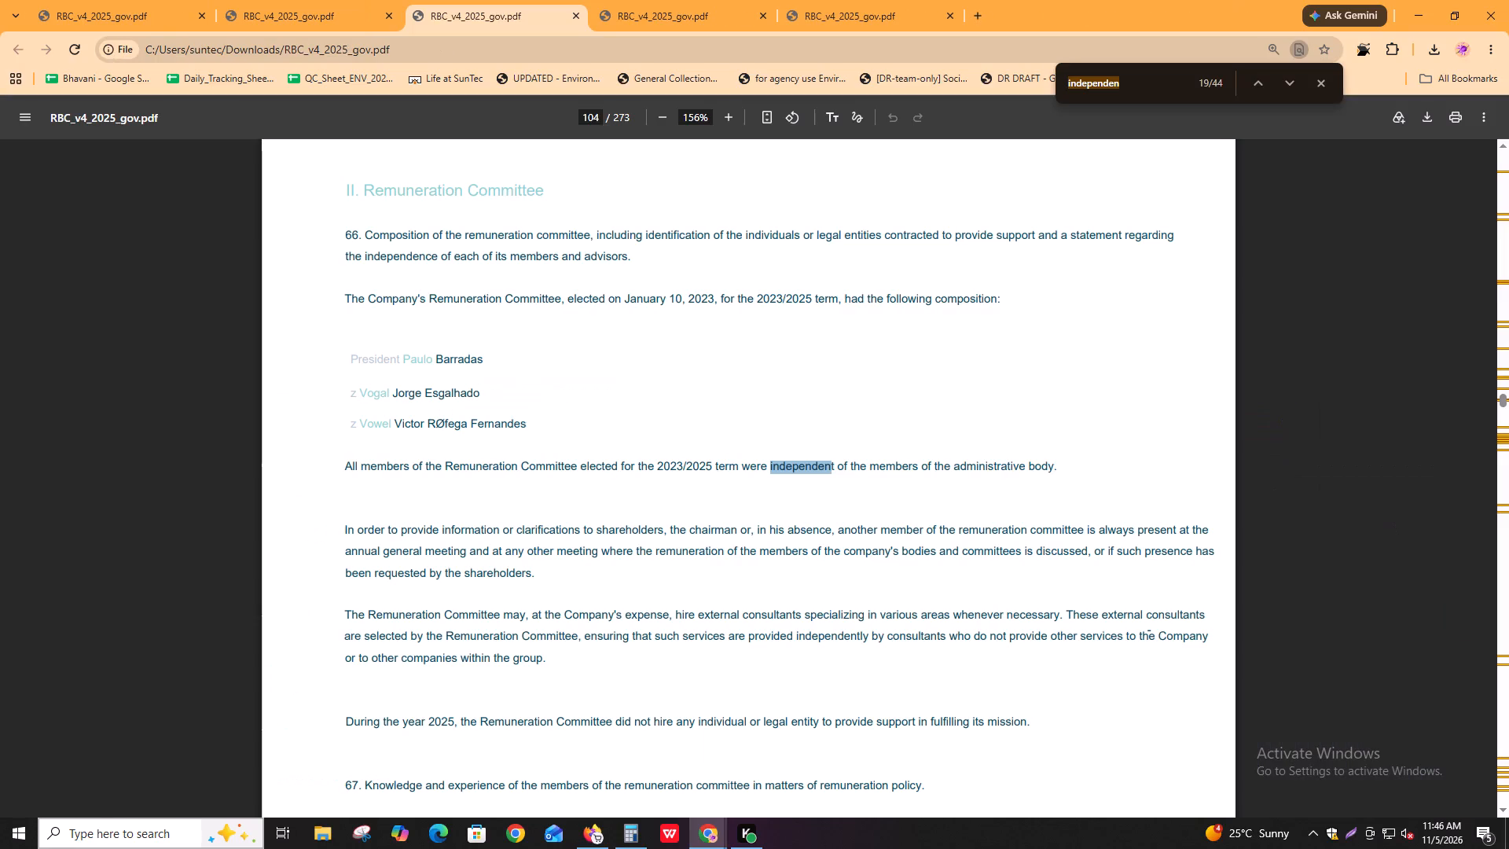
key("Return")
key("Return")
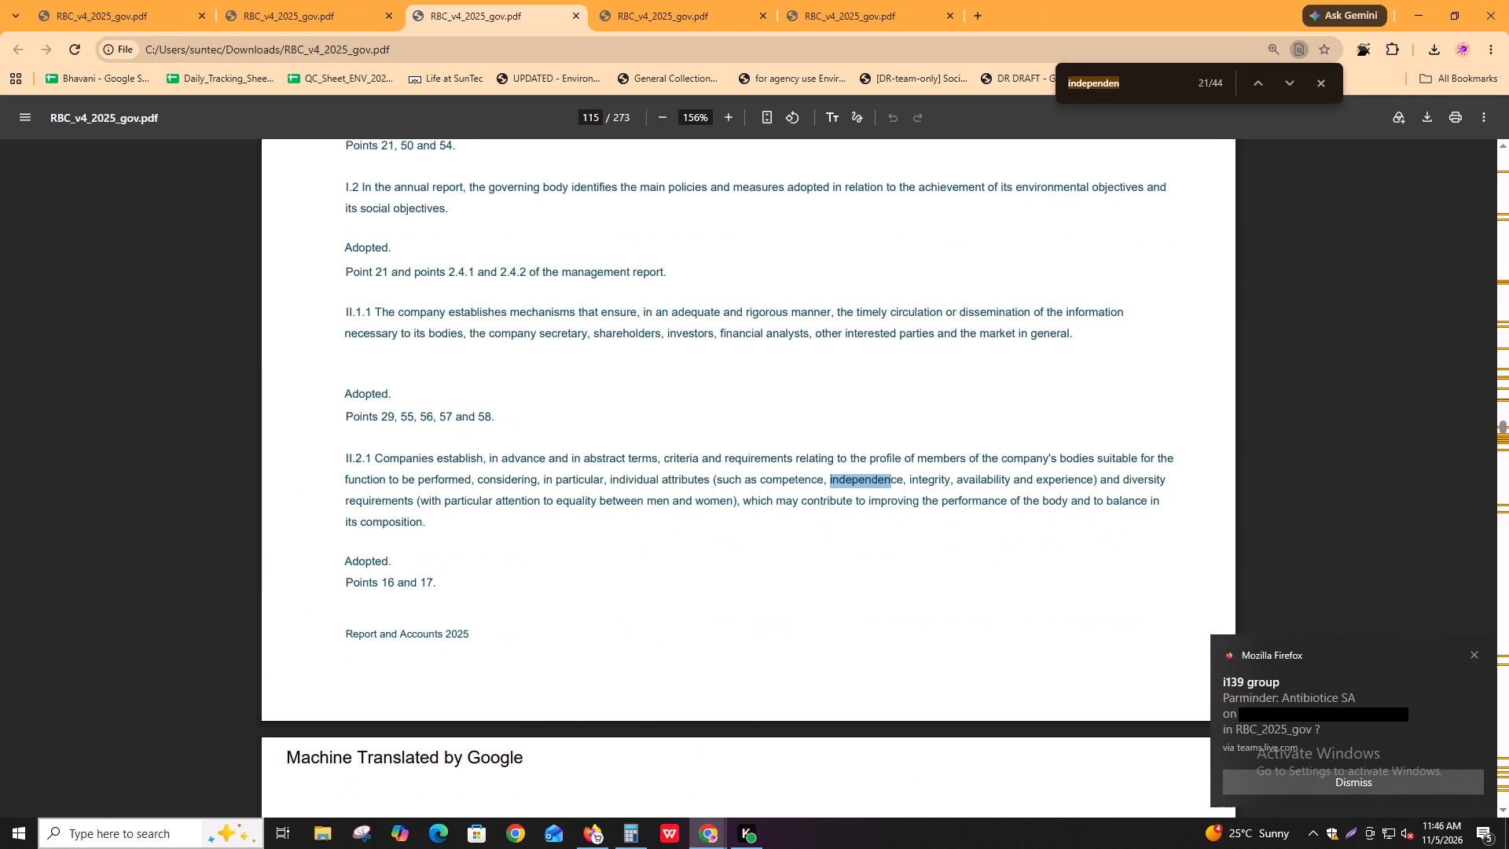
key("Return")
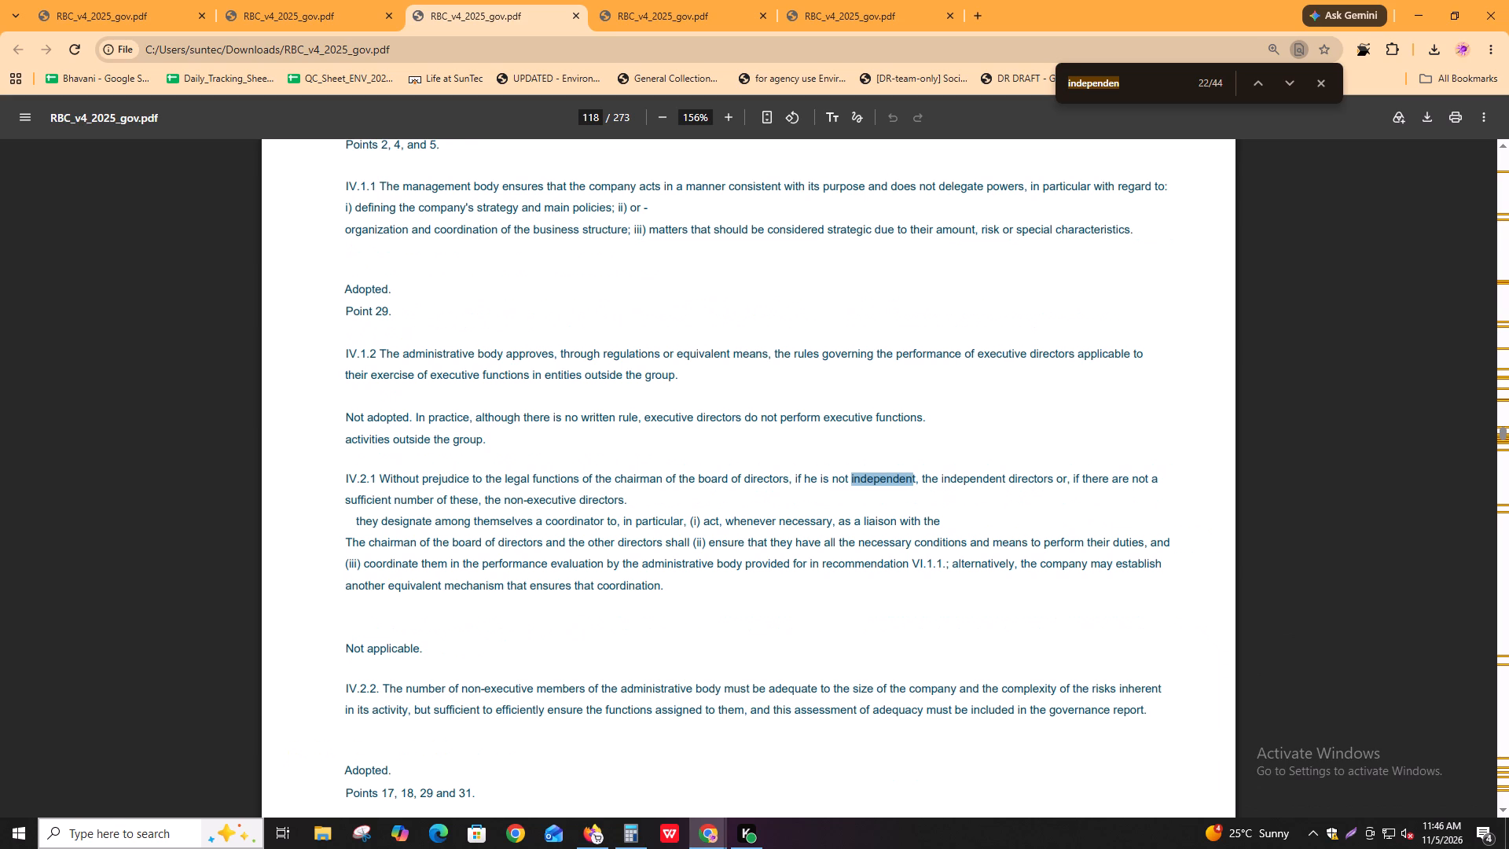
key("Return")
key("Return")
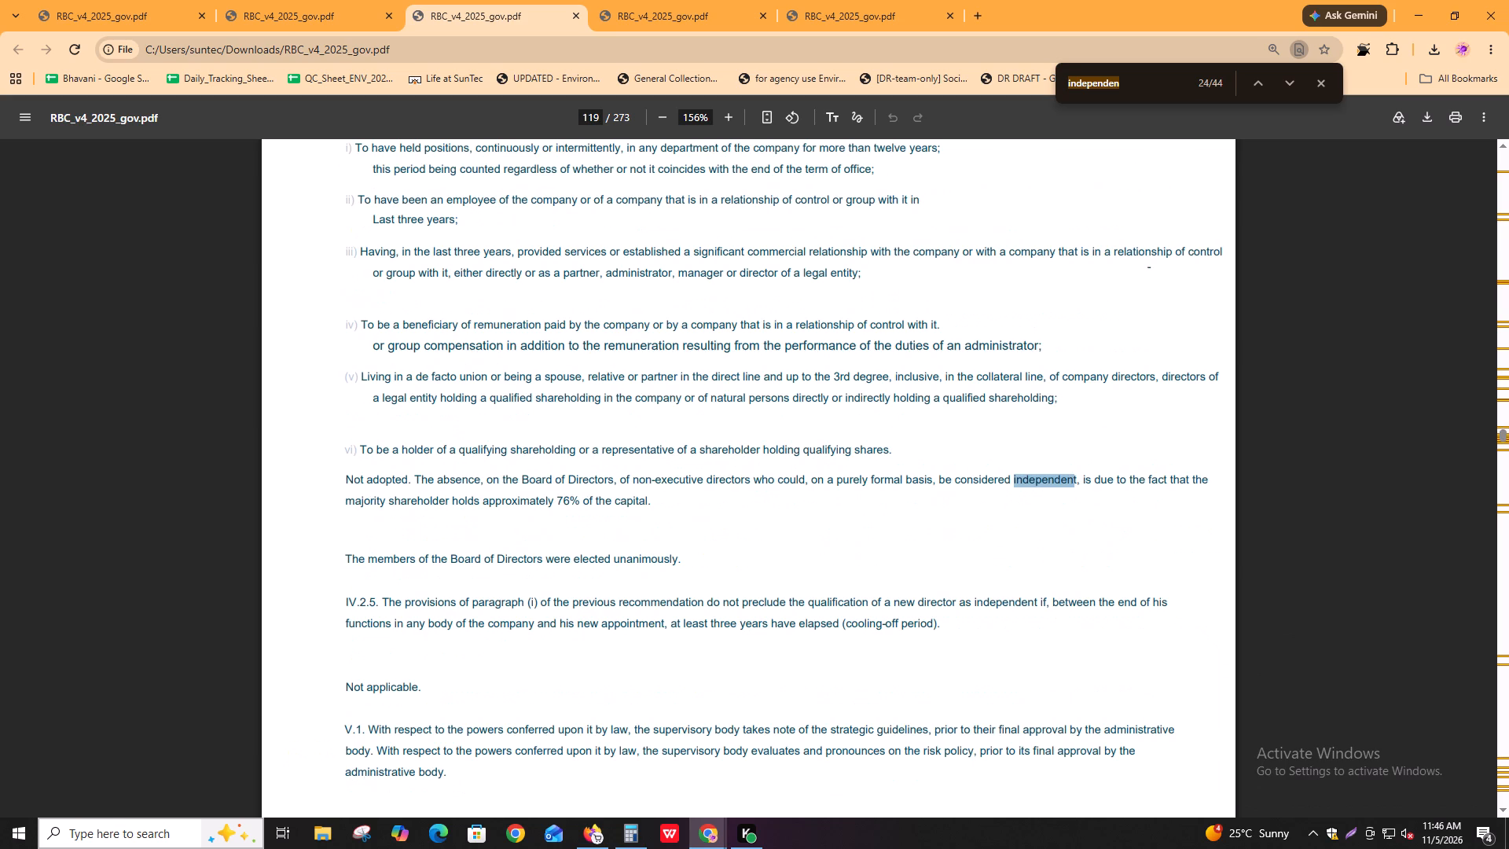
key("Return")
key("Return")
key("shift+Return")
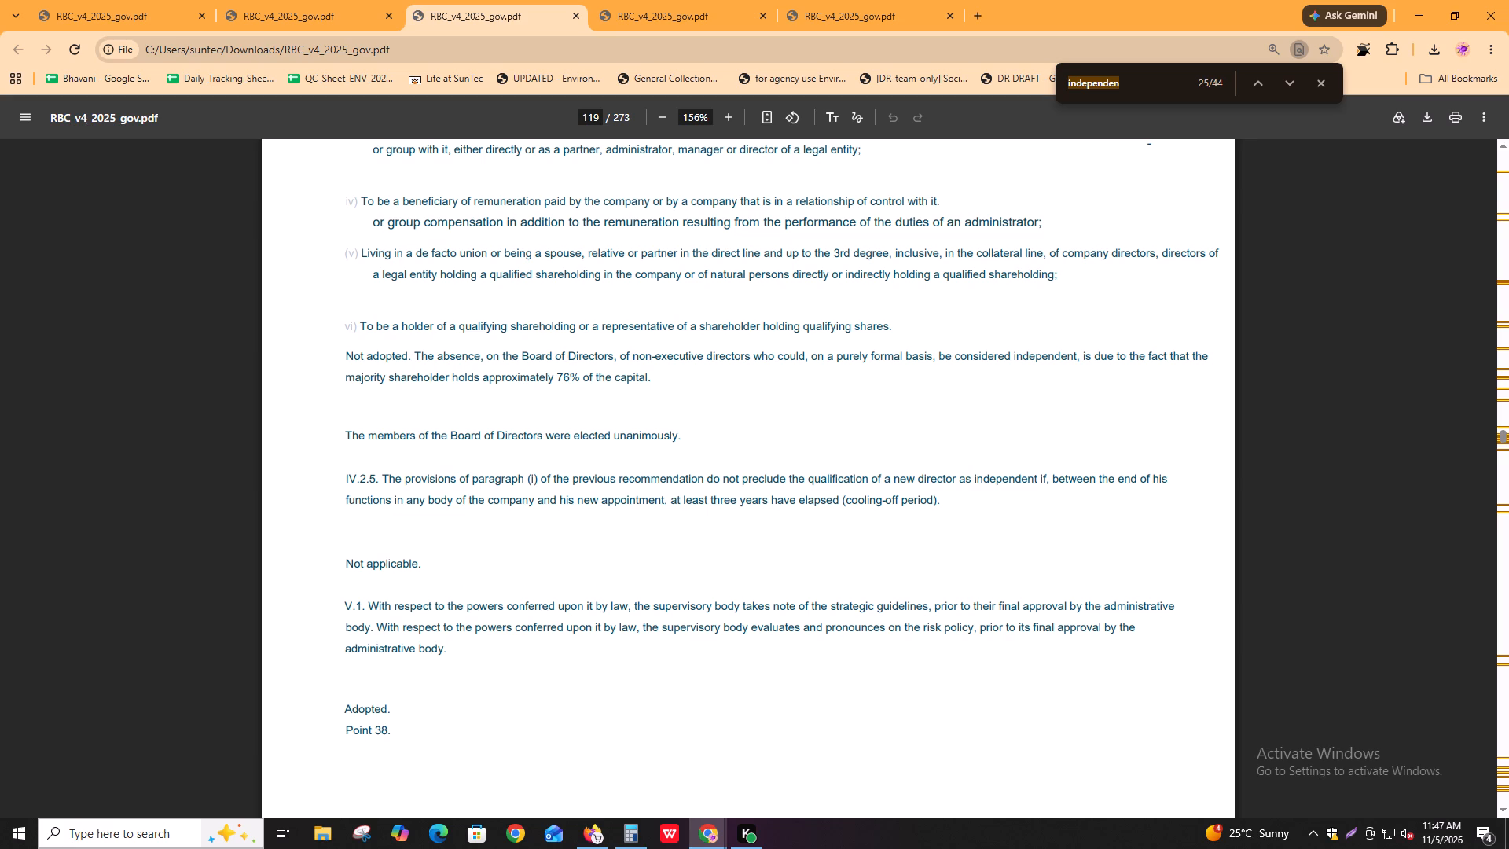
key("Return")
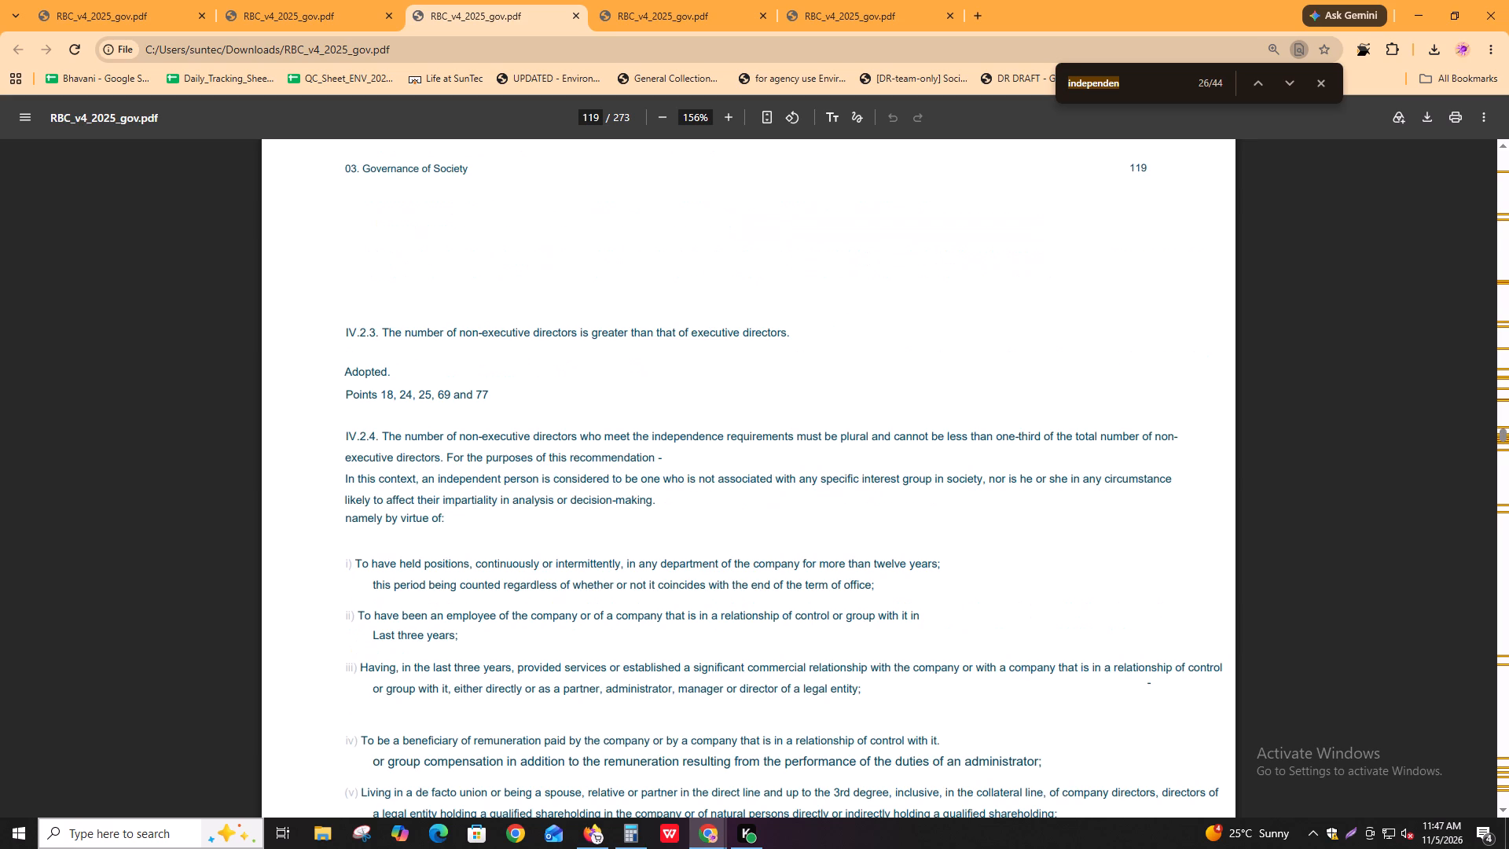
key("Return")
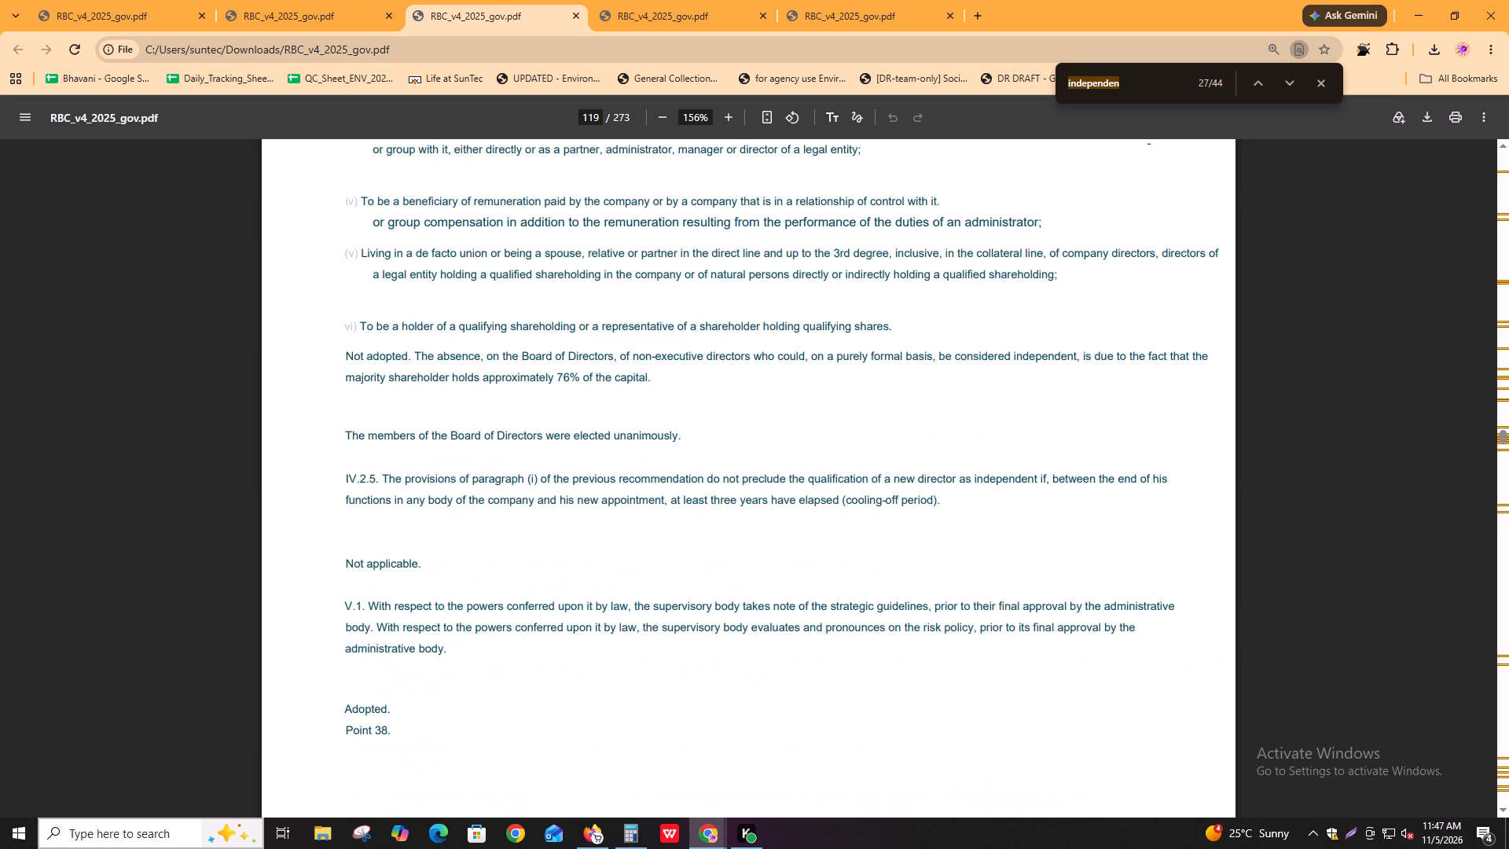
Review the "independen" matches in the downloaded PDF's governance recommendations from page 119 to page 125.
key("Return")
key("Return")
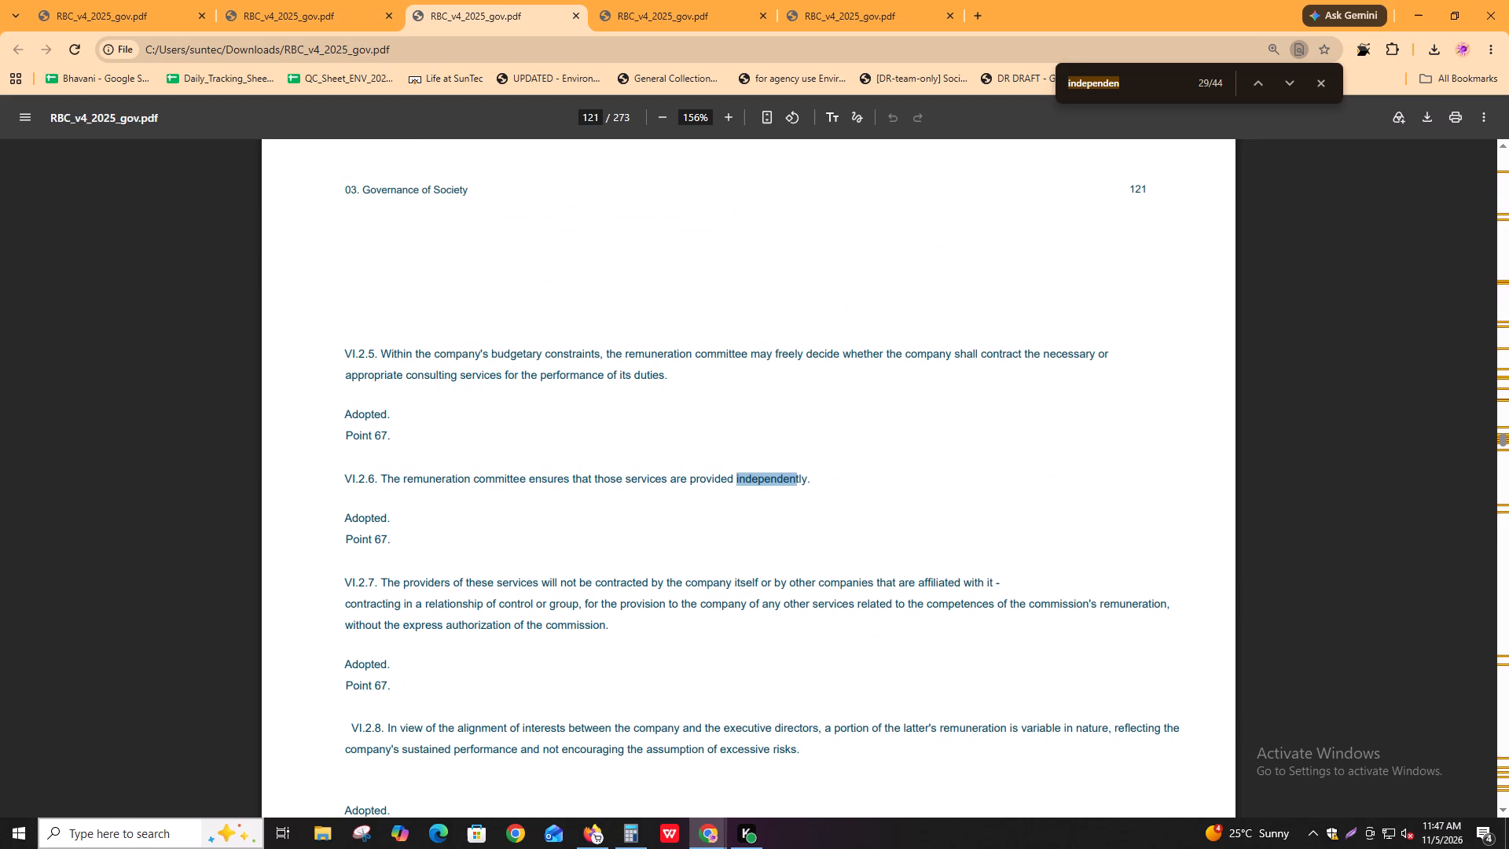
key("Return")
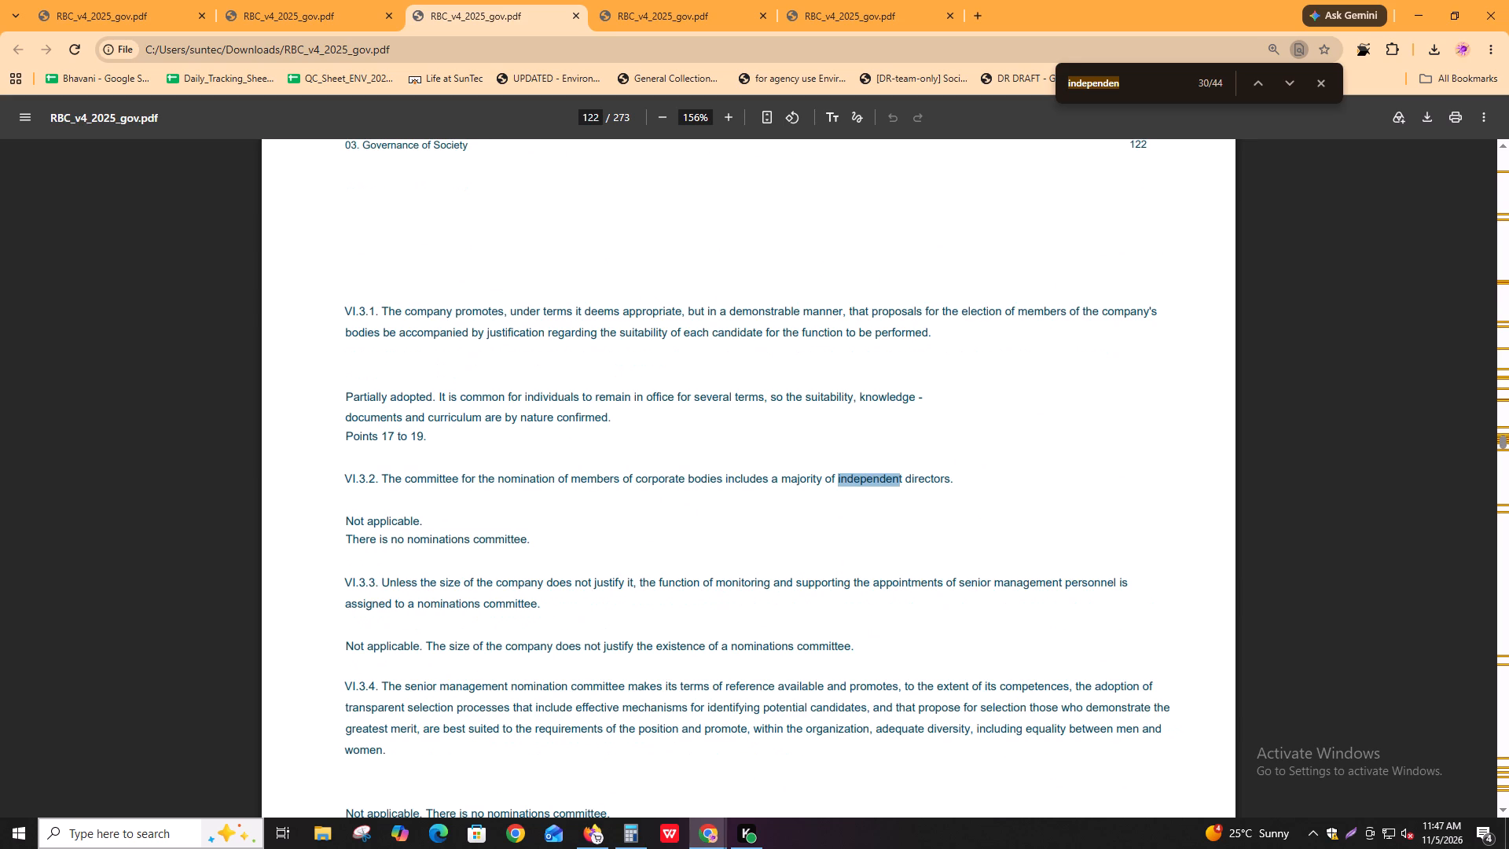
key("Return")
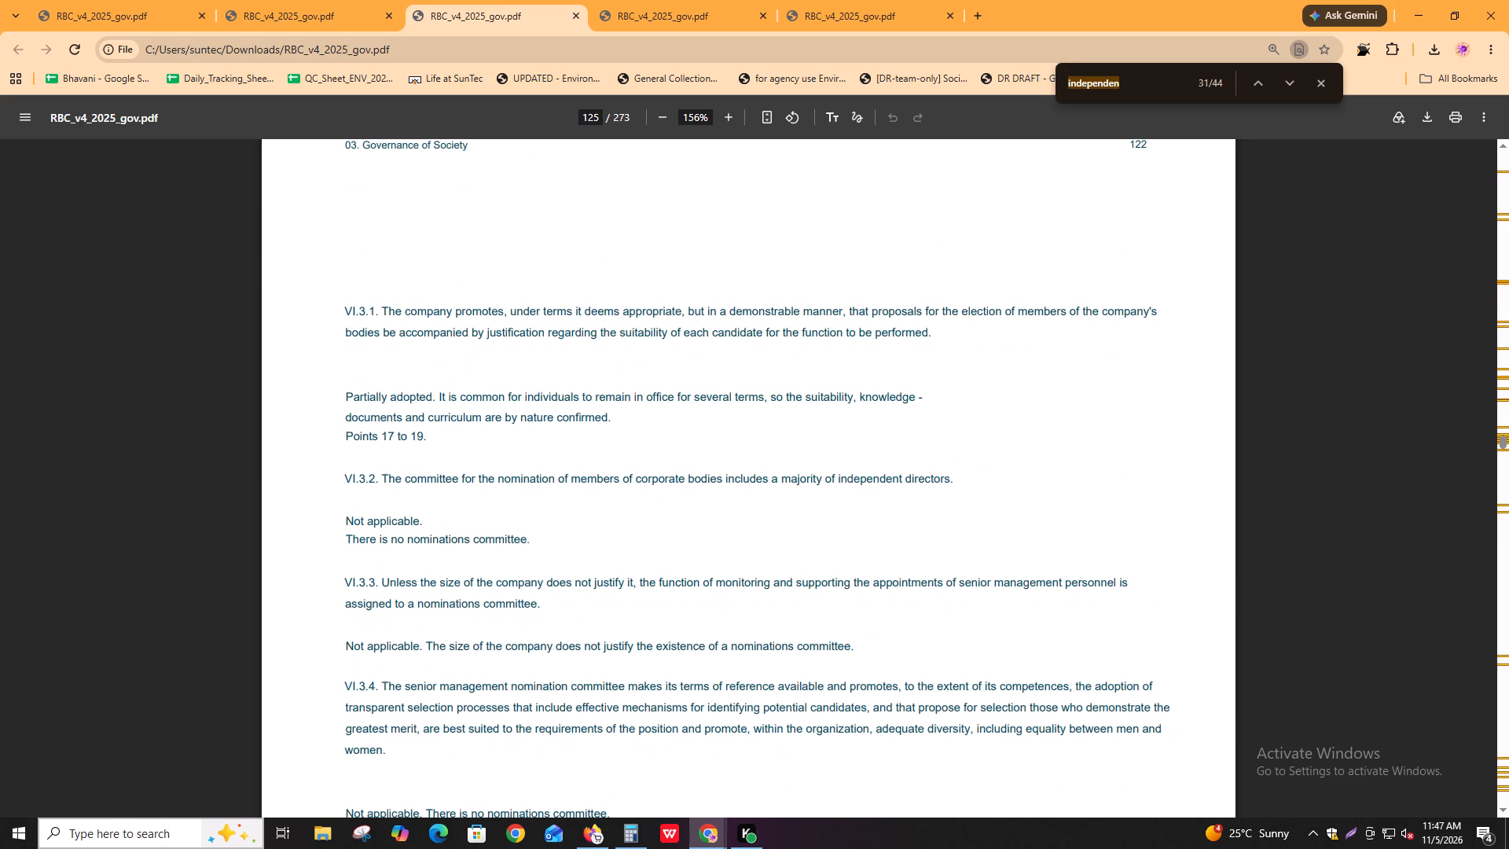
key("Return")
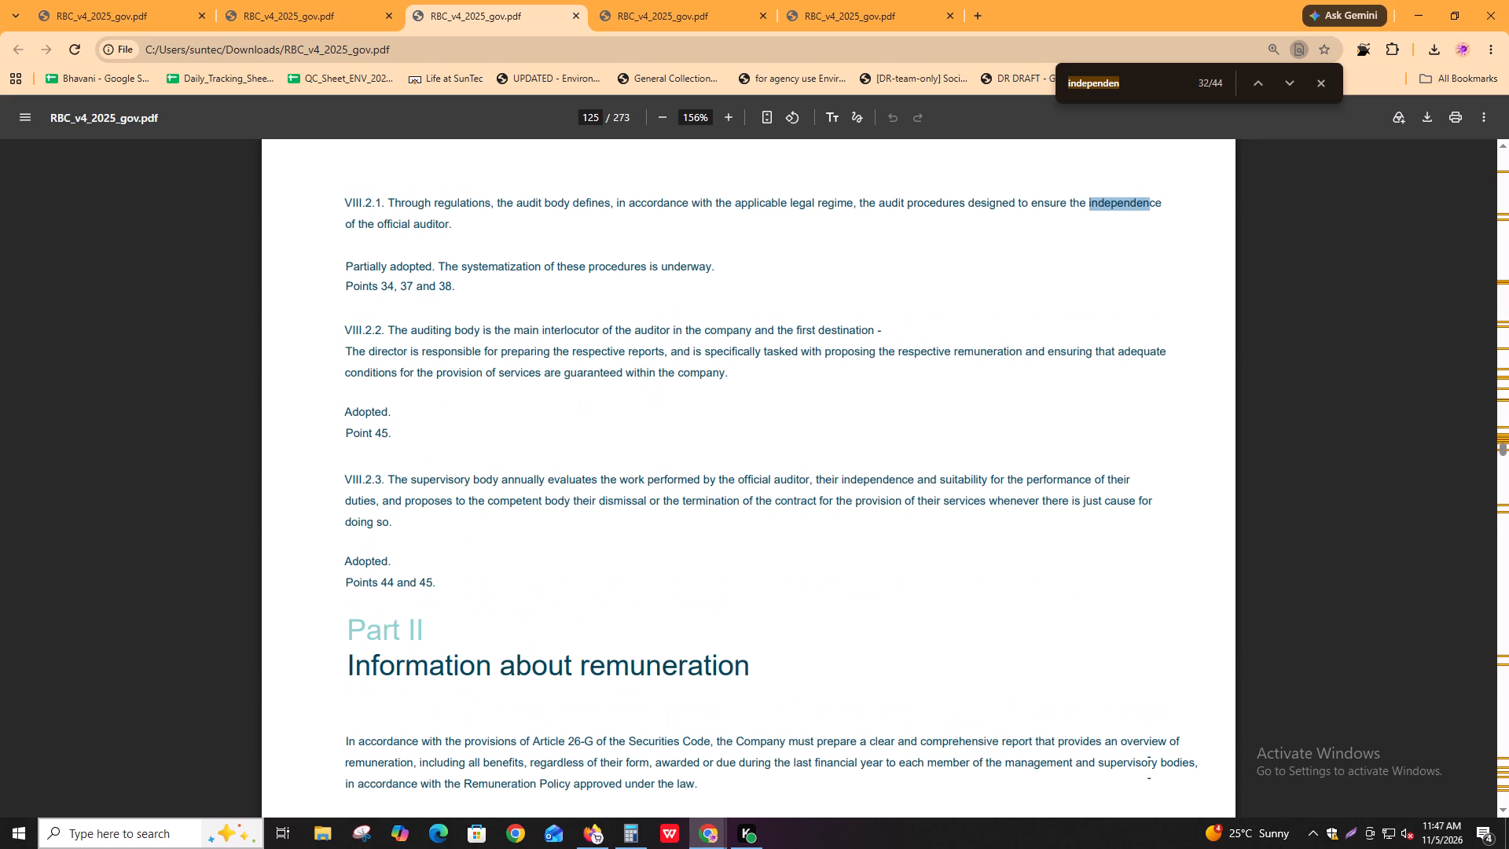
Go through the remaining "independen" matches in the financial statements and auditor reports, returning to the board oversight passage on page 26.
key("Return")
key("Return")
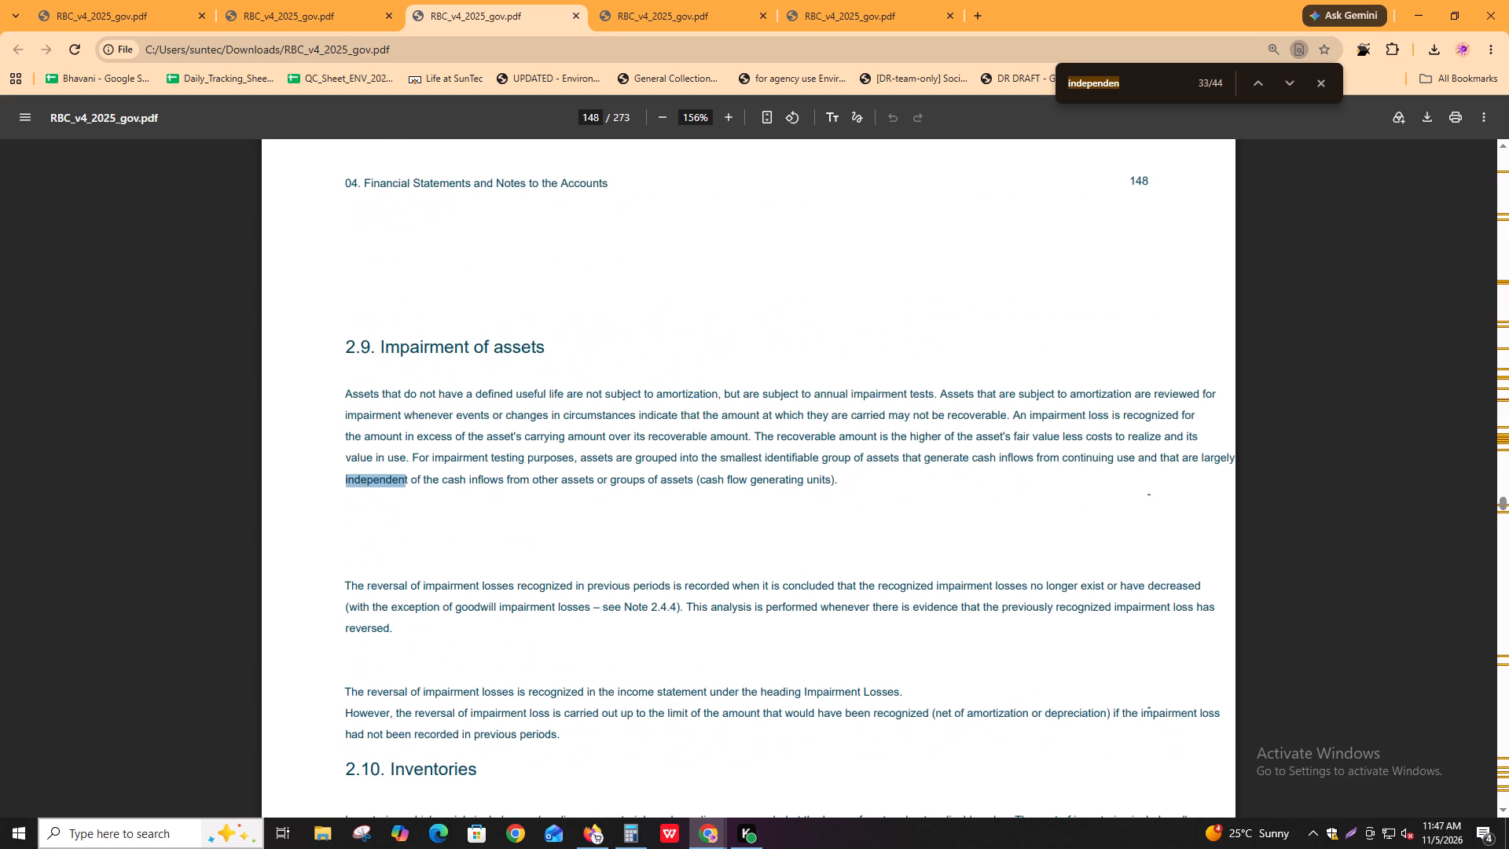
key("Return")
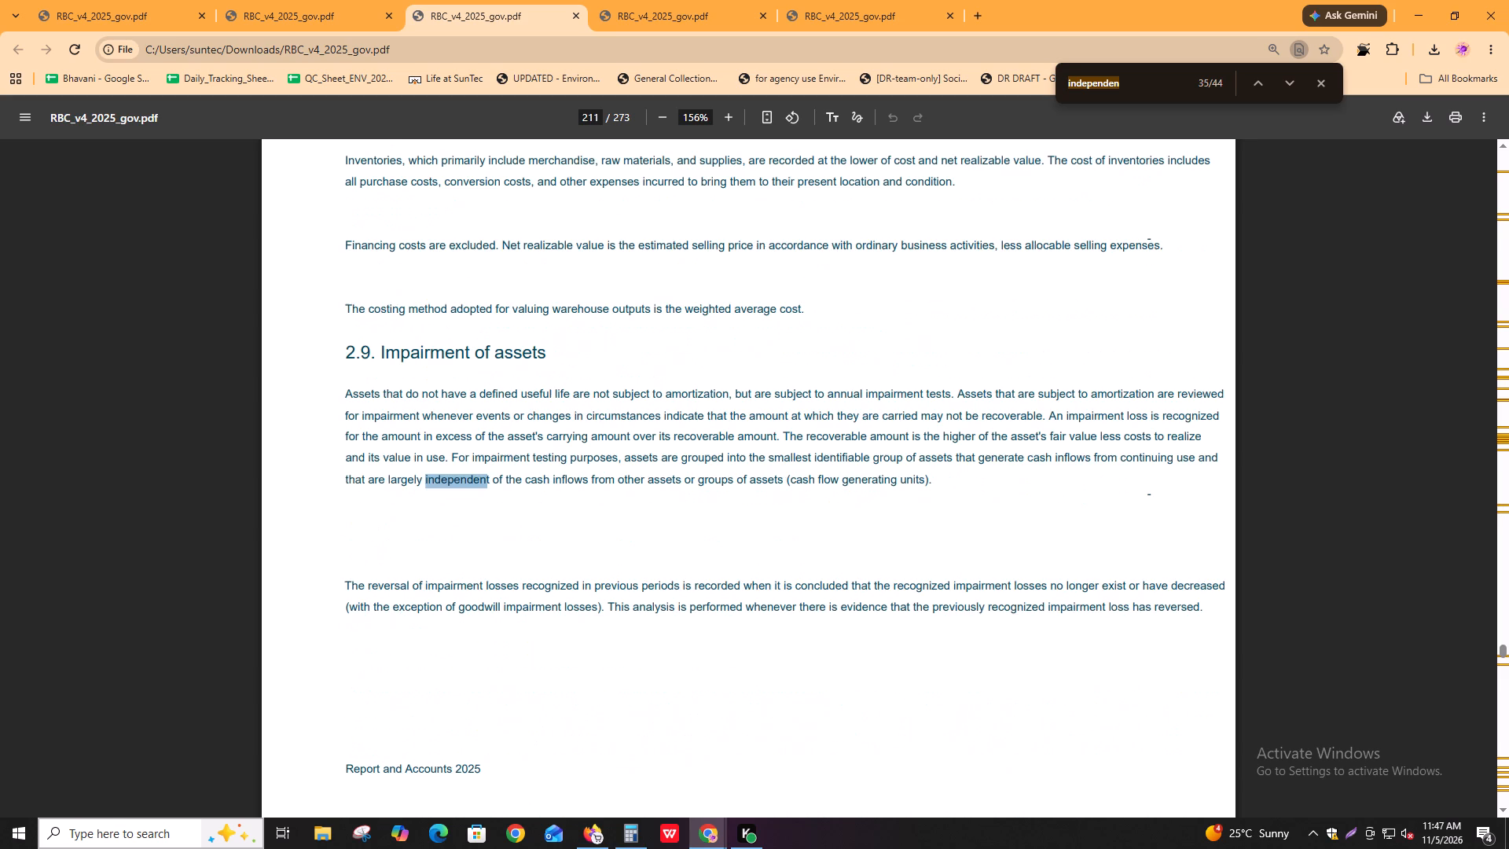
key("Return")
key("Return")
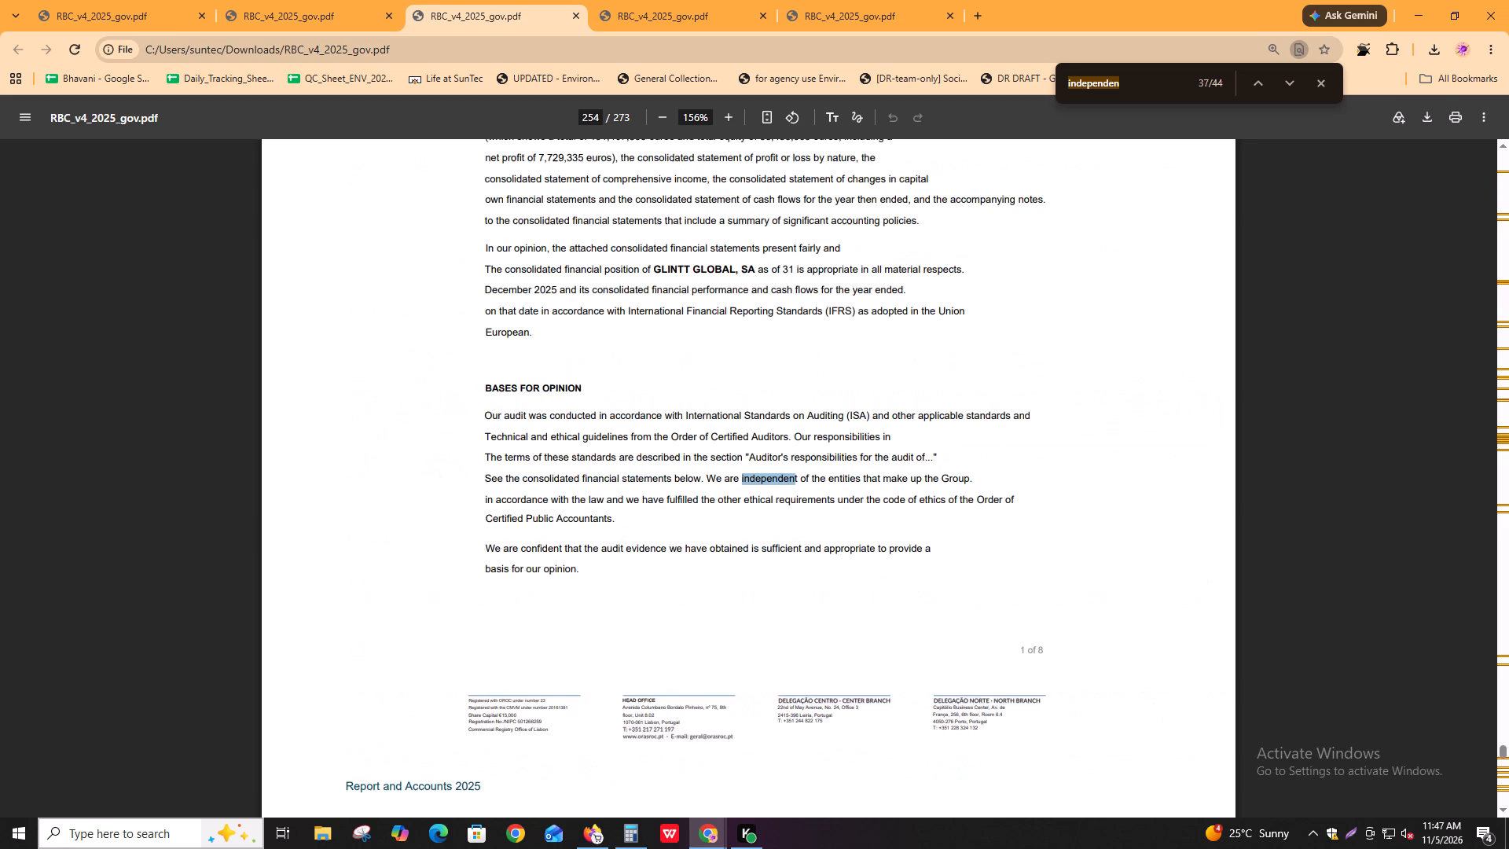
key("Return")
key("Return")
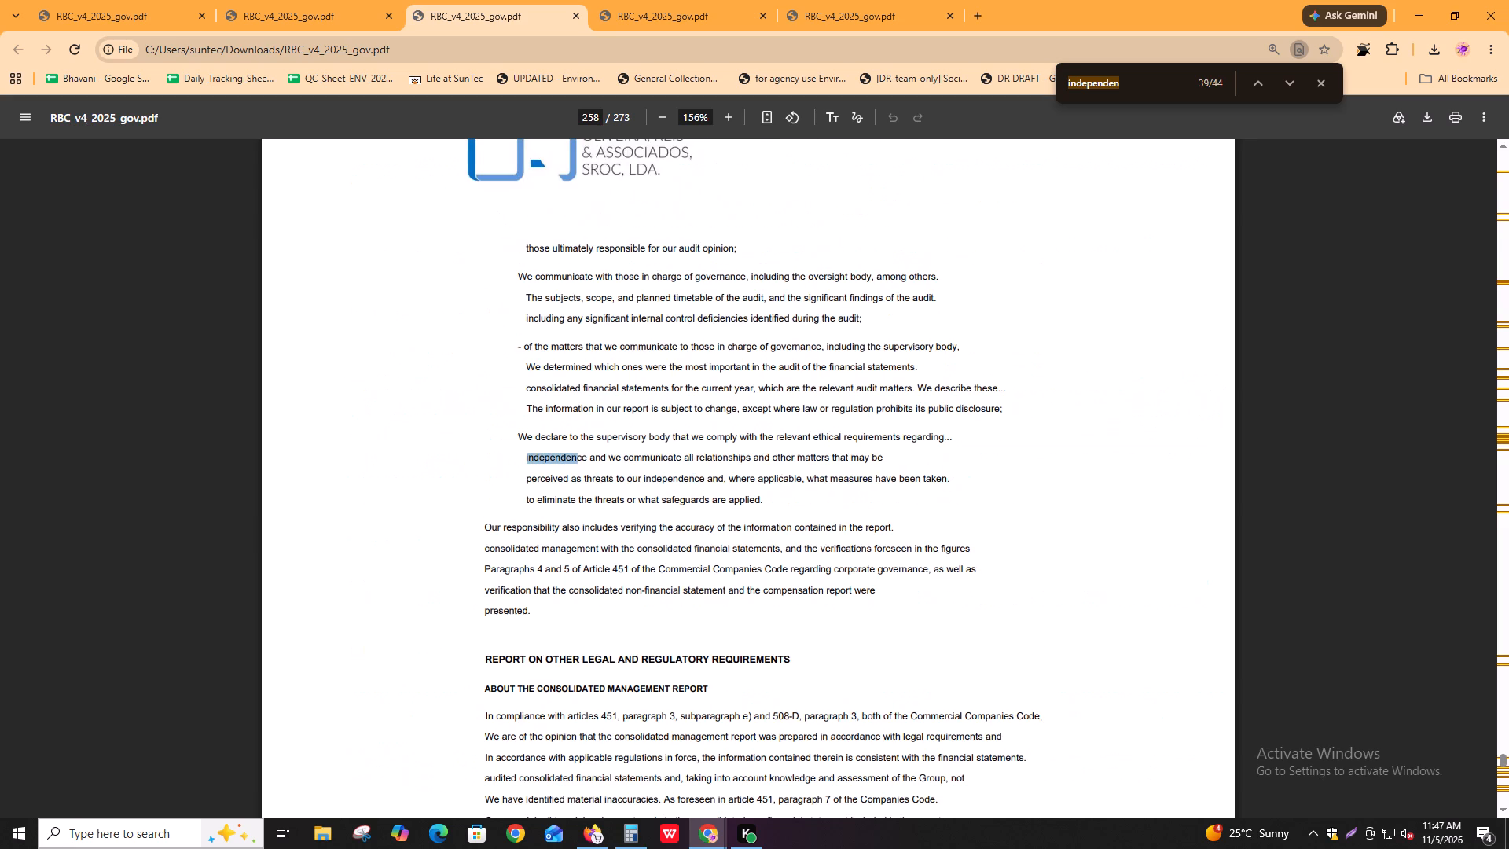
key("Return")
key("Return")
key("Return")
key("Return")
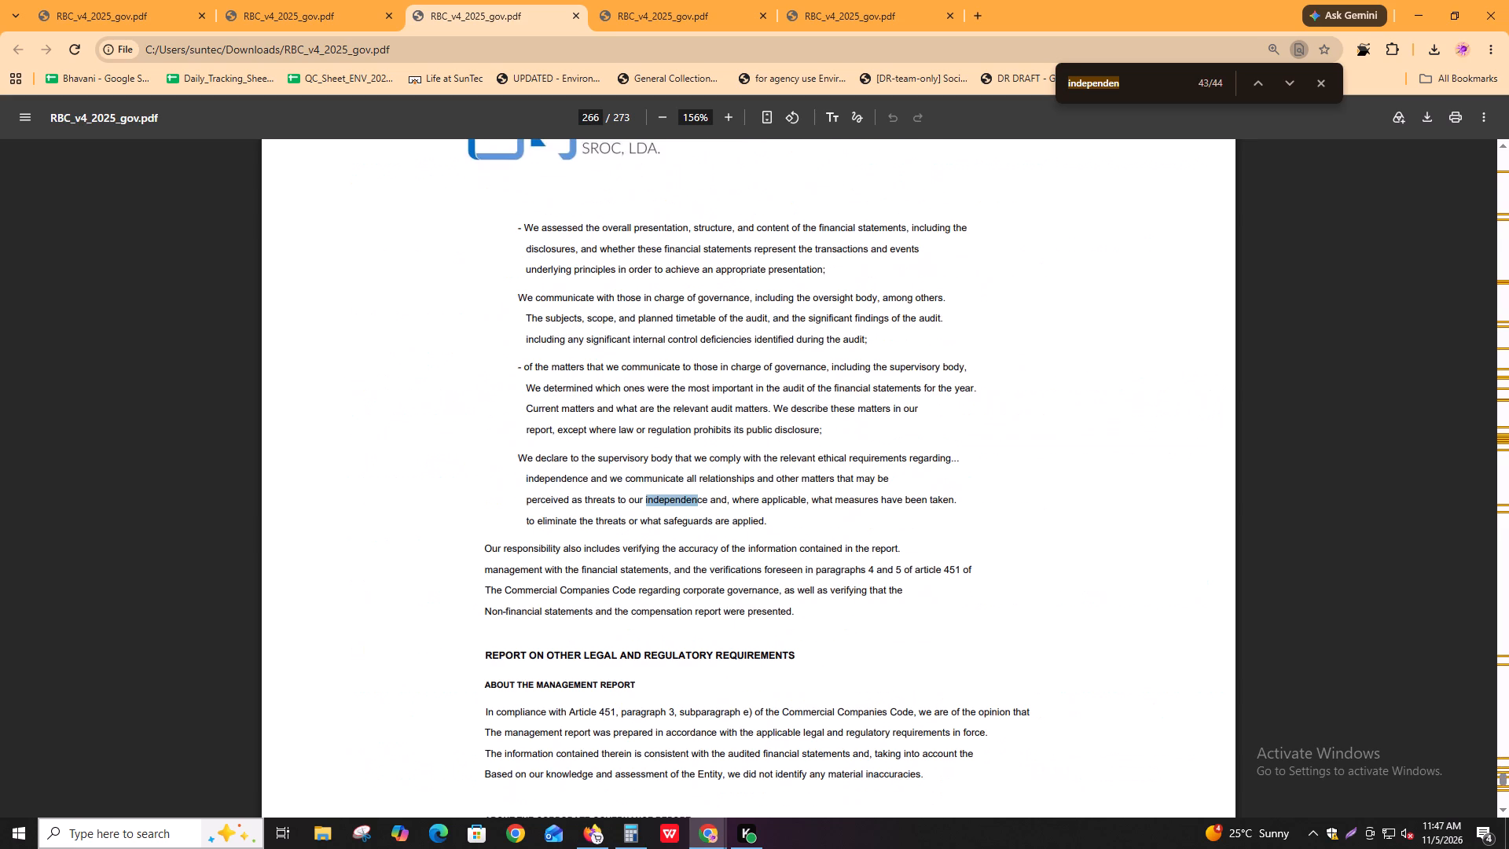
key("Return")
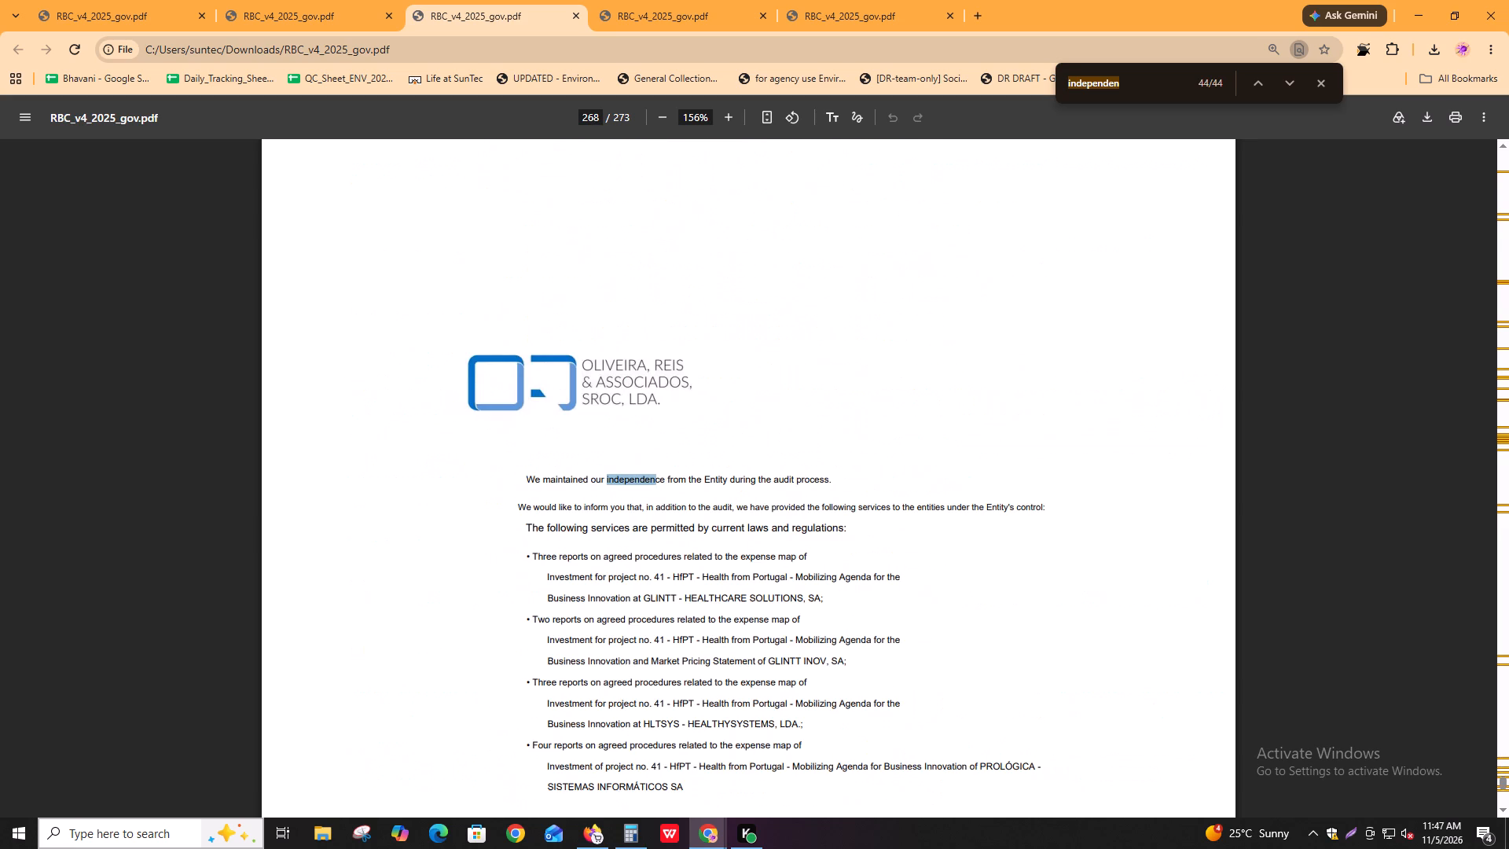
key("Return")
key("Return")
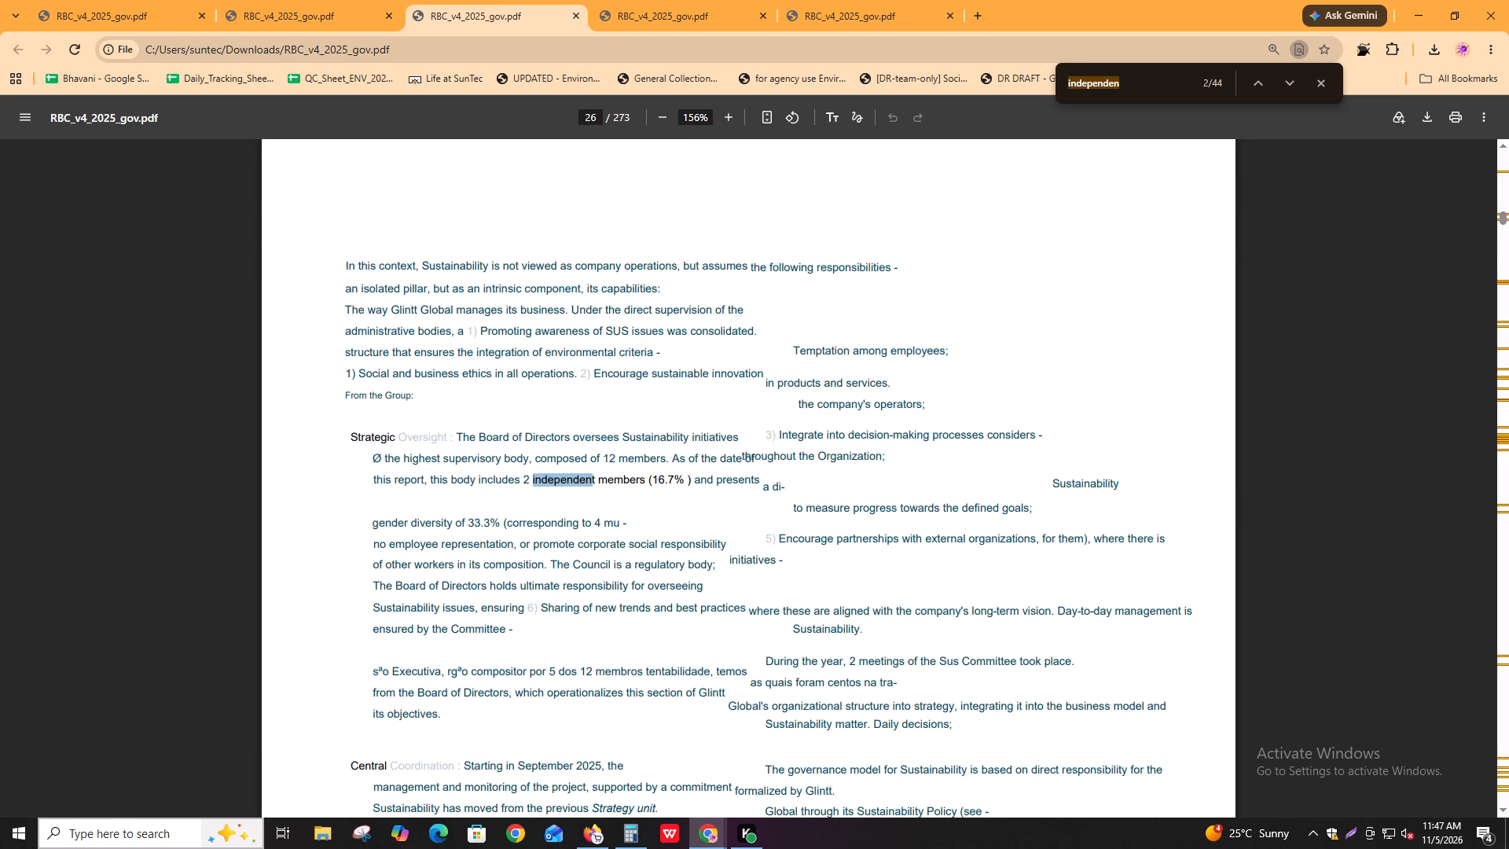
key("ctrl+f")
Submit the Board_independence entry in Igloo and proceed to Board_nonexecutive.
key("alt+Tab")
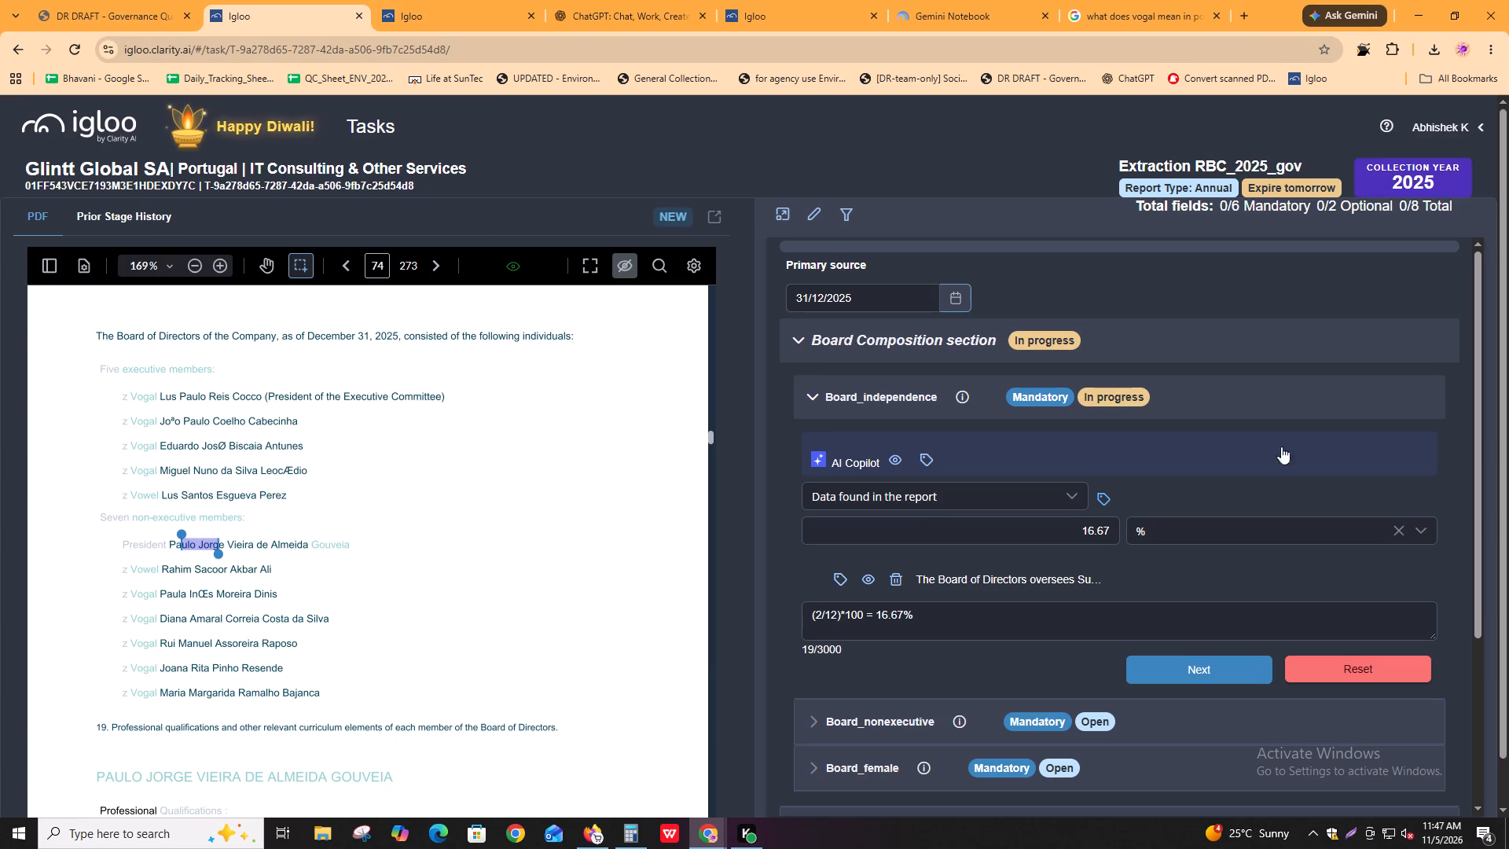
left_click(533, 570)
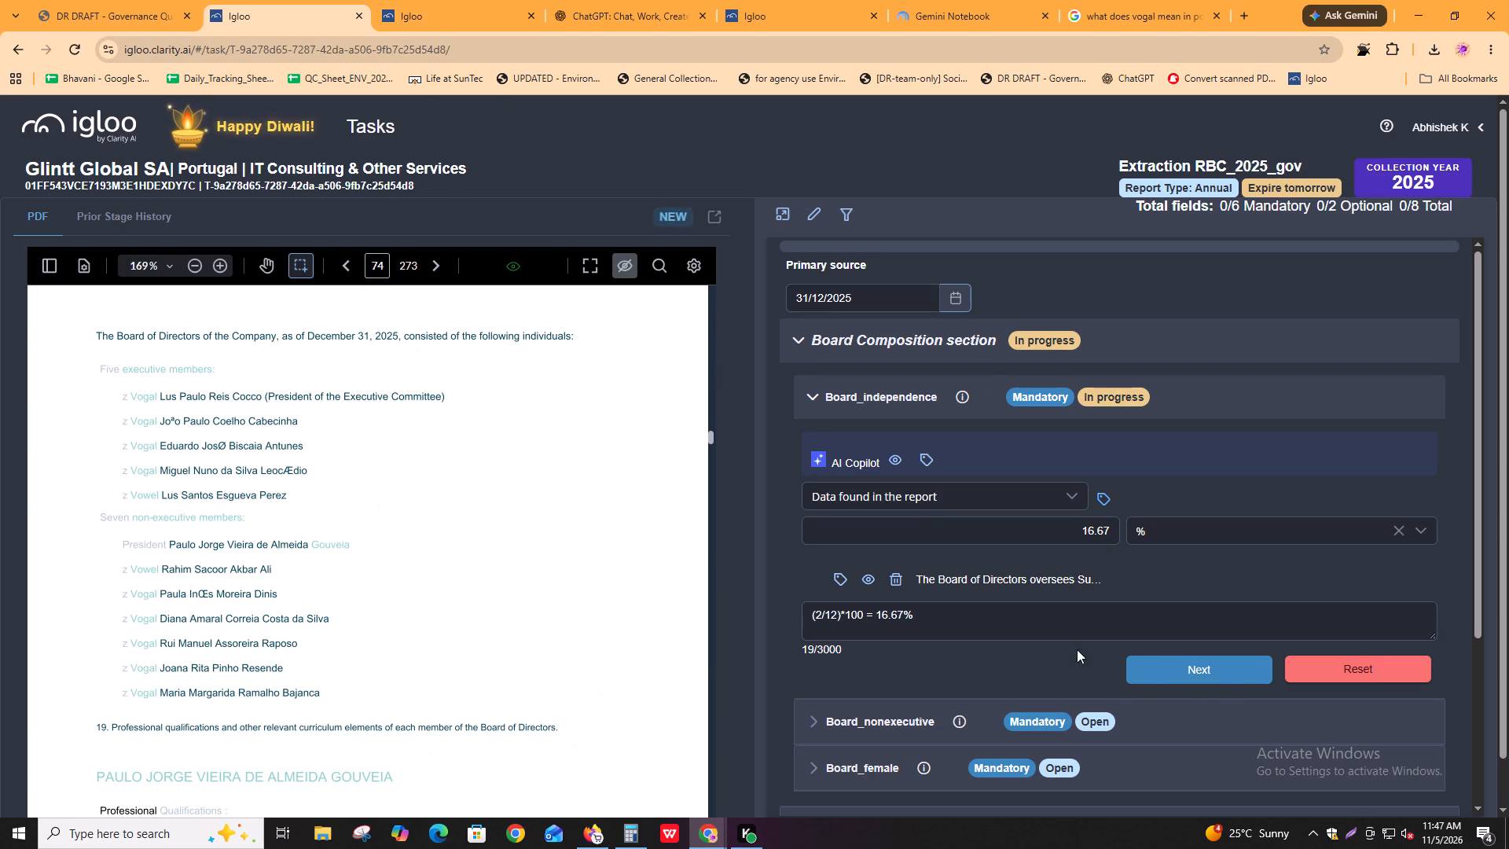
left_click(1217, 672)
Check the 2025 prior stage history and return to the board list on page 74 of the report.
left_click(142, 227)
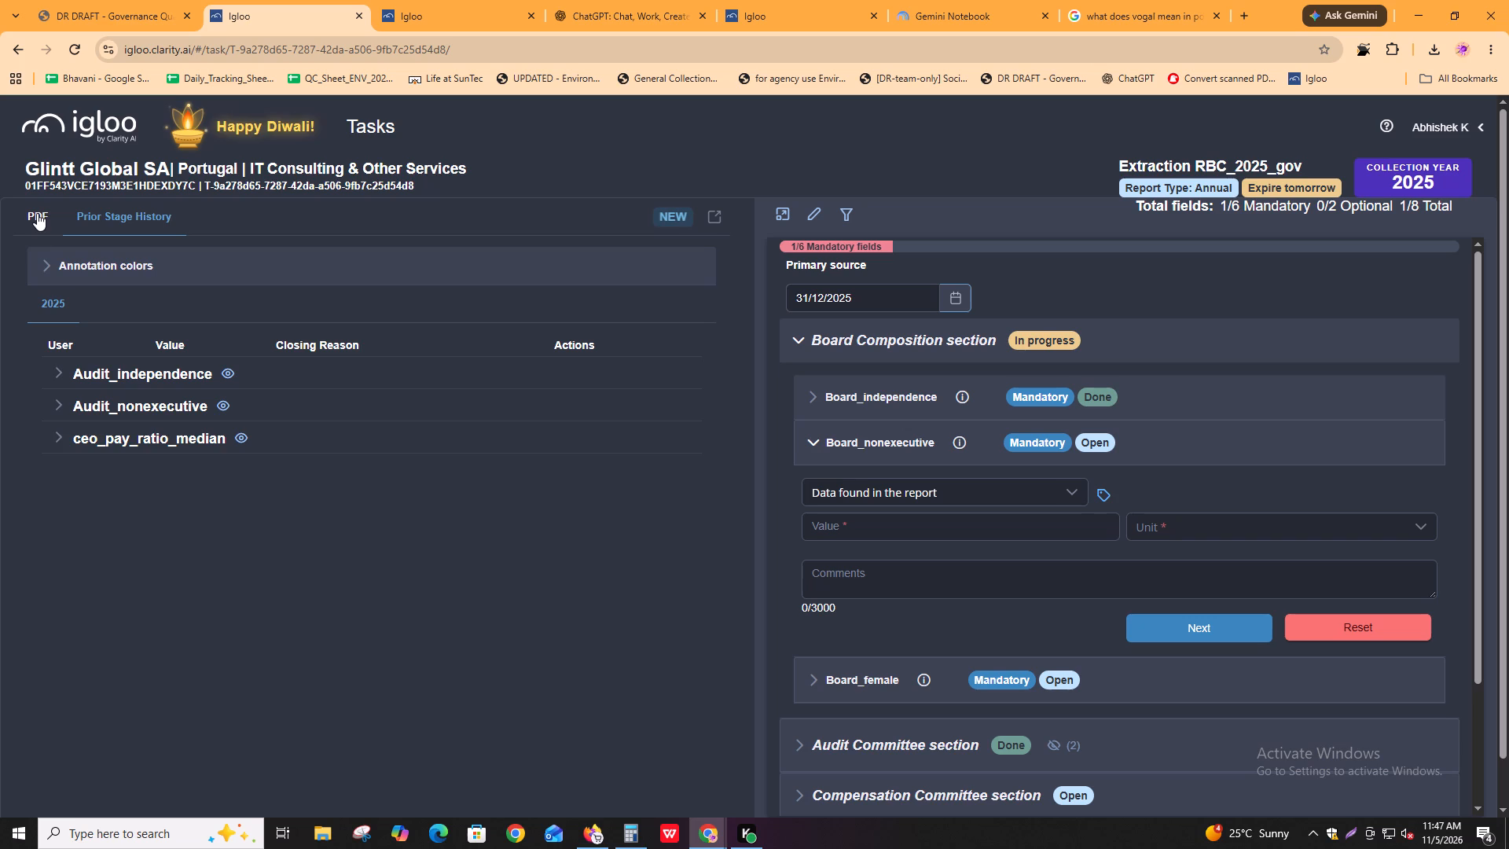
left_click(37, 213)
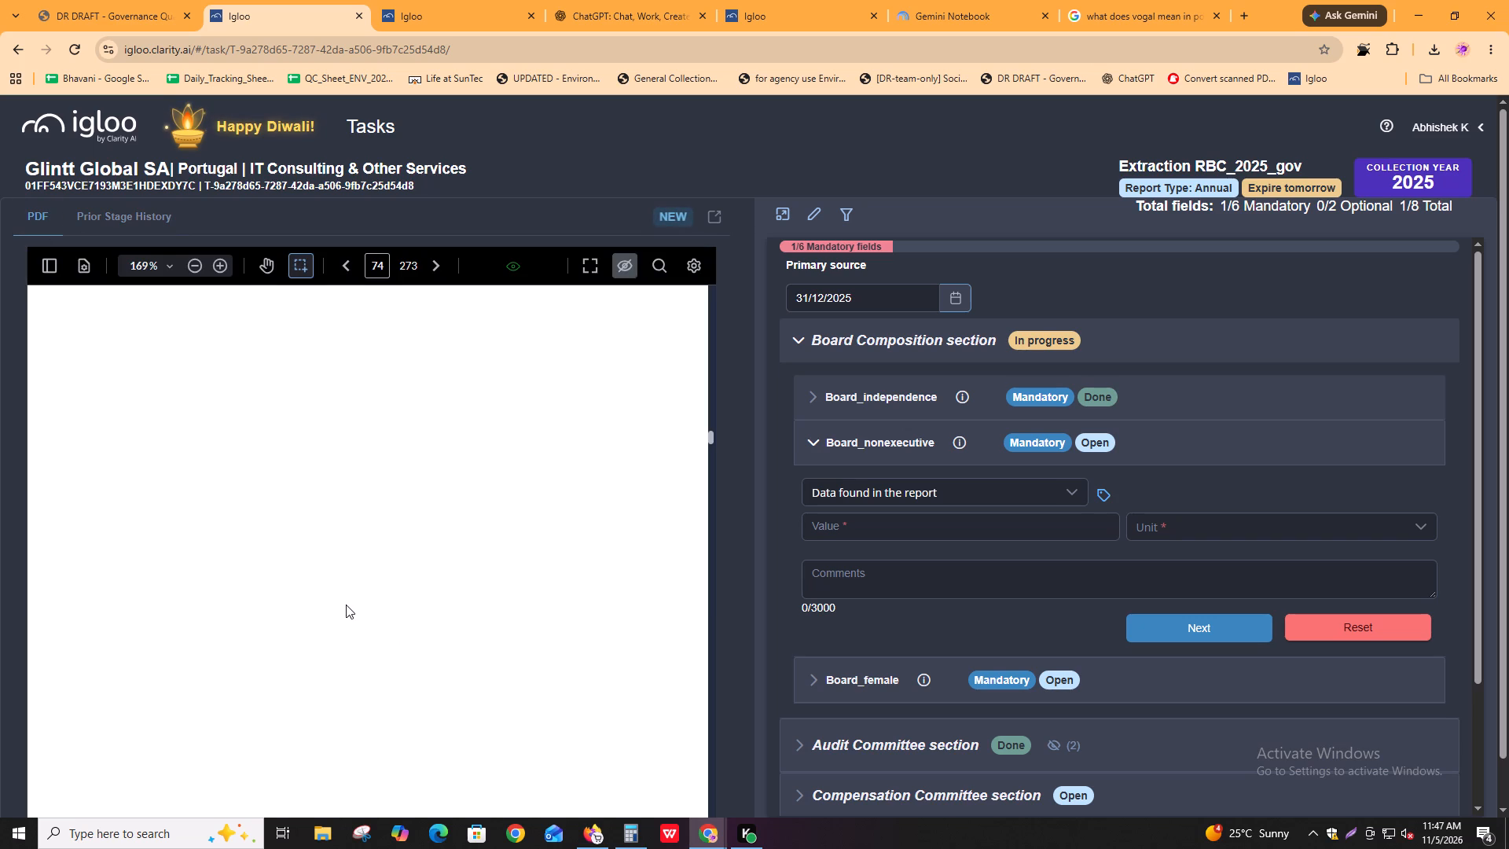
scroll(346, 605, "down", 1, "ctrl")
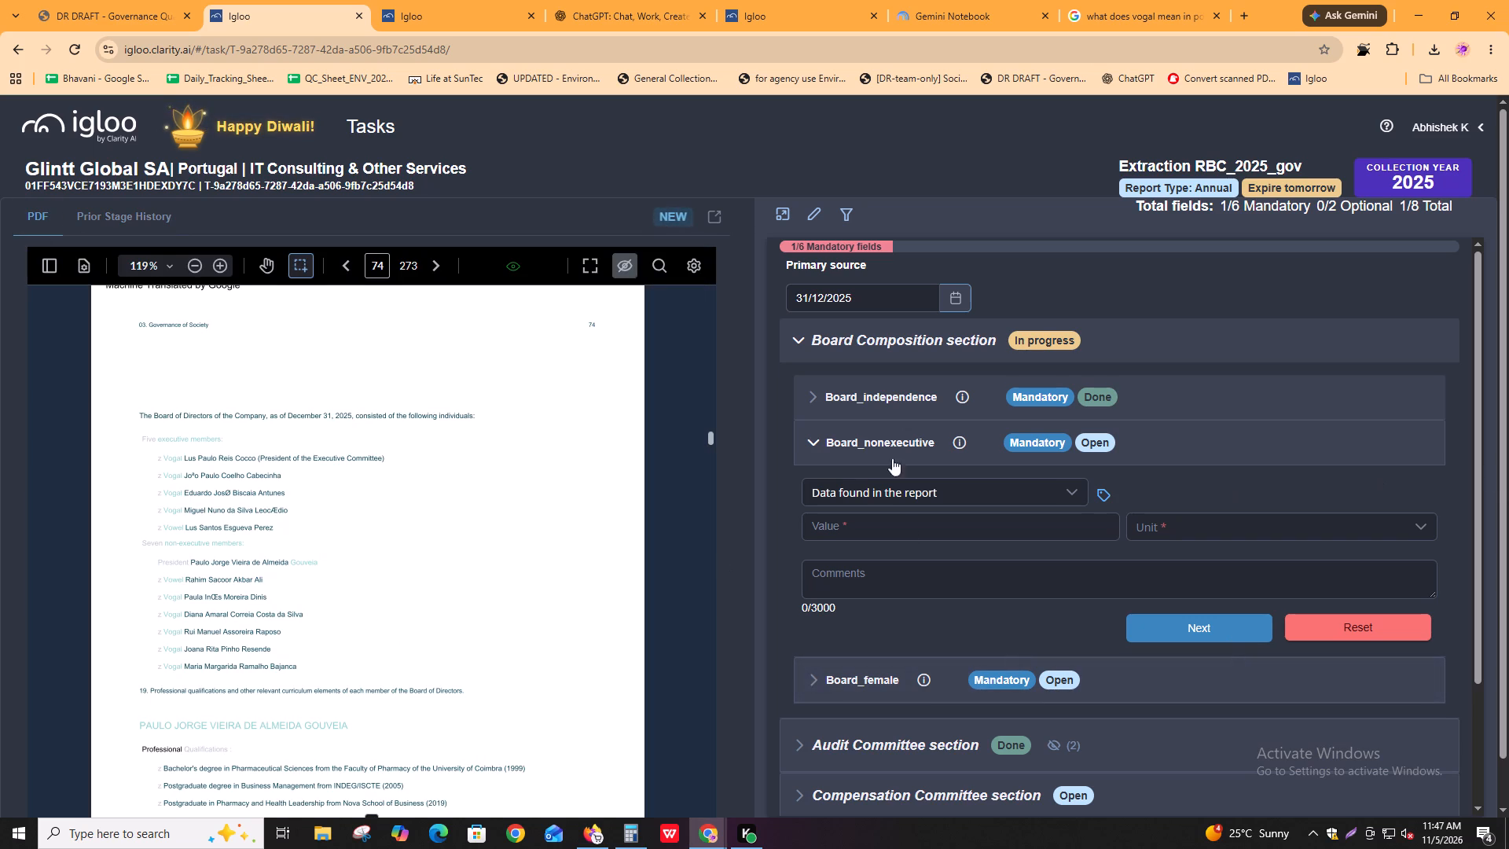
Reopen the Board_independence field in the Board Composition section.
left_click(913, 404)
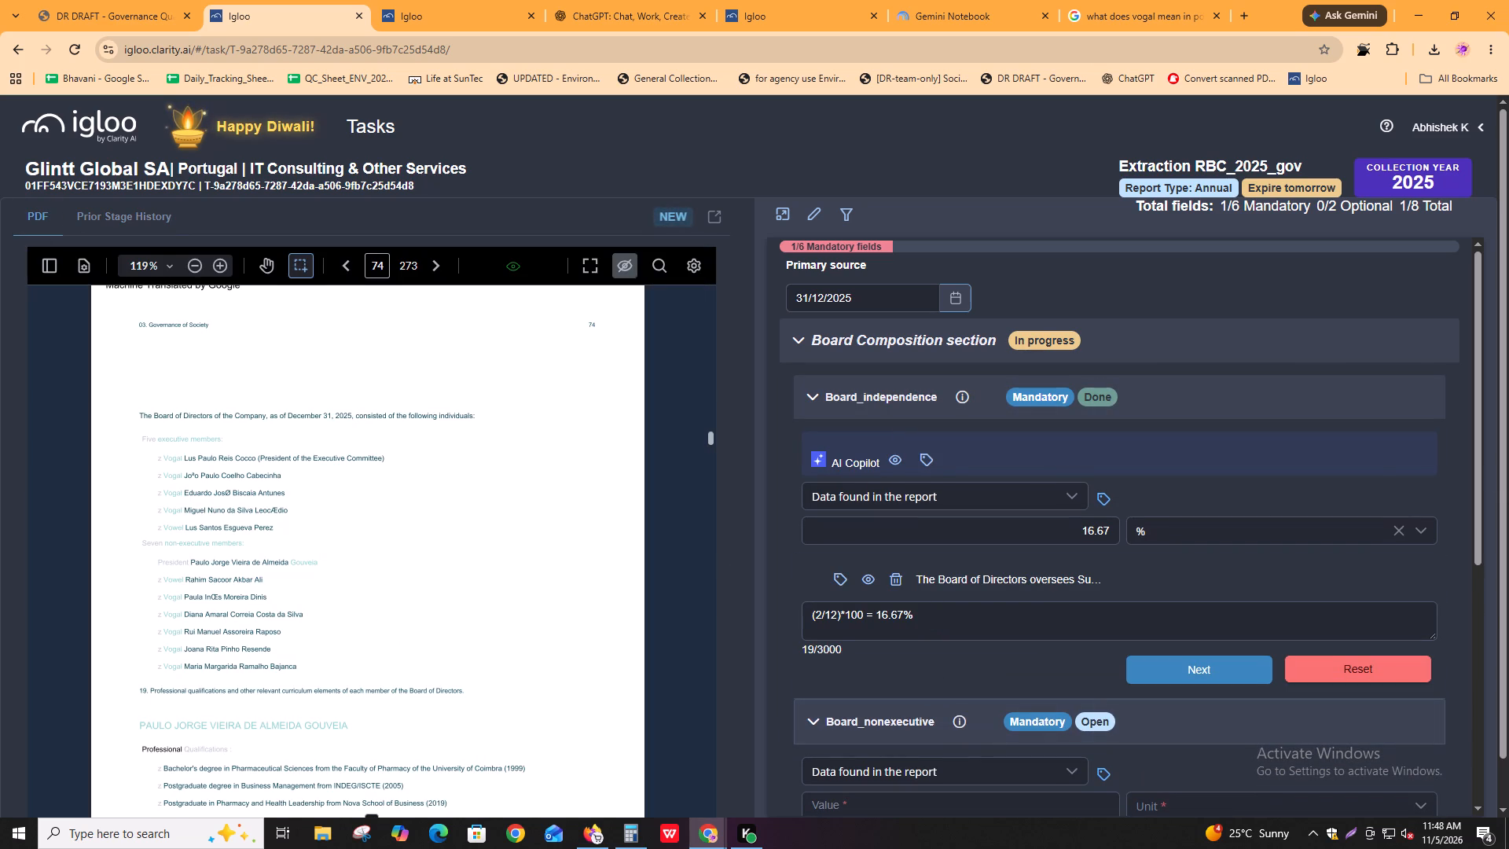
Search the downloaded PDF for "twelve" and read the Board of Directors member list on page 72.
key("alt+Tab")
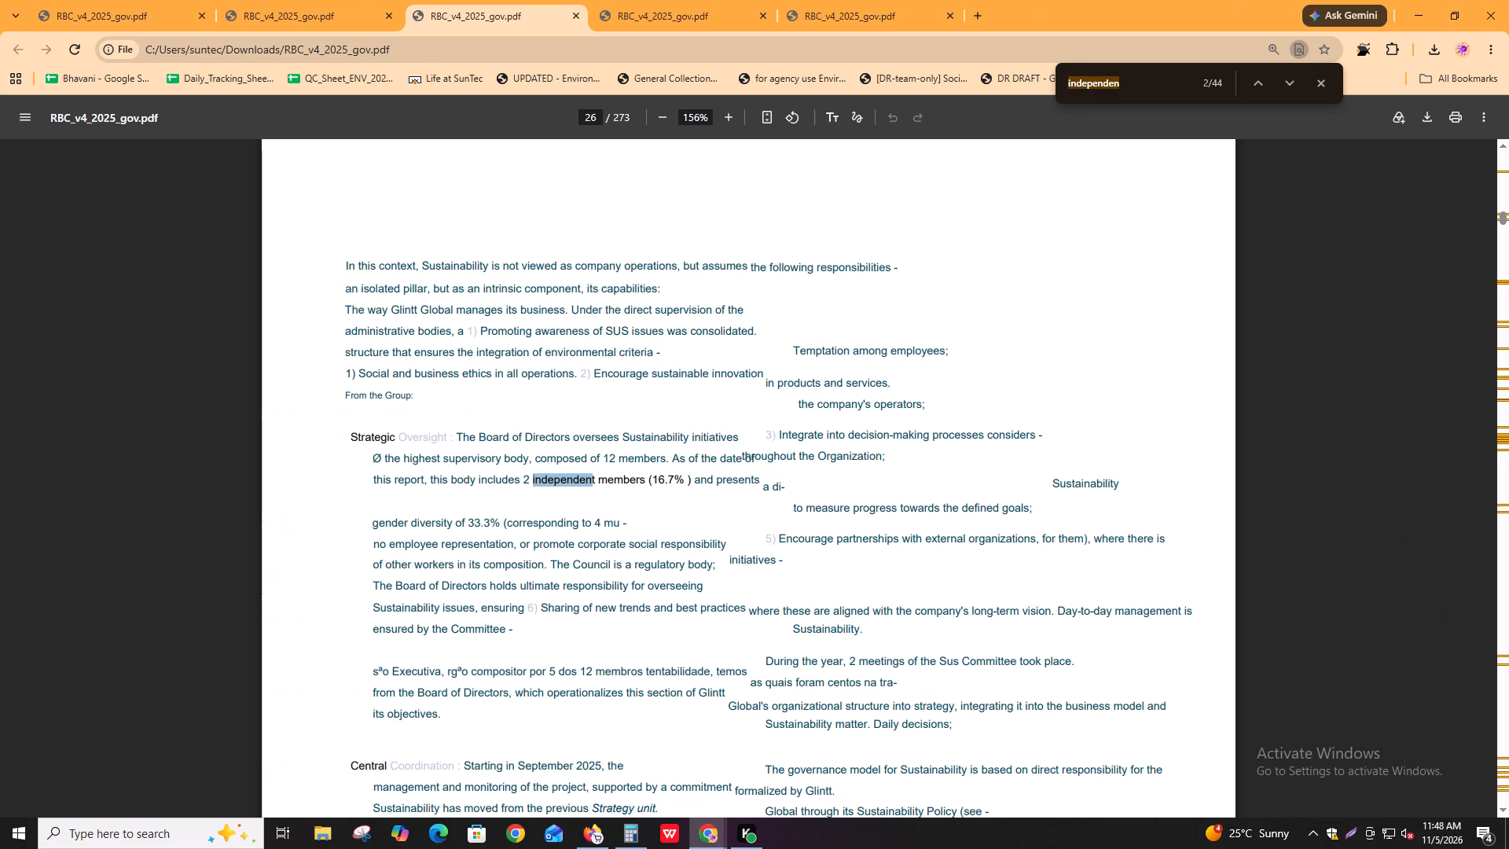
key("alt+Tab")
key("alt+Tab")
key("ctrl+f")
type("twelve")
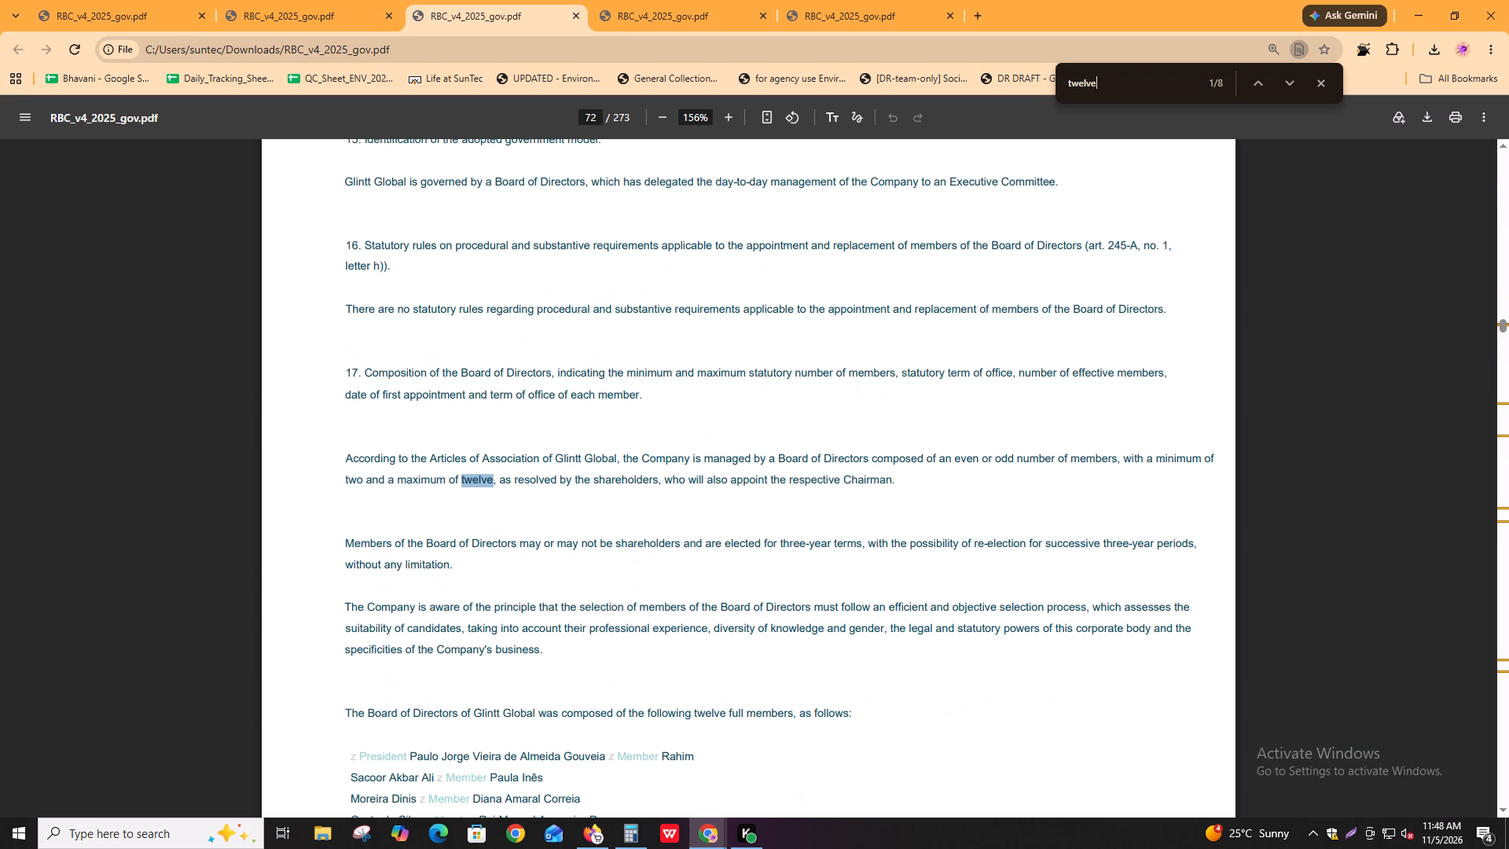
key("Return")
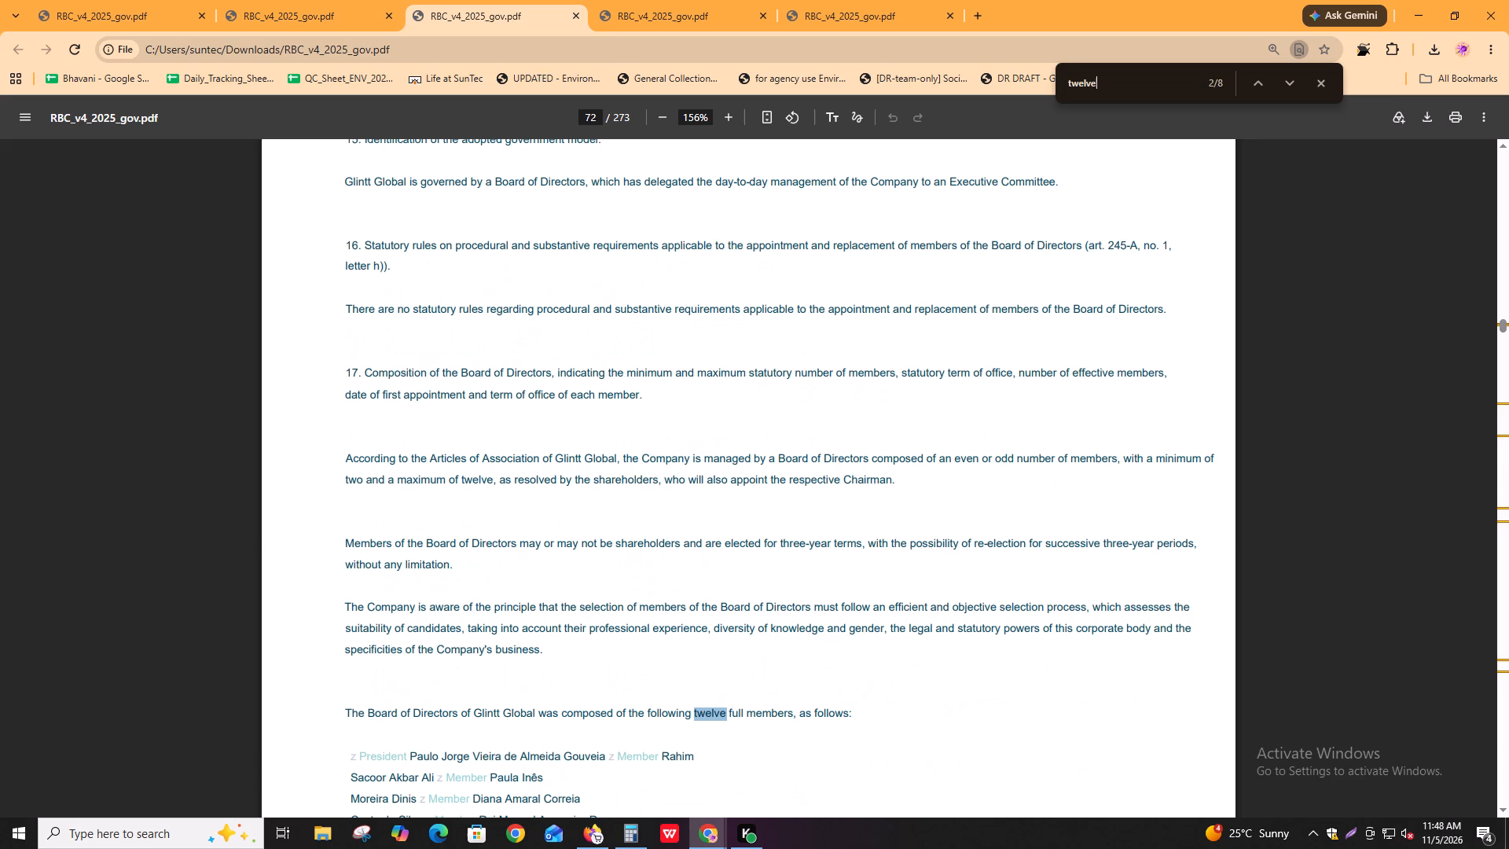
scroll(581, 723, "down", 3)
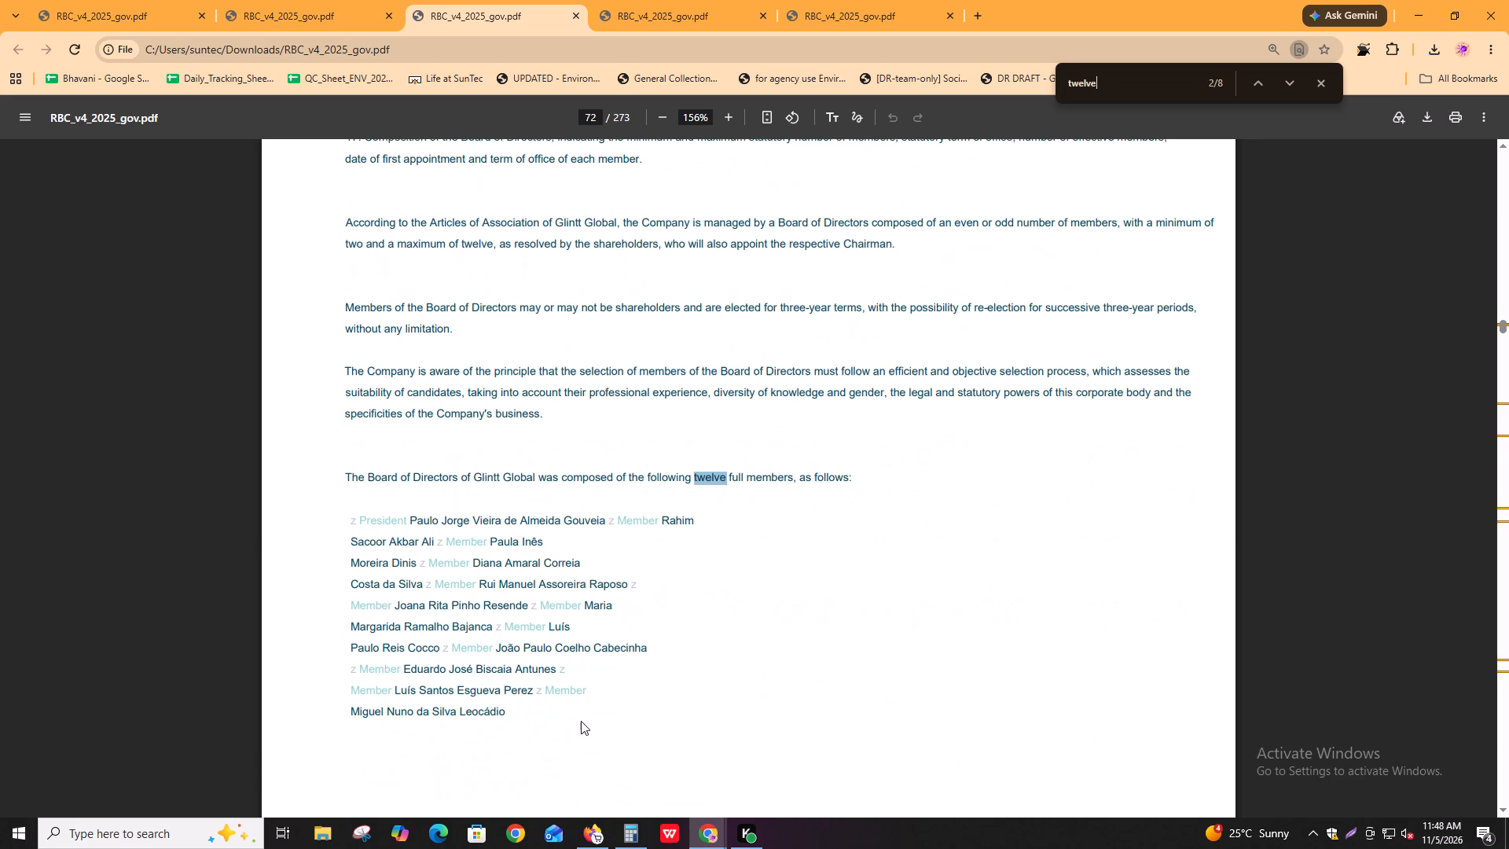
Go through the remaining "twelve" matches in the downloaded PDF and return to the Board of Directors list on page 72.
key("Return")
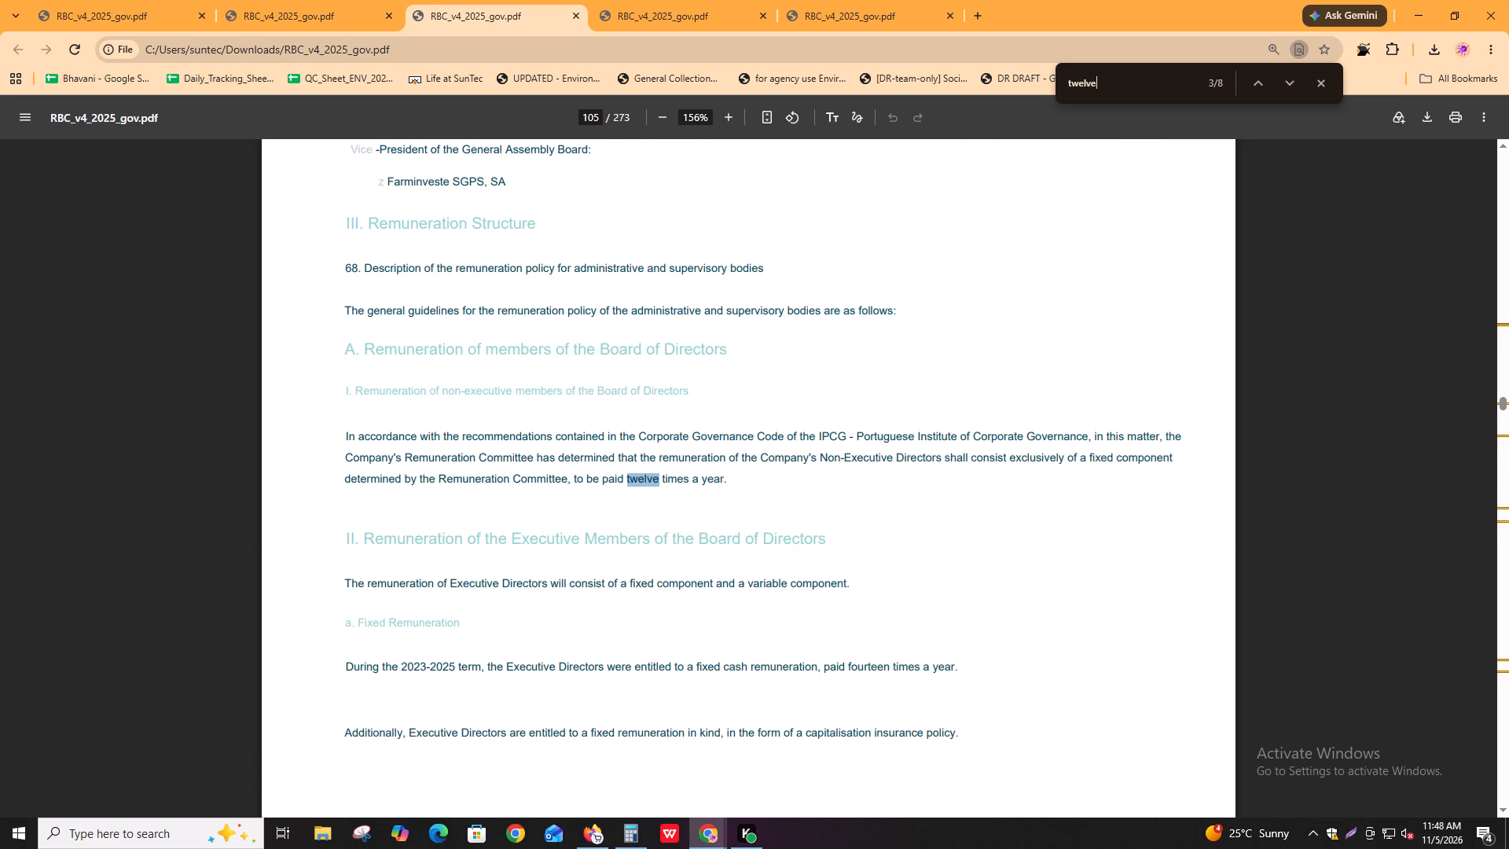
key("Return")
key("Return")
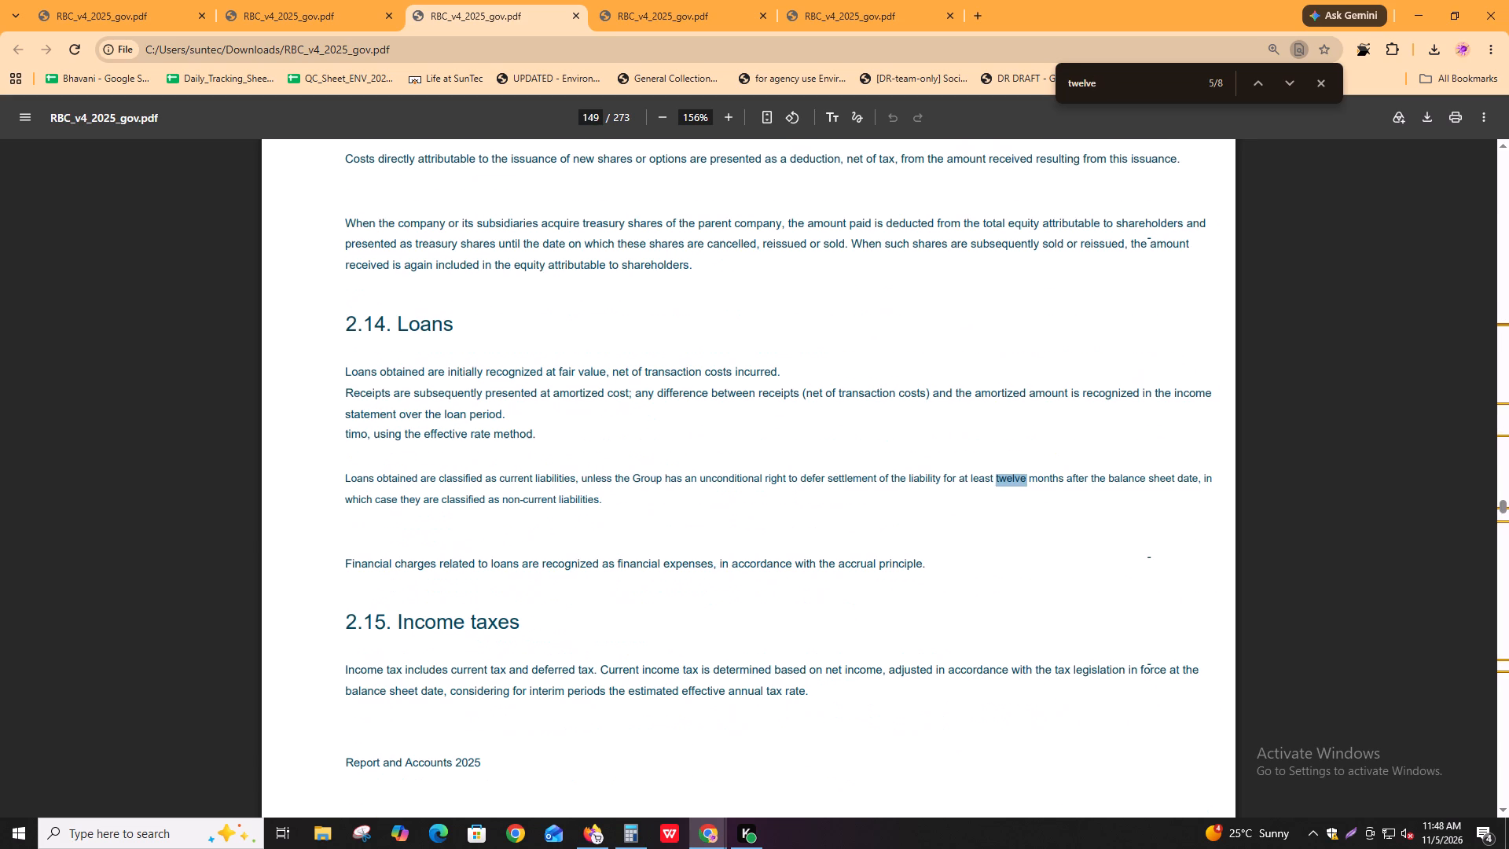
key("Return")
key("Return")
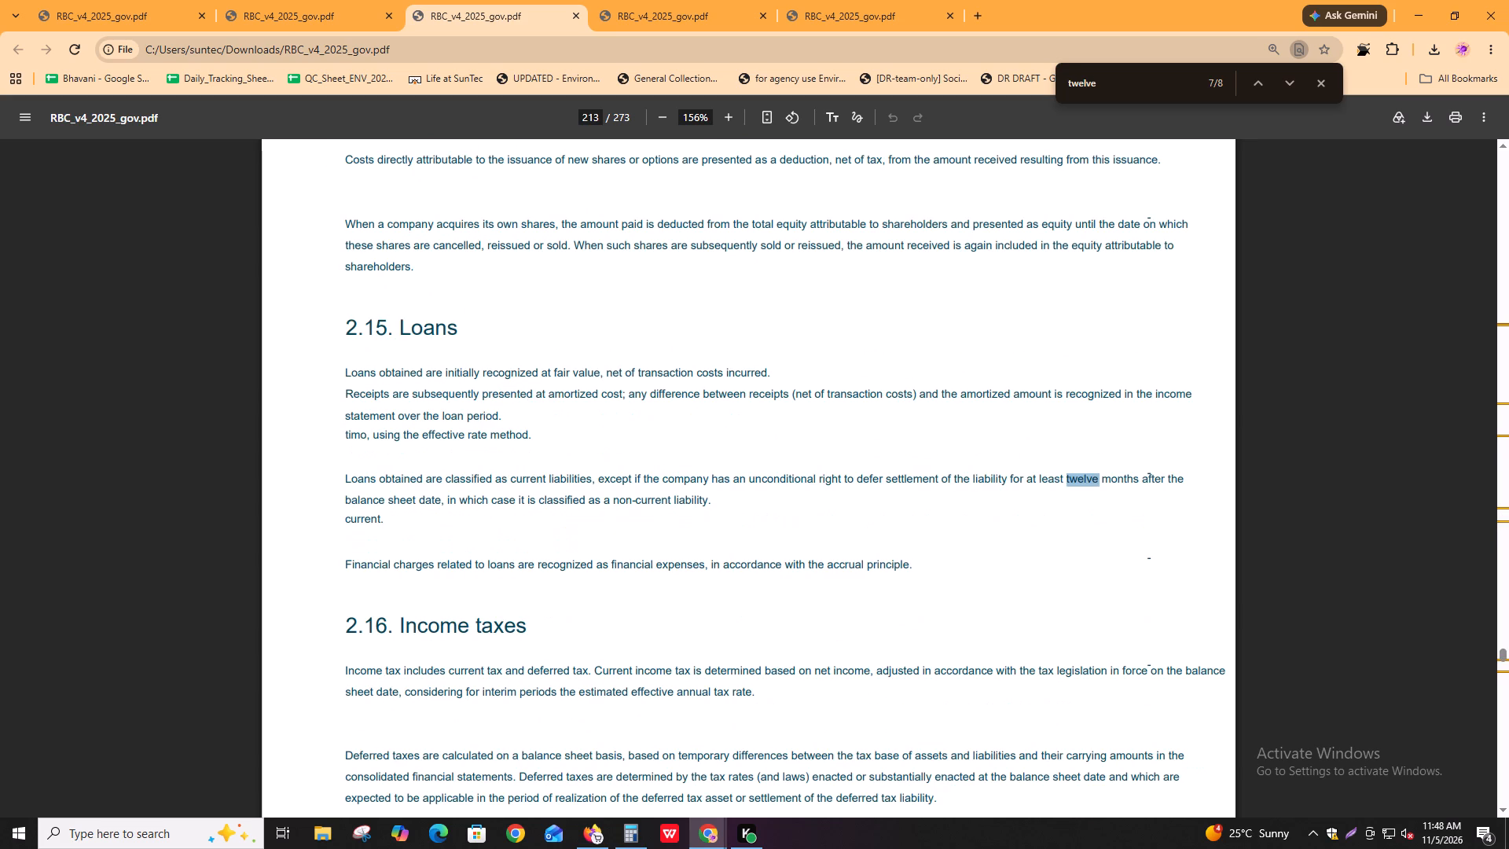
key("Return")
key("Return")
key("shift+Return")
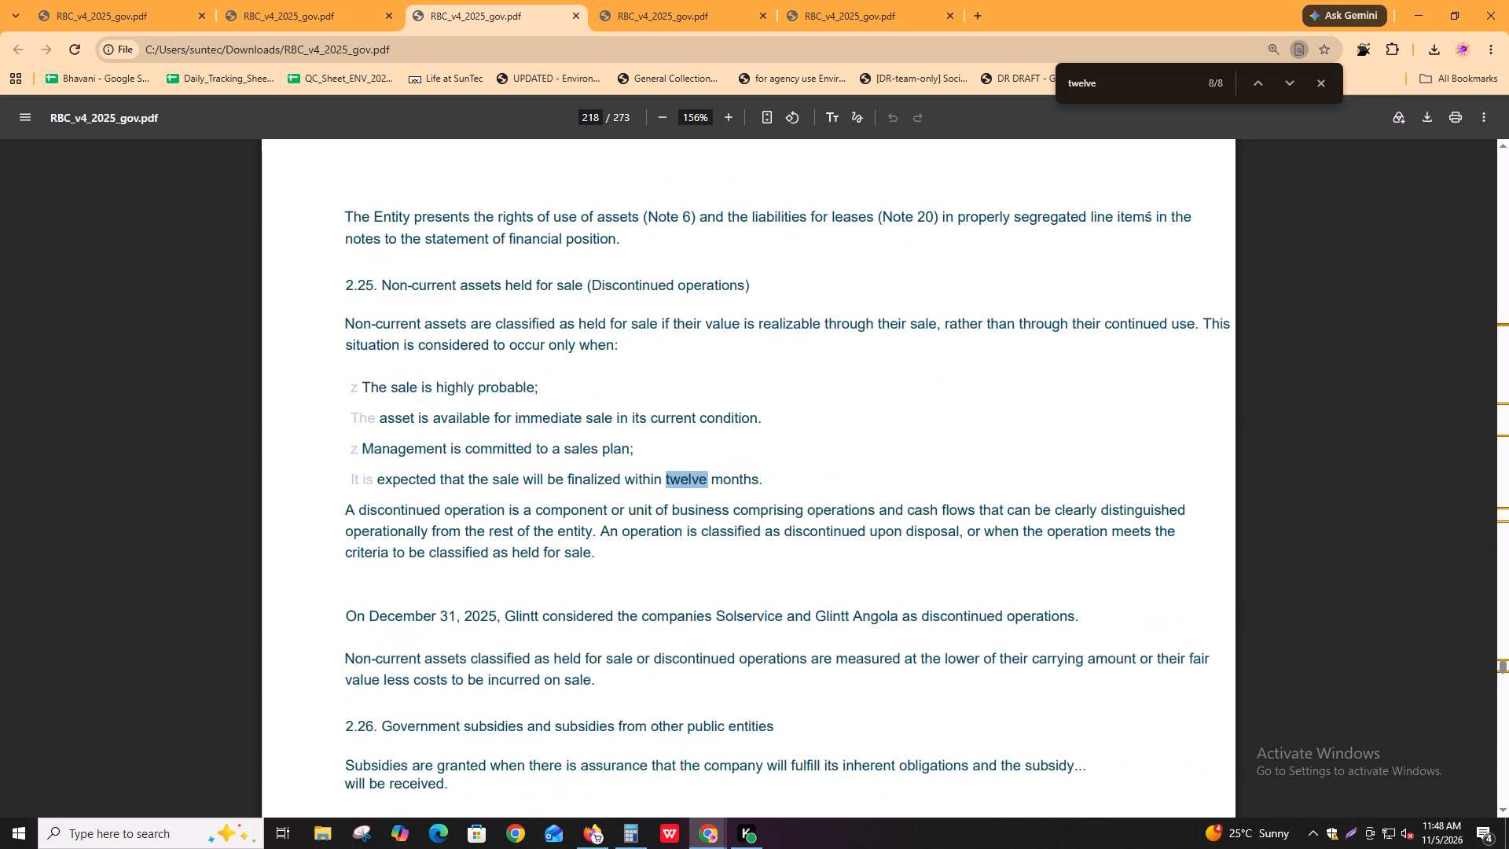
key("Return")
key("Return")
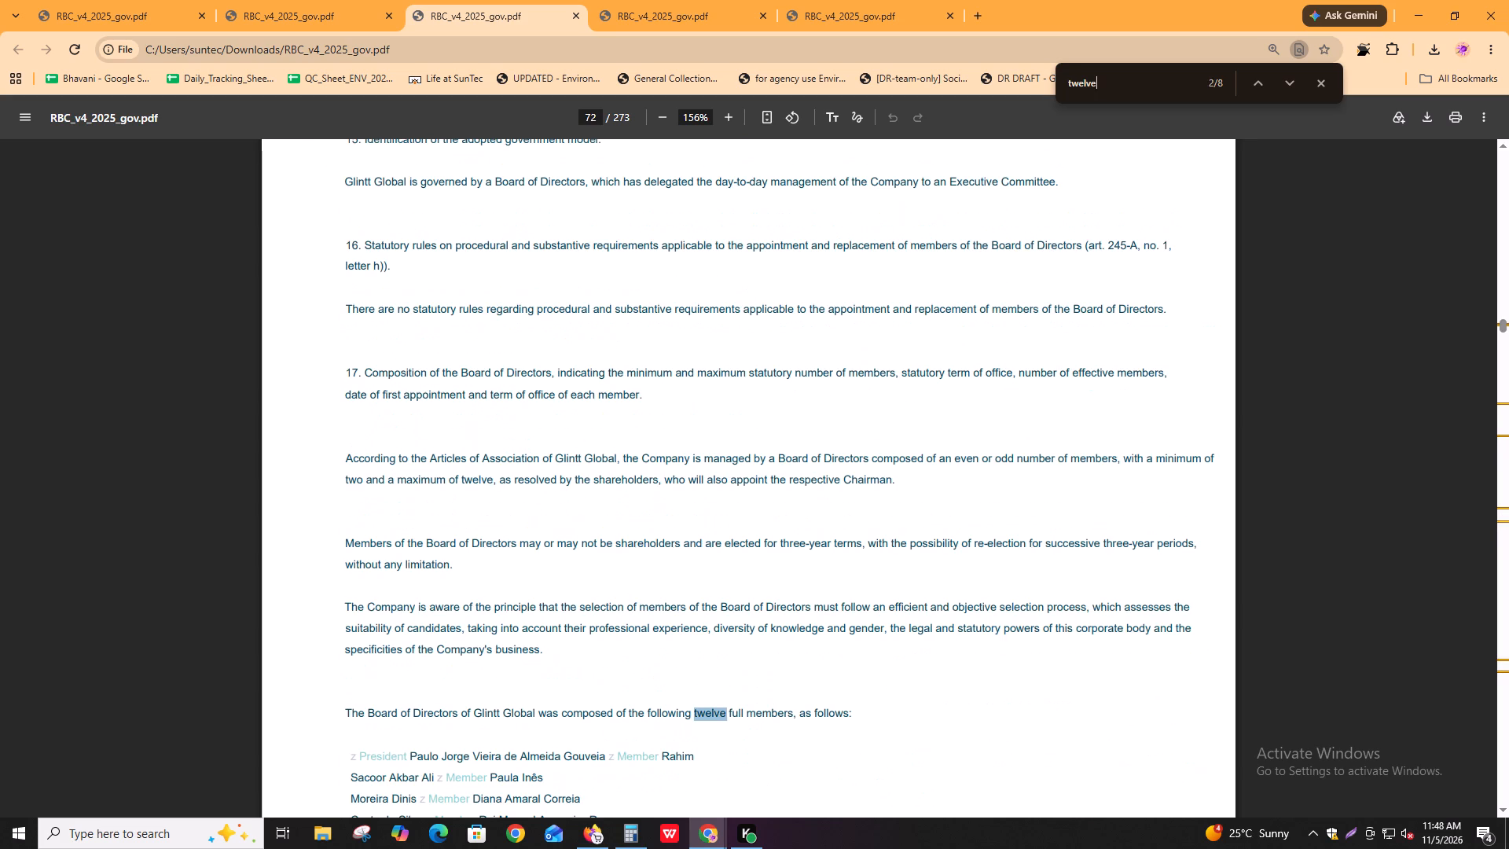
key("Return")
key("shift+Return")
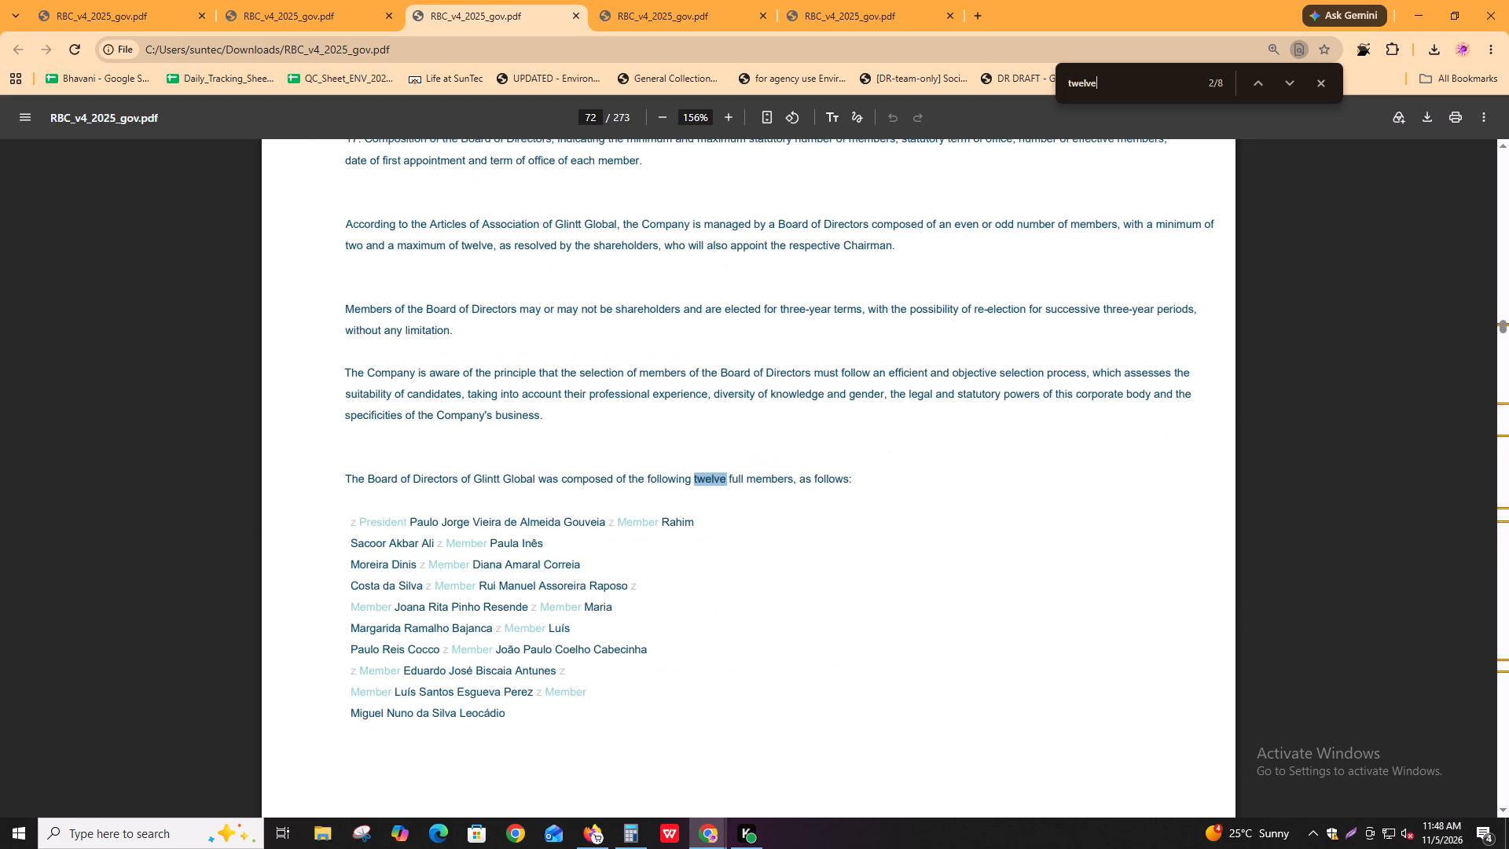
Annotate the full list of executive and non-executive board members on page 74 in Igloo as additional evidence for Board_independence.
key("alt+Tab")
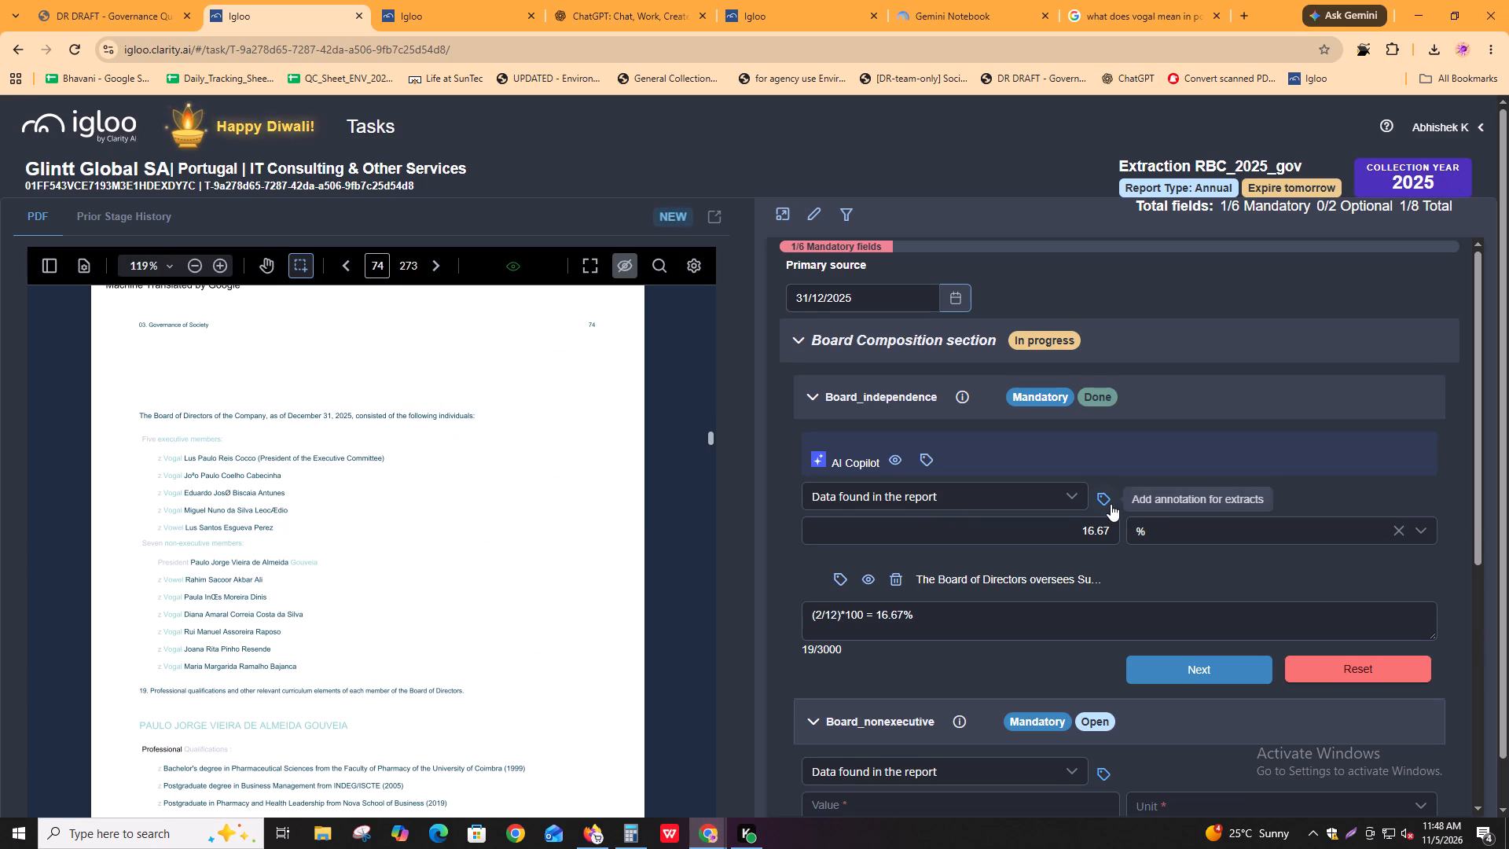
key("alt+Tab")
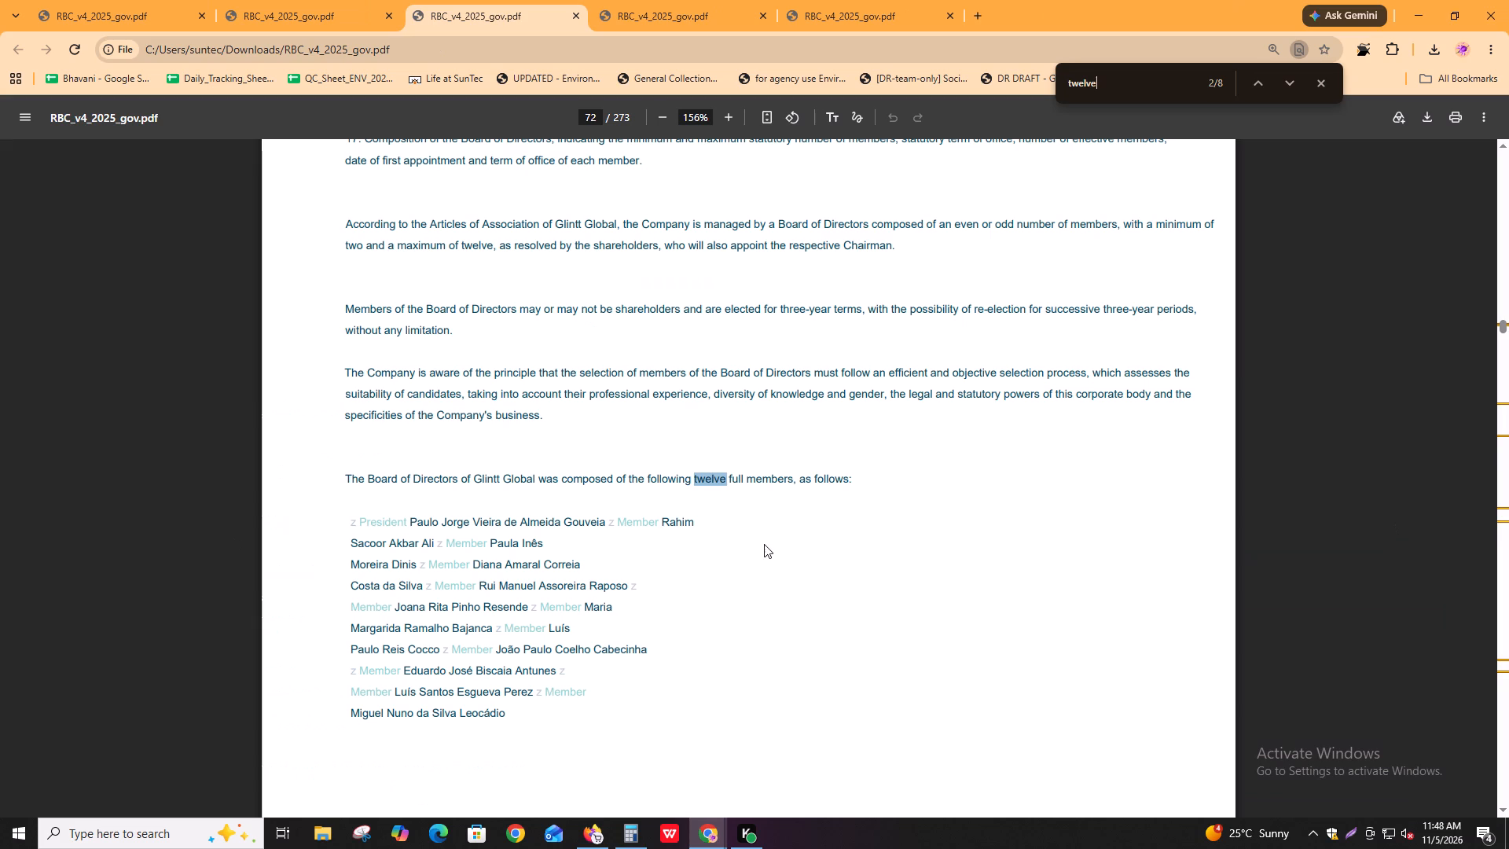
key("alt+Tab")
scroll(453, 494, "up", 13)
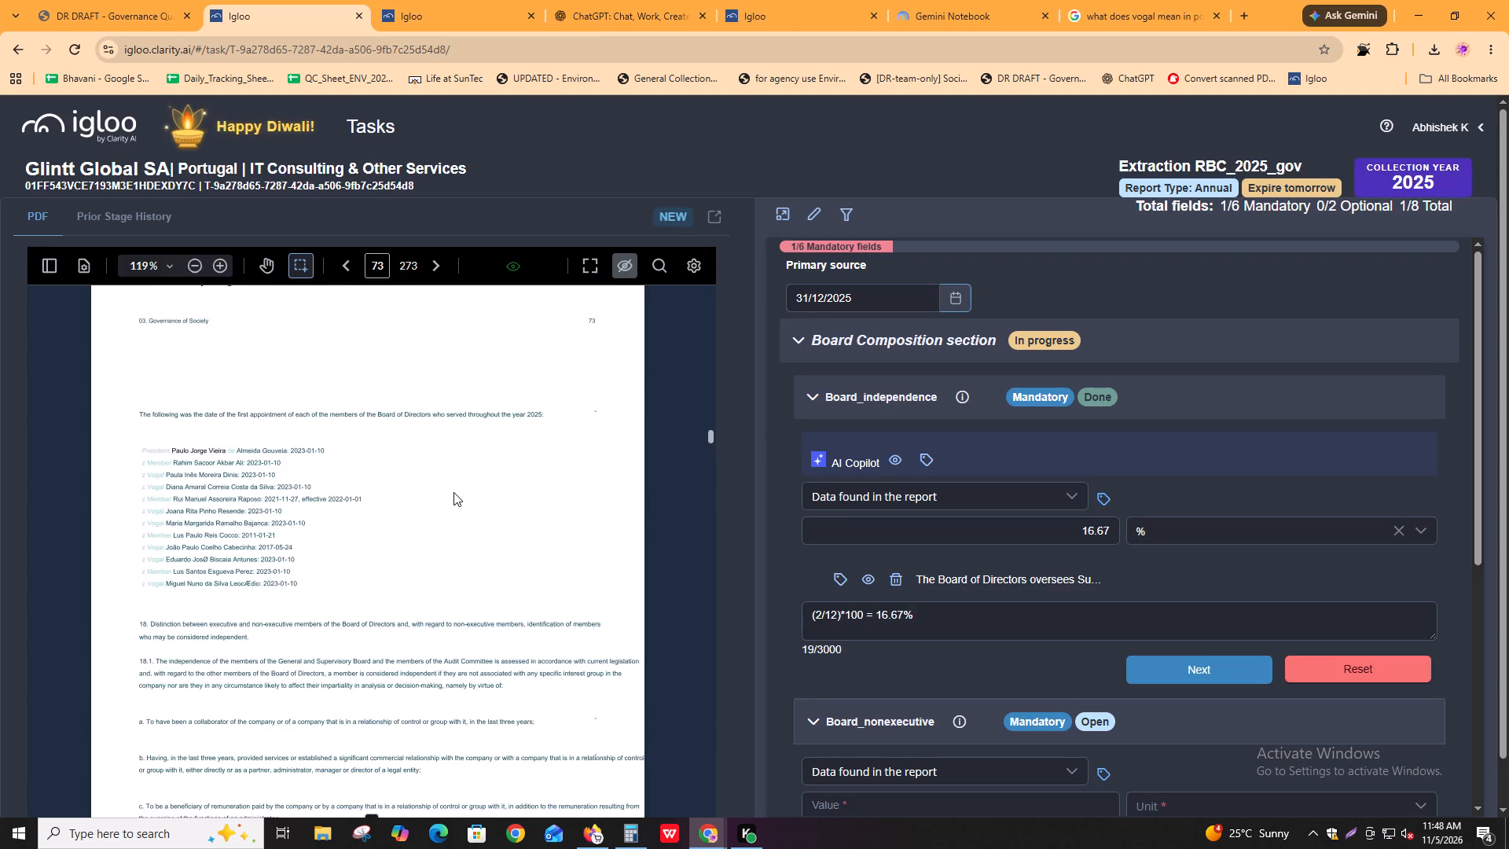
scroll(453, 492, "up", 3)
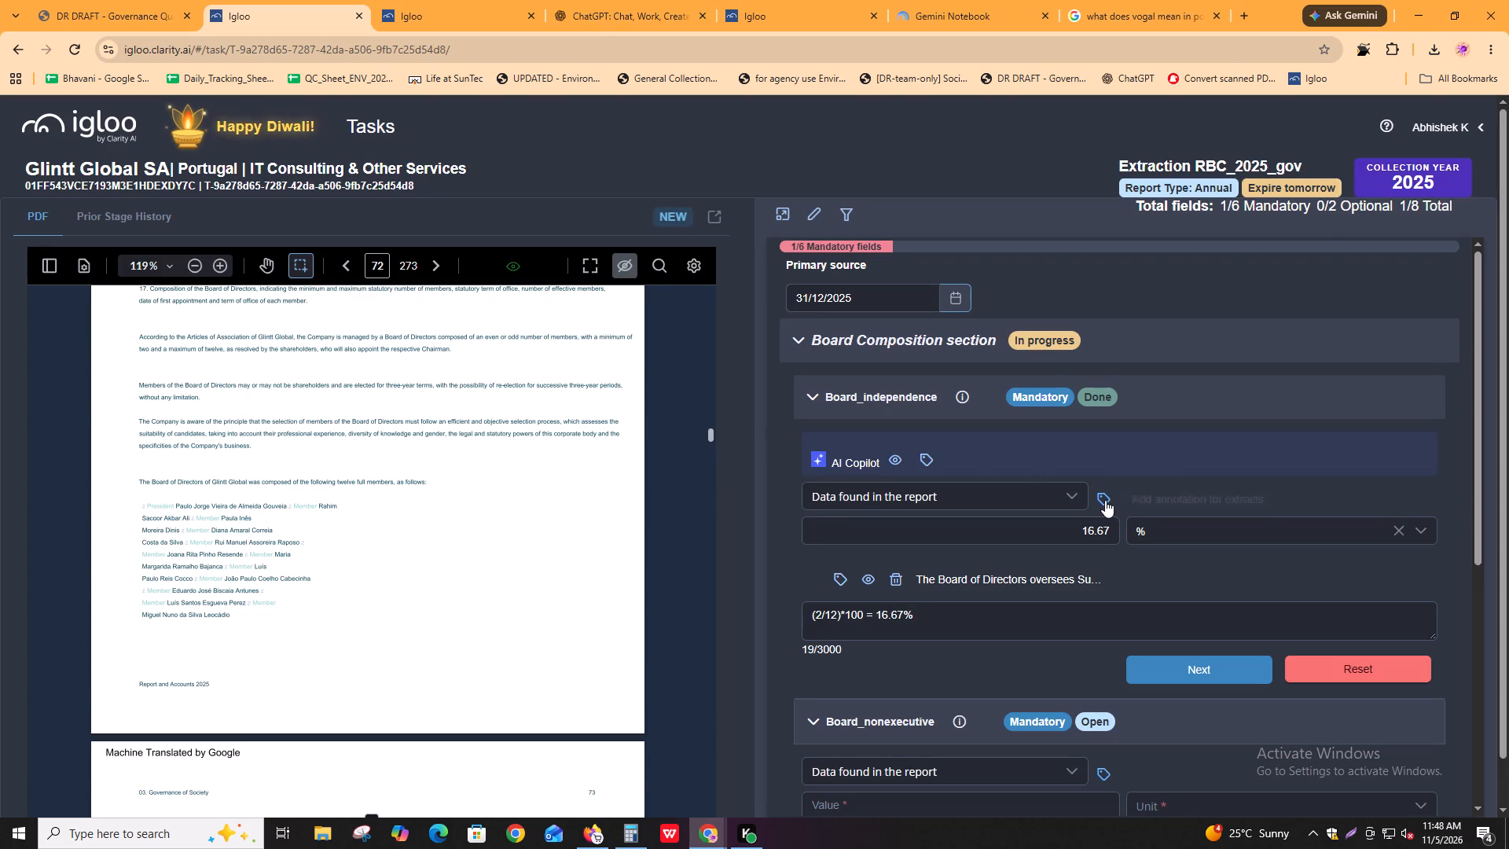
left_click(1105, 500)
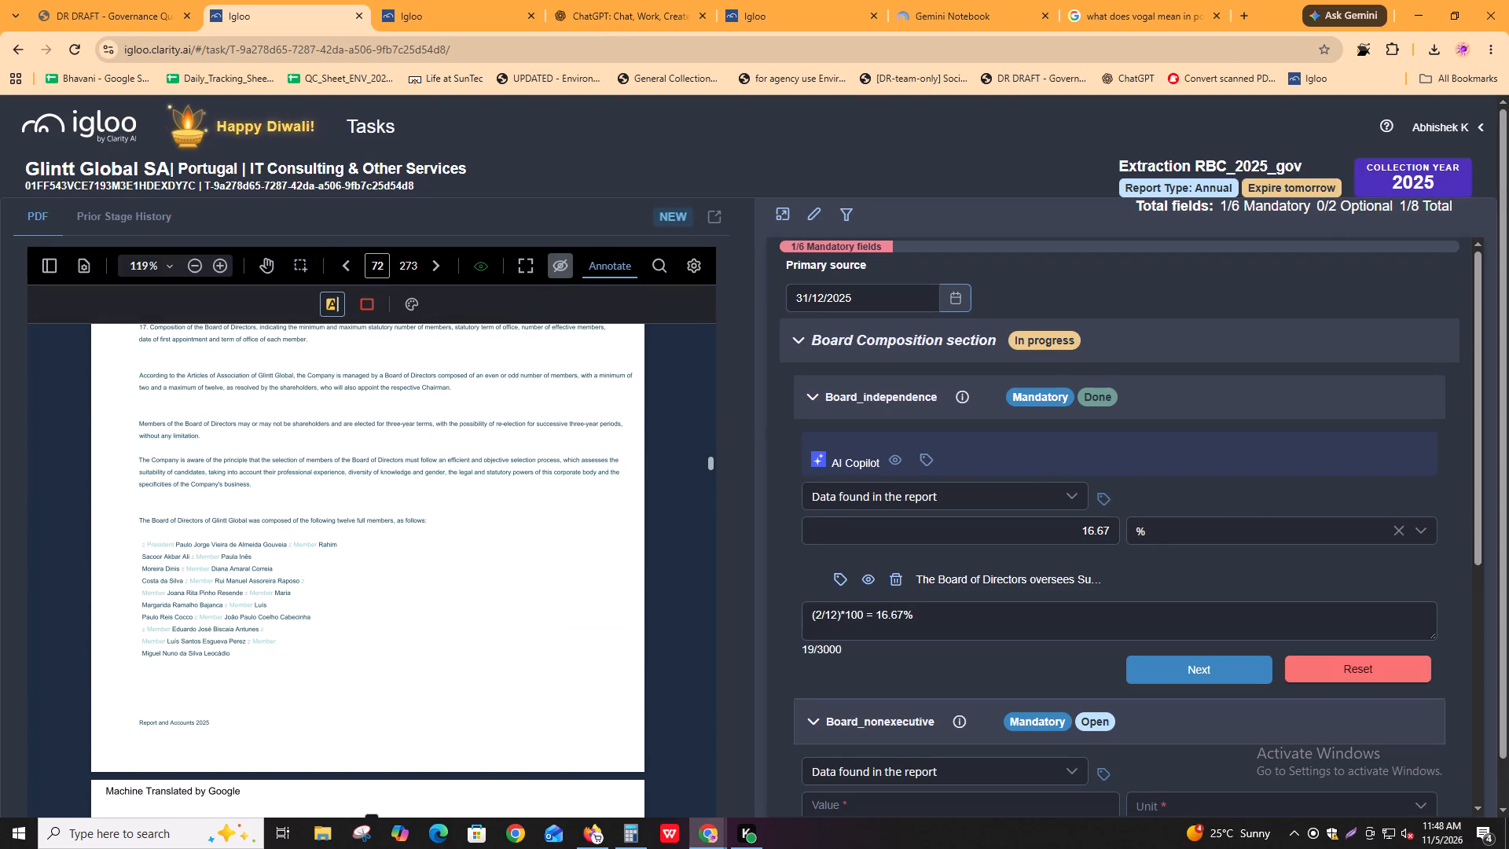
scroll(510, 602, "down", 10)
scroll(368, 579, "down", 7)
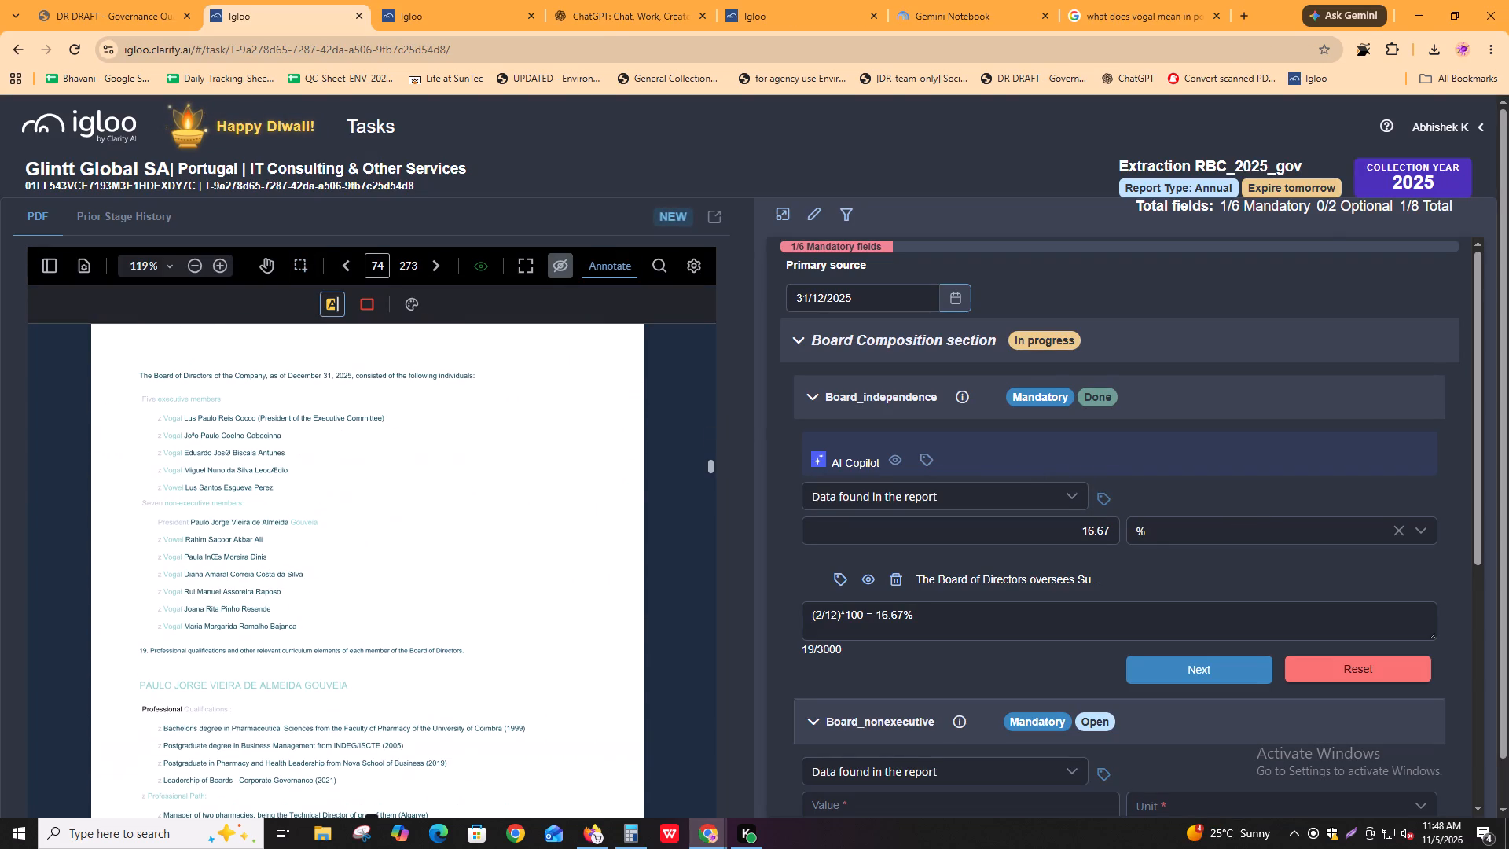
left_click_drag(128, 369, 307, 626)
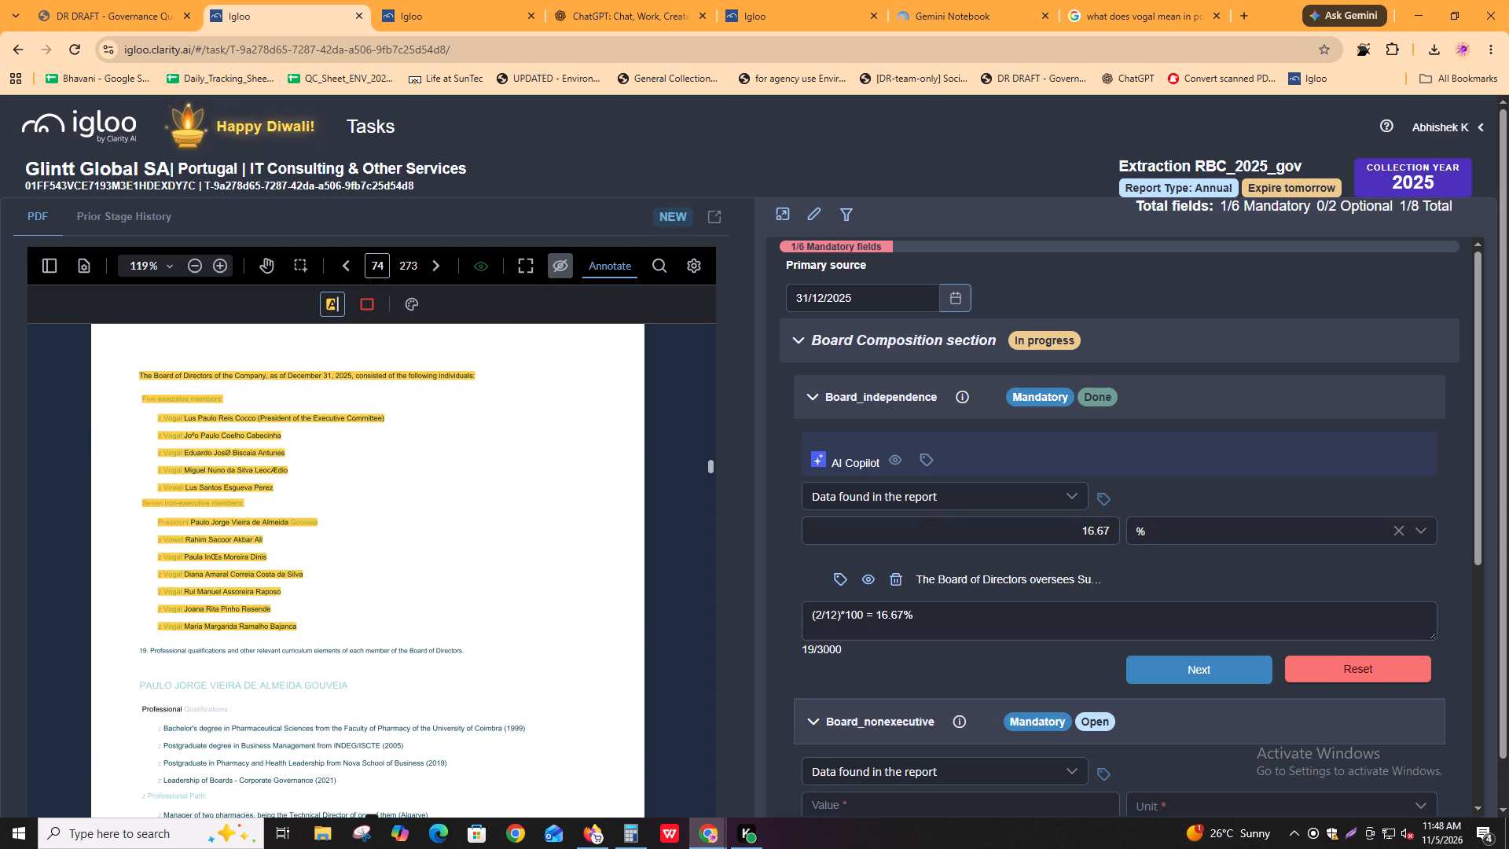
Finish the page 74 board member annotation for Board_independence and proceed to the Board_nonexecutive field.
left_click_drag(307, 626, 306, 627)
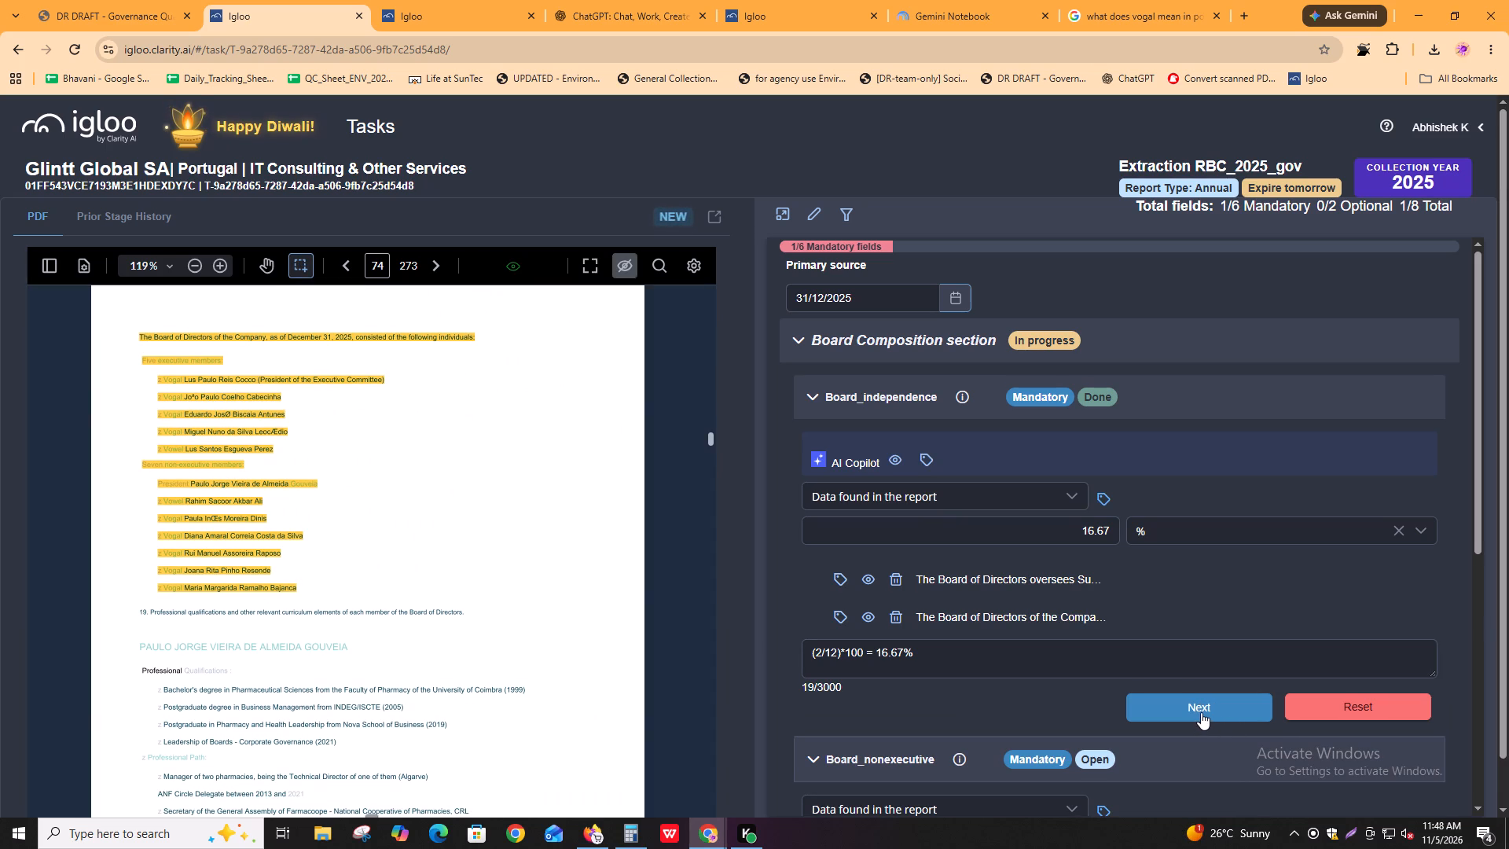
left_click(1201, 712)
Enter the comment "(7/12)*100 = 58.33%" for Board_nonexecutive, computing the percentage in Calculator.
left_click(919, 423)
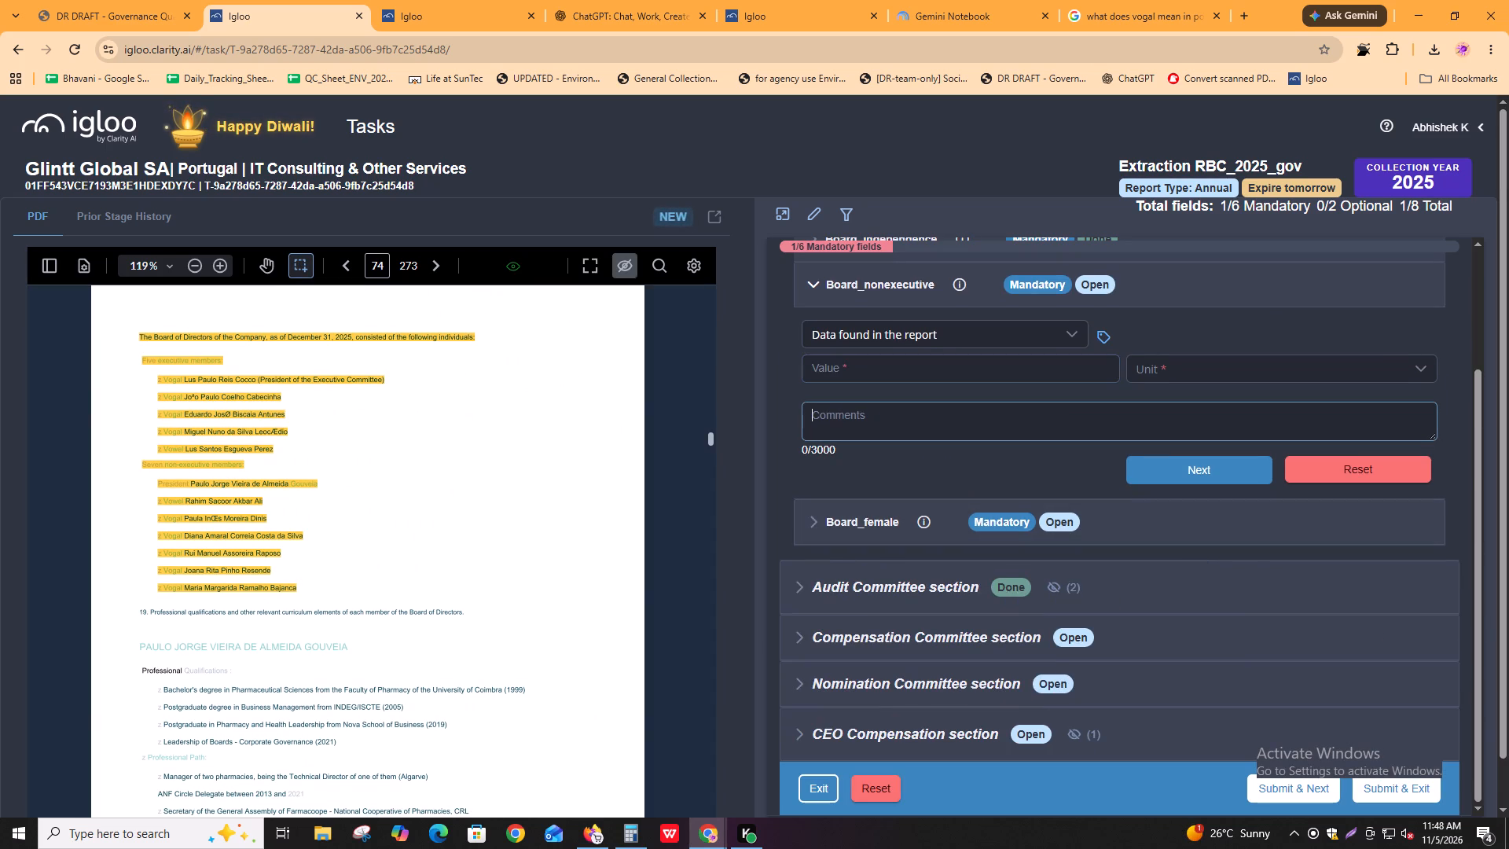
key("shift+parenleft")
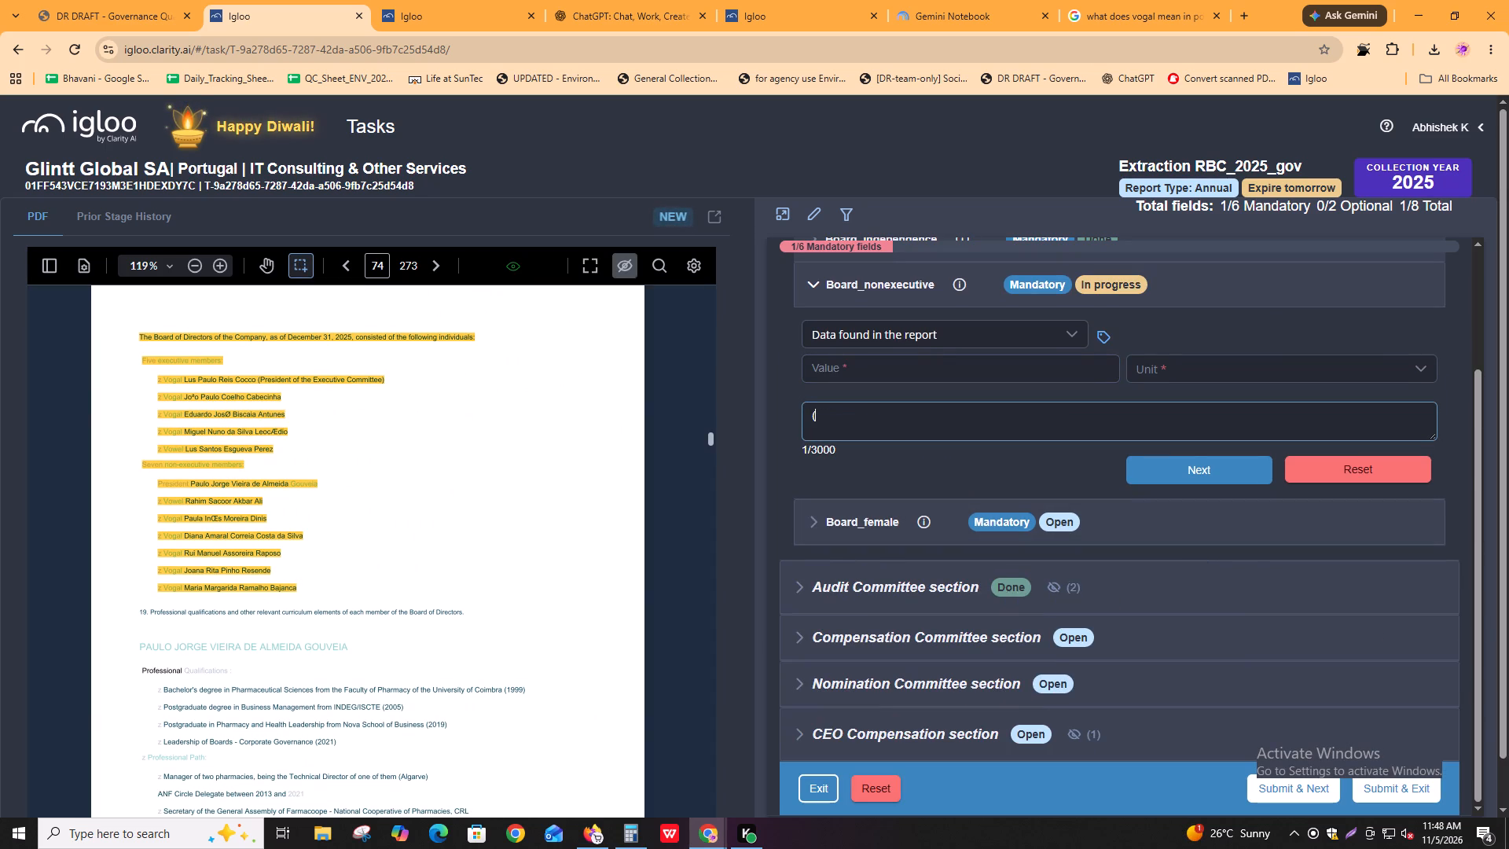
key("7")
type("/12)*100 =")
key("space")
key("alt+Tab")
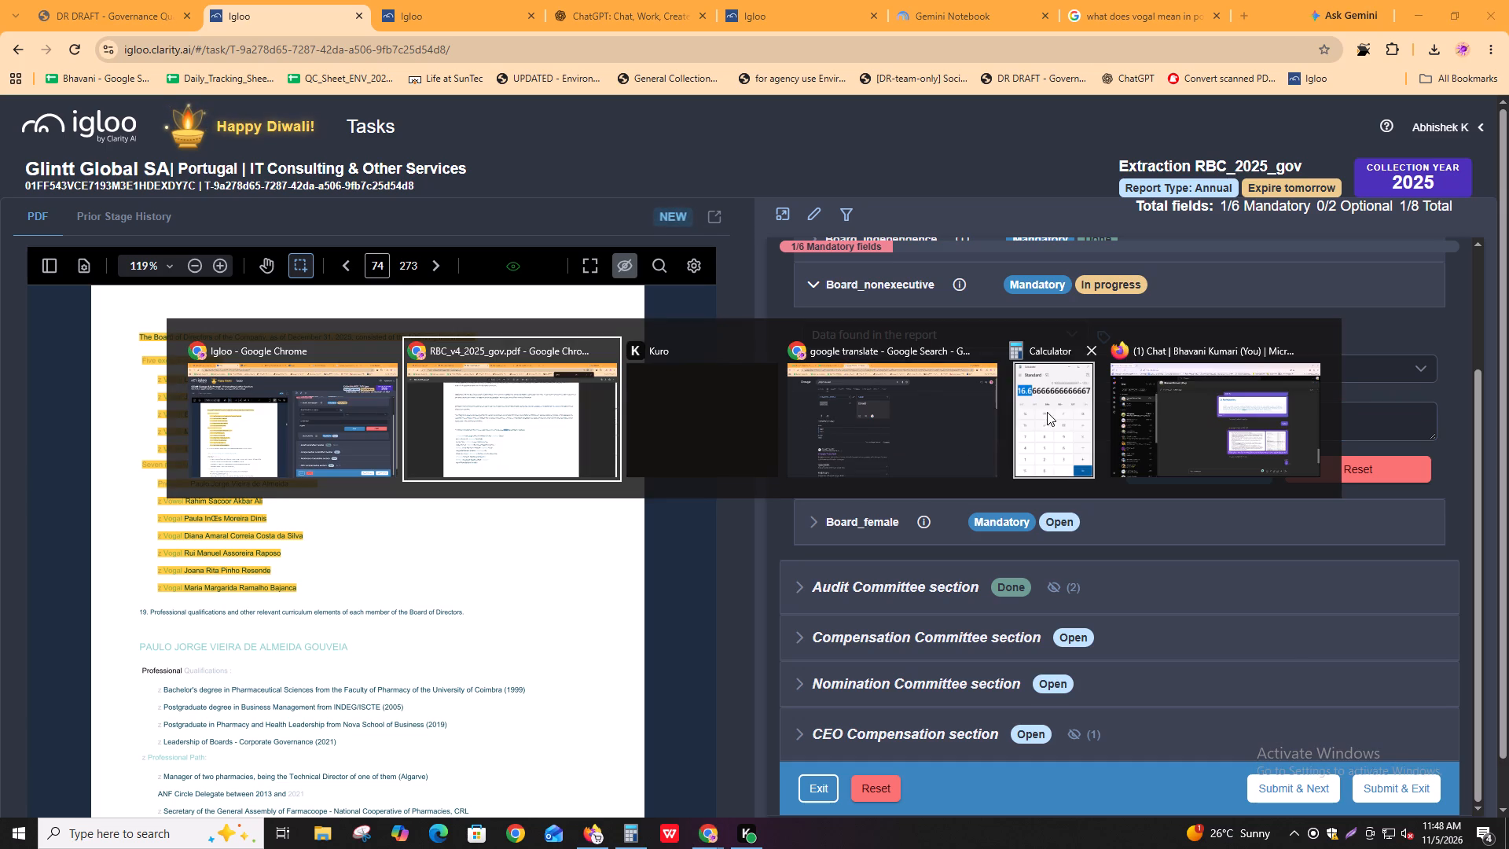
left_click(1047, 412, "alt")
left_click(1186, 486)
type("7/12*100")
key("Return")
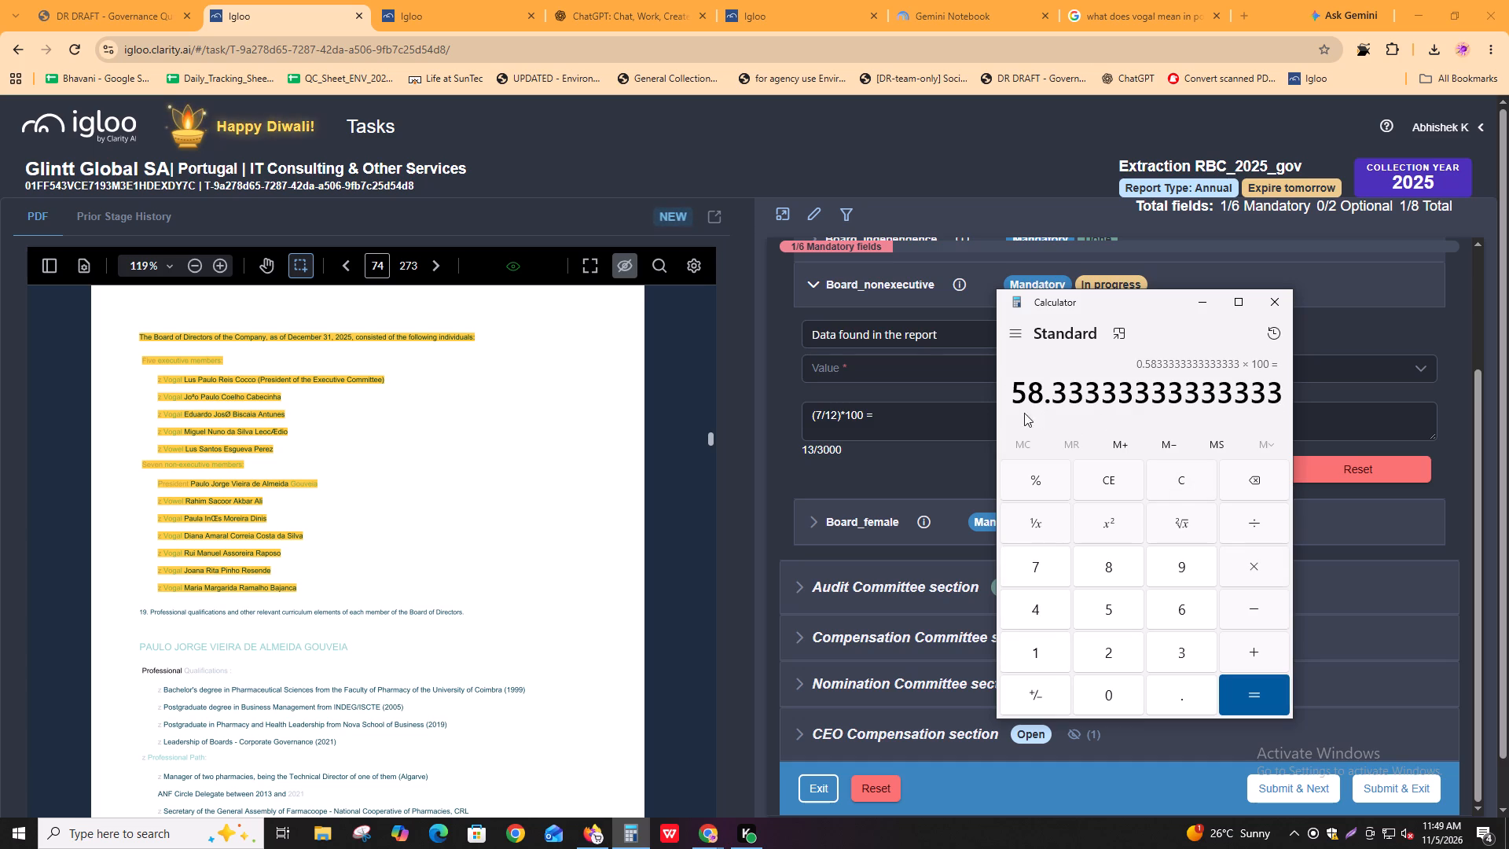
left_click_drag(1012, 392, 1084, 388)
key("ctrl+c")
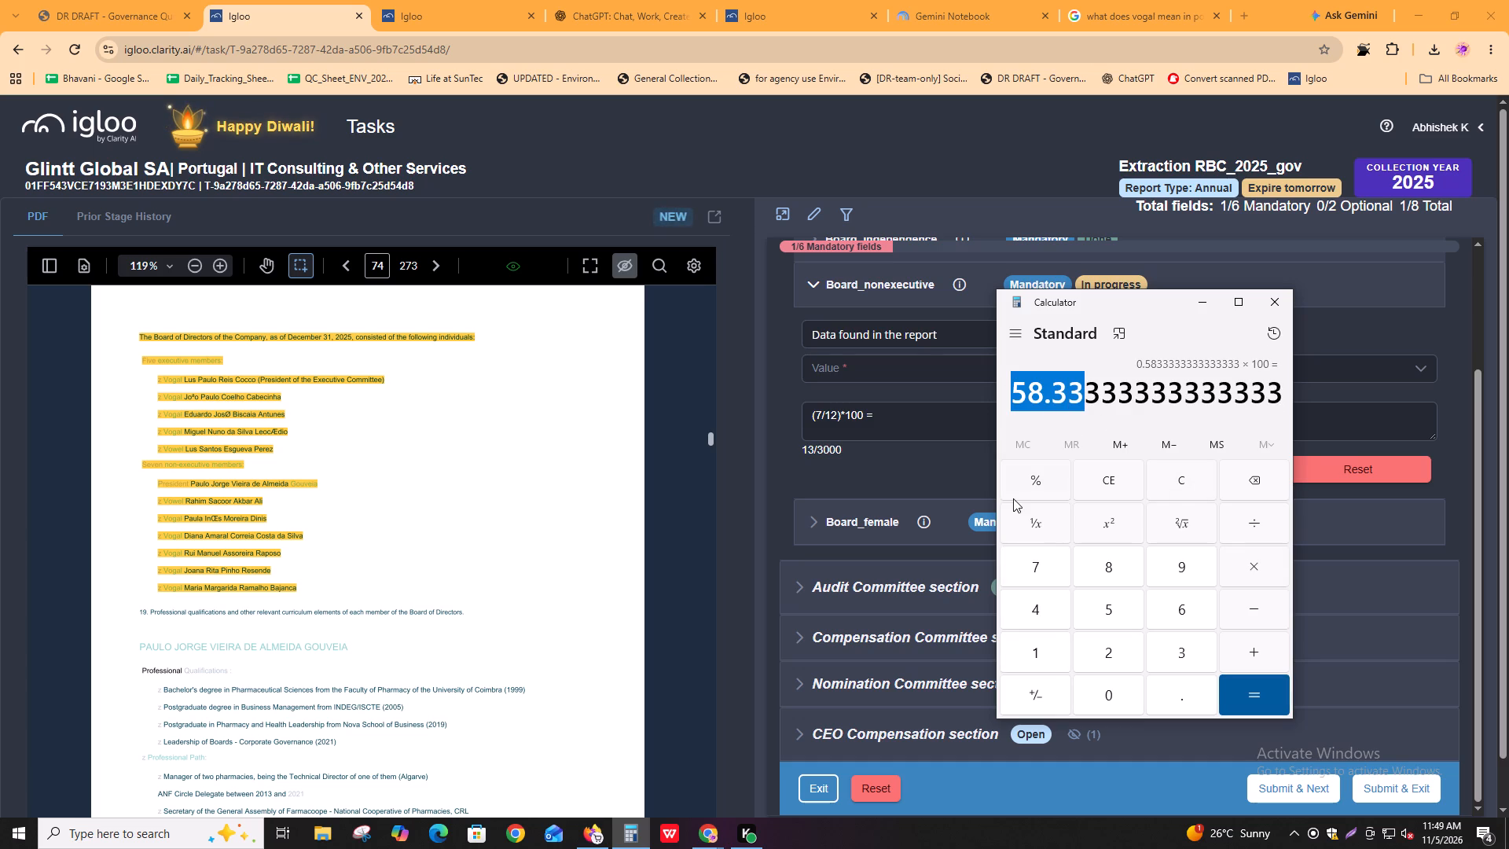
left_click(927, 427)
key("ctrl+v")
key("shift+percent")
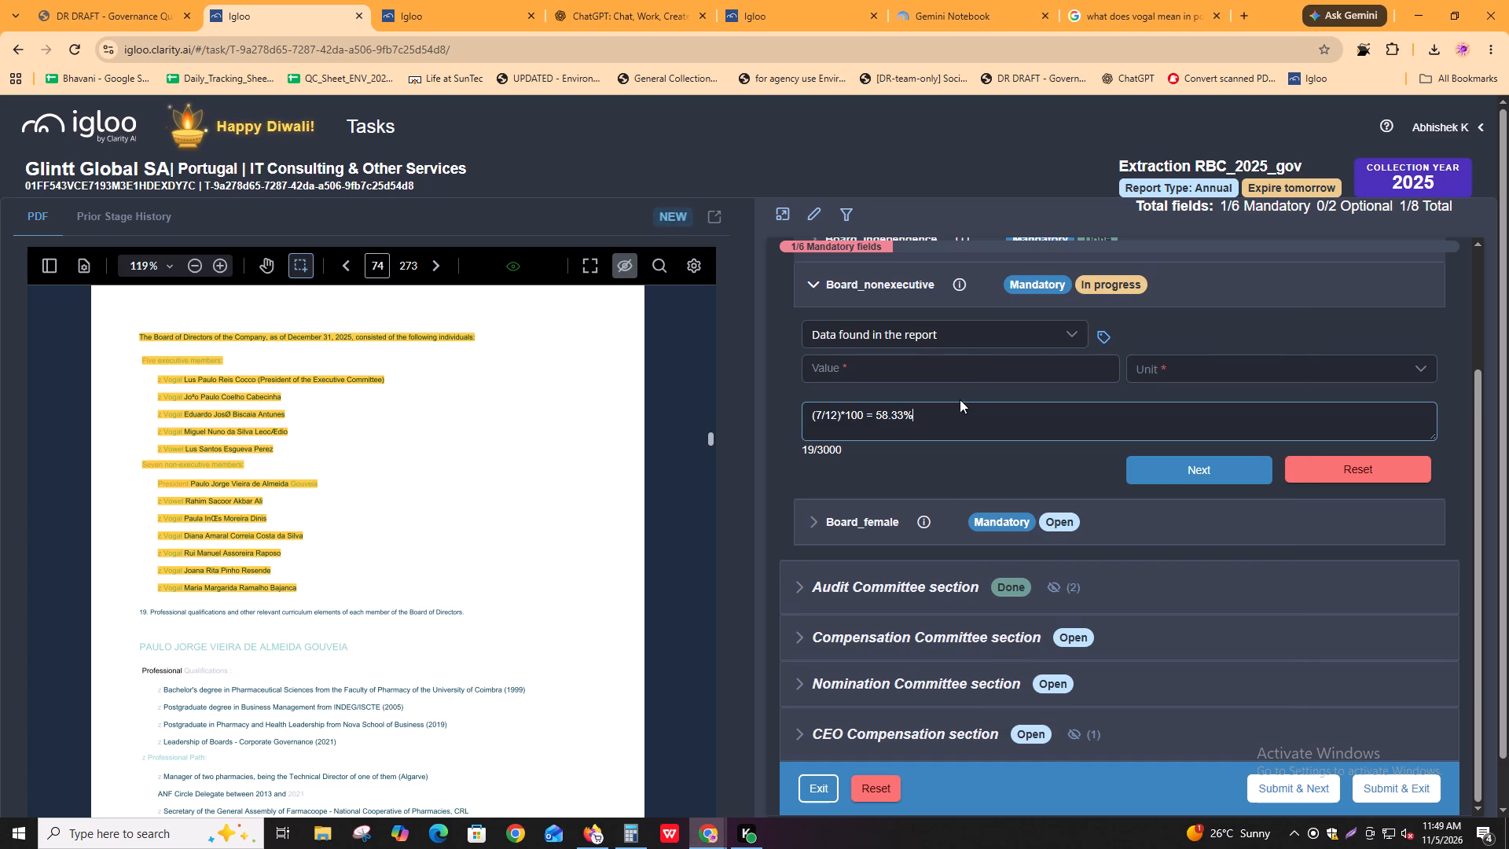
Set the Board_nonexecutive value to 58.33 with % as the unit.
left_click(963, 388)
key("ctrl+v")
left_click(1053, 366, "ctrl")
key("ctrl+v")
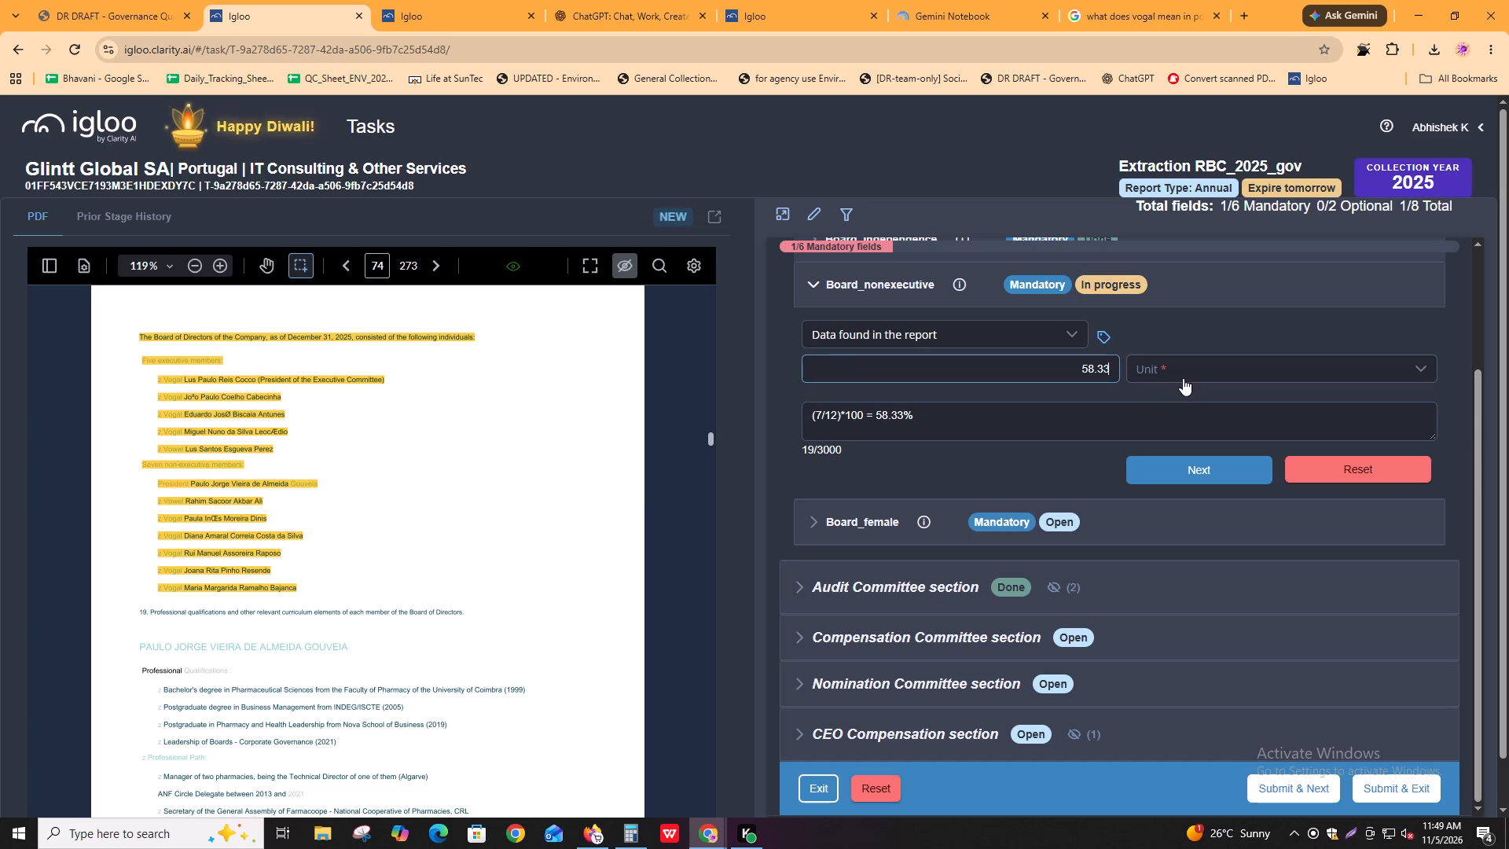
left_click(1183, 378)
left_click(1162, 400)
Annotate the list of seven non-executive members on page 74 as evidence for Board_nonexecutive.
left_click(1110, 341)
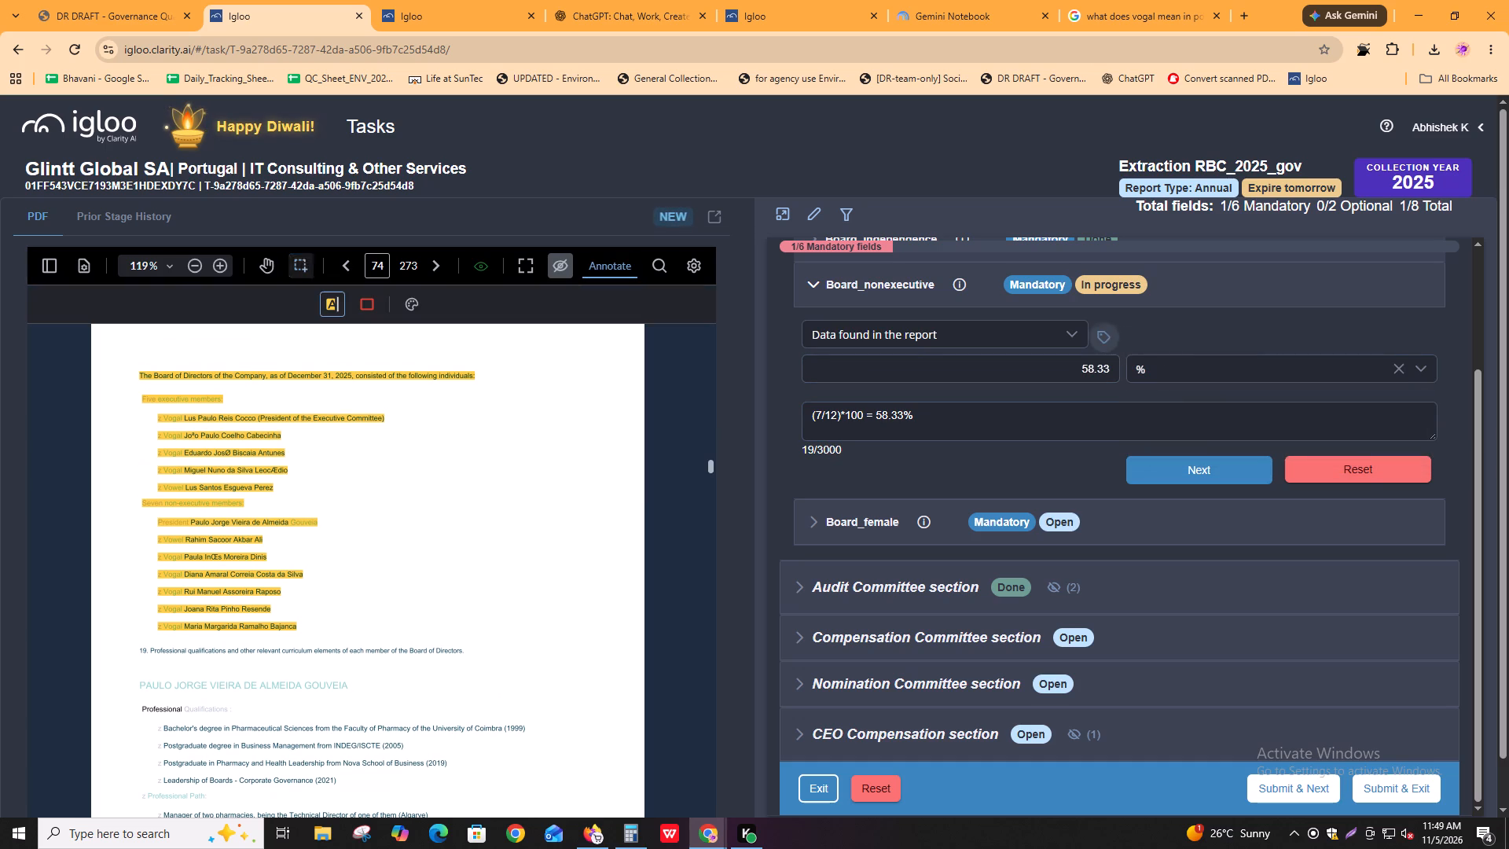
left_click_drag(127, 498, 310, 637)
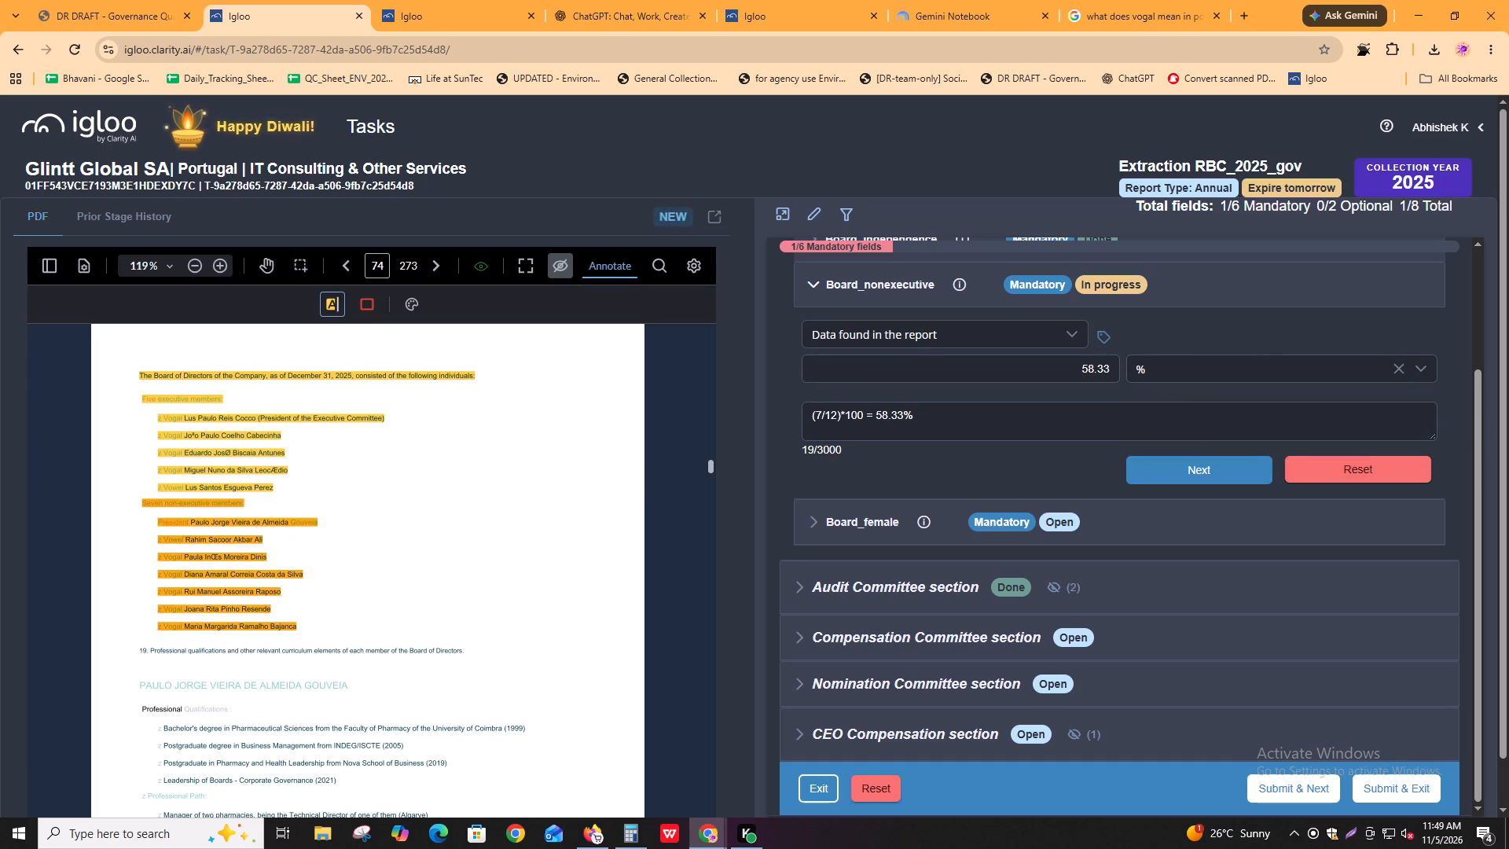
left_click_drag(310, 637, 310, 638)
left_click(995, 462)
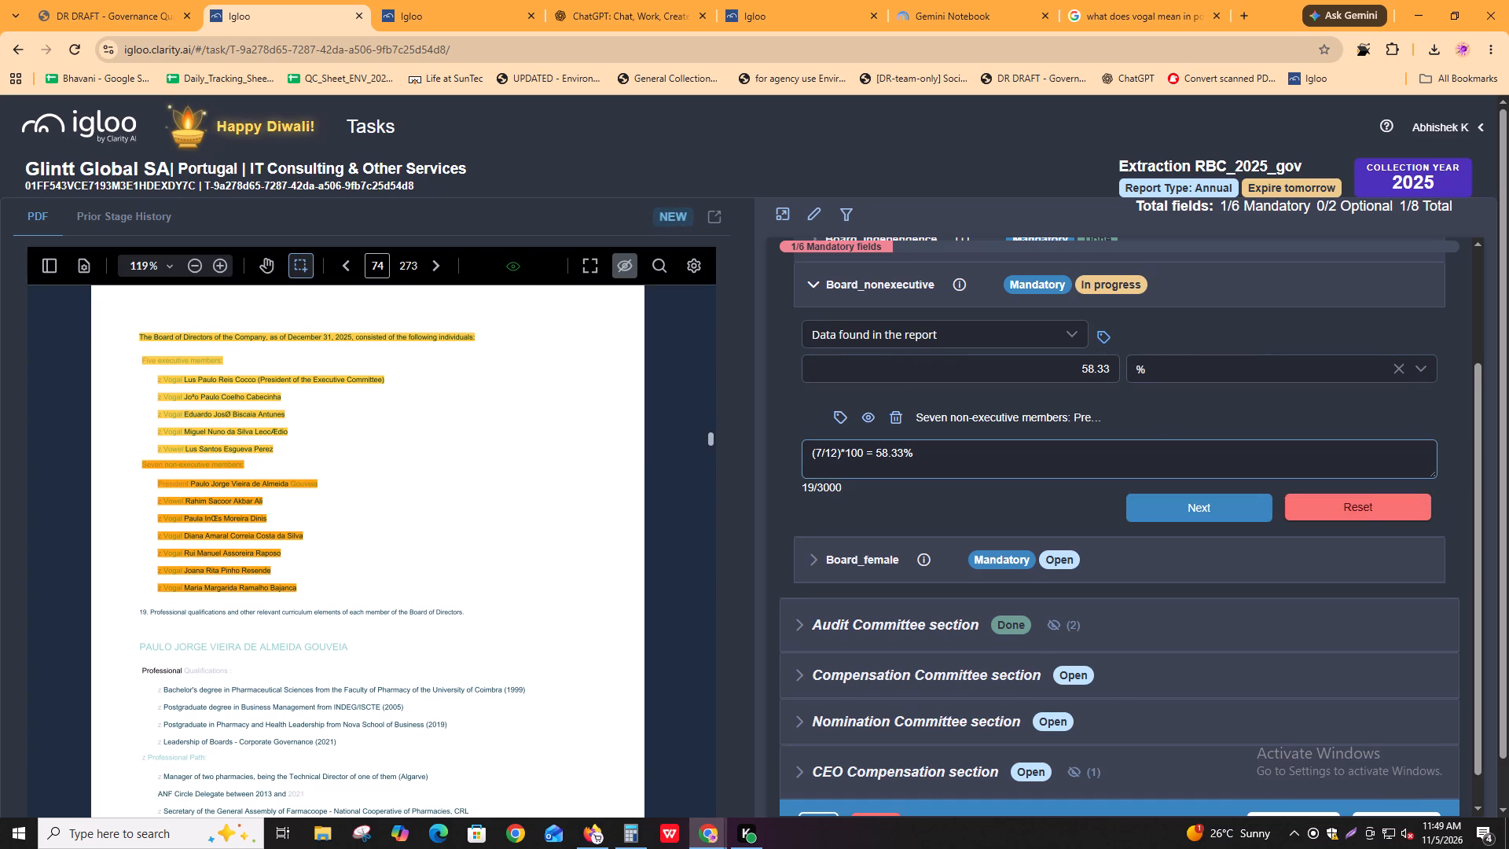
Search the downloaded PDF for "58." and check each match for a reported non-executive percentage.
key("alt+Tab")
key("alt+Tab")
key("alt+Tab")
key("alt+Tab")
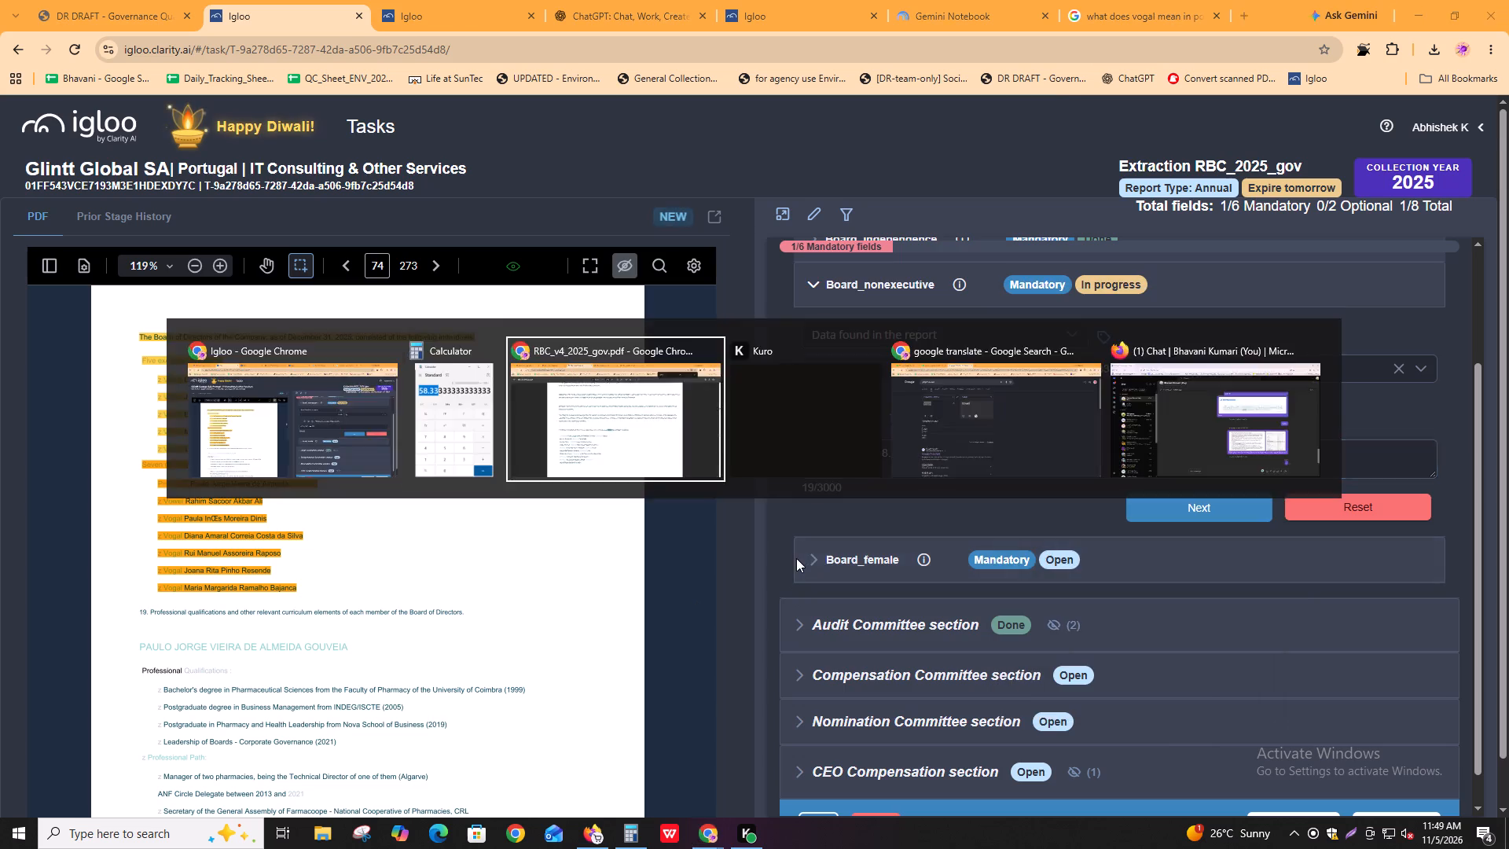
key("ctrl+f")
type("58.")
key("Return")
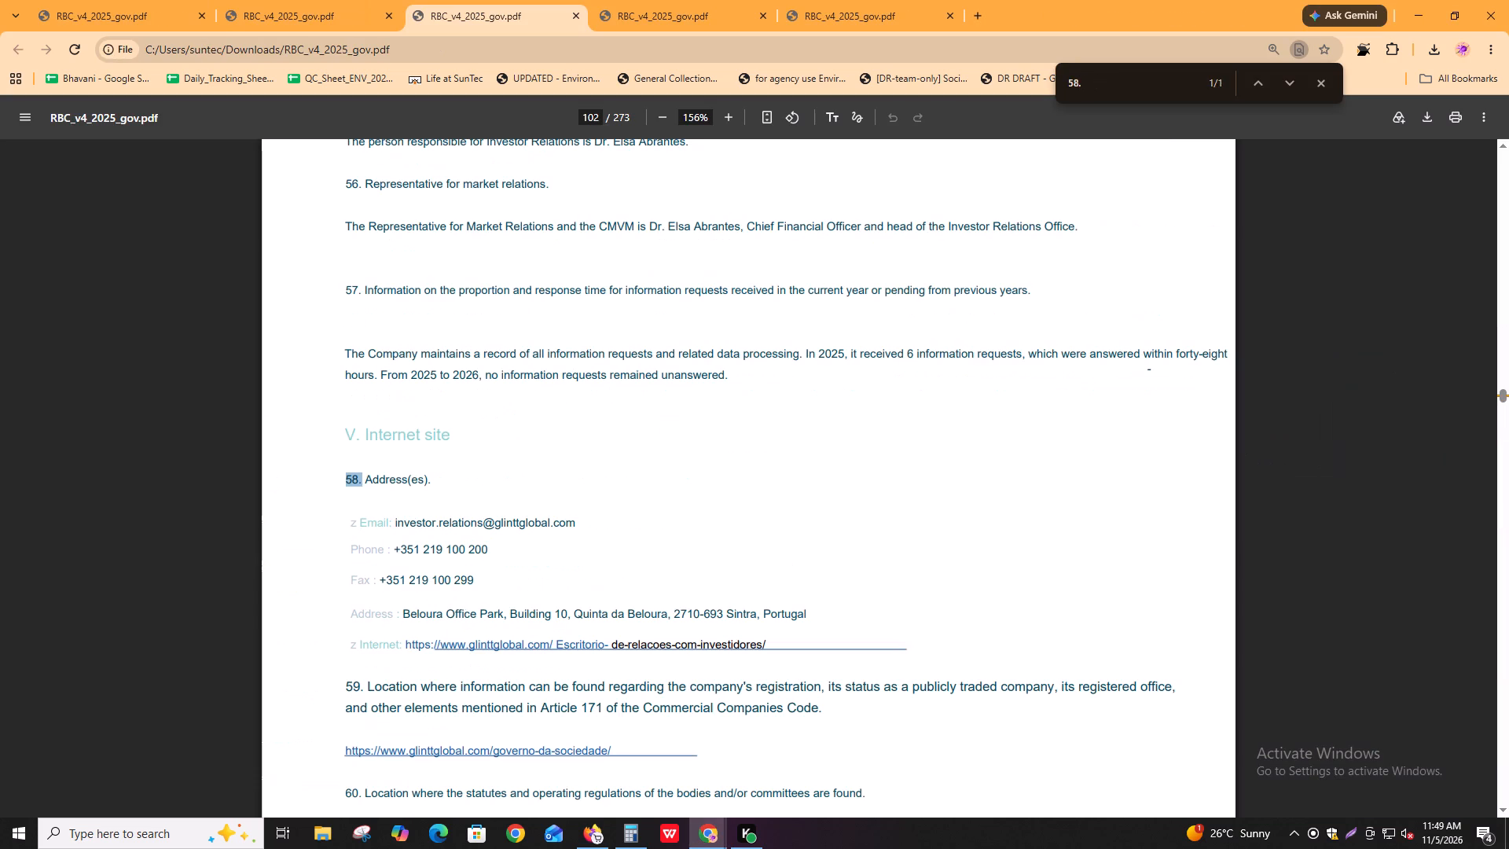
key("Return")
key("Return")
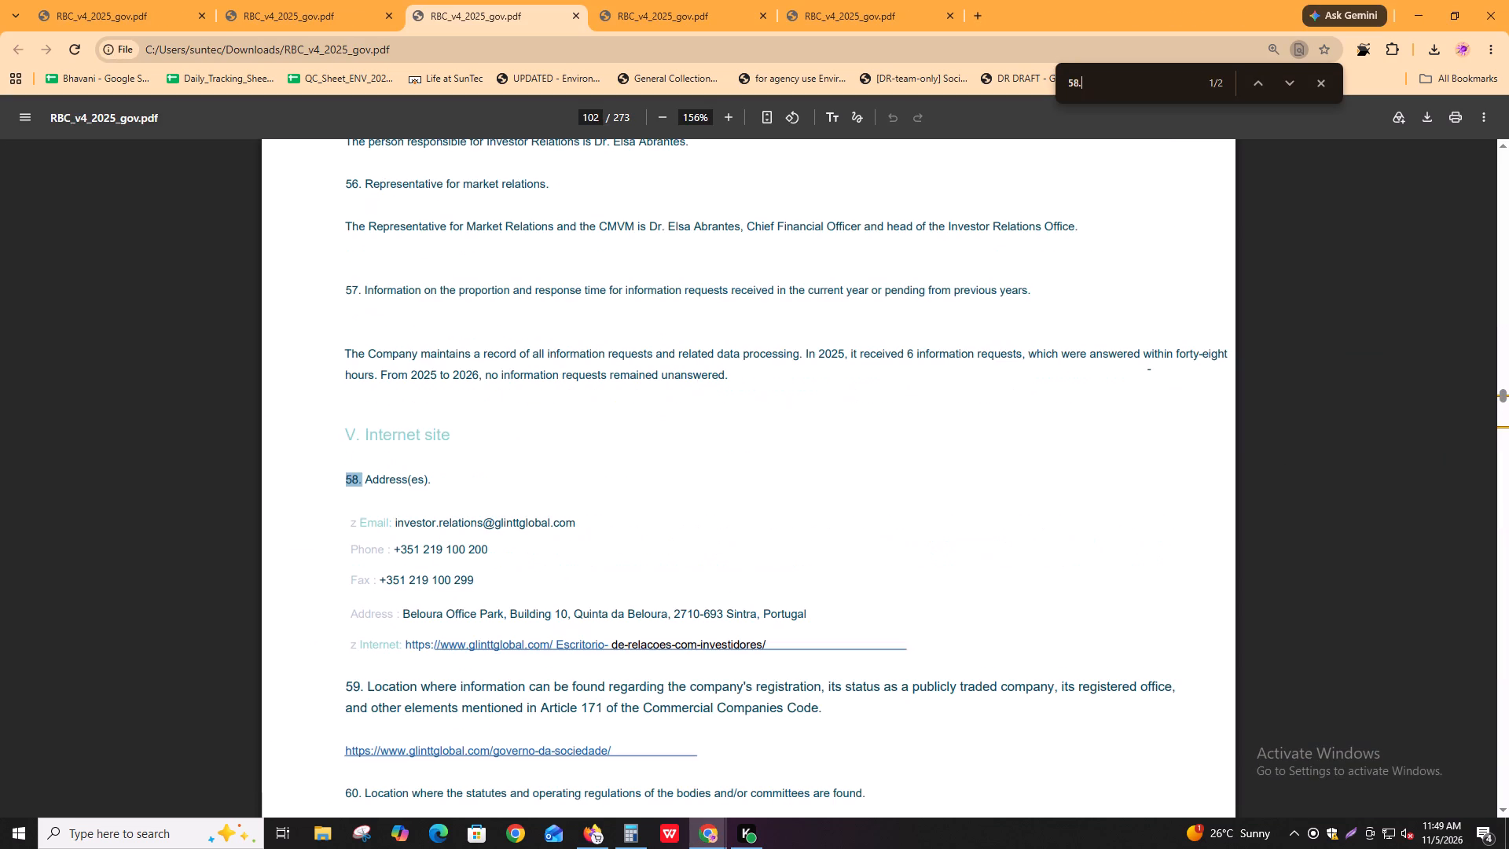
key("Return")
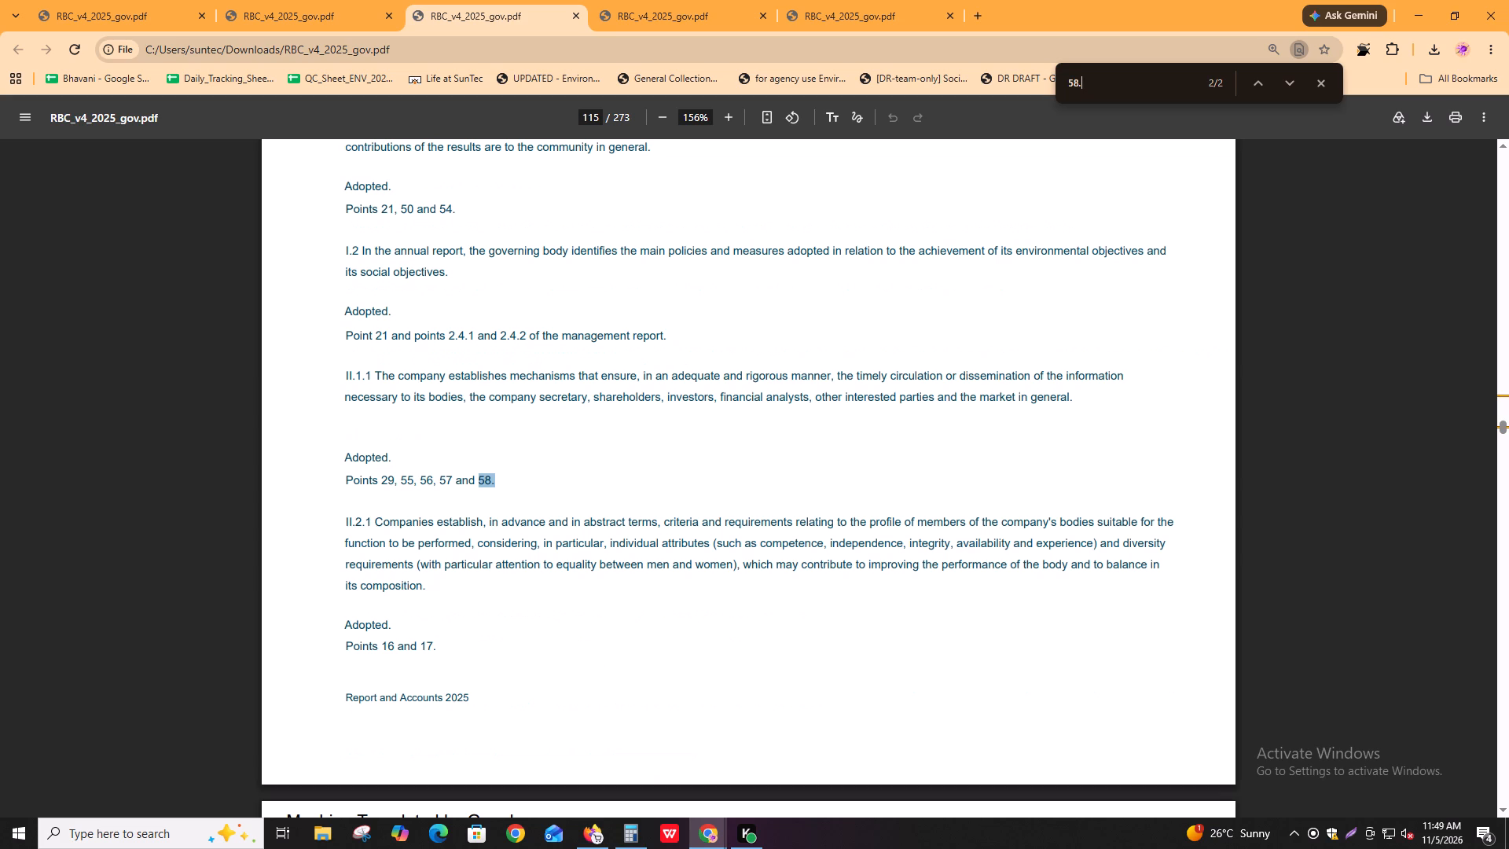
Search the downloaded PDF for "58%", check the matches, and return to the Igloo task.
key("BackSpace")
key("shift+percent")
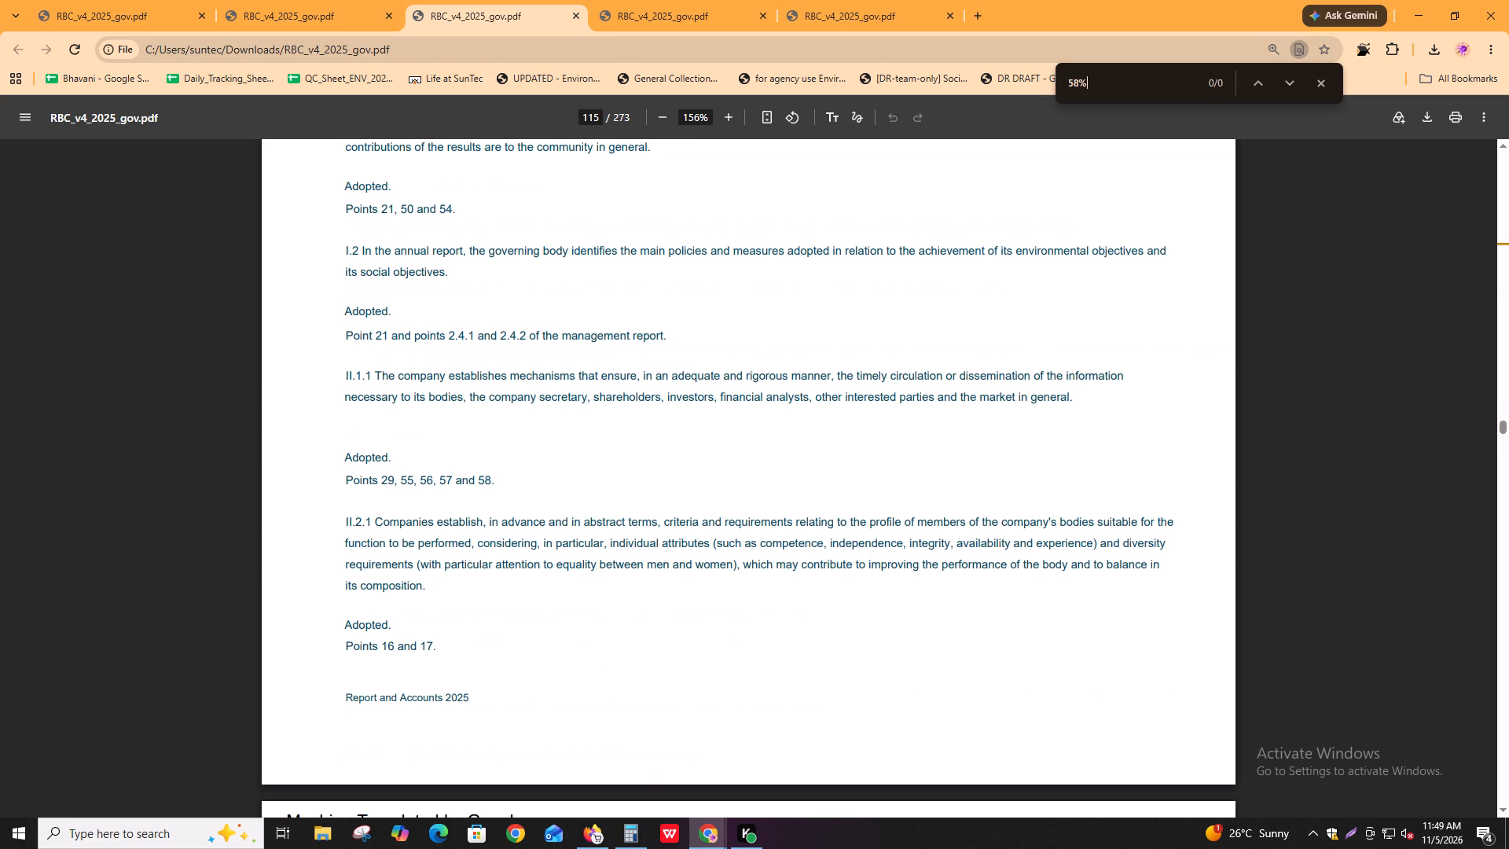
key("Return")
key("Return")
key("Return")
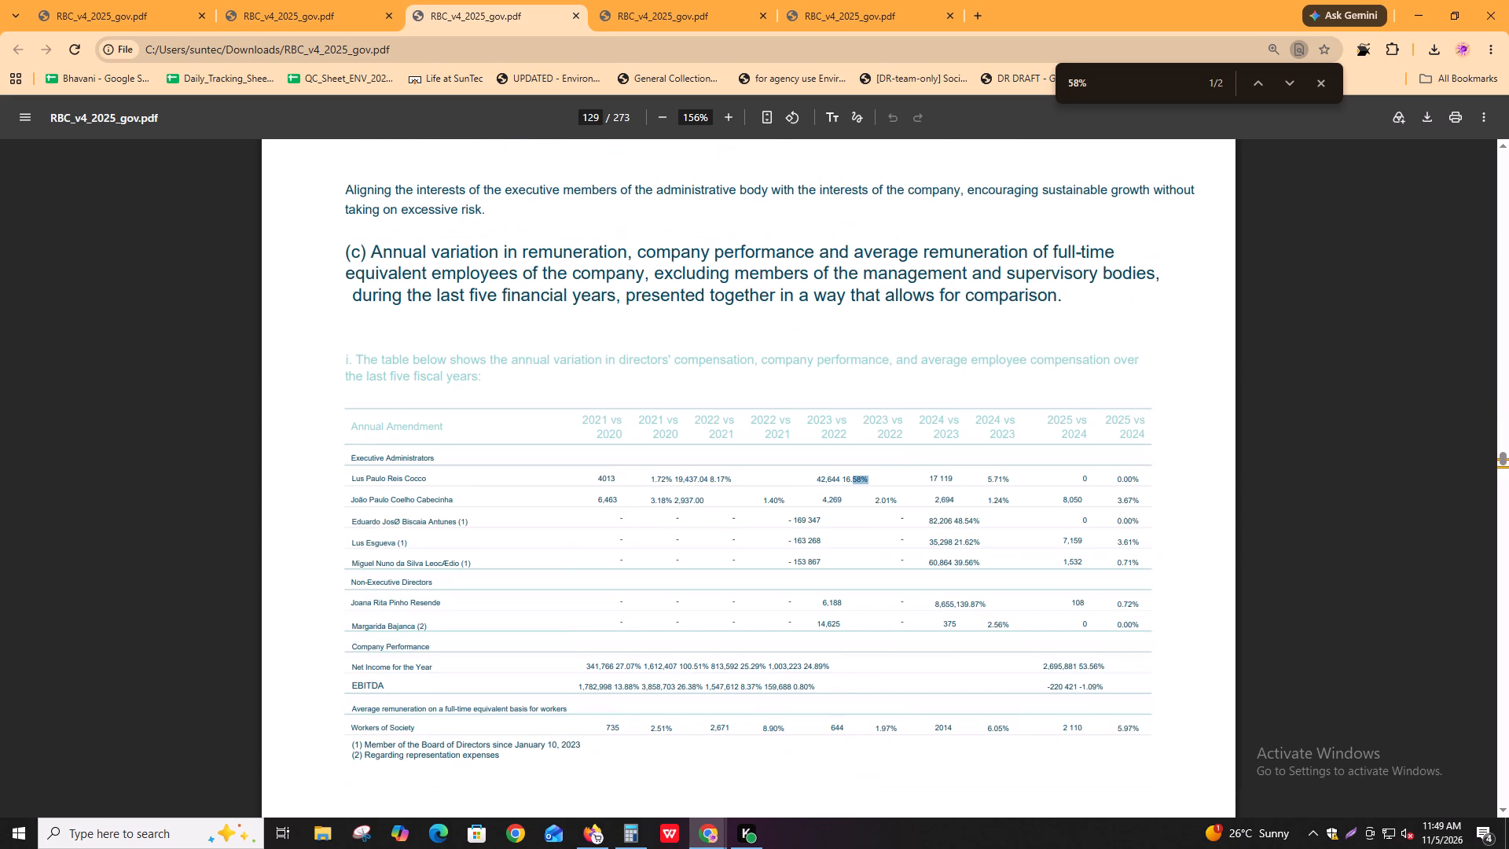
key("Return")
key("Return")
key("Return")
key("alt+Tab")
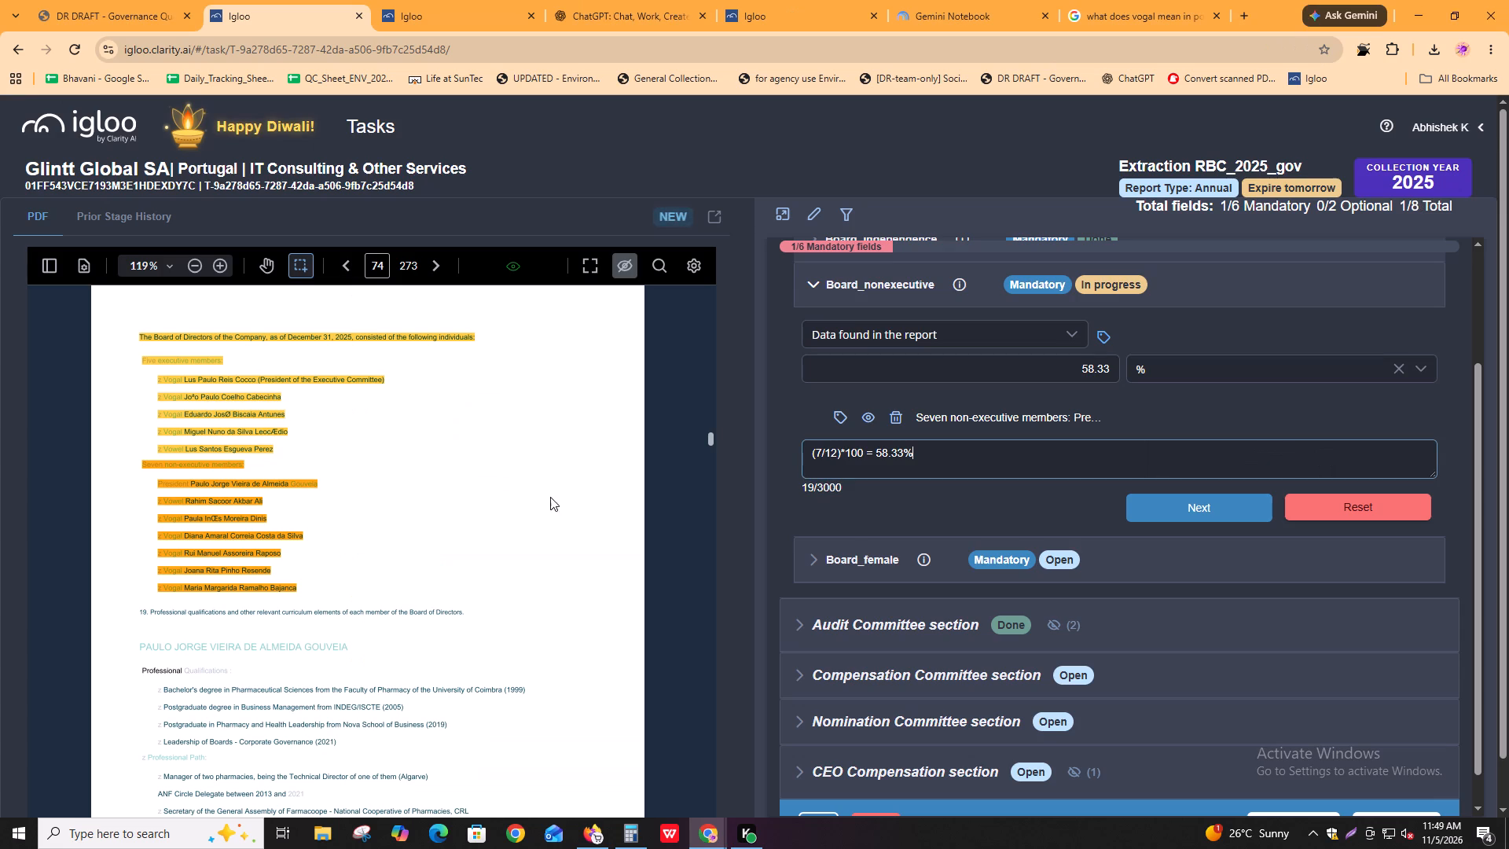
Search the downloaded PDF for "non-execut" and go to the first match on page 73.
key("alt+Tab")
key("ctrl+f")
type("non-execut")
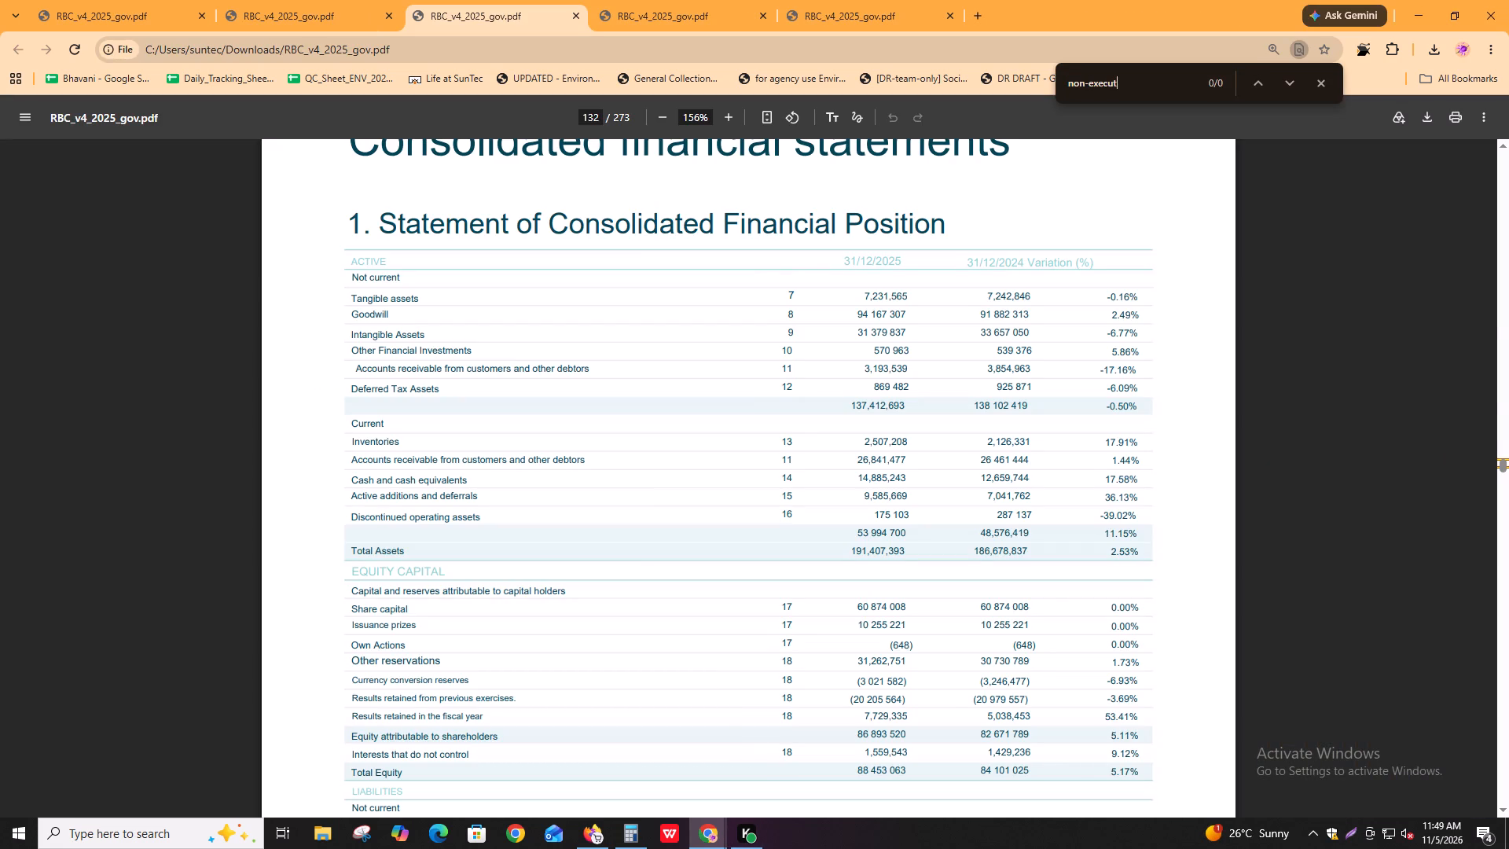
key("Return")
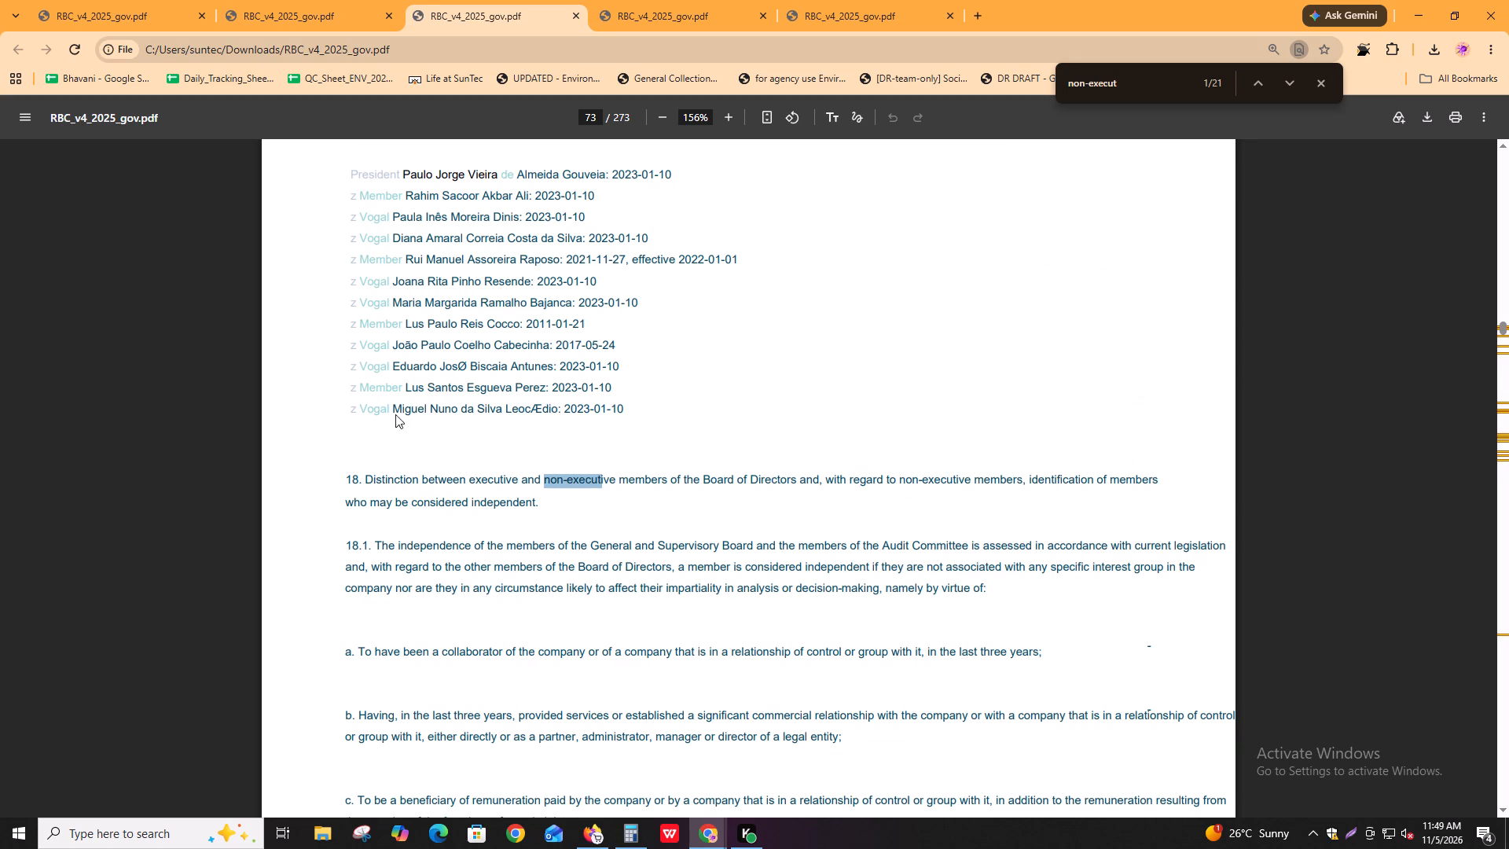
Check the board member lists on pages 73 and 74 of the original Portuguese report, then return to the downloaded PDF.
key("alt+Tab")
left_click(398, 0)
scroll(464, 347, "up", 7)
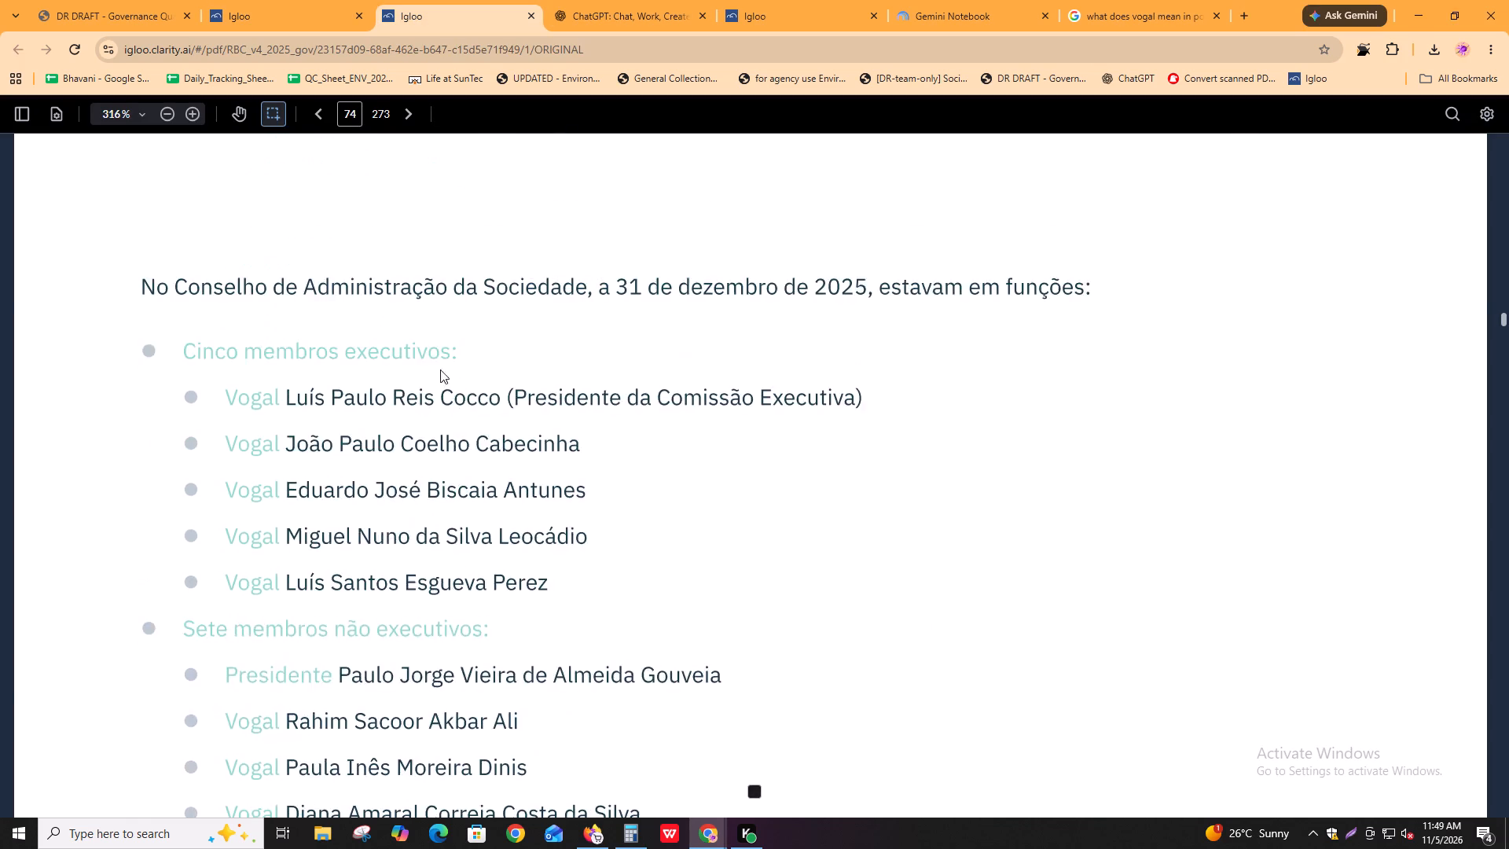
scroll(440, 369, "up", 18)
scroll(792, 545, "up", 4)
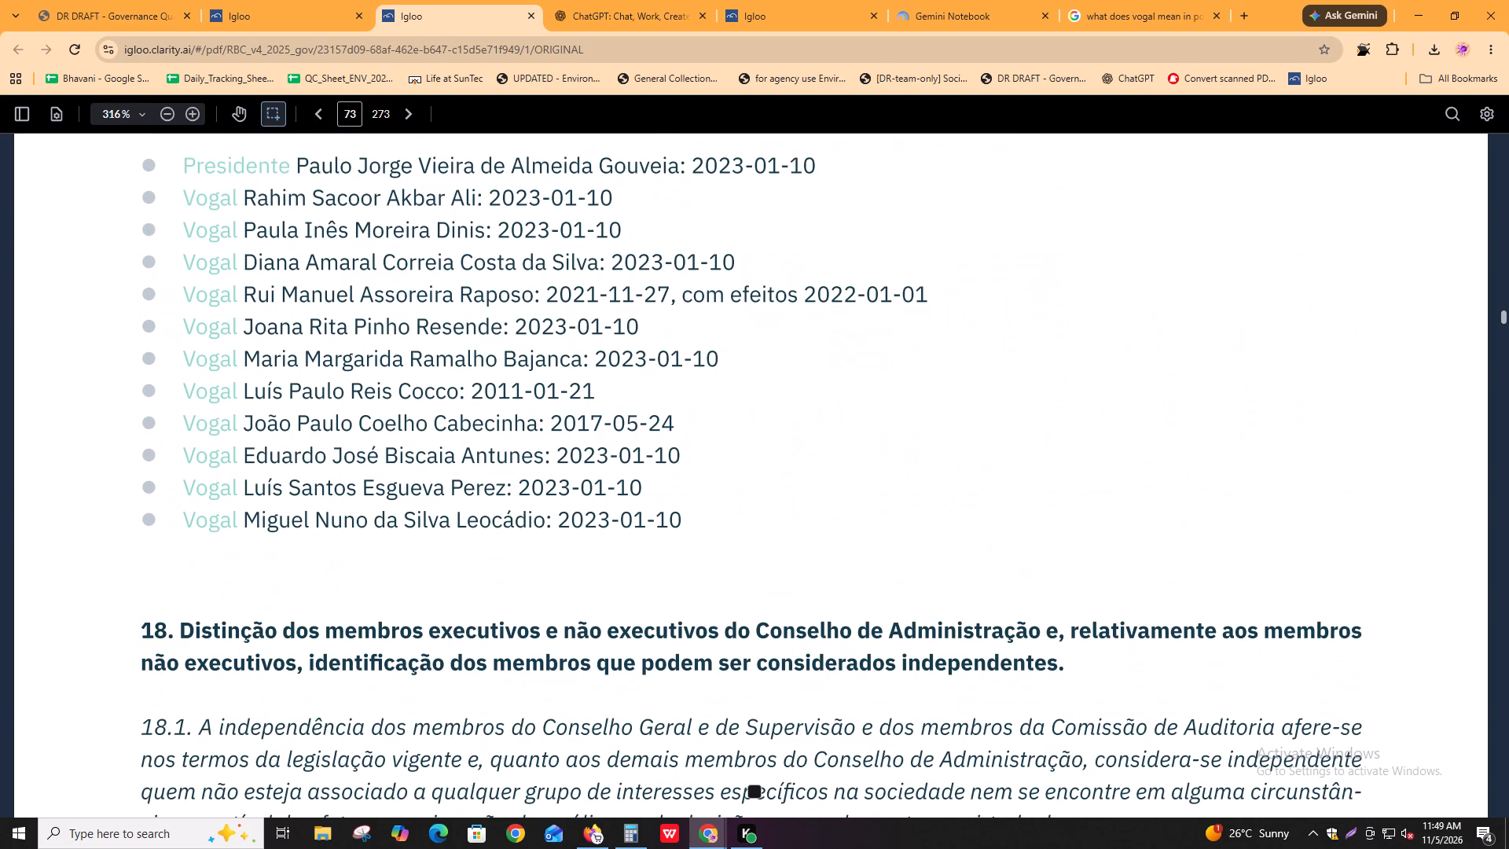
scroll(172, 612, "down", 2)
key("alt+Tab")
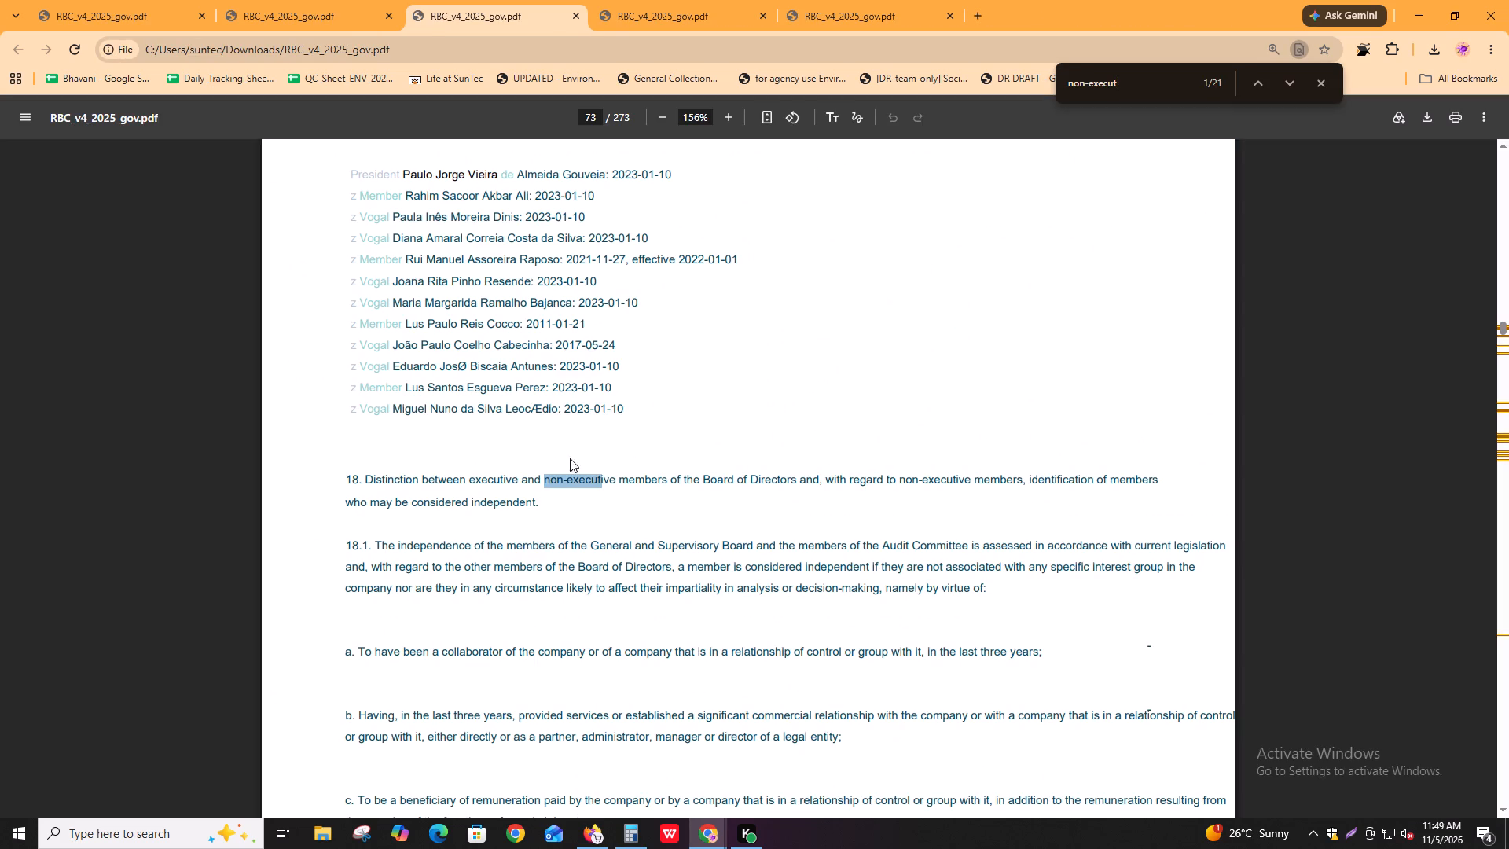
Go through the next "non-execut" matches in the downloaded PDF and return to the non-executives' remuneration table on page 109.
left_click_drag(864, 476, 1057, 480)
left_click(1057, 480)
key("ctrl+f")
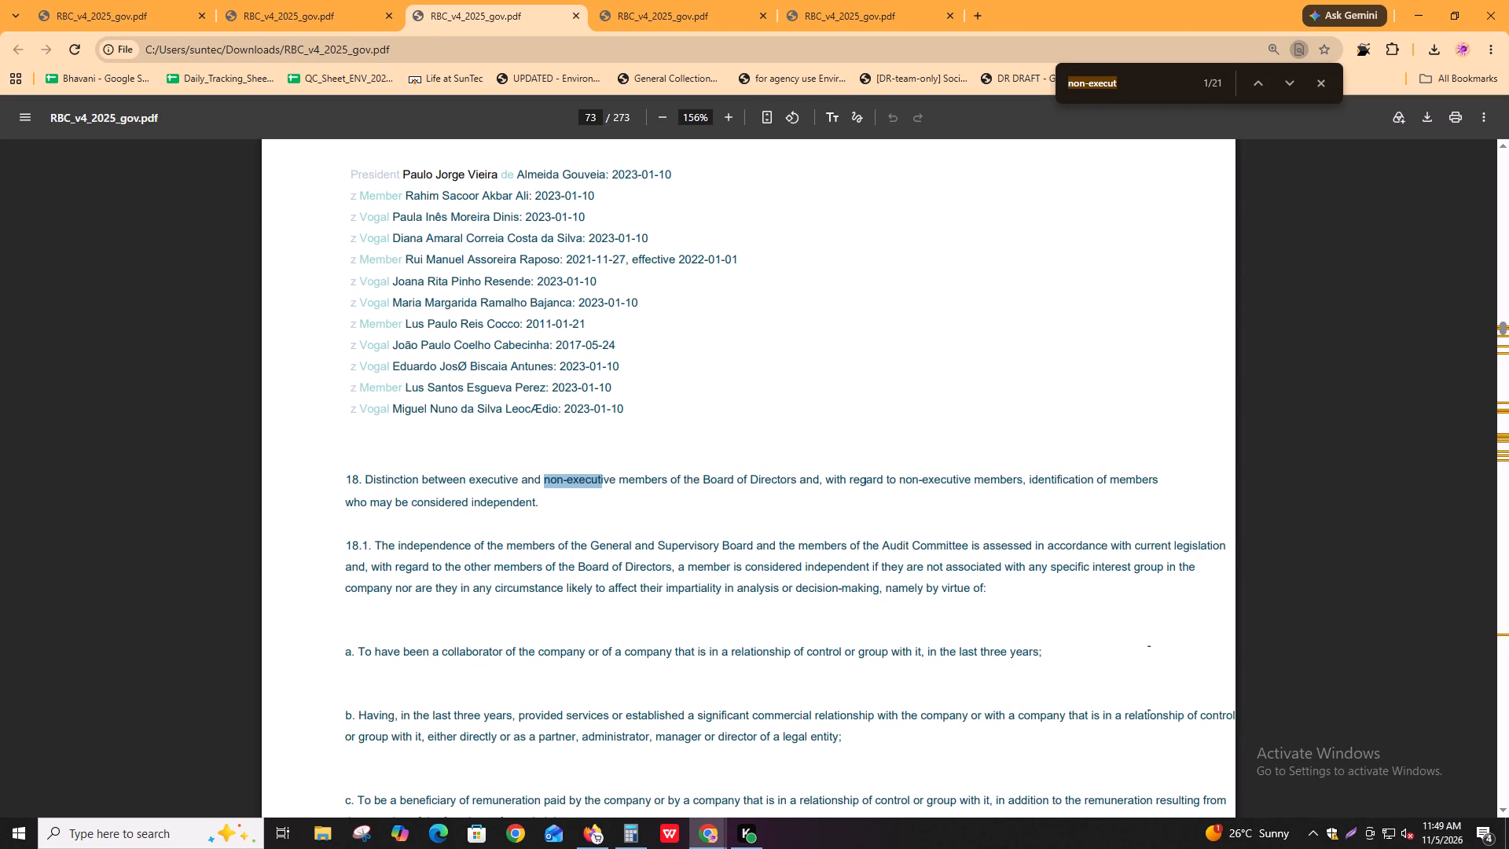
key("Return")
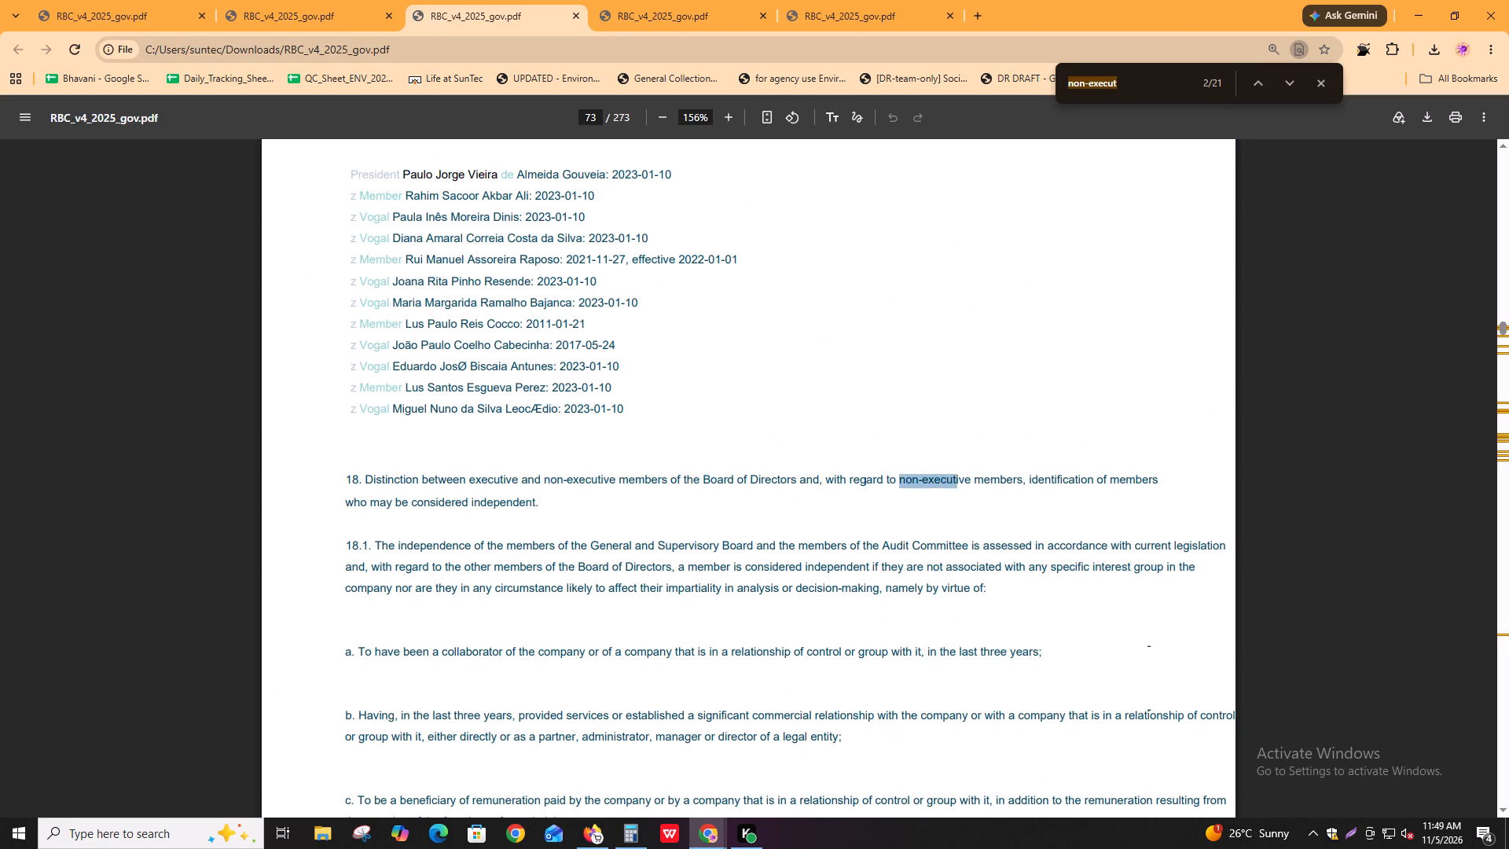
key("Return")
key("Return")
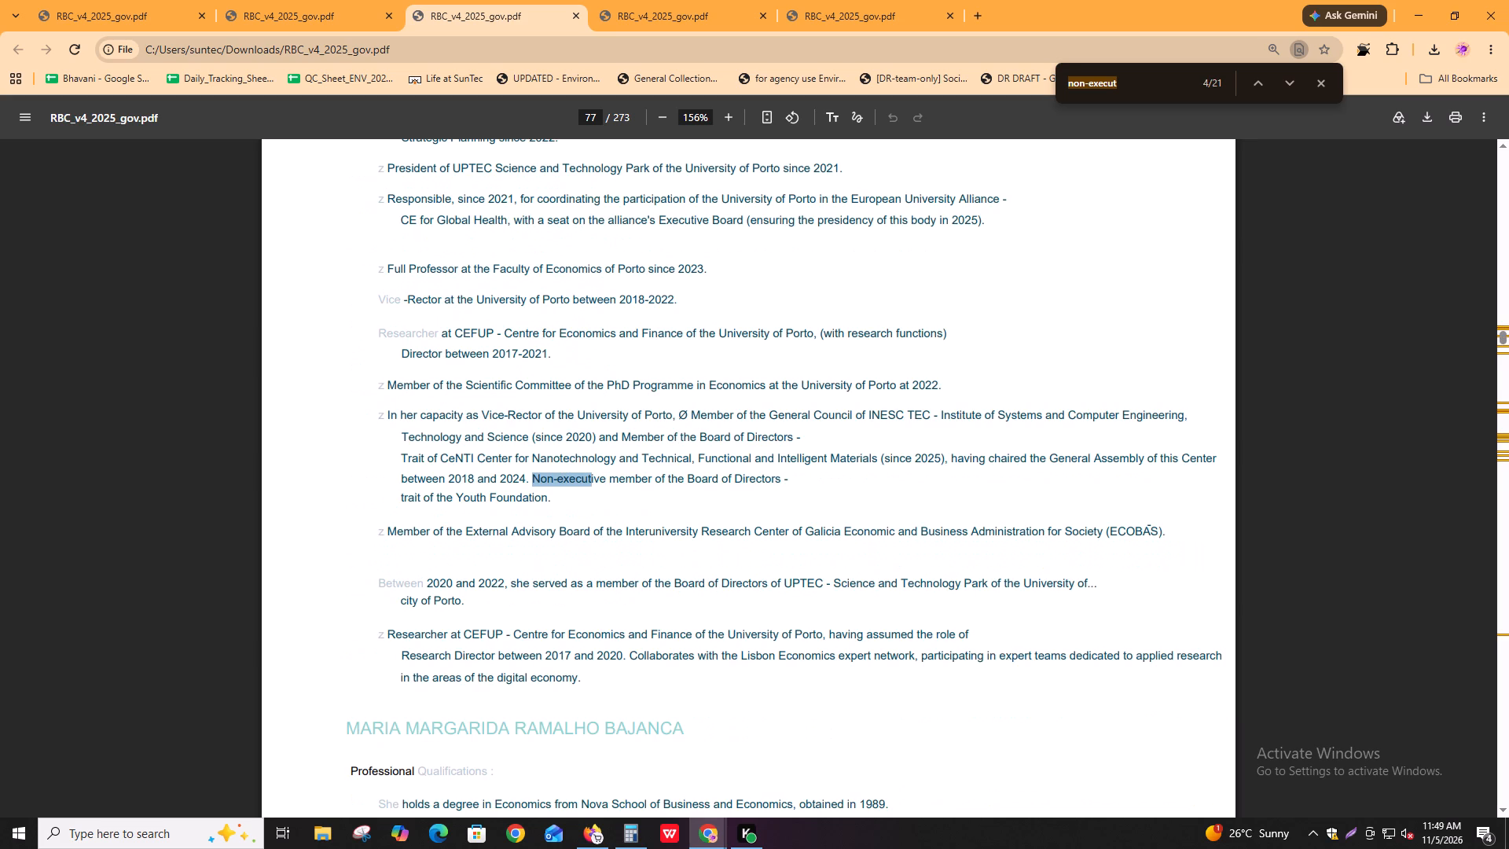
key("Return")
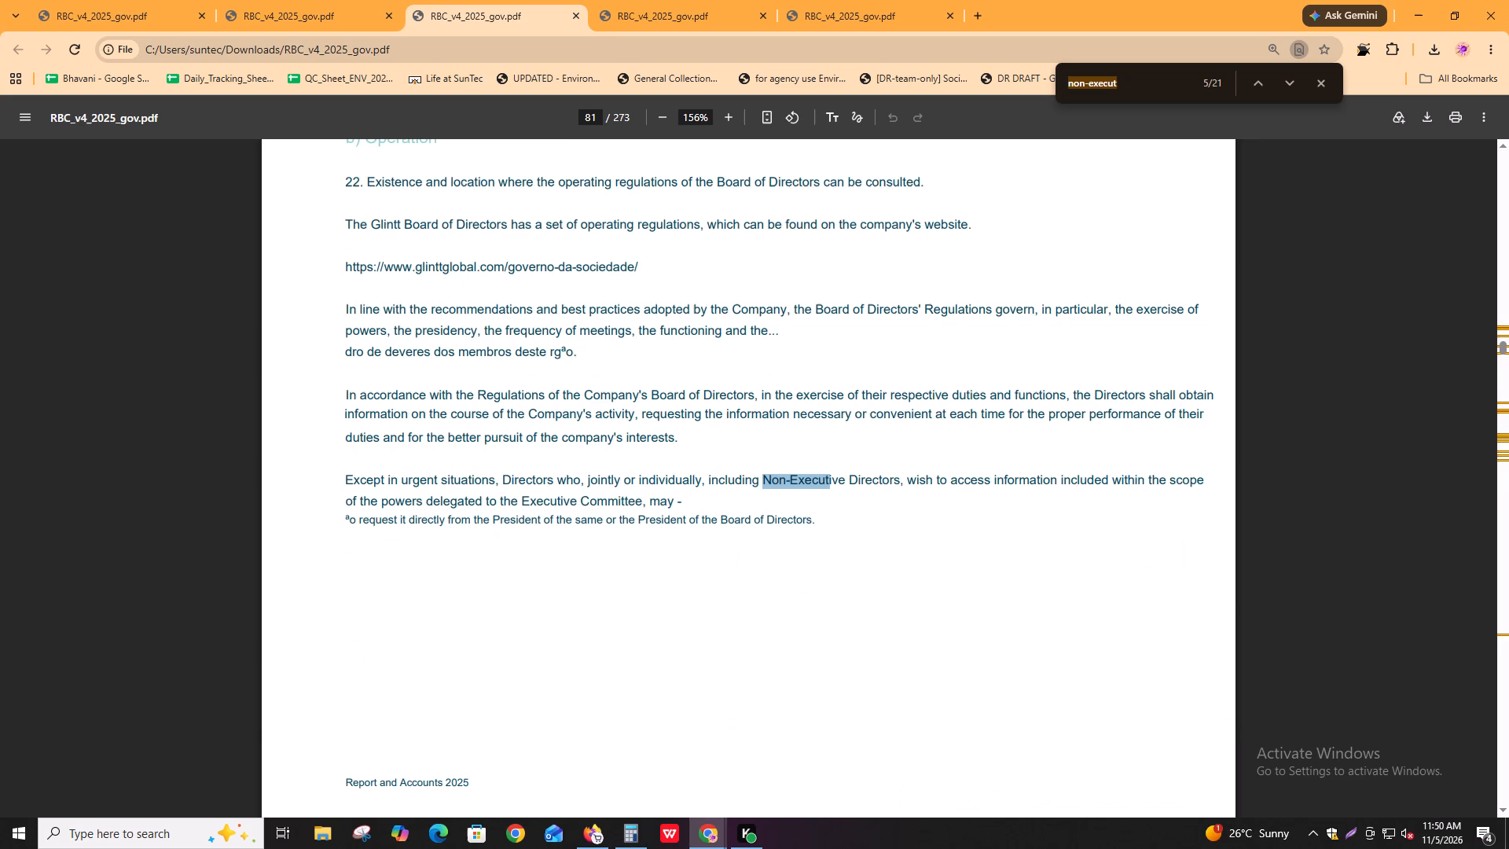
key("Return")
key("Return")
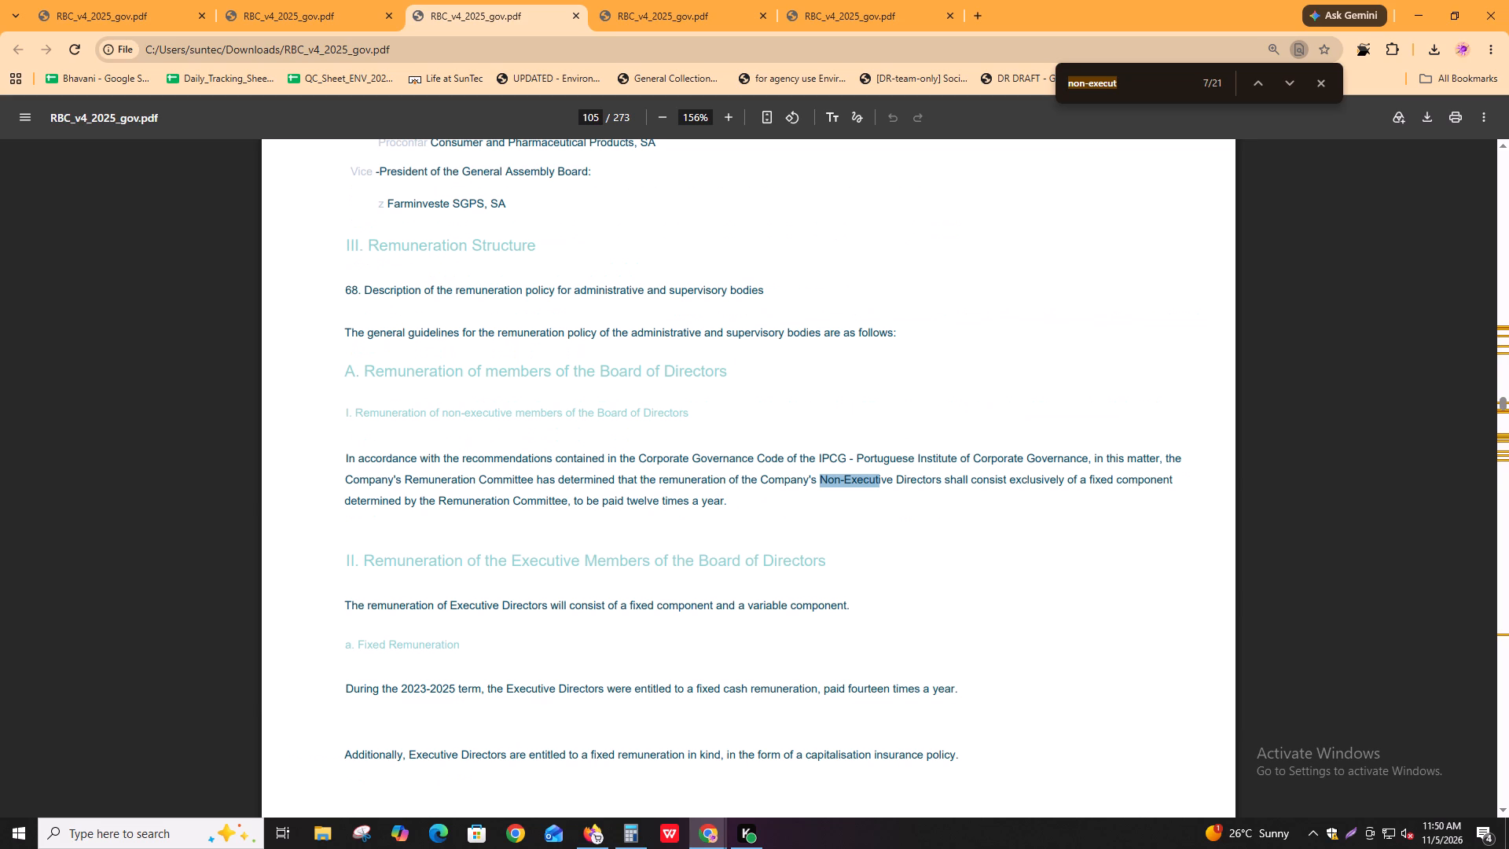
key("Return")
key("Return")
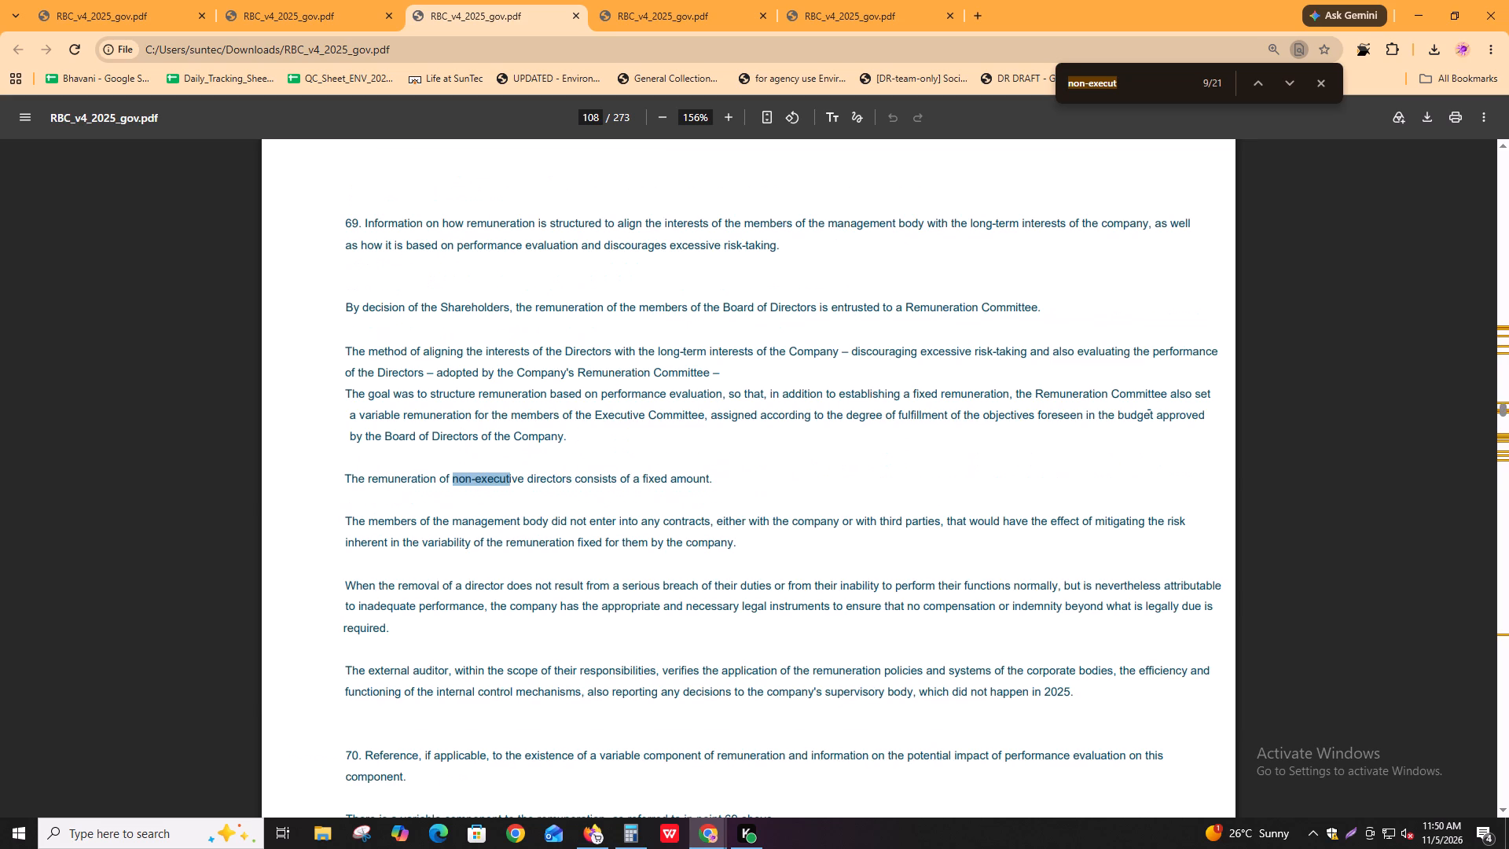
key("Return")
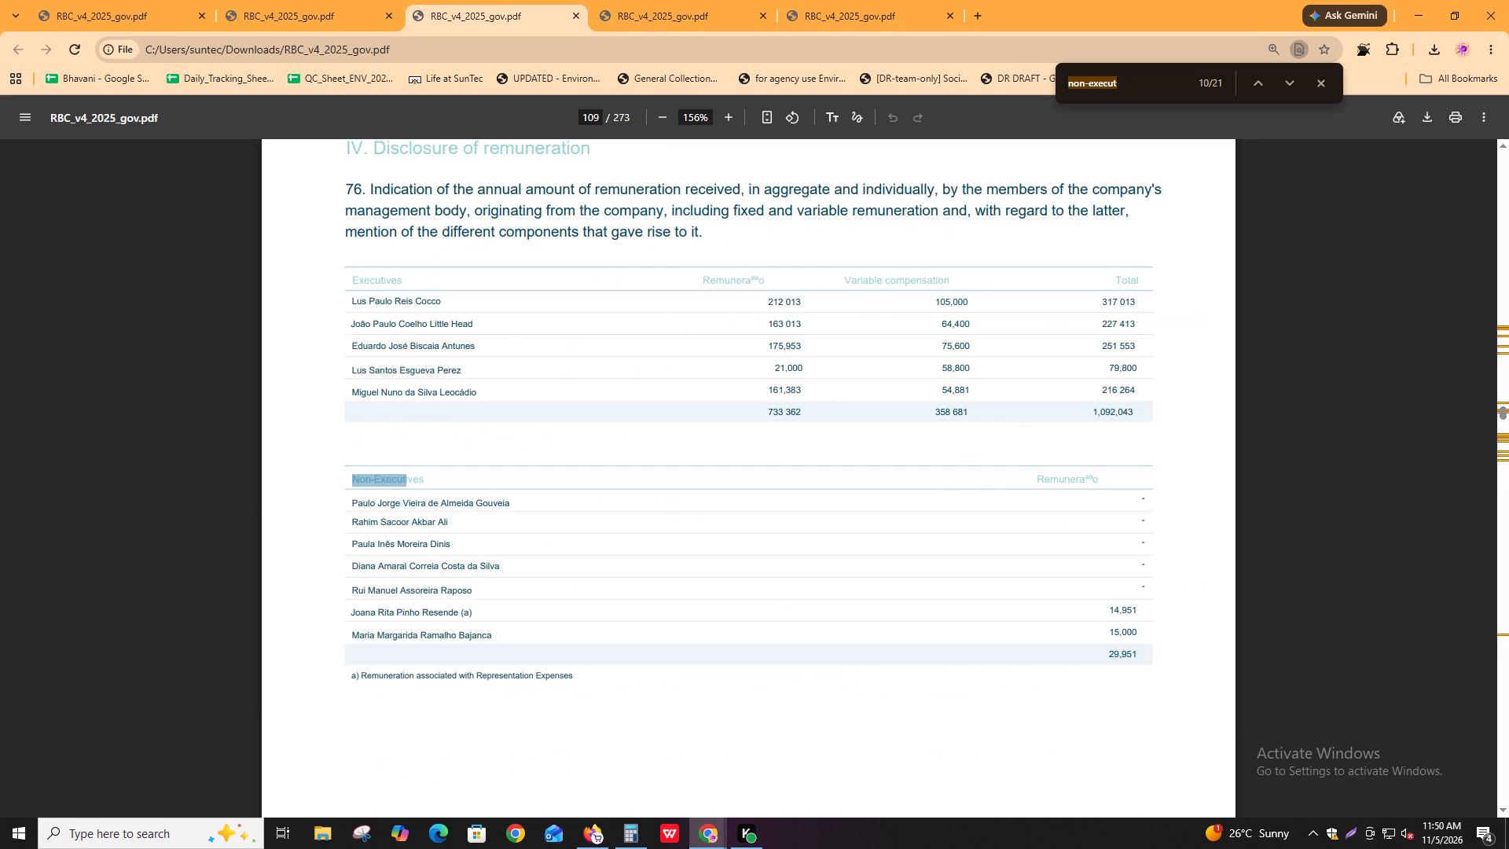
key("Return")
key("shift+Return")
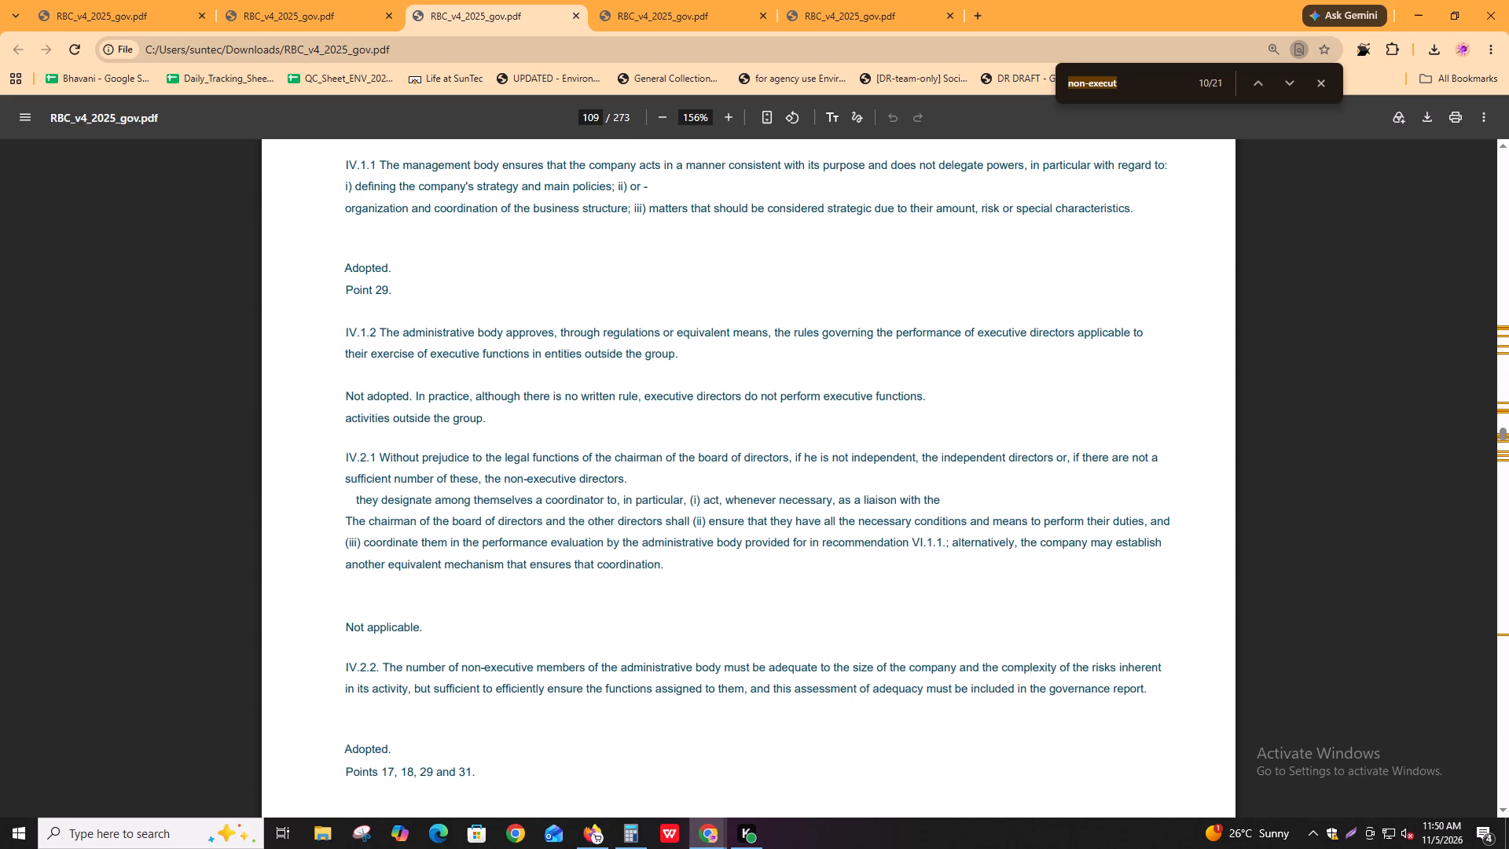
Go through the remaining "non-execut" matches in the downloaded PDF, from page 118 to page 202, and back to page 73.
key("Return")
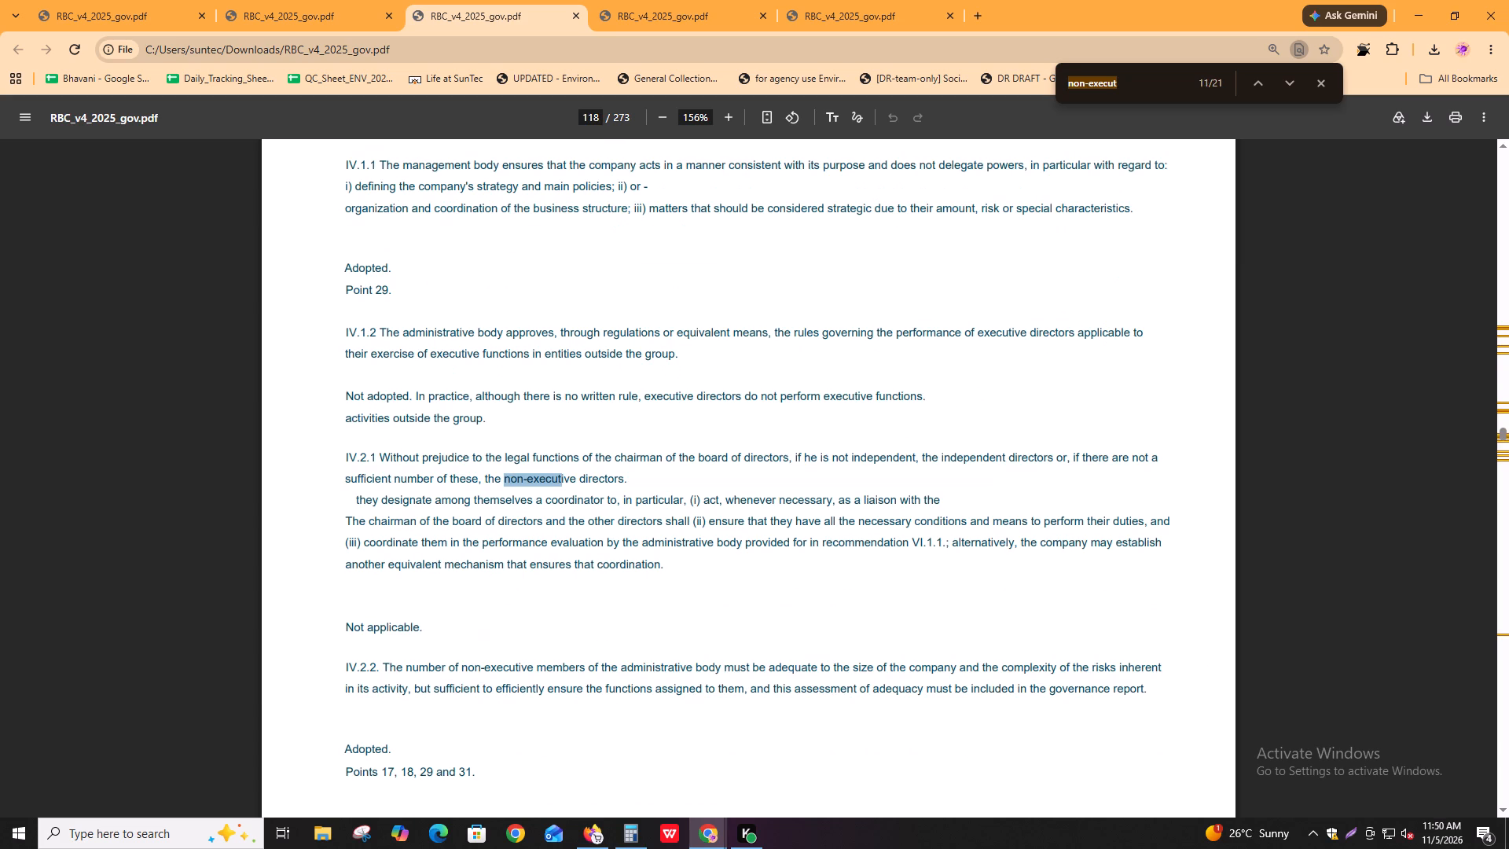
key("Return")
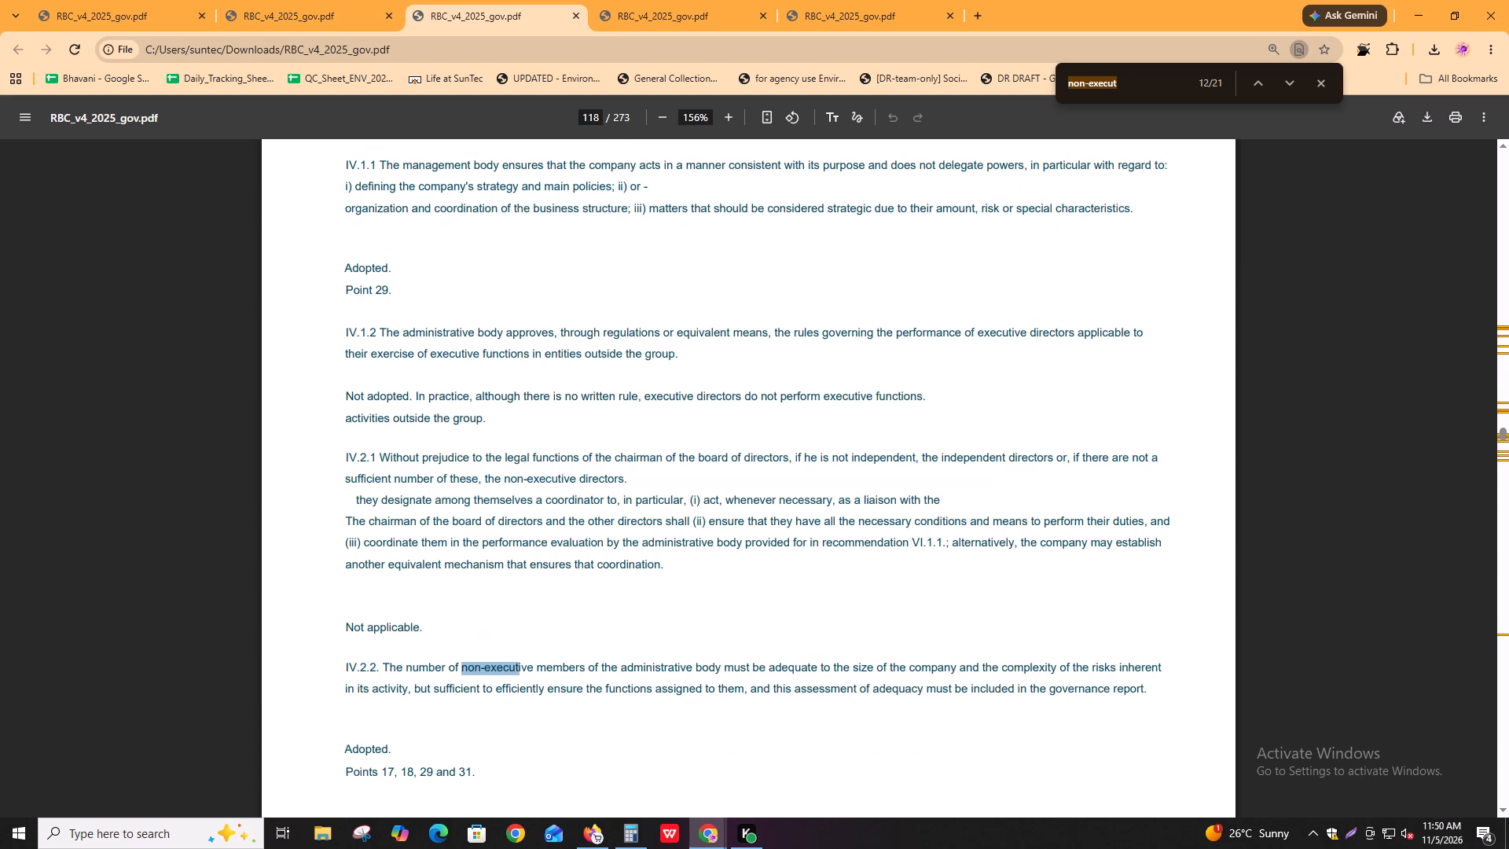
key("Return")
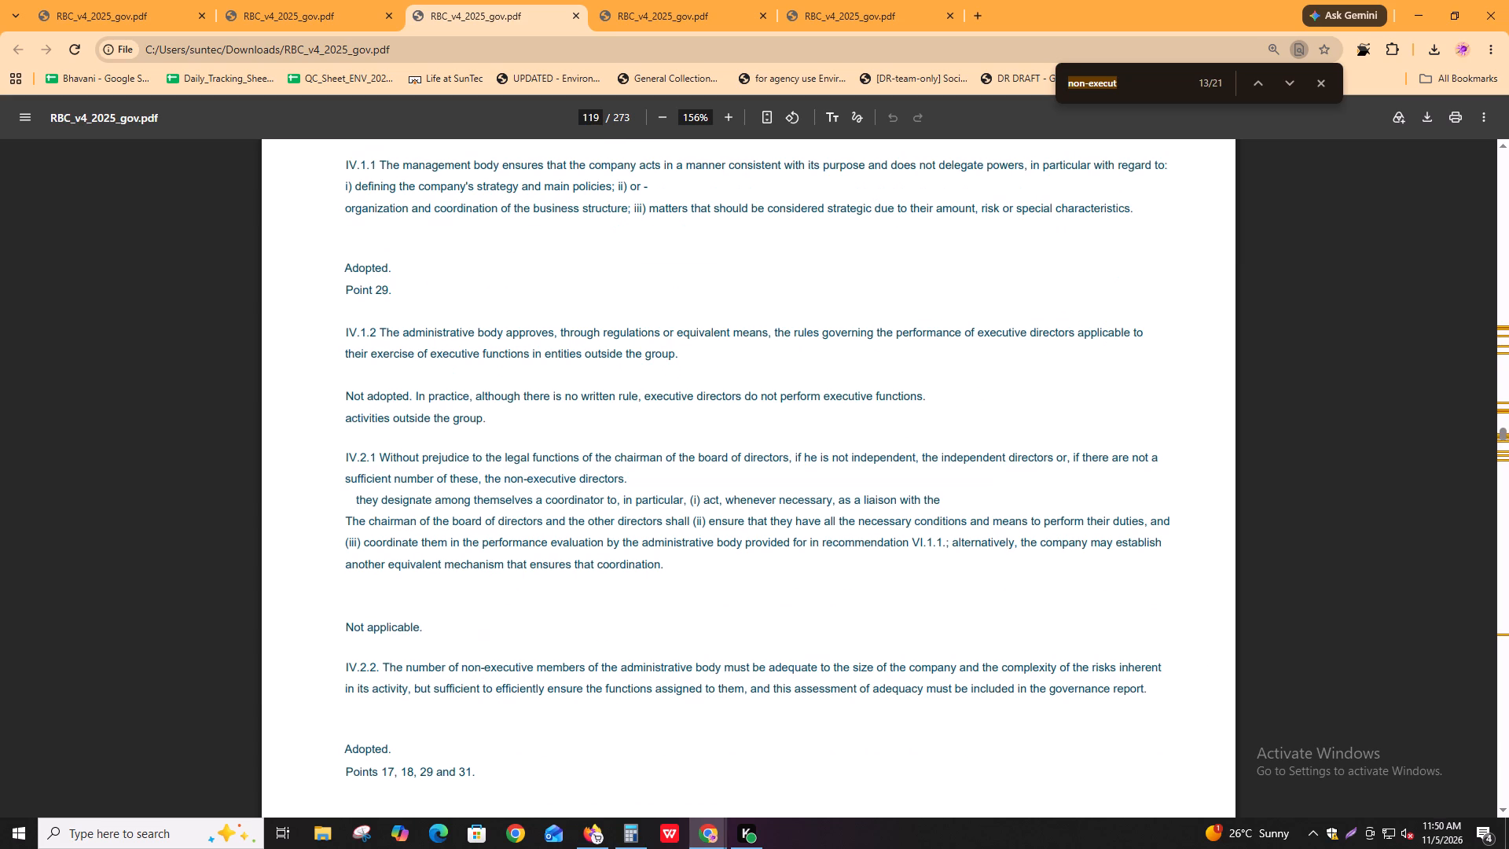
key("Return")
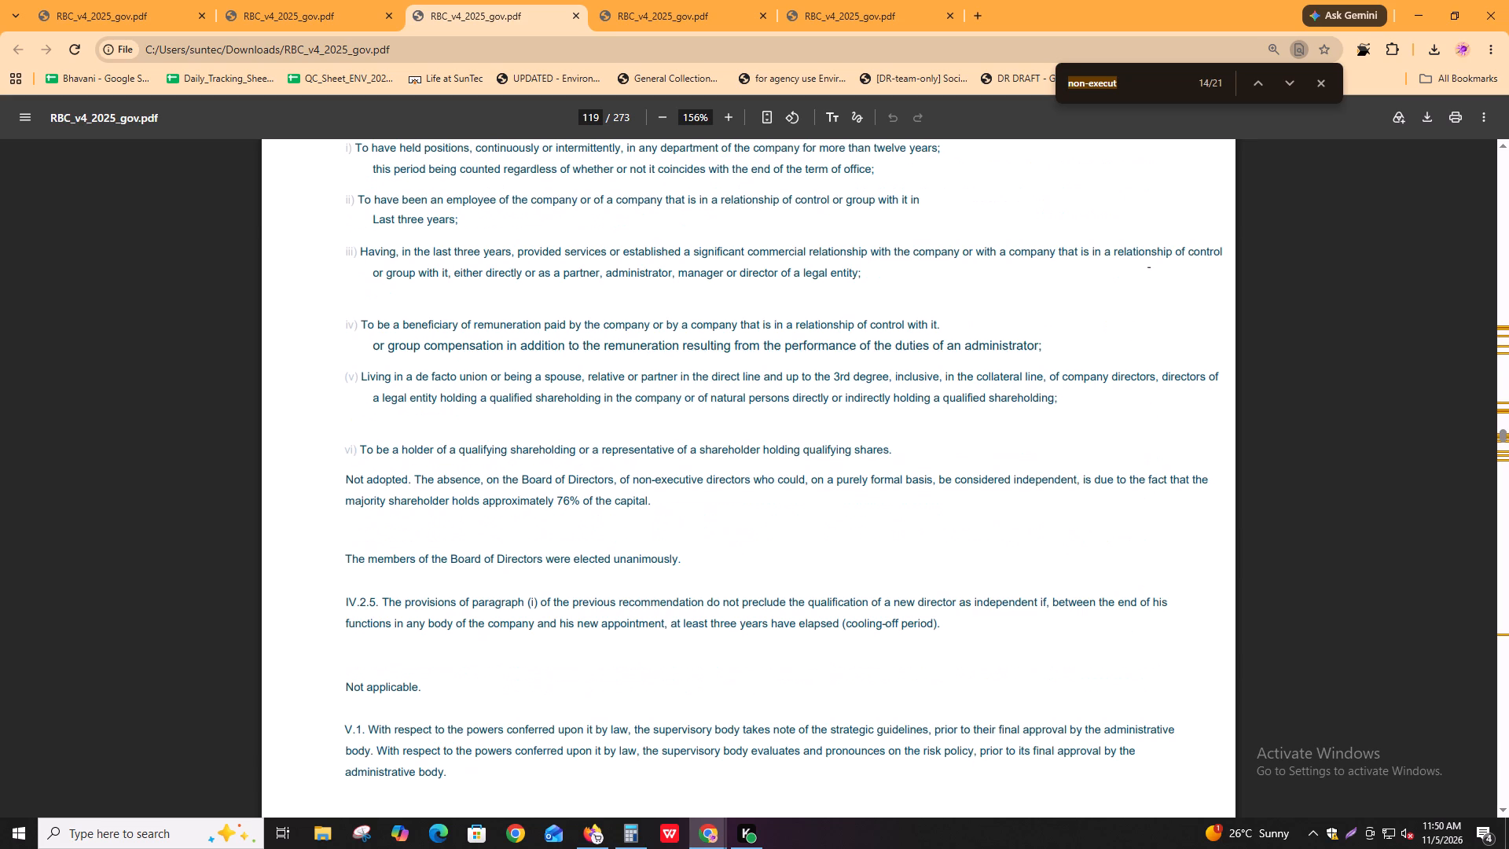
key("Return")
key("Return")
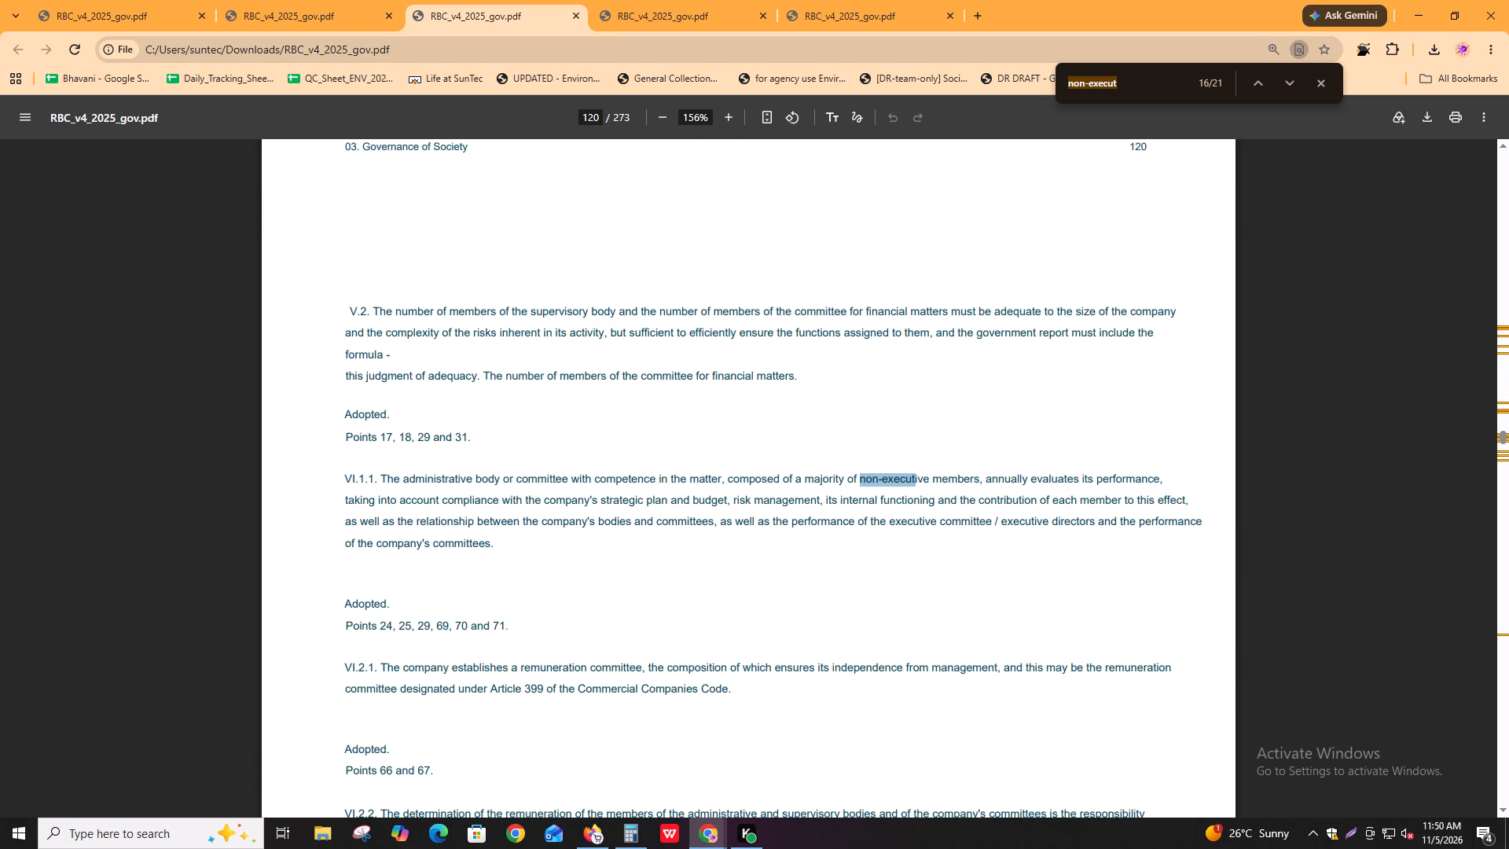
key("shift+Return")
key("Return")
key("Return")
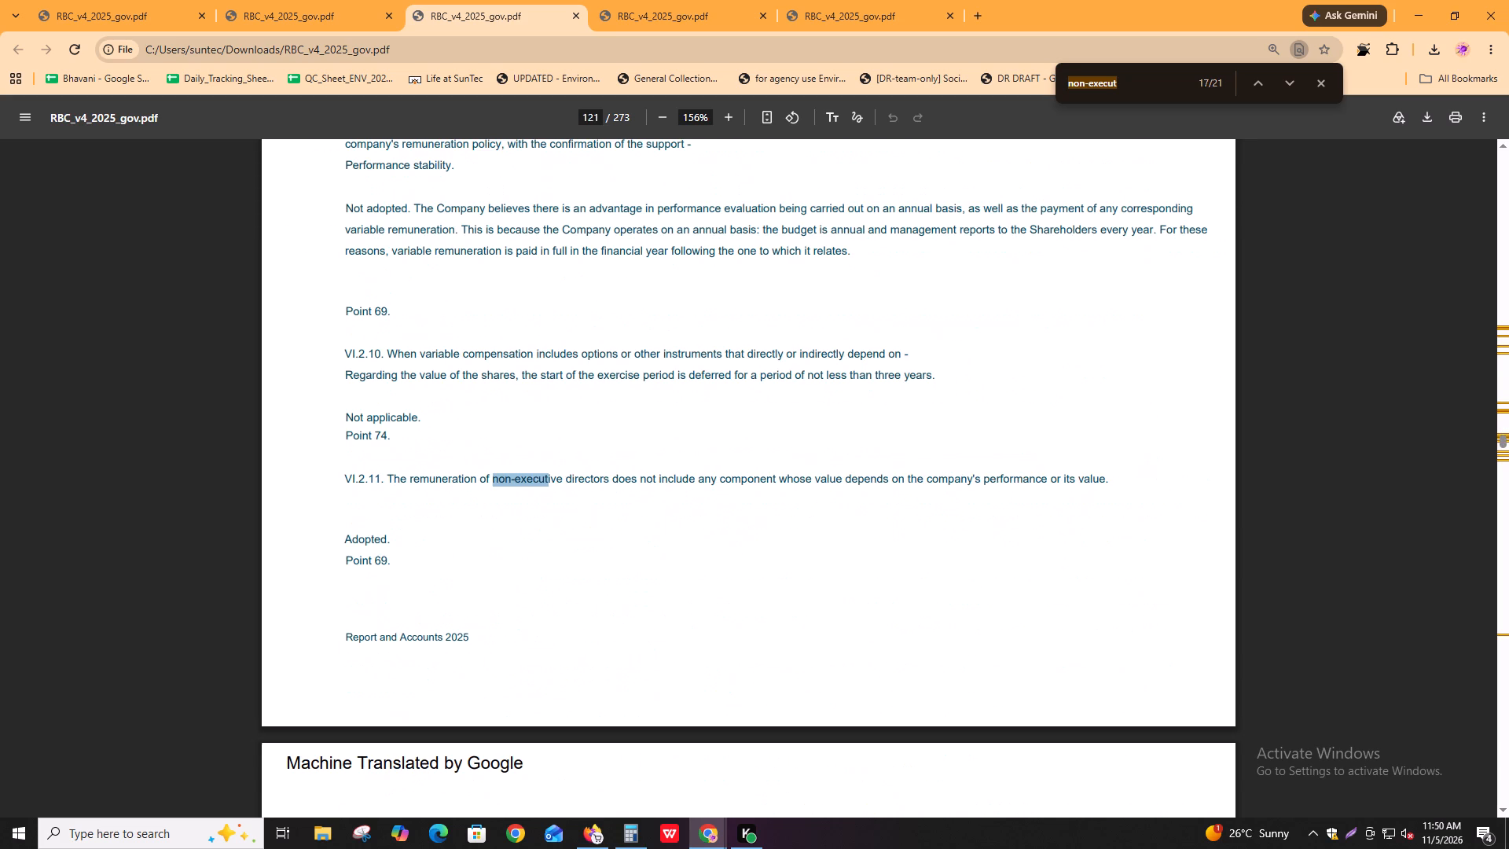
key("Return")
key("Return")
key("shift+Return")
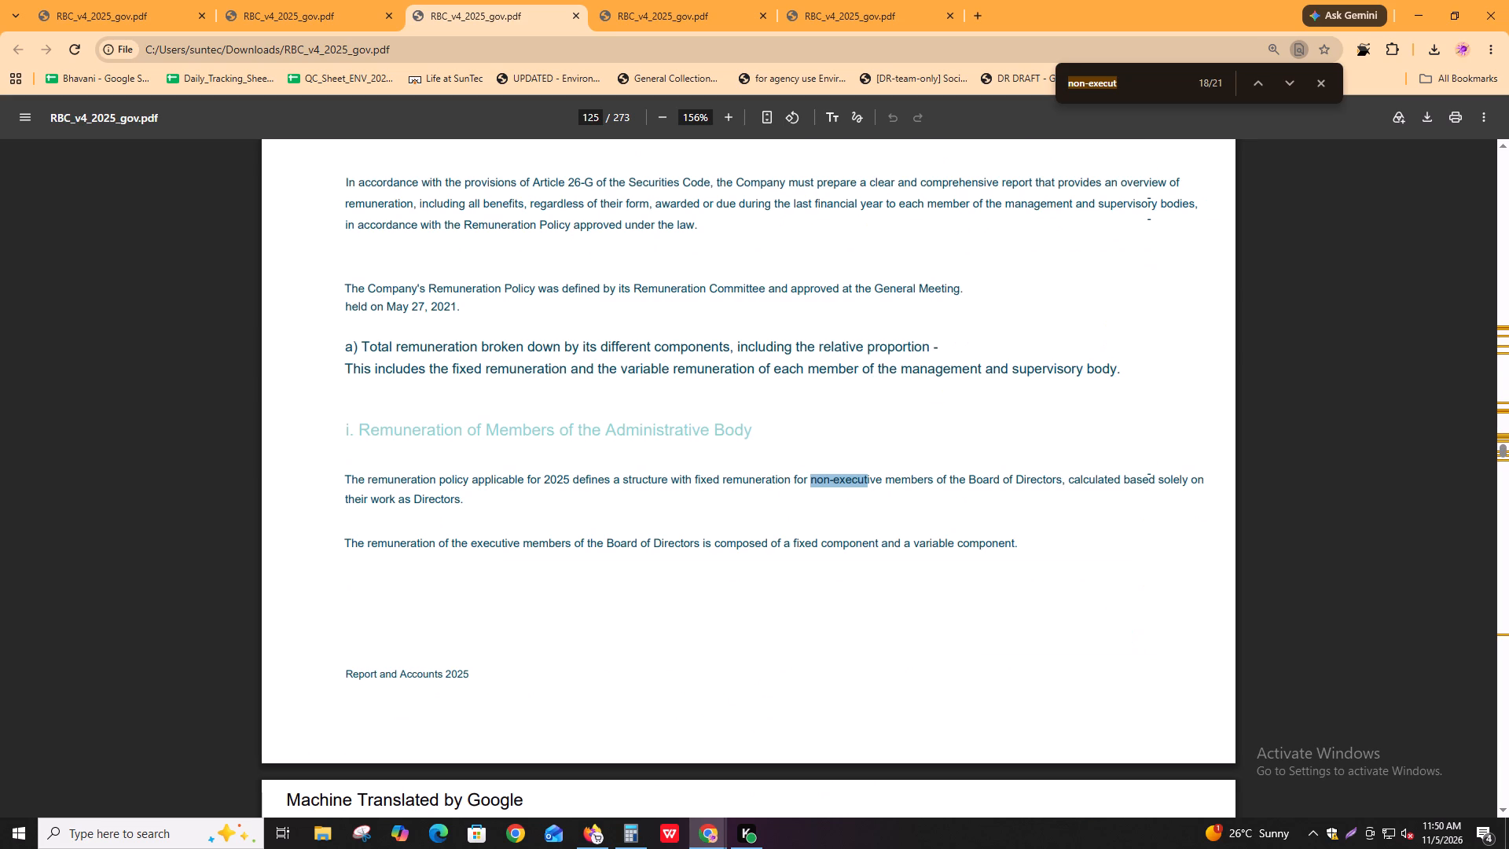
key("Return")
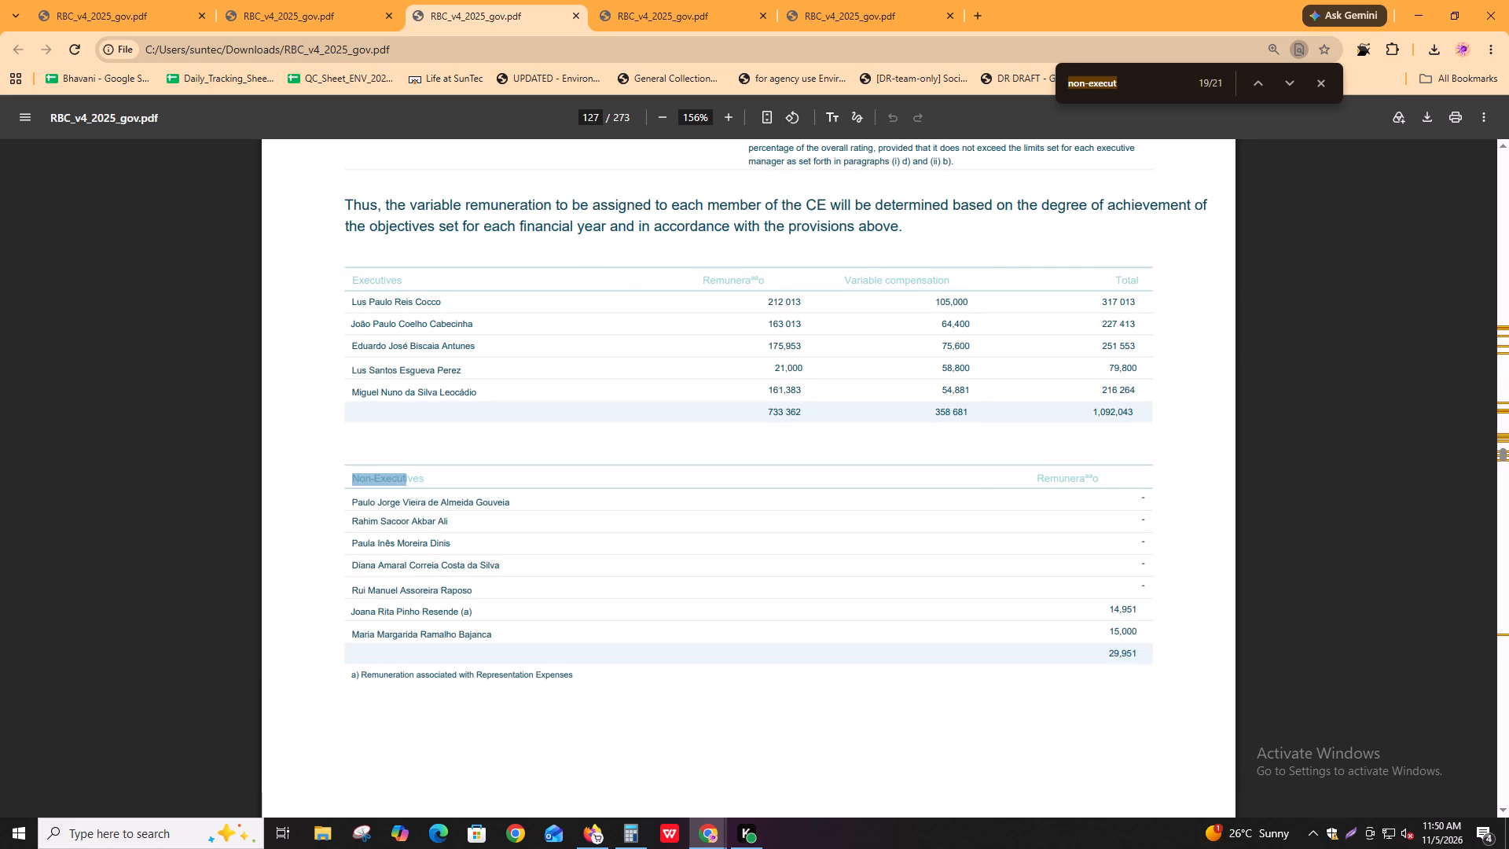
key("Return")
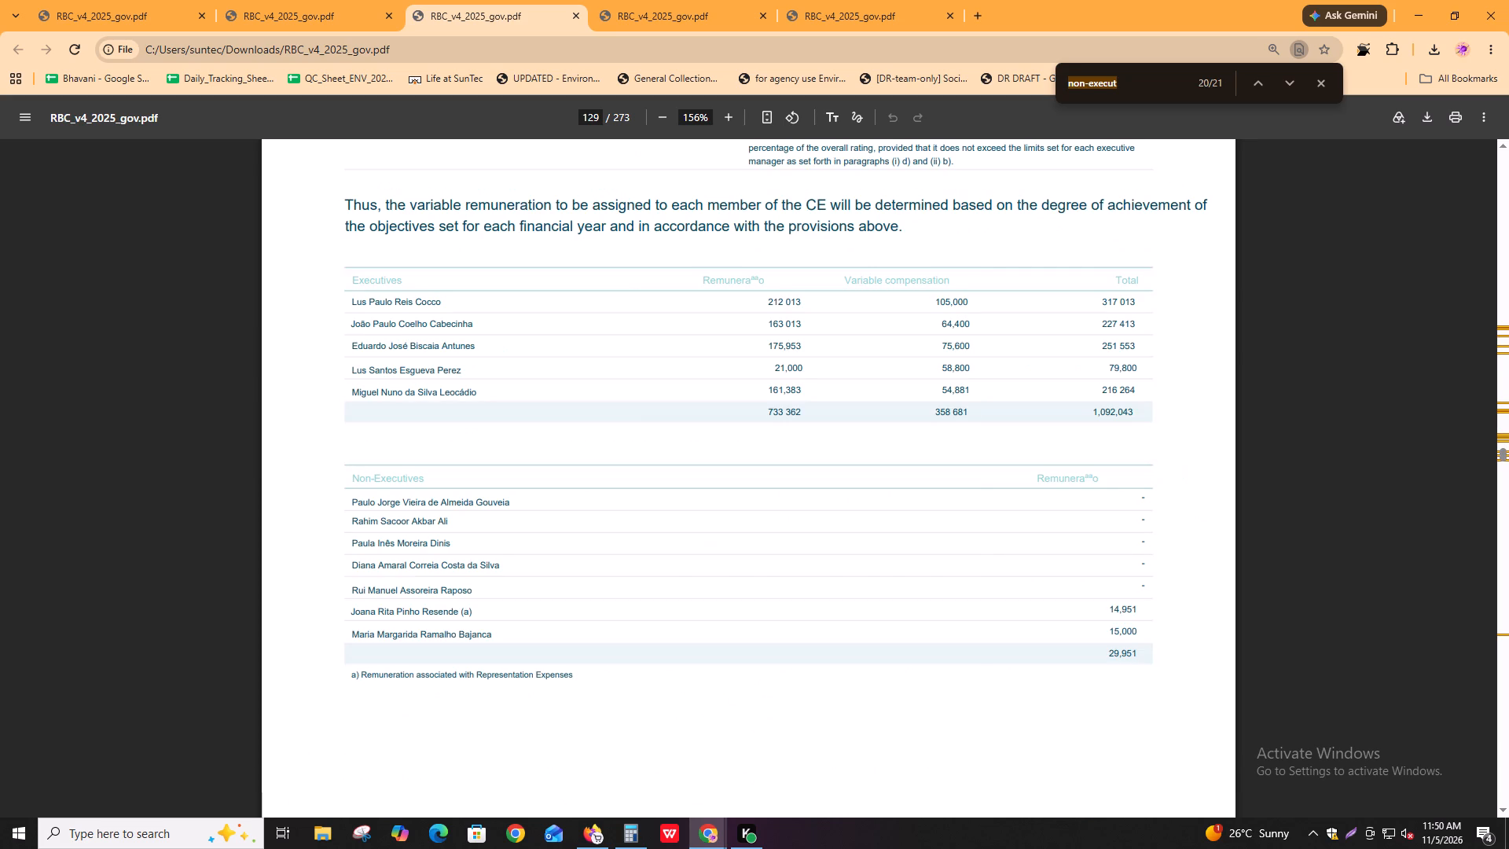
key("Return")
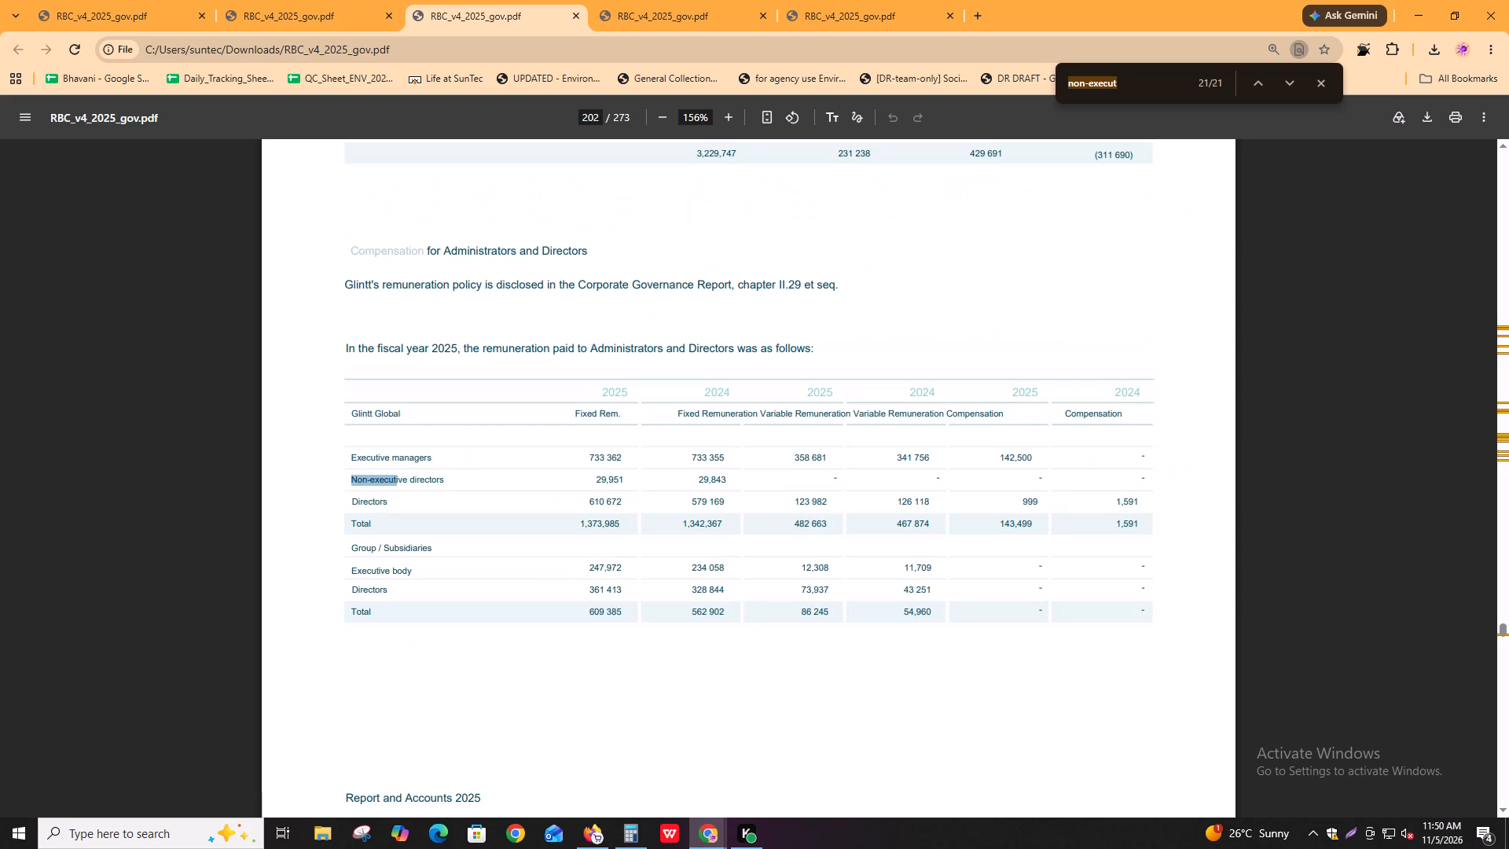
key("Return")
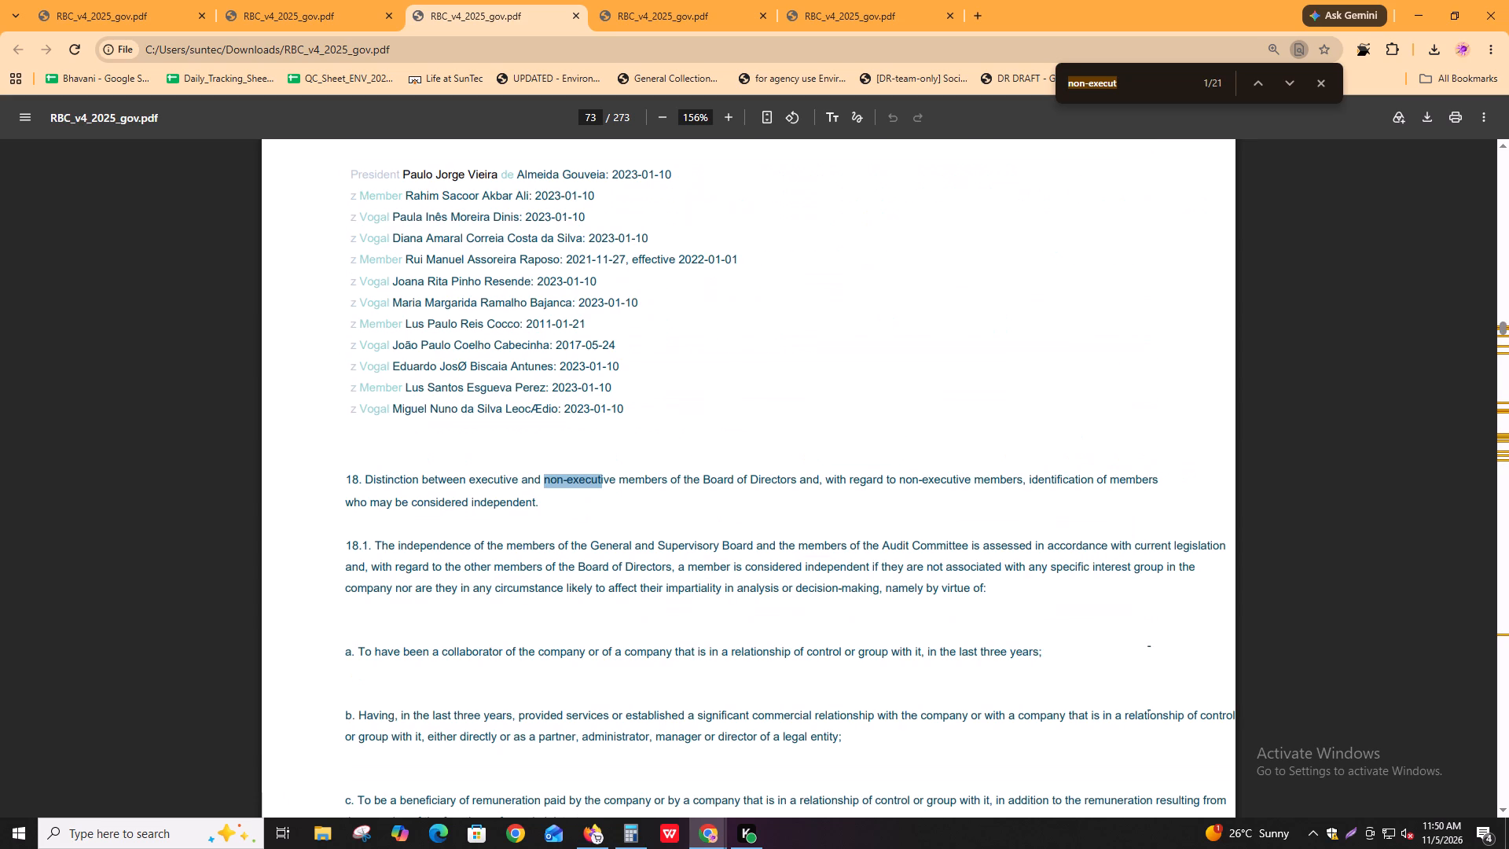
key("ctrl+f")
In the Igloo task, annotate the full Board of Directors list on page 74 as further Board_nonexecutive evidence and complete the field.
key("alt+Tab")
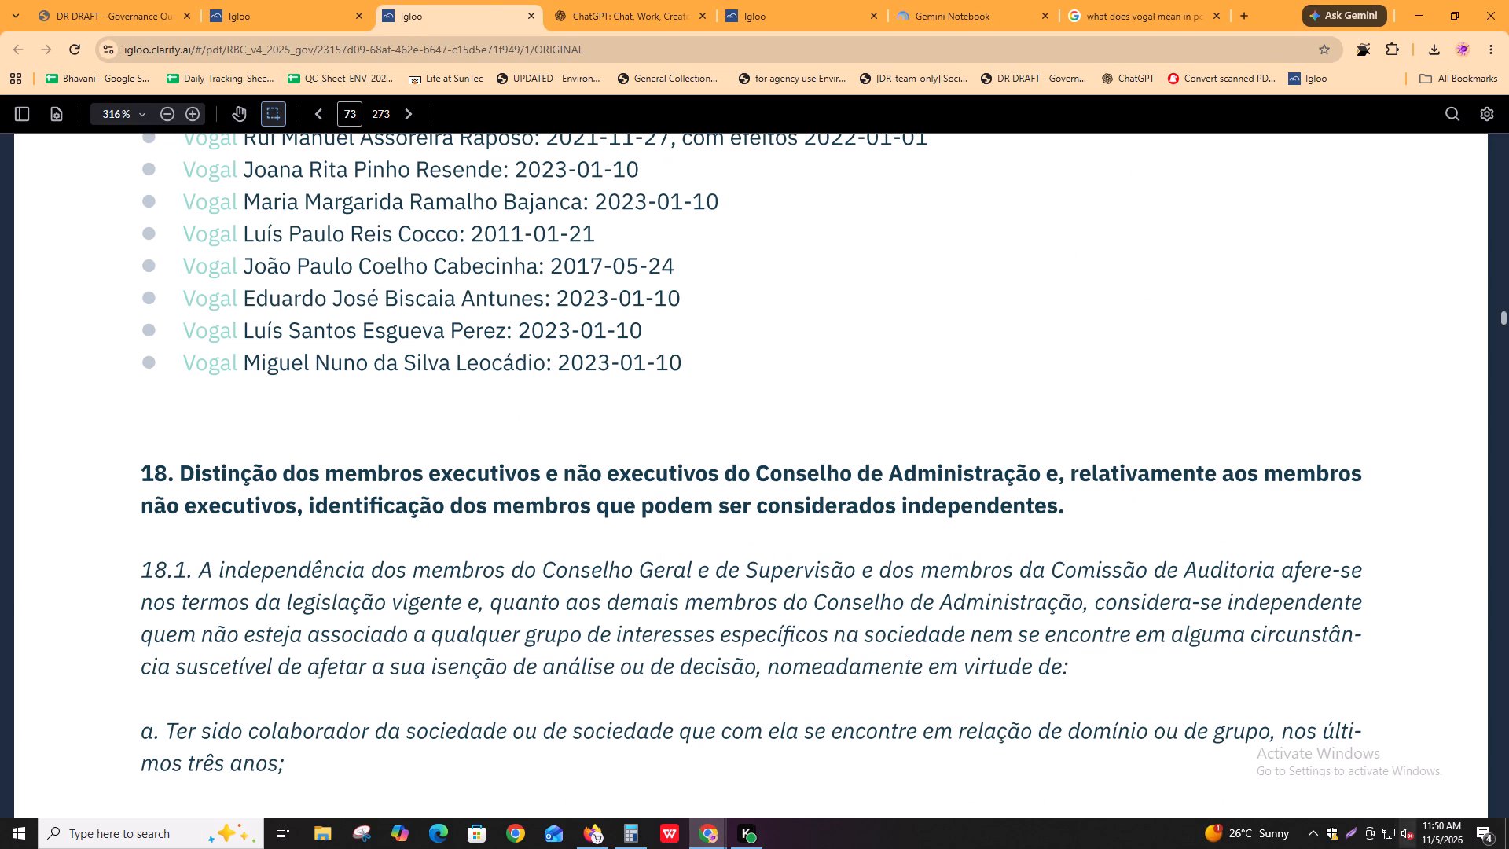
left_click(263, 8)
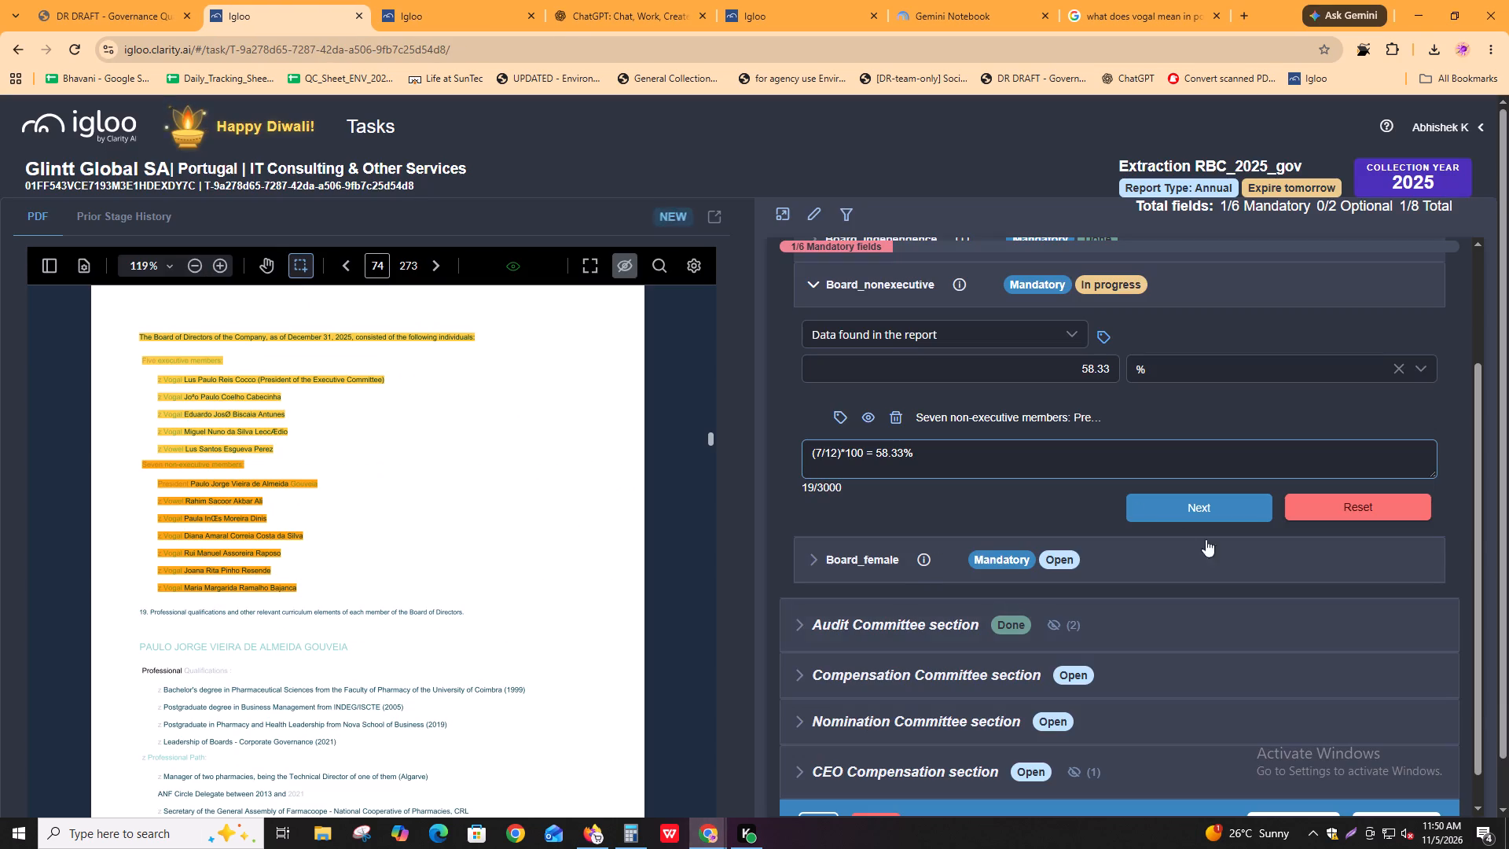
left_click(501, 595)
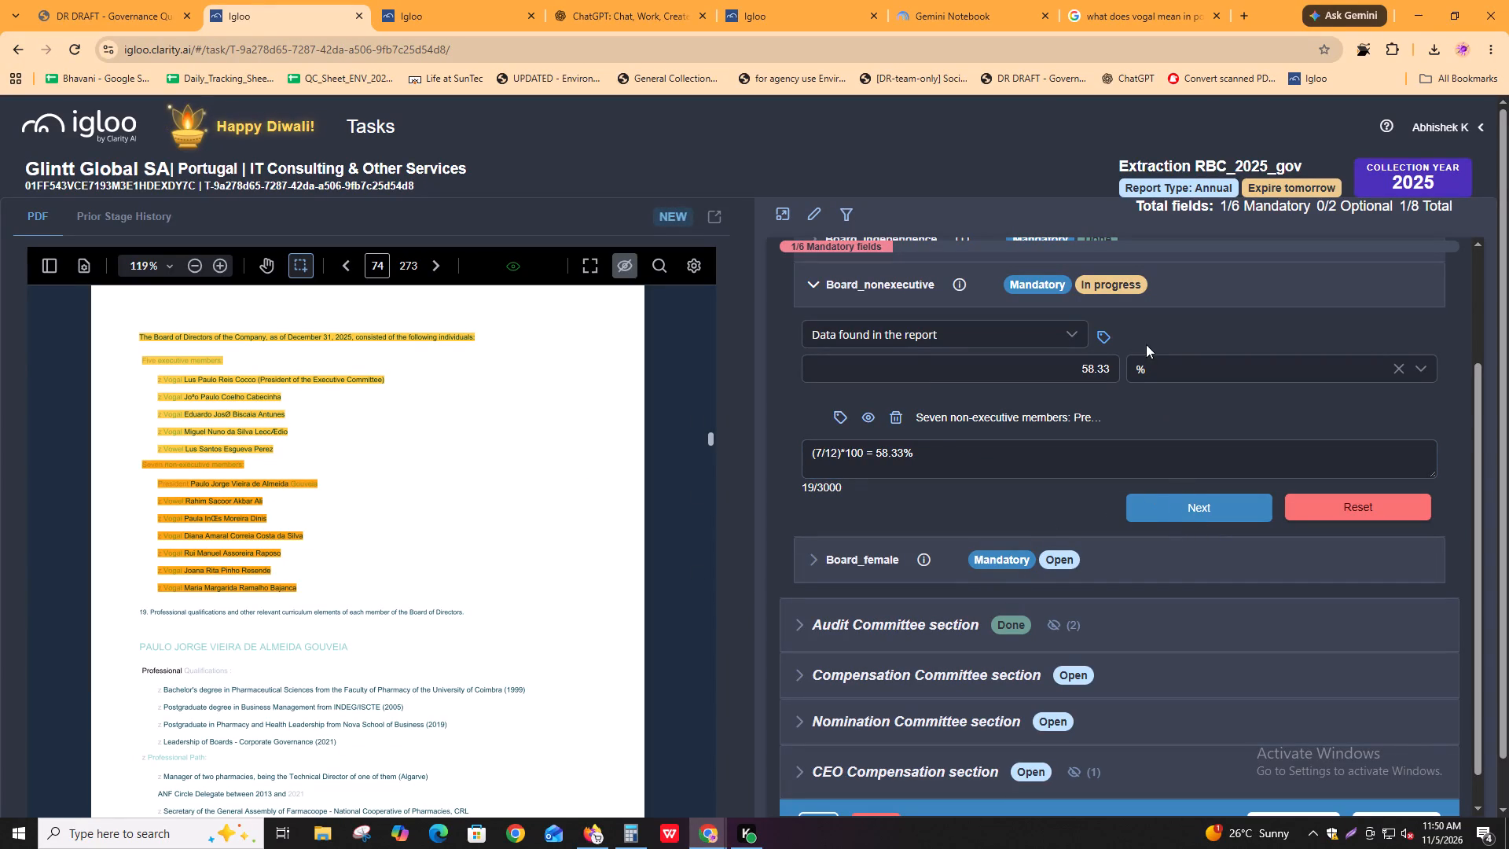
left_click(1096, 335)
left_click_drag(132, 372, 237, 579)
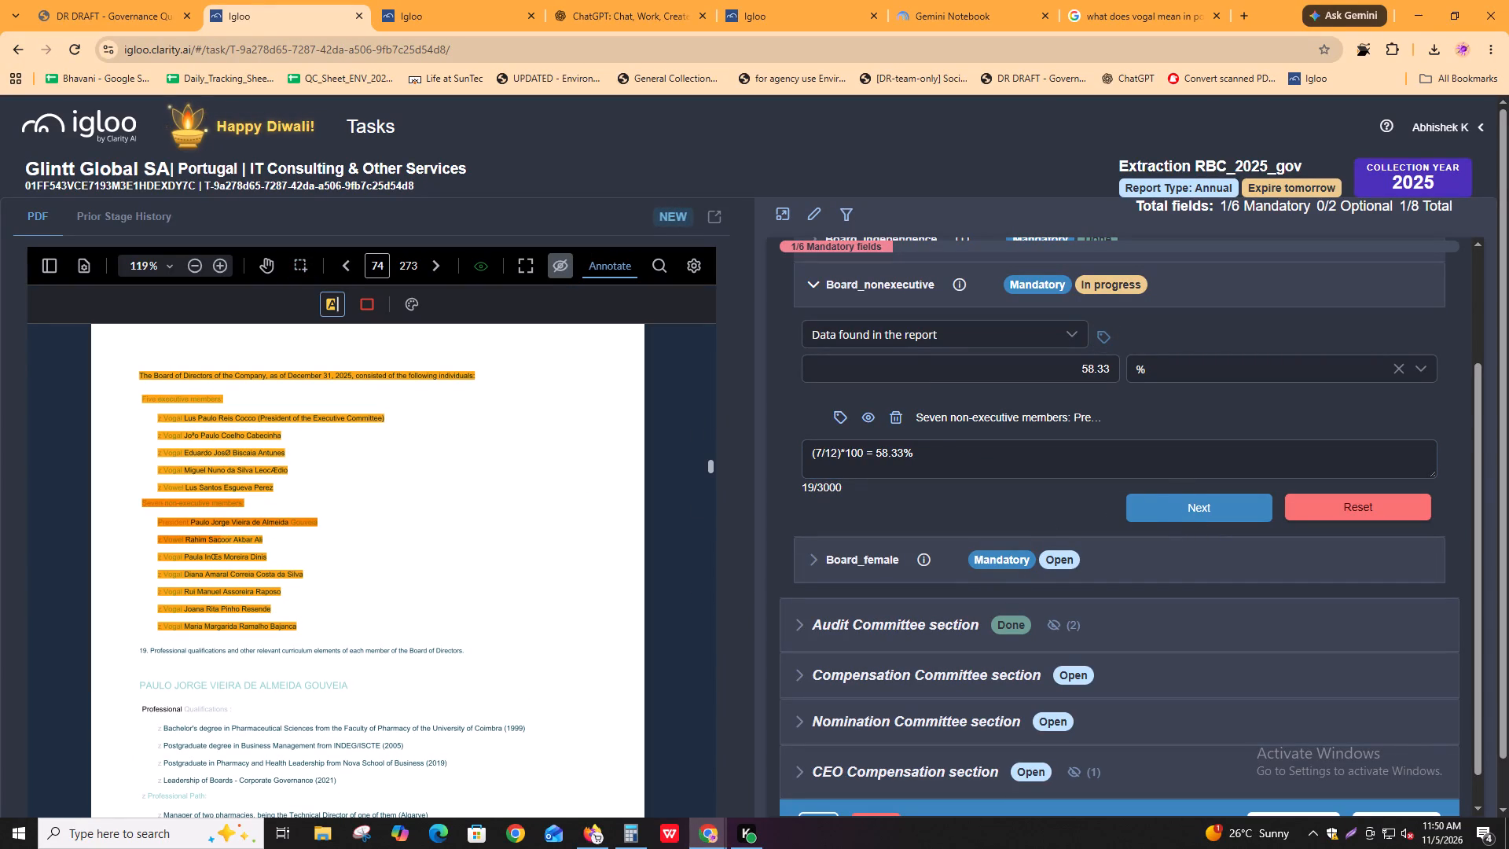
left_click_drag(237, 579, 300, 628)
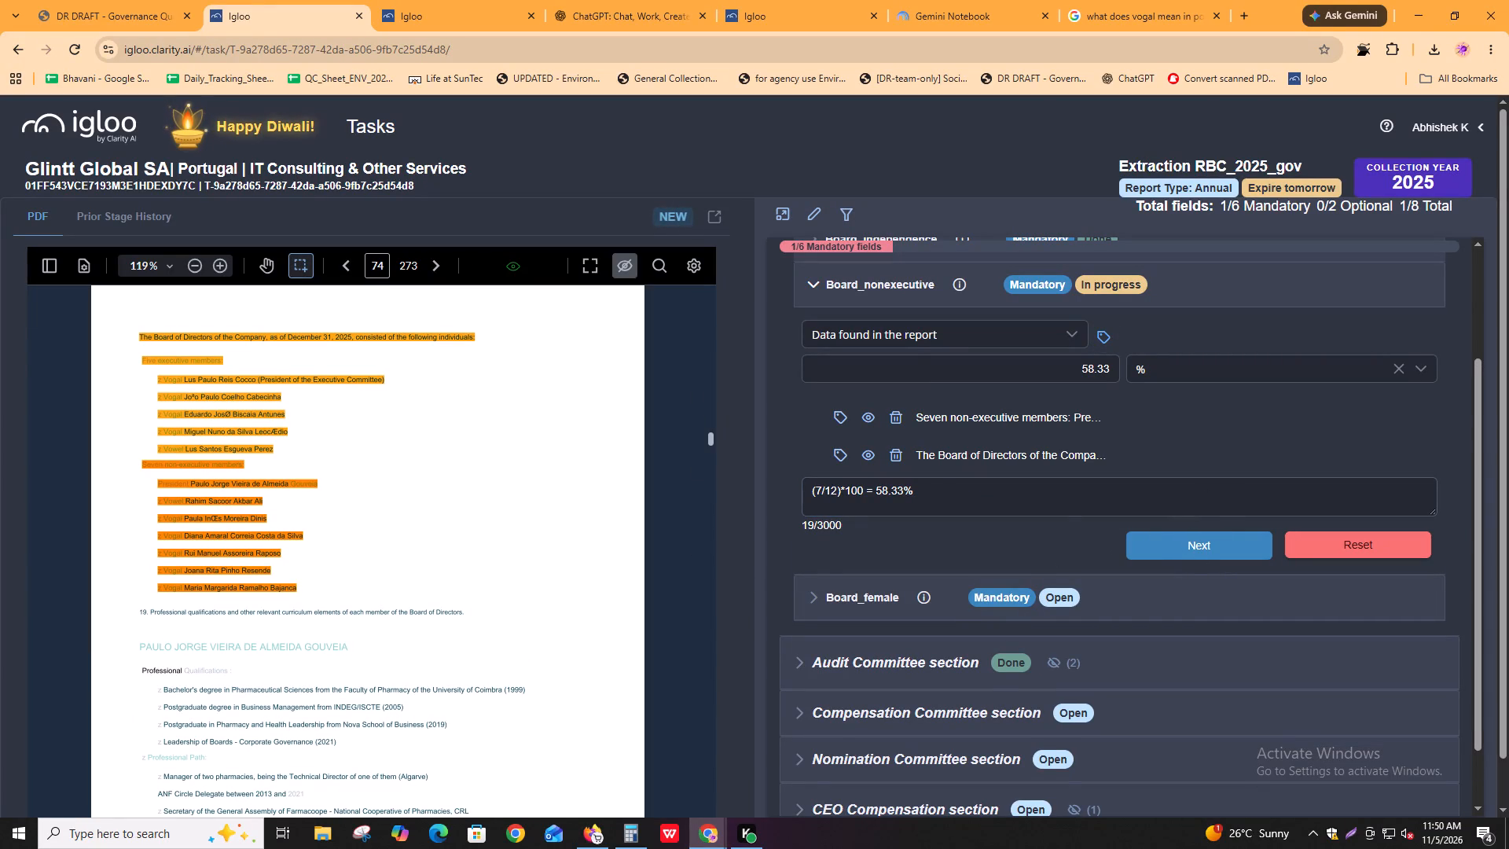
left_click(1183, 551)
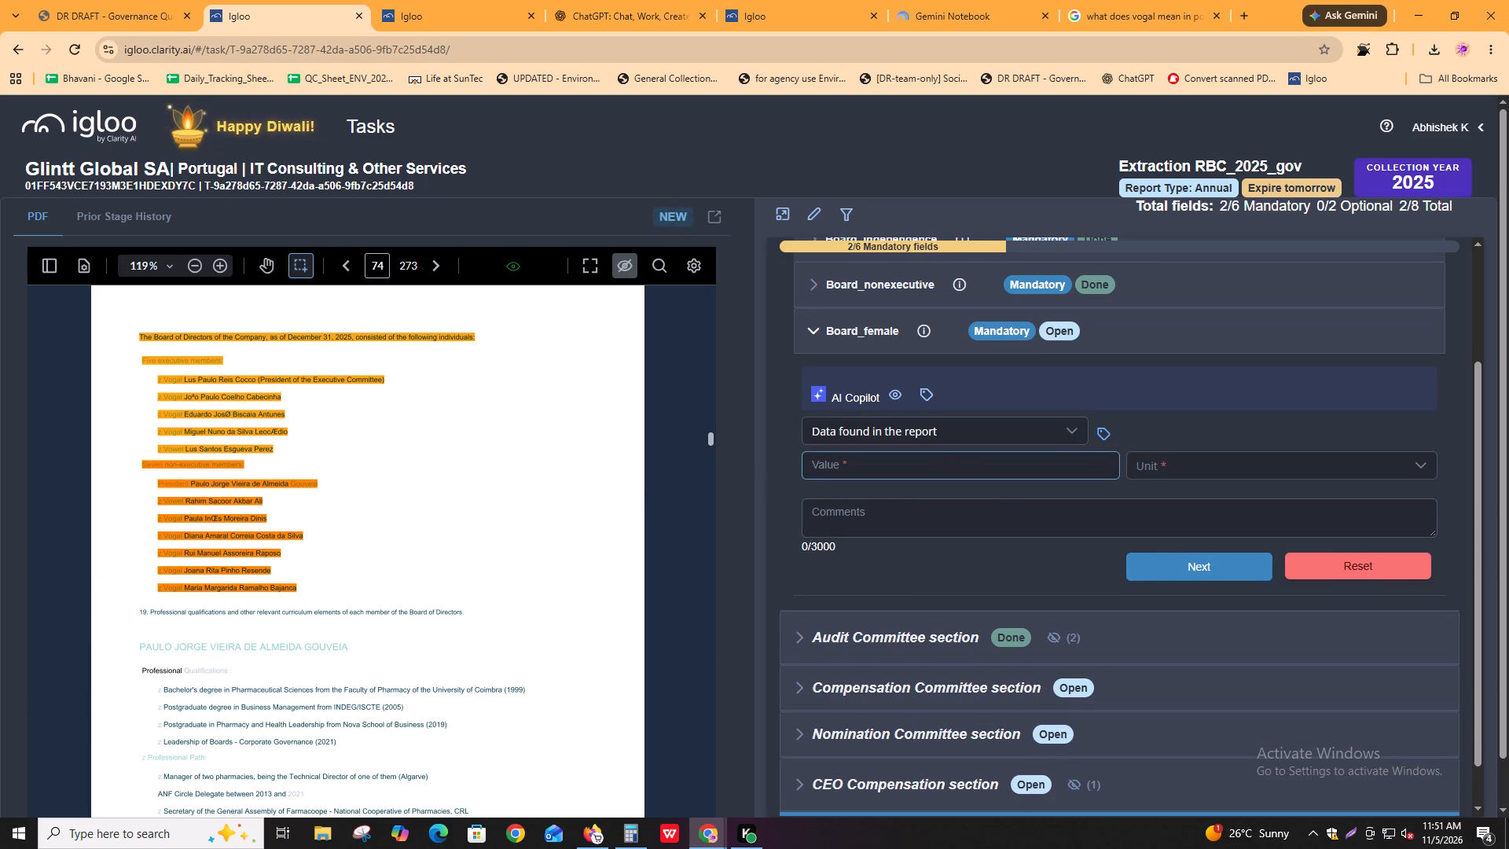
Search the downloaded PDF for "female" to find evidence for the Board_female field.
left_click(886, 572)
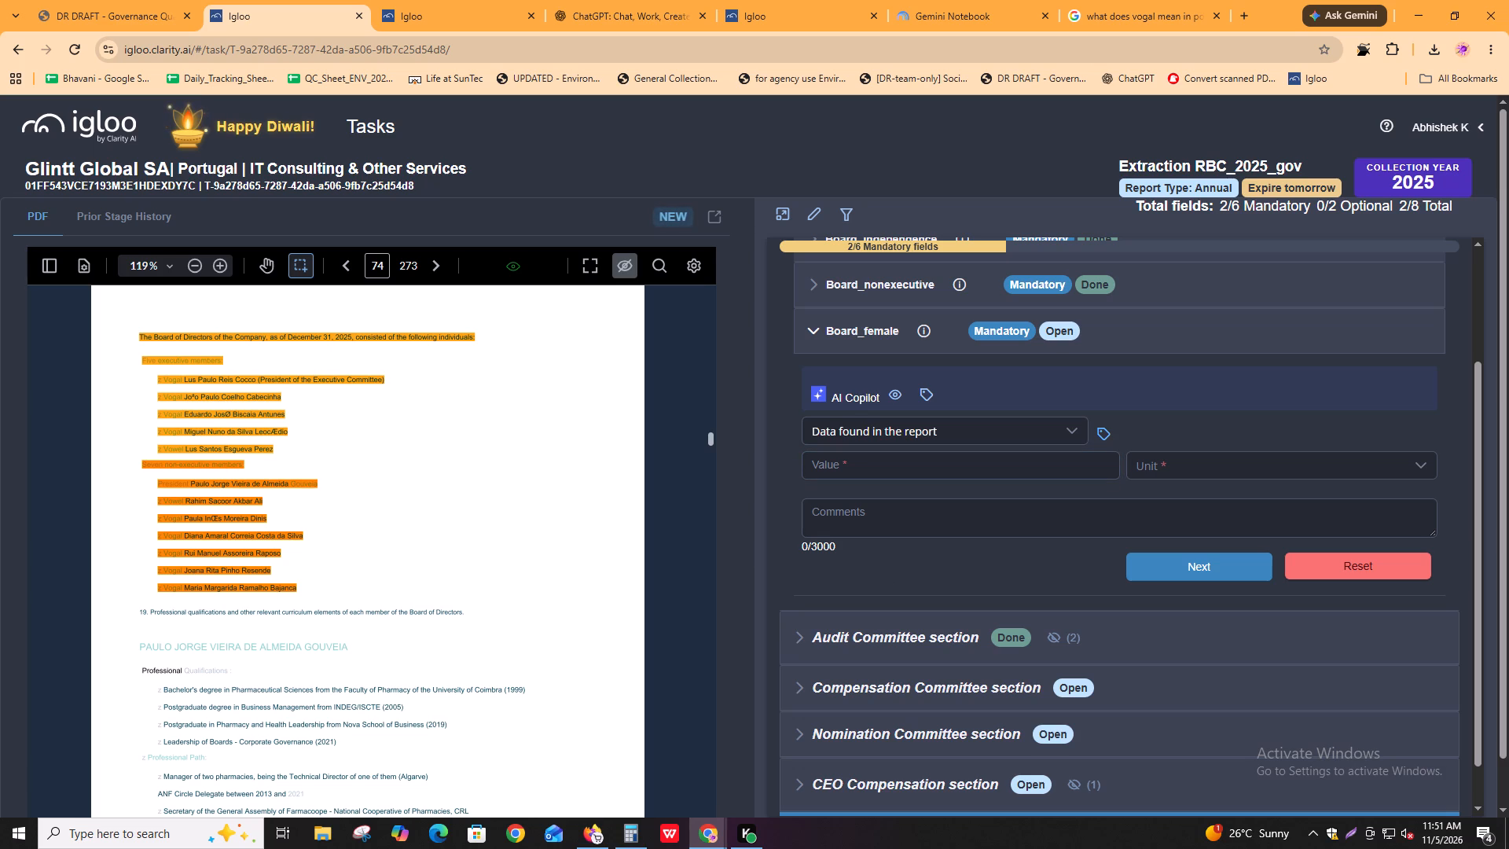
scroll(291, 664, "down", 2)
scroll(138, 623, "down", 1)
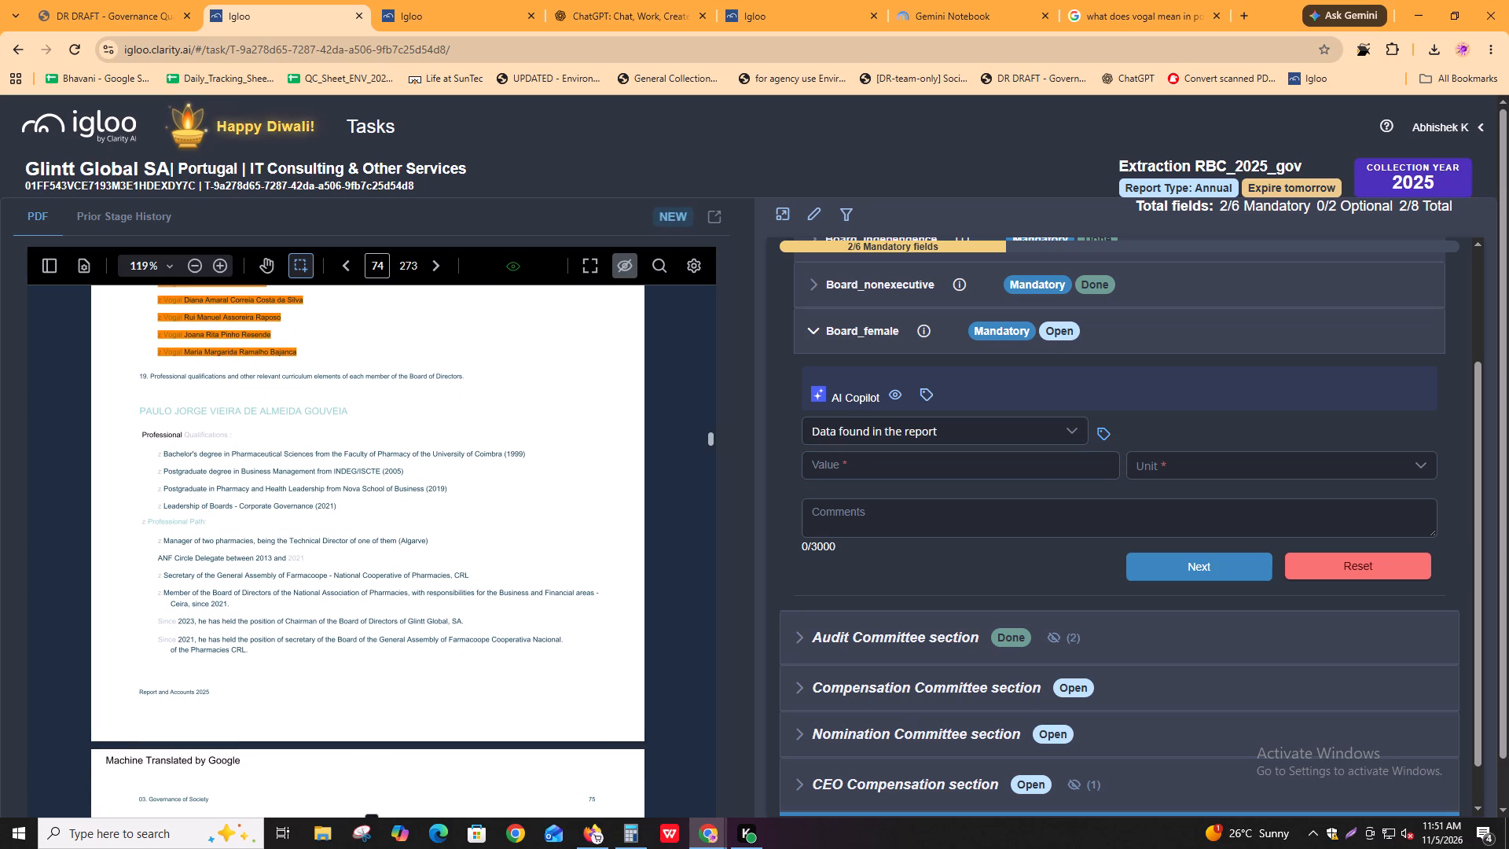
scroll(252, 589, "up", 5)
key("alt+Tab")
key("ctrl+f")
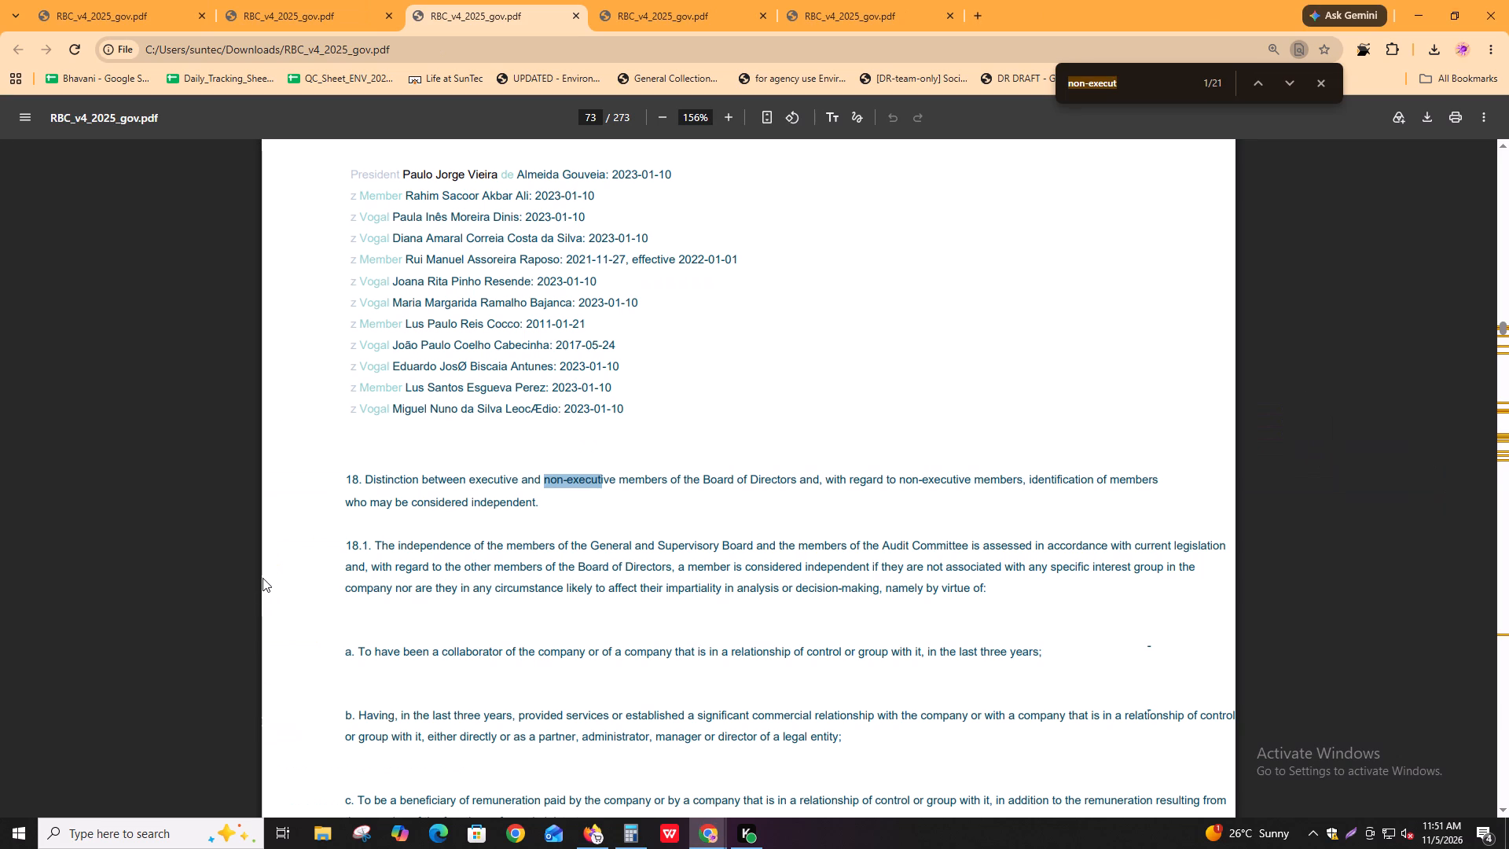
type("female")
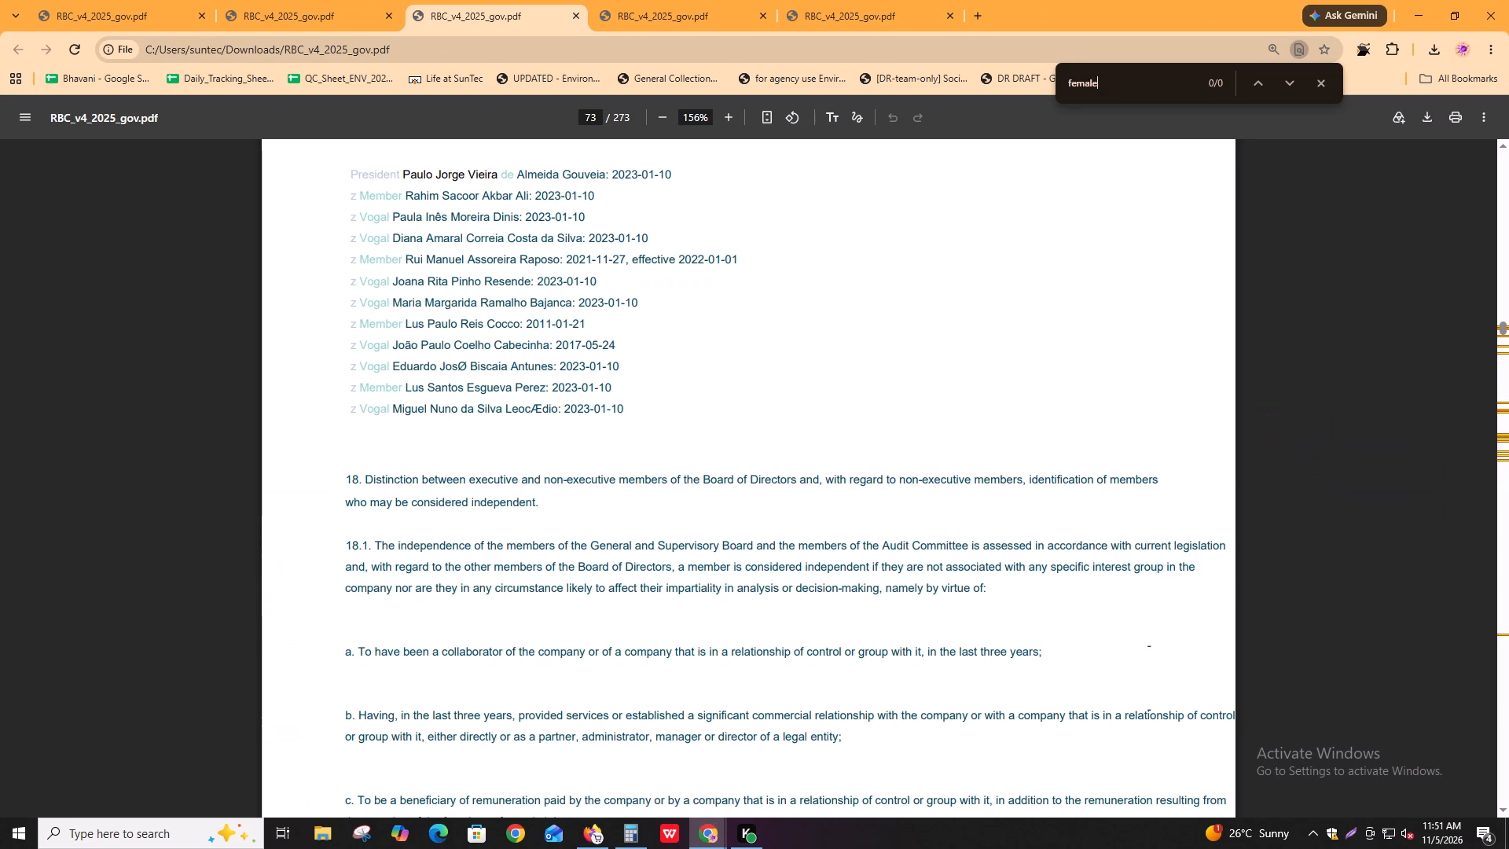
Search the downloaded PDF for "women" and check each match for board gender data.
key("ctrl+f")
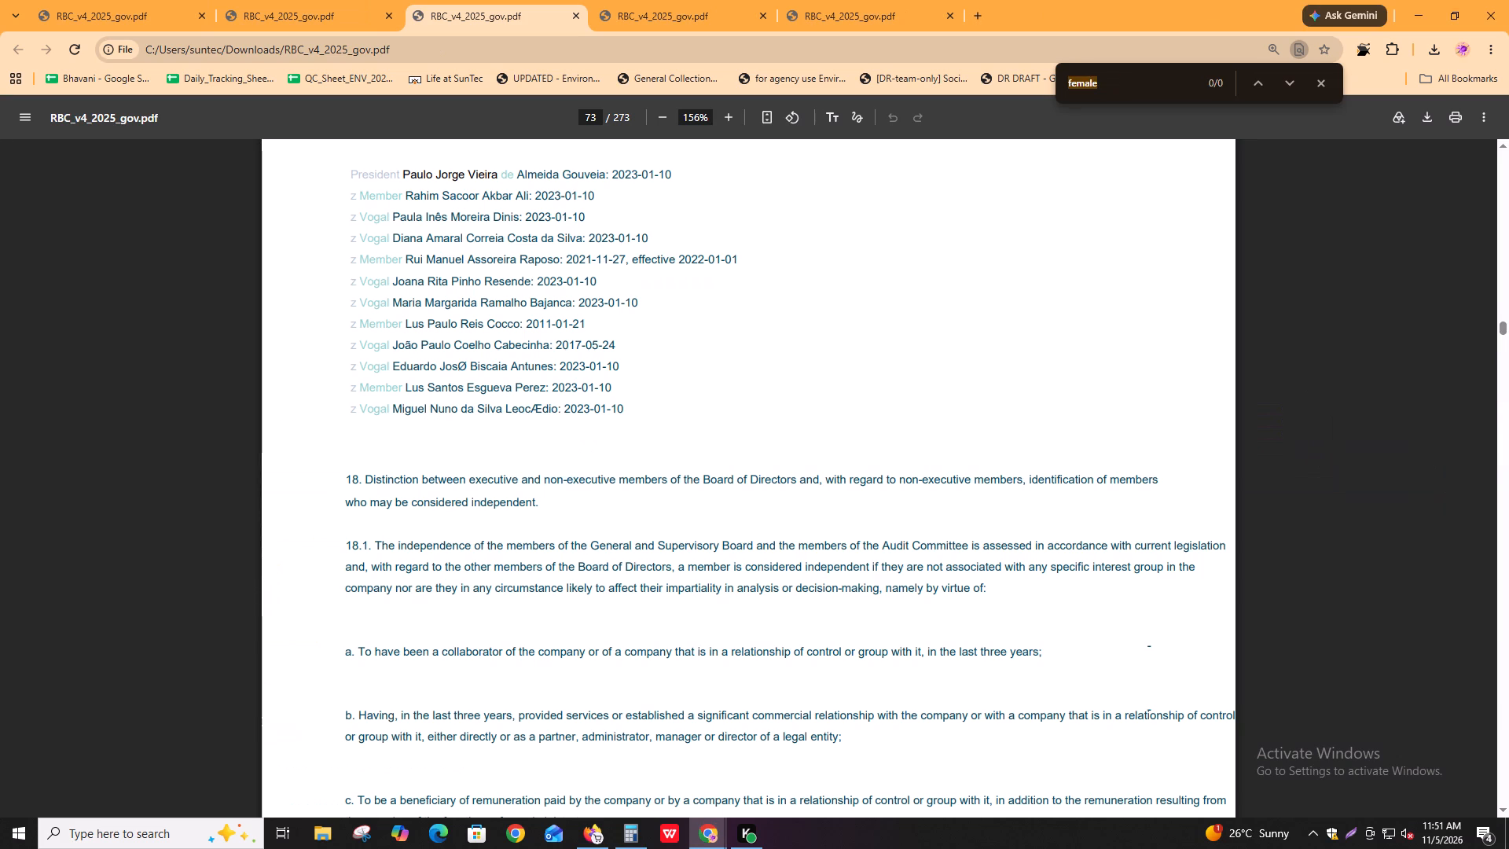
type("women")
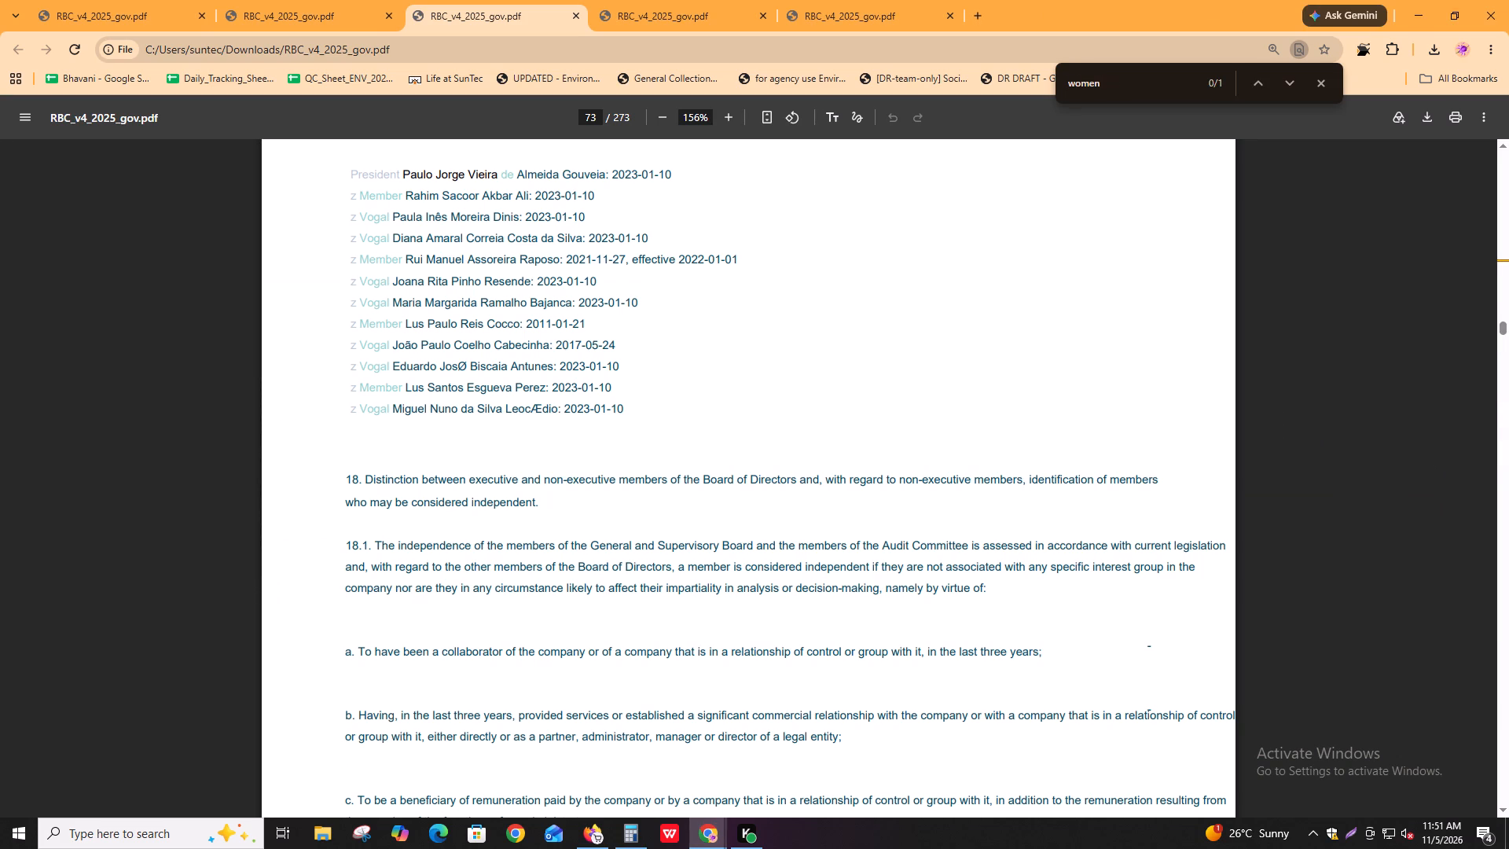
key("Left")
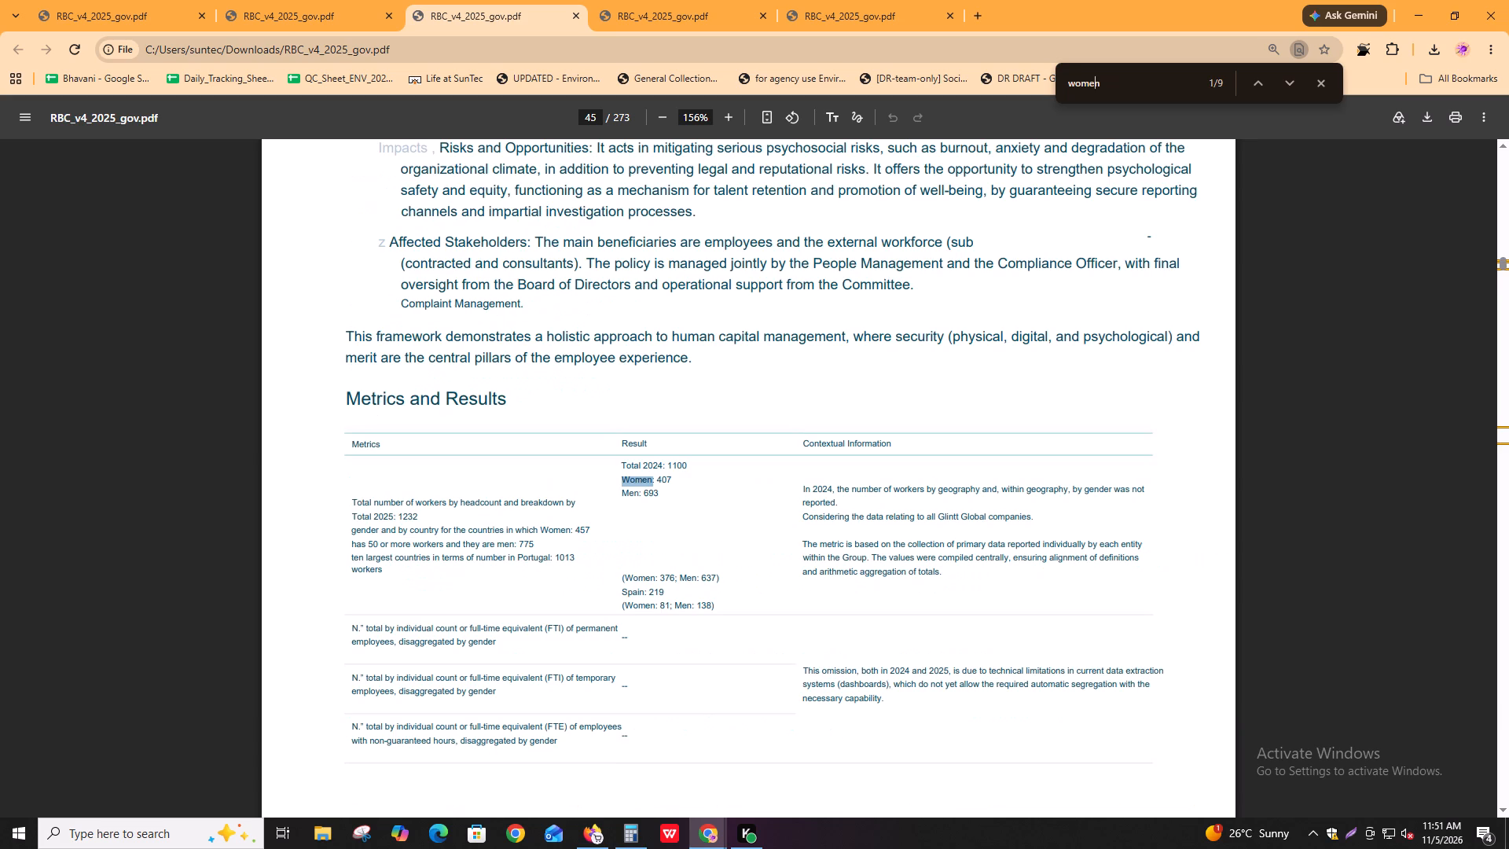
key("Return")
key("Return")
key("Return")
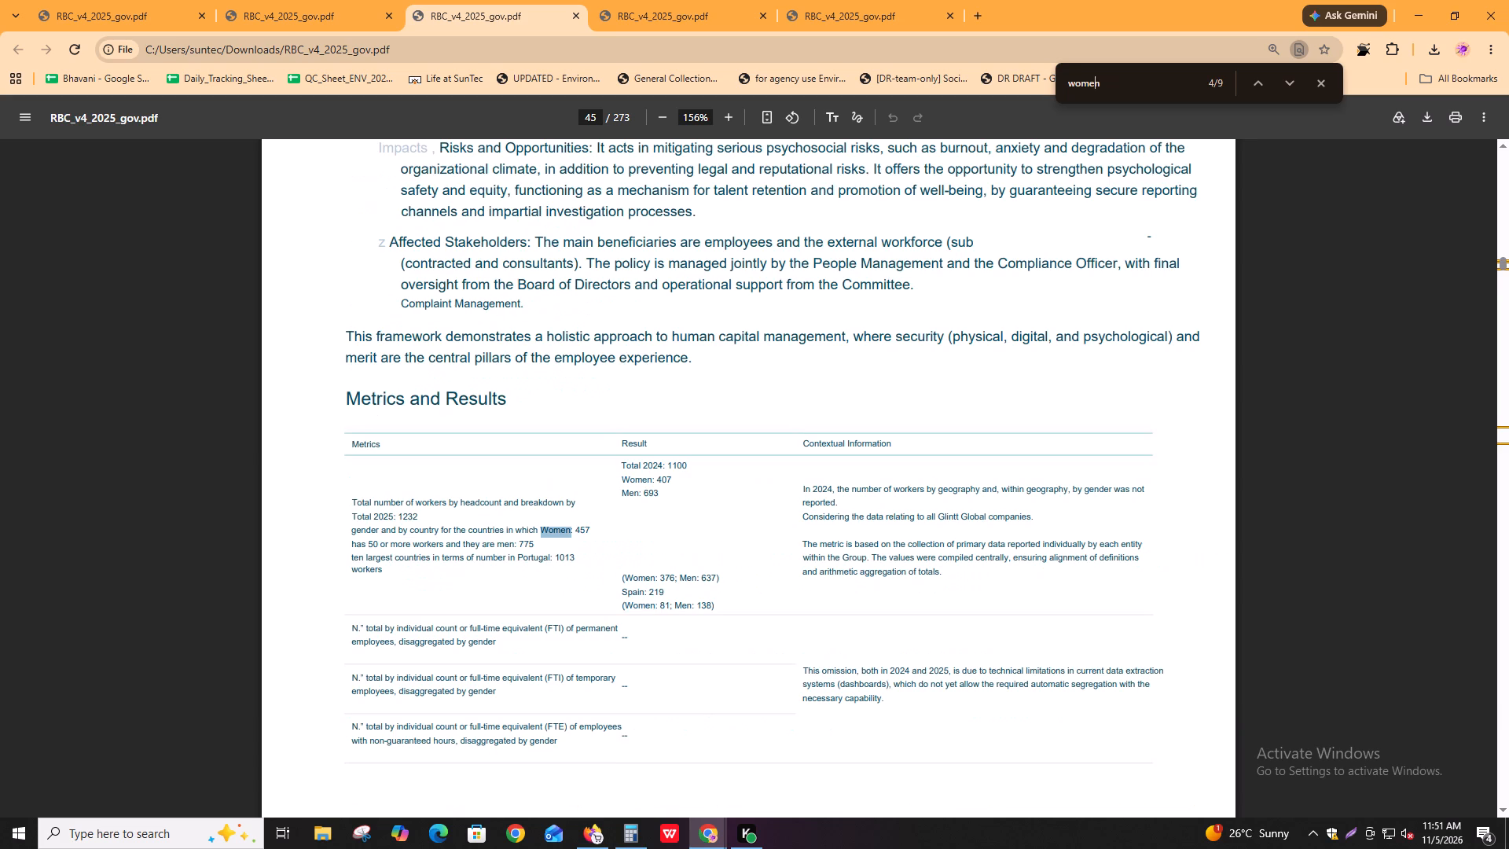
key("Return")
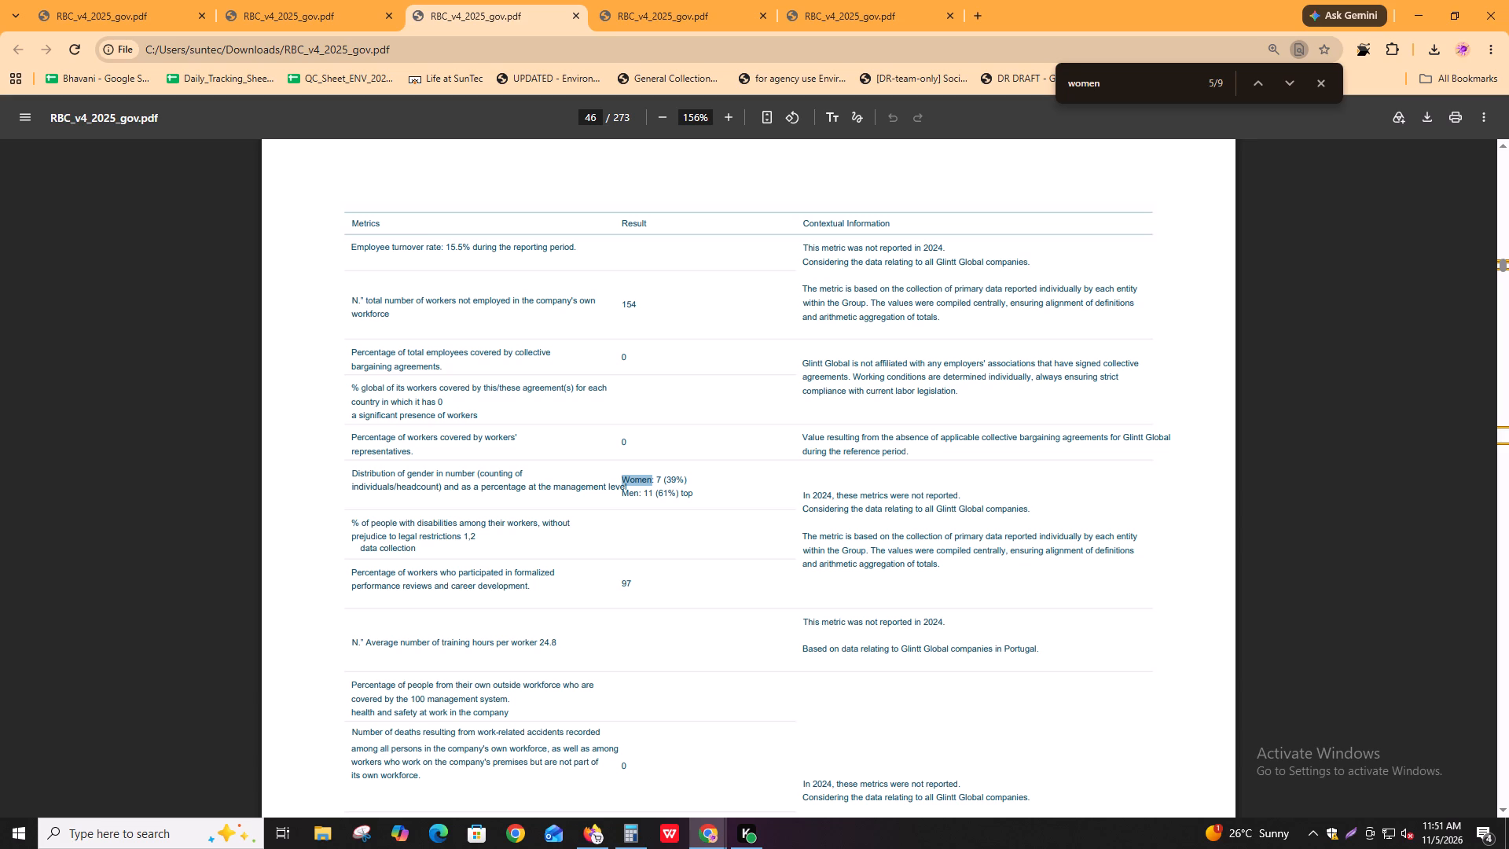
key("Return")
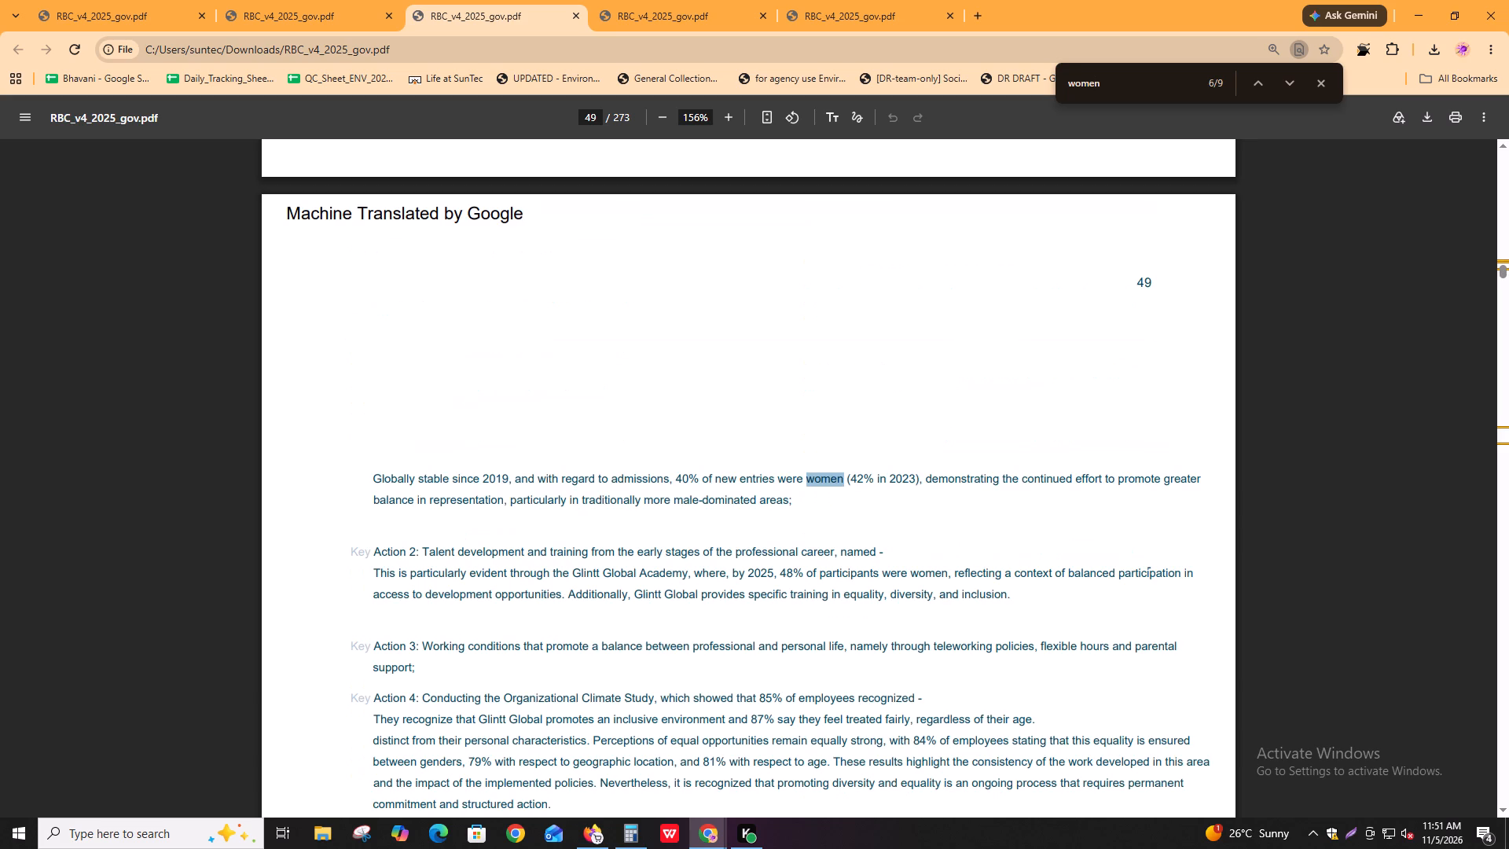
key("Return")
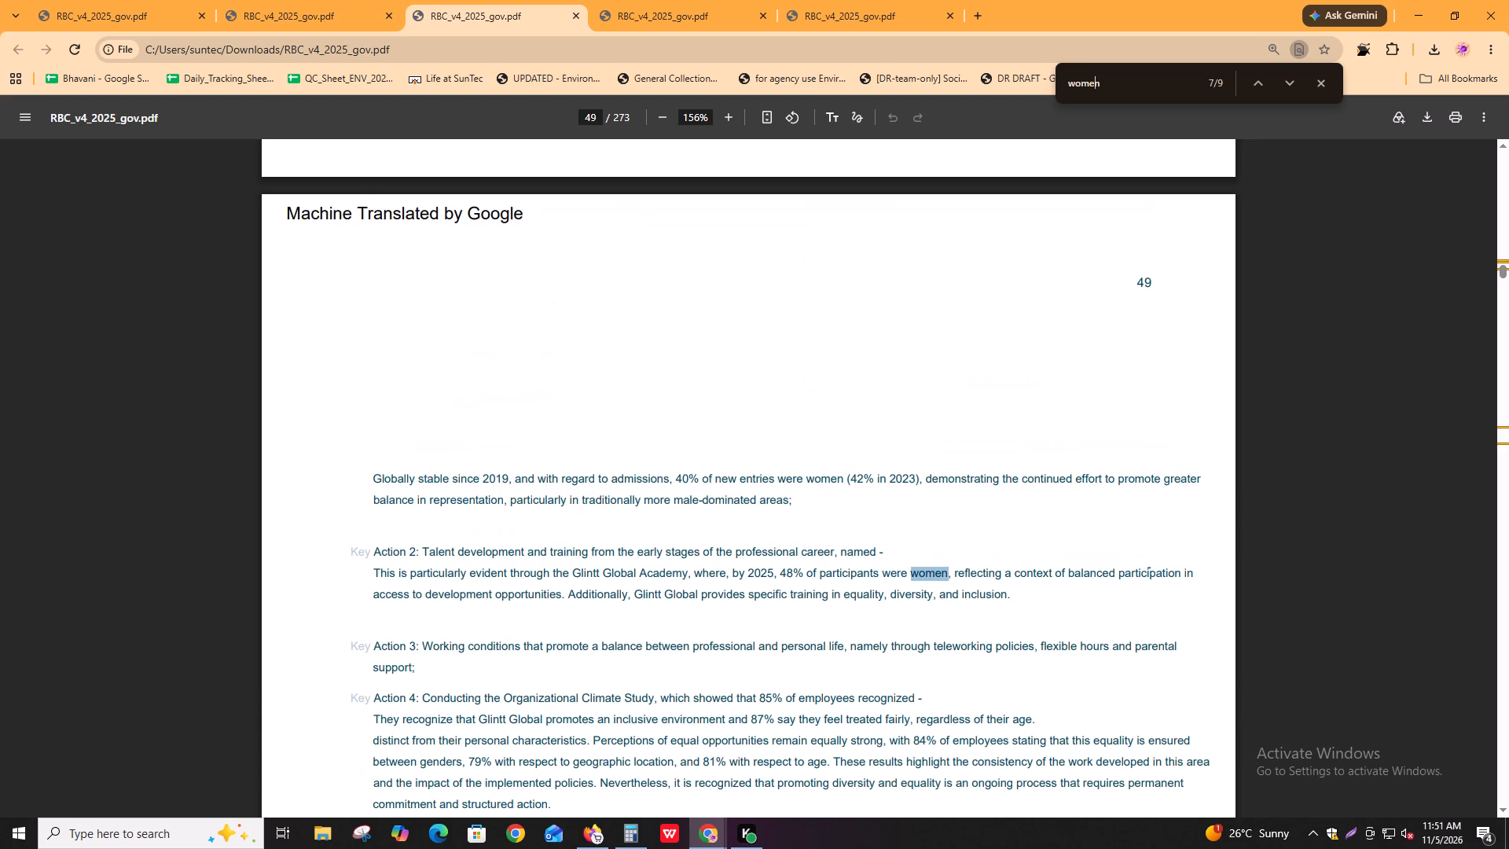
key("Return")
key("Return")
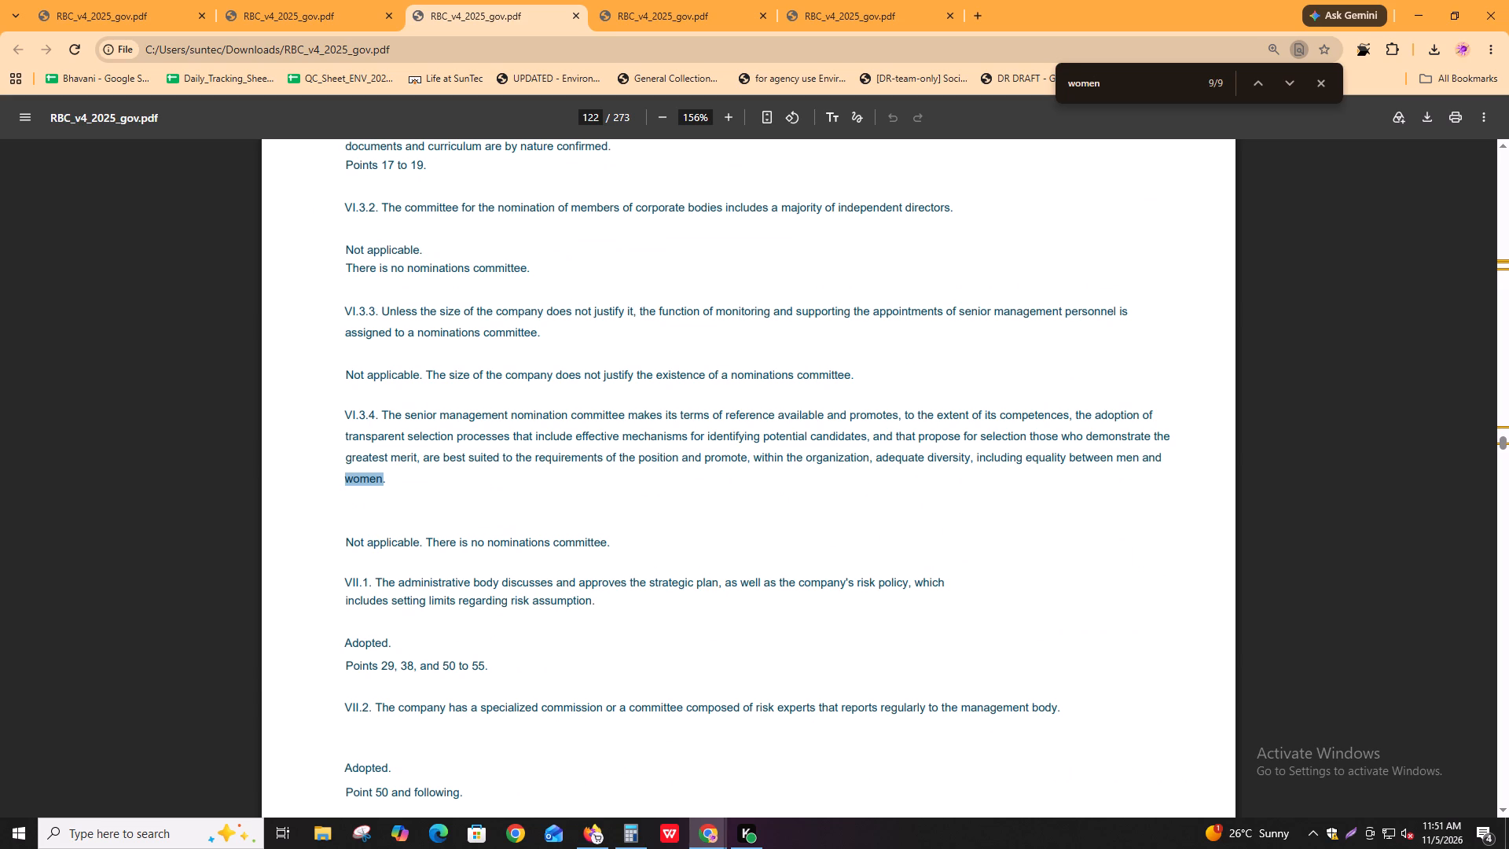
key("Return")
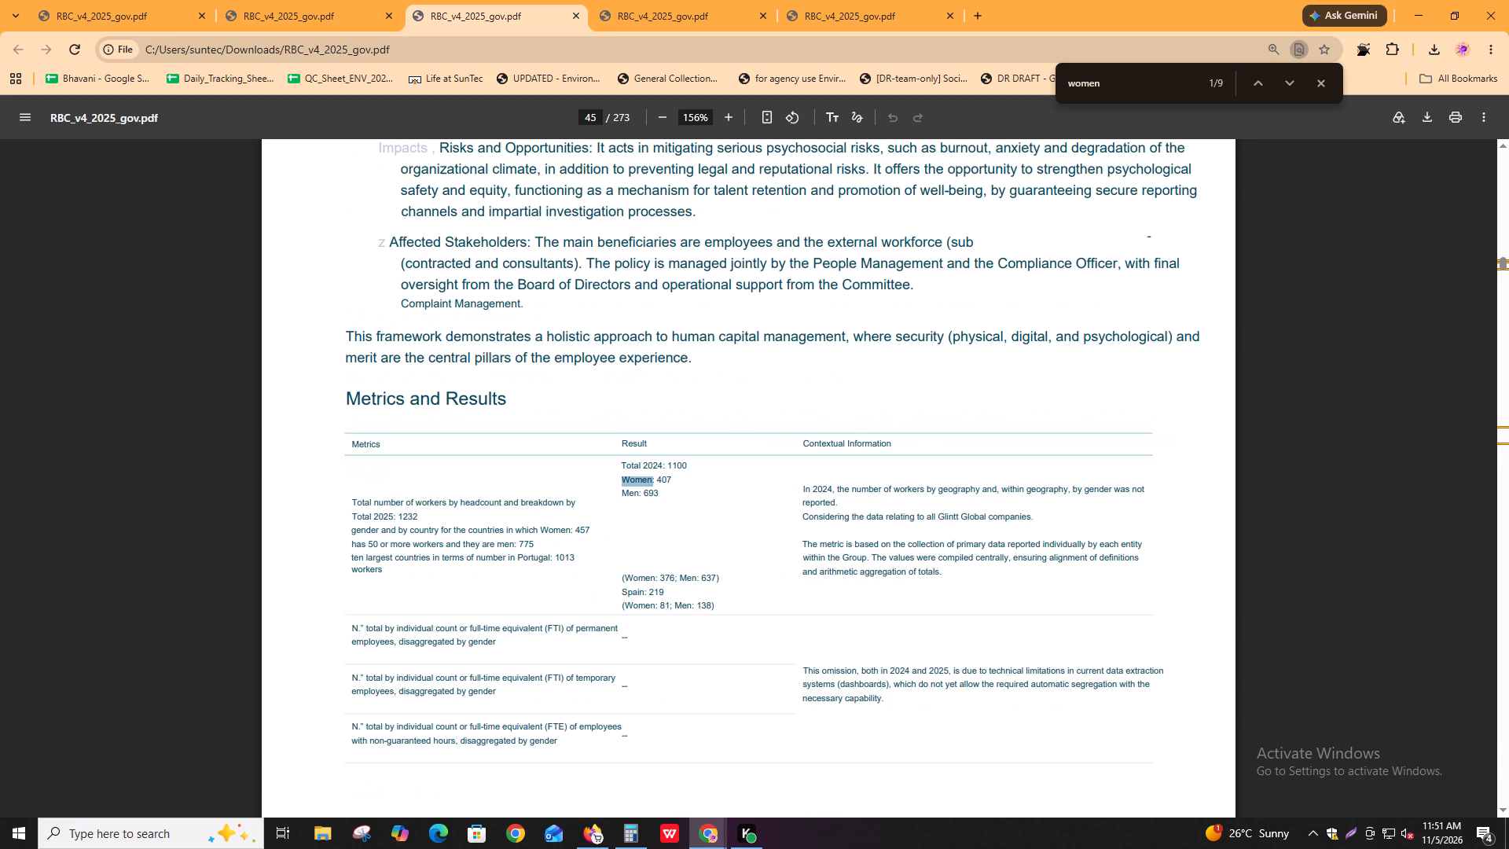
key("Return")
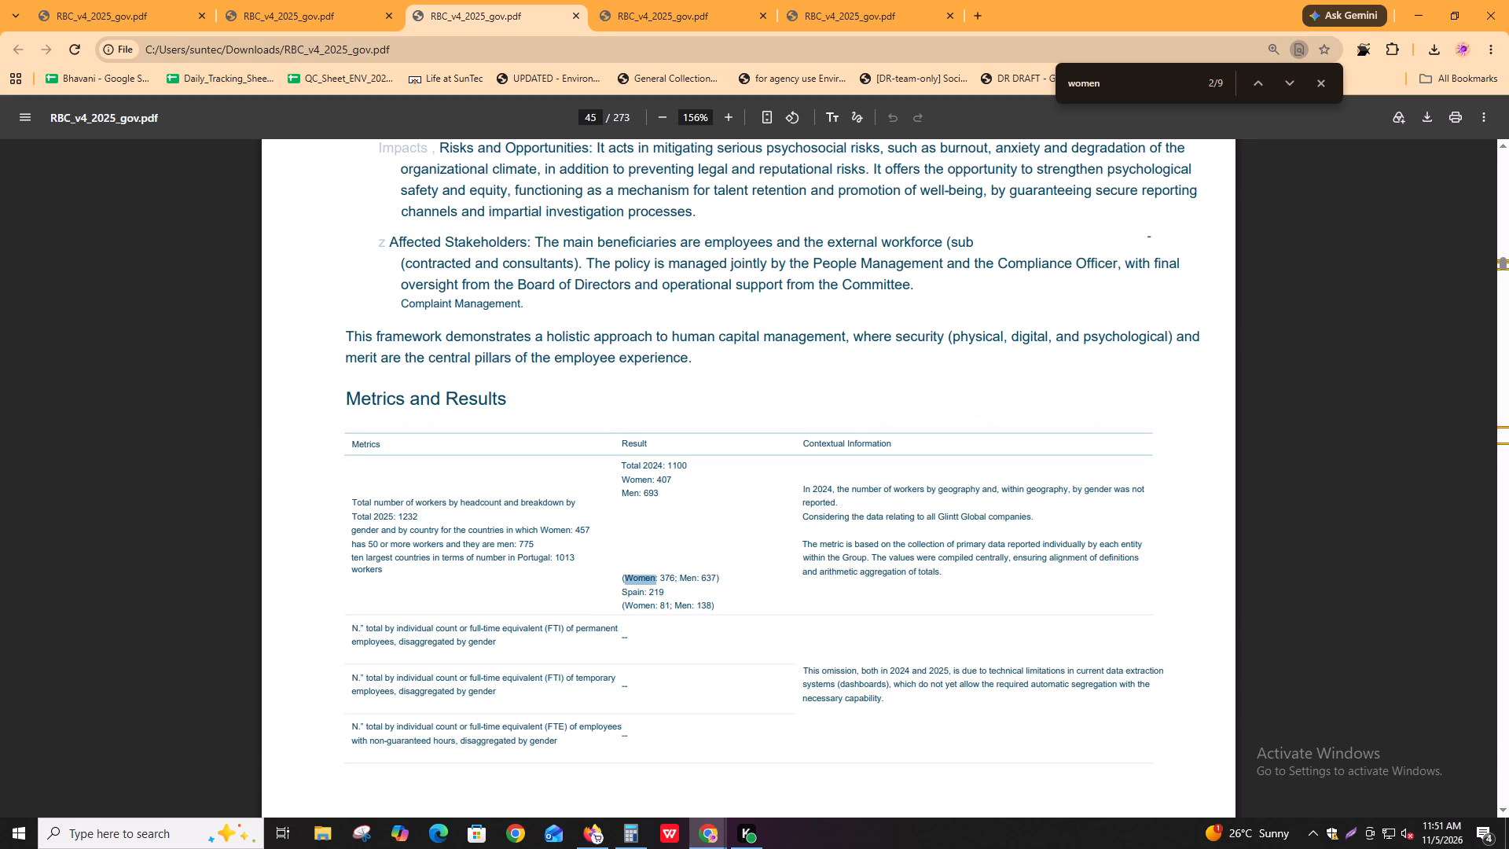
Search the downloaded PDF for "woman" and return to the Board_female field in the Igloo task.
key("BackSpace")
key("a")
key("Return")
key("ctrl+f")
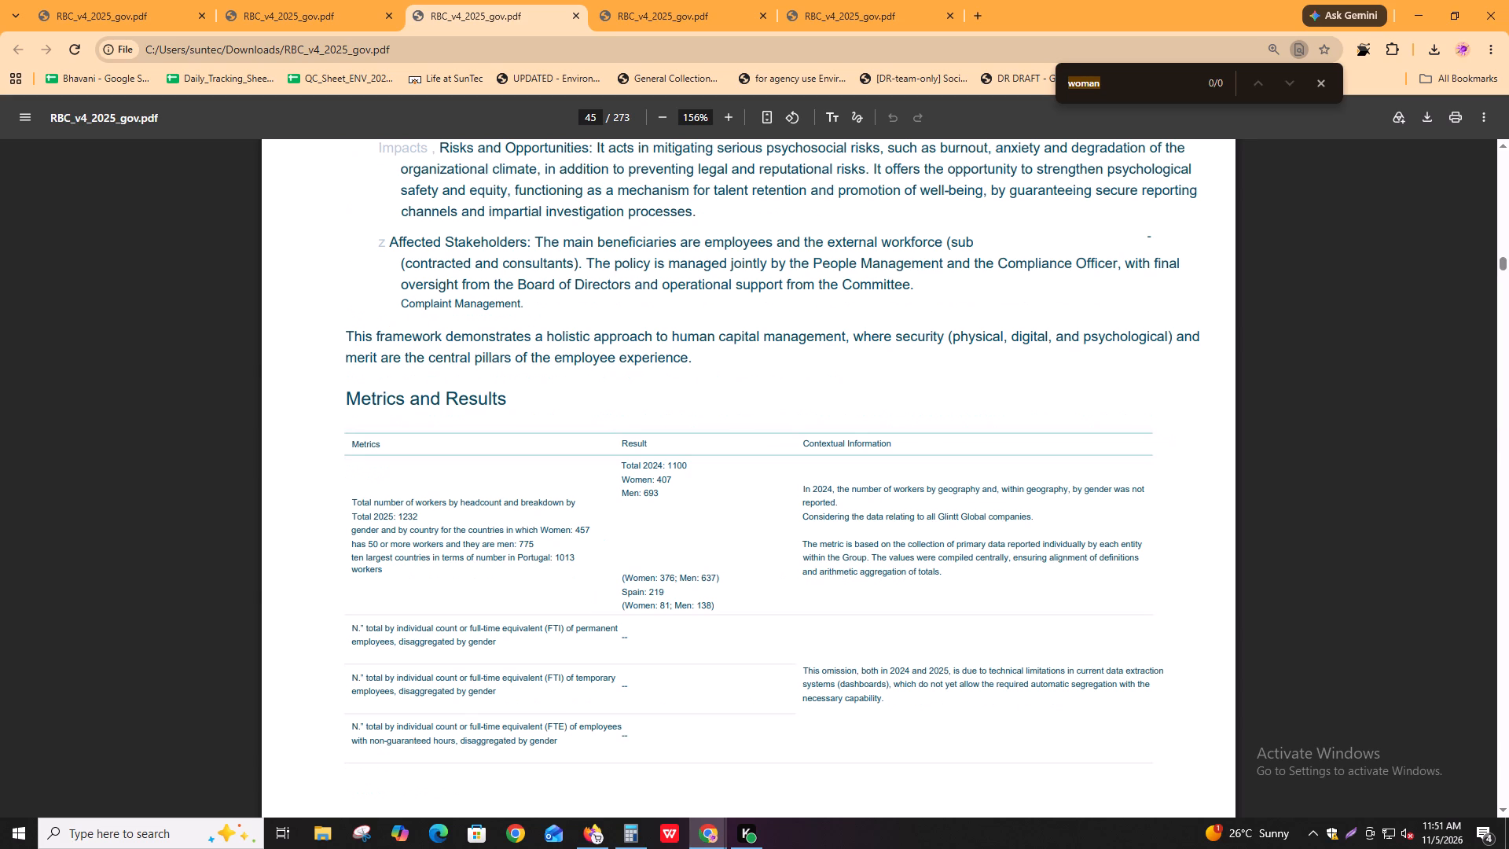
key("alt+Tab")
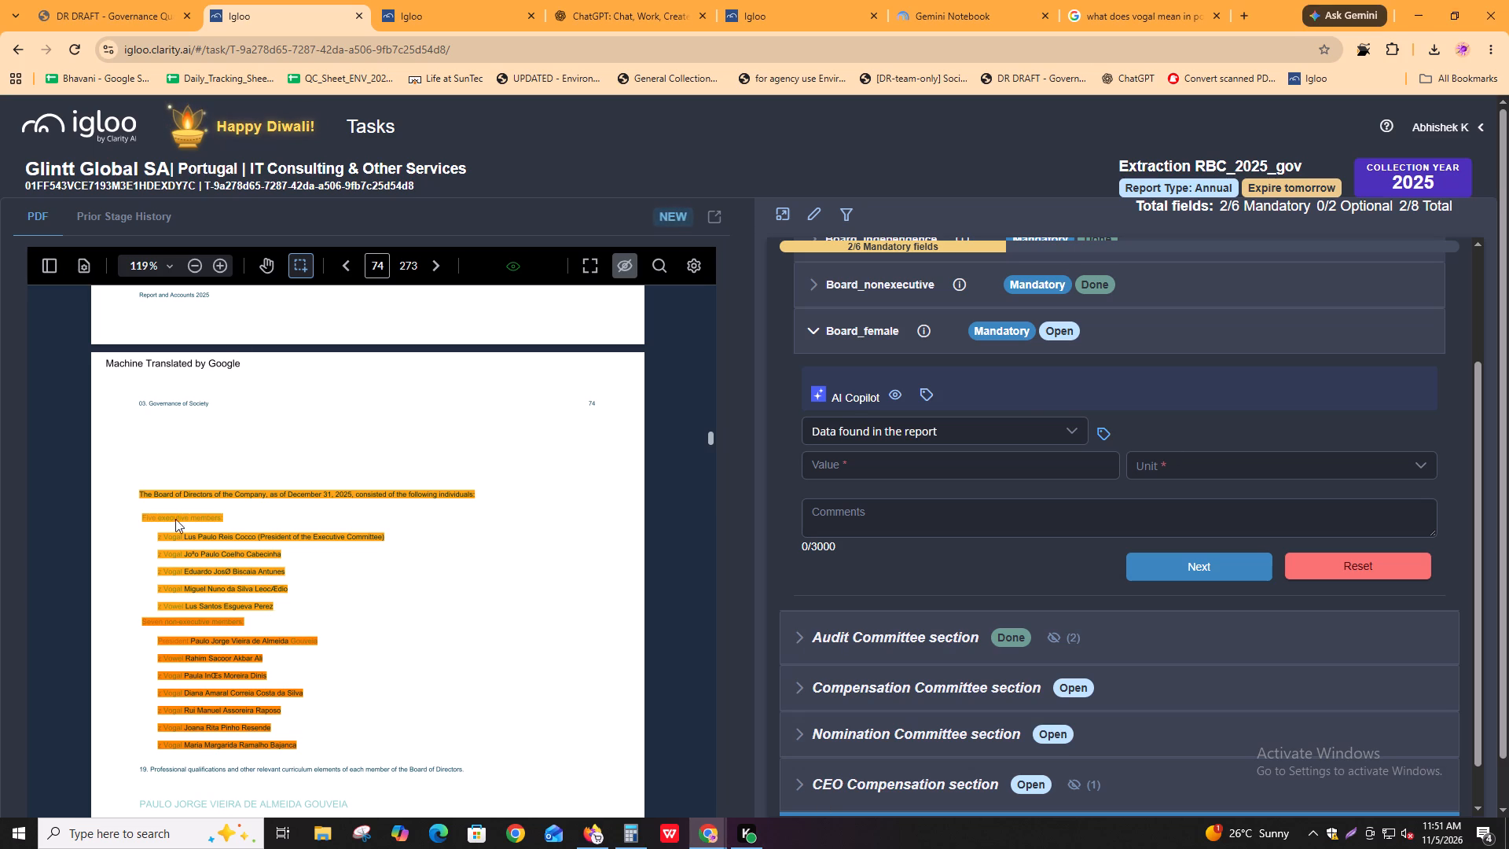
Examine the board list and director profiles on pages 74 and 75 of the report for wording that indicates gender.
scroll(184, 539, "down", 3)
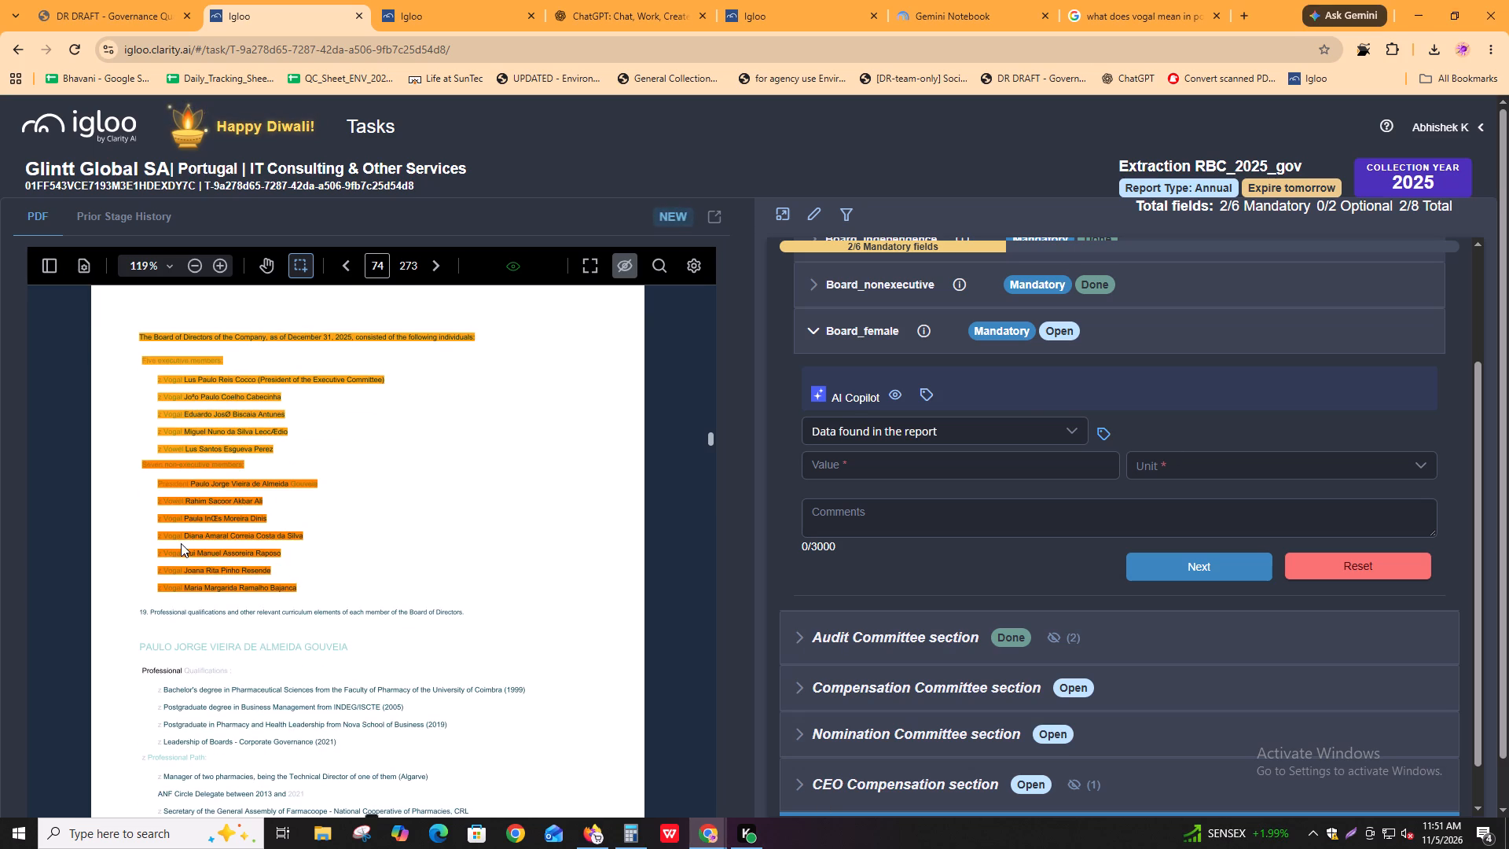
scroll(181, 543, "down", 2)
scroll(178, 549, "up", 2, "ctrl")
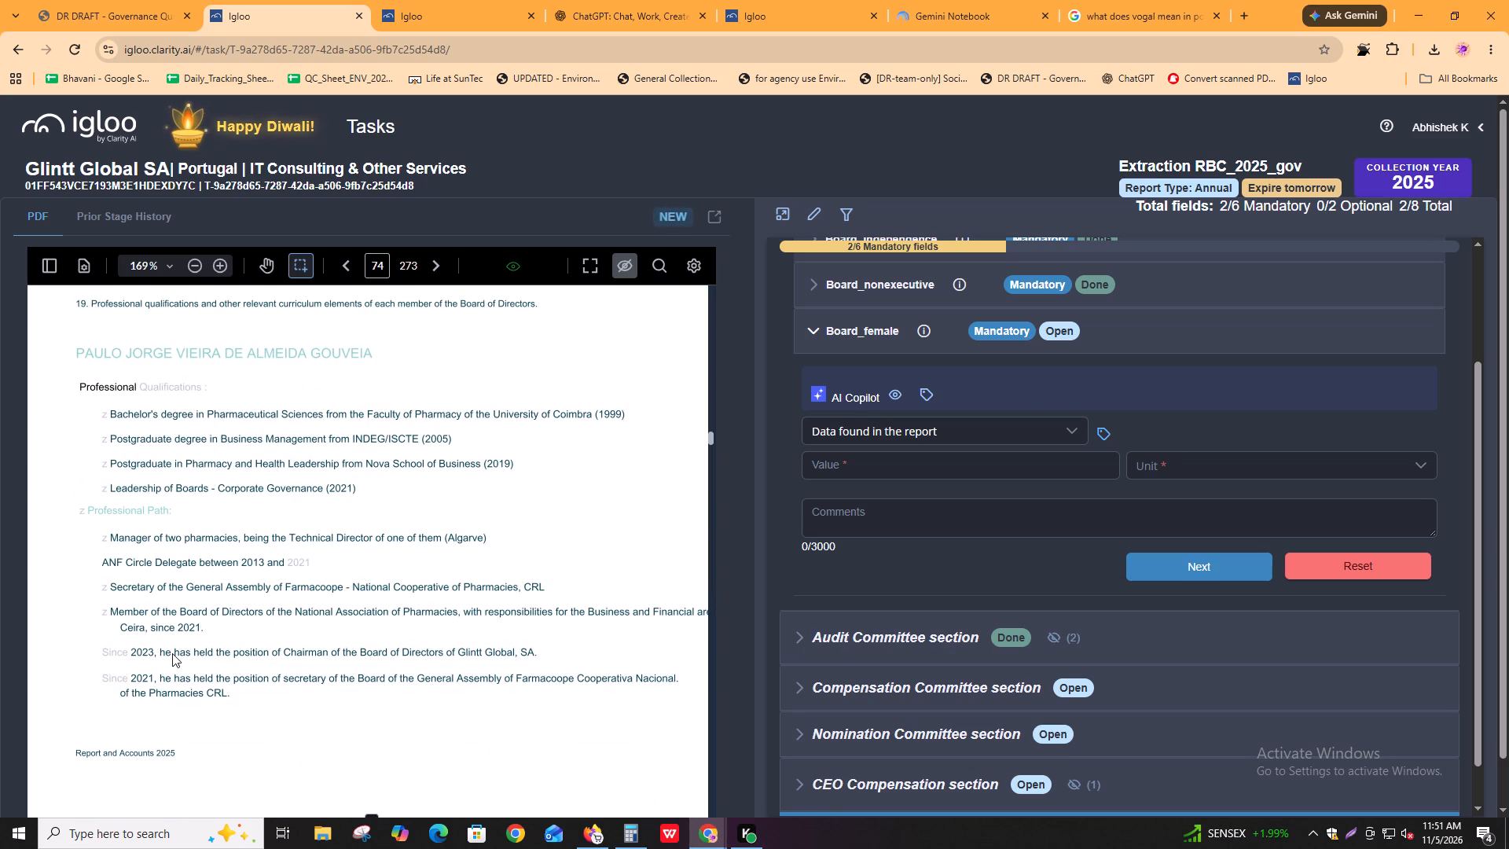
left_click_drag(167, 651, 201, 651)
left_click(201, 651)
scroll(326, 564, "up", 5)
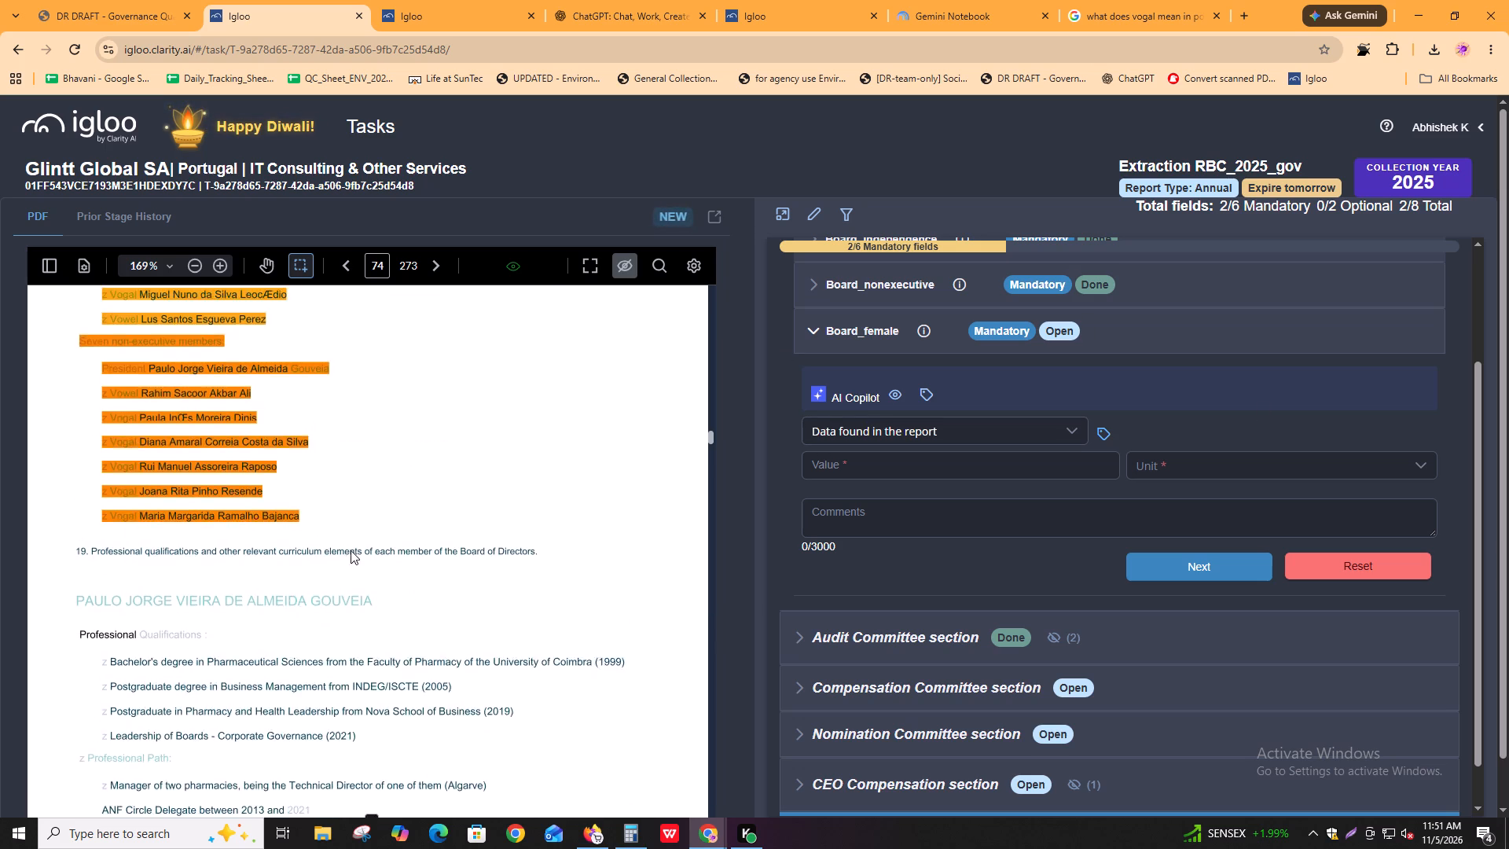
scroll(347, 576, "down", 3)
scroll(347, 578, "up", 3)
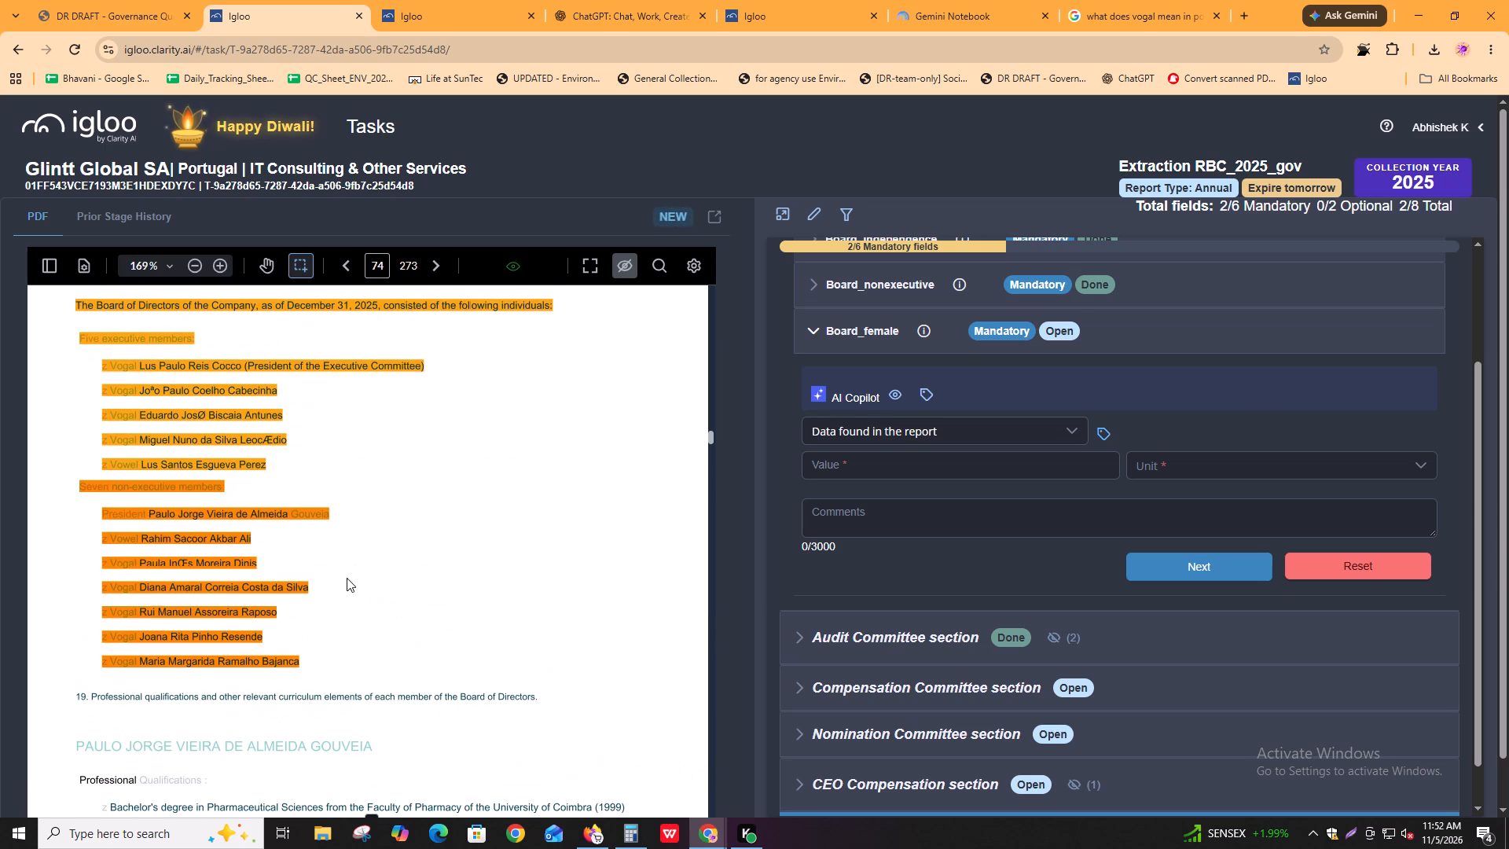
scroll(189, 575, "down", 6)
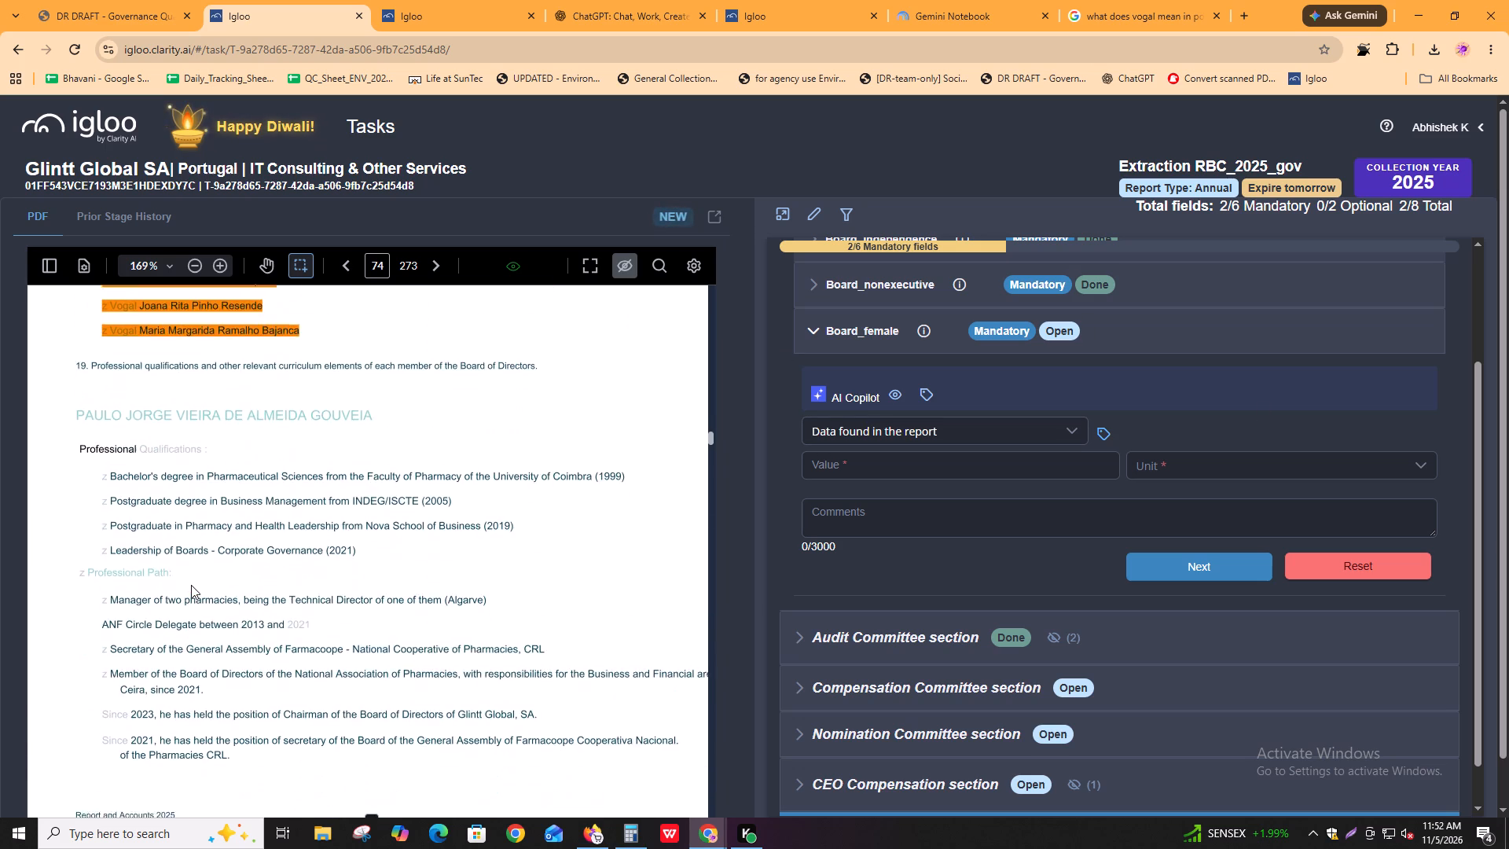
scroll(191, 585, "down", 6)
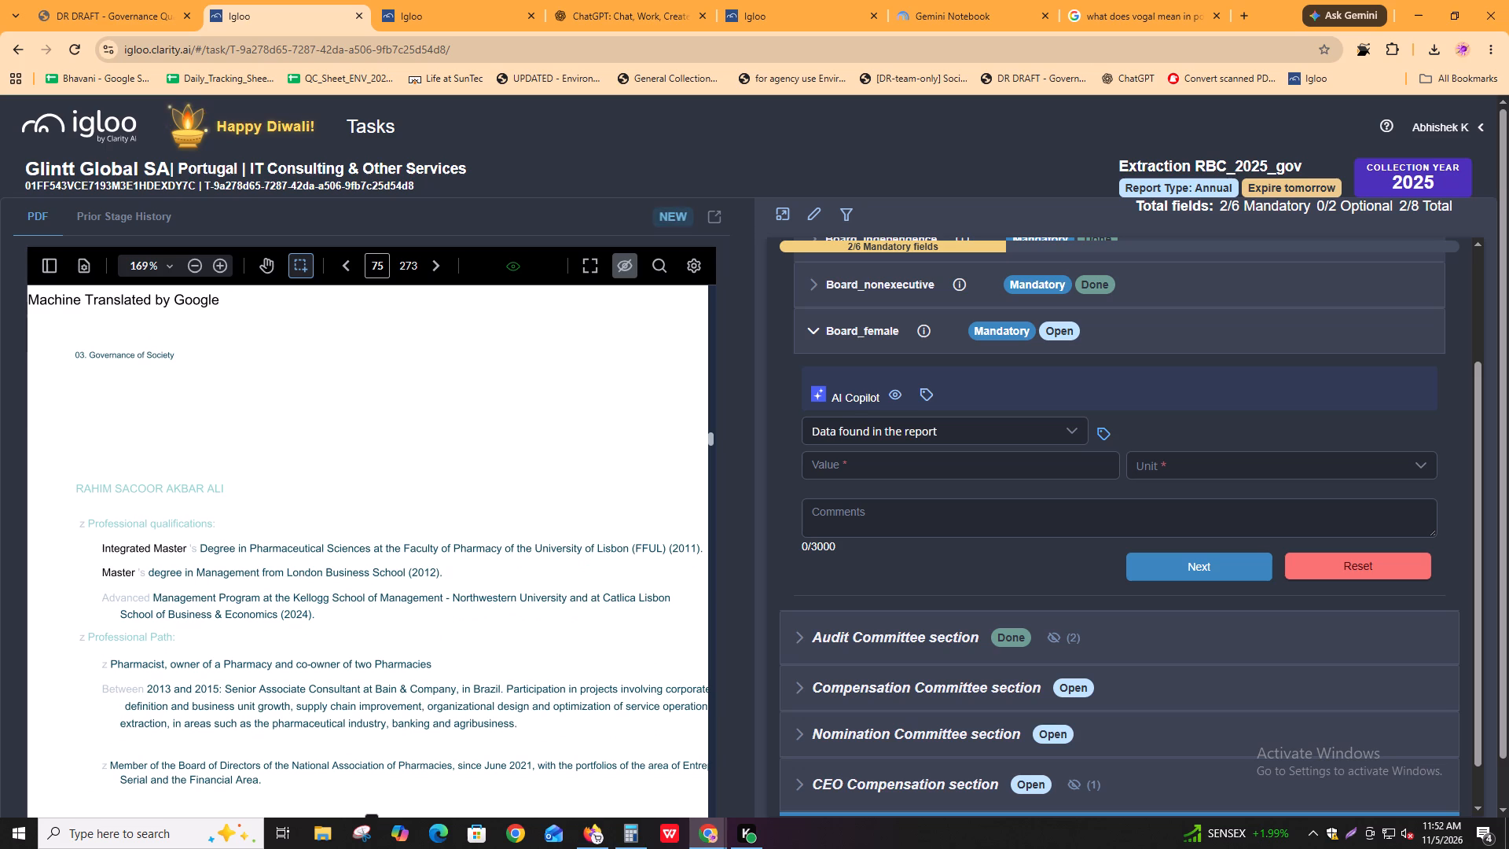
left_click_drag(195, 595, 479, 586)
left_click(479, 586)
Copy the director's name heading the first profile on page 75 and search the downloaded PDF for it.
left_click_drag(76, 489, 218, 489)
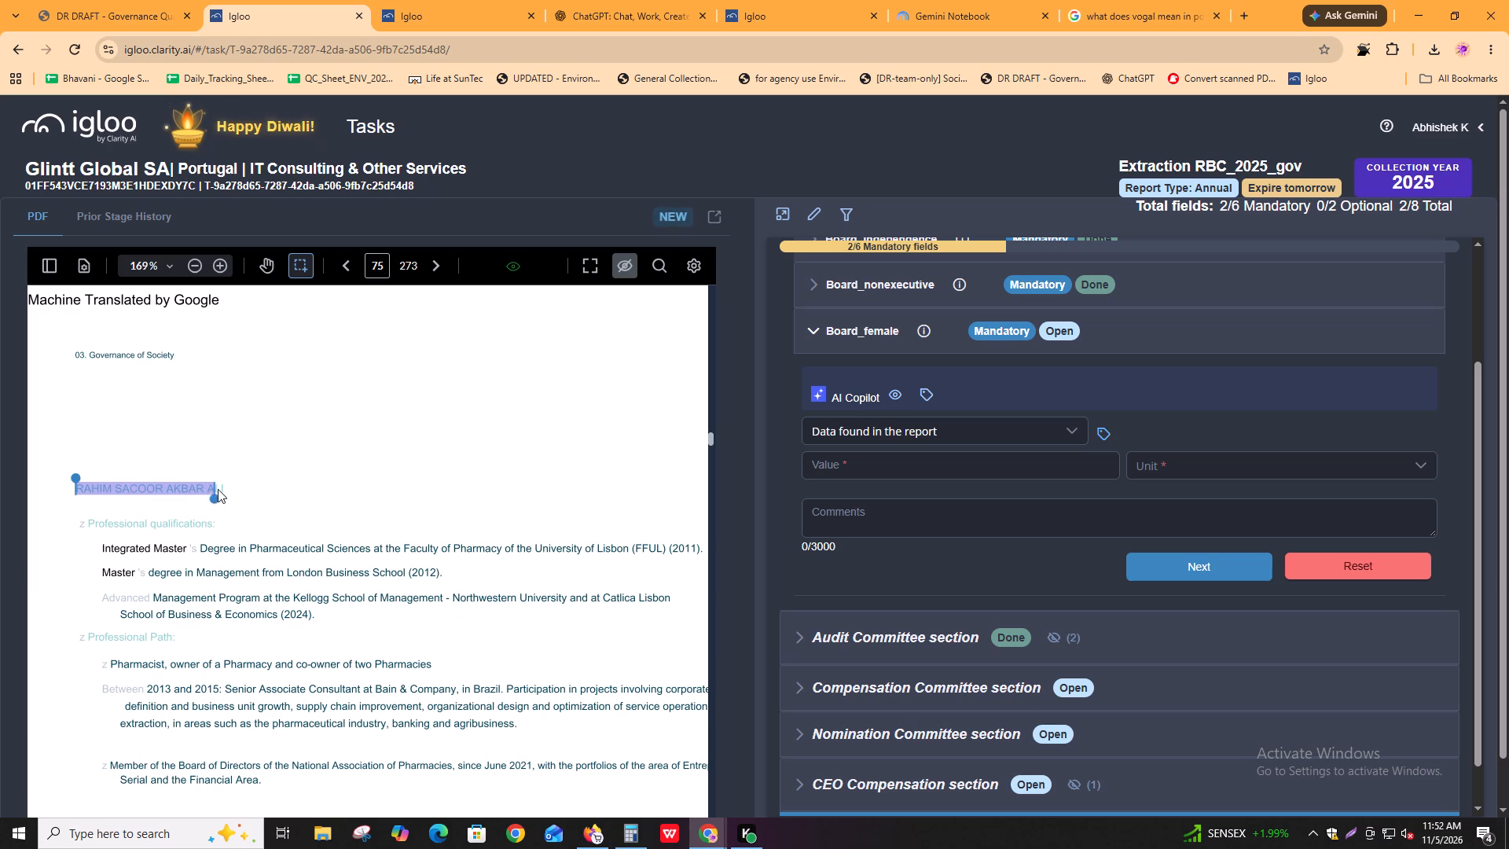
left_click_drag(218, 489, 226, 489)
key("ctrl+c")
key("alt+Tab")
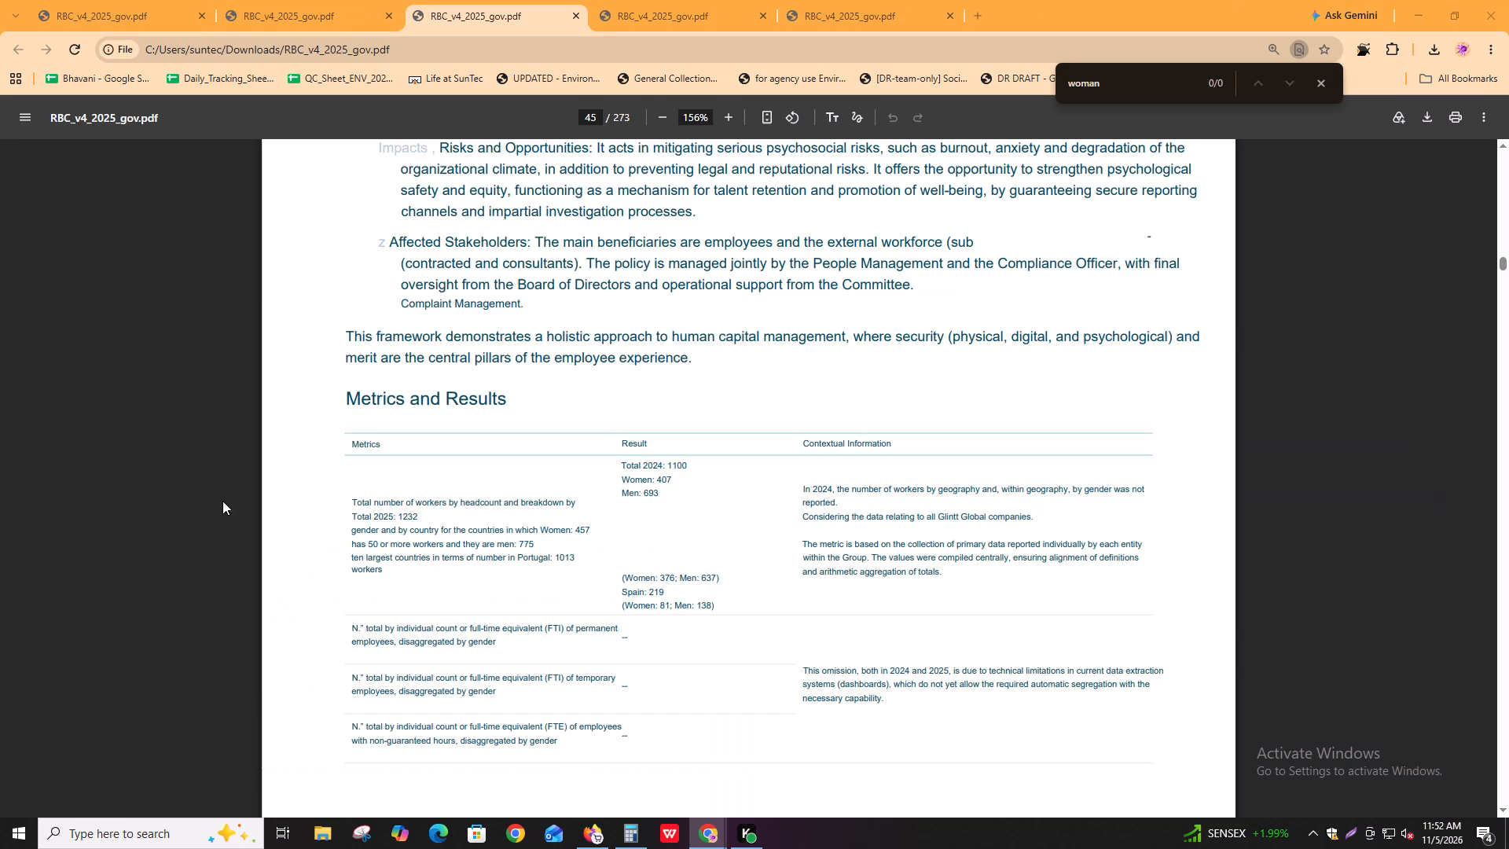
key("alt+Tab")
scroll(223, 636, "down", 1)
scroll(395, 663, "down", 1)
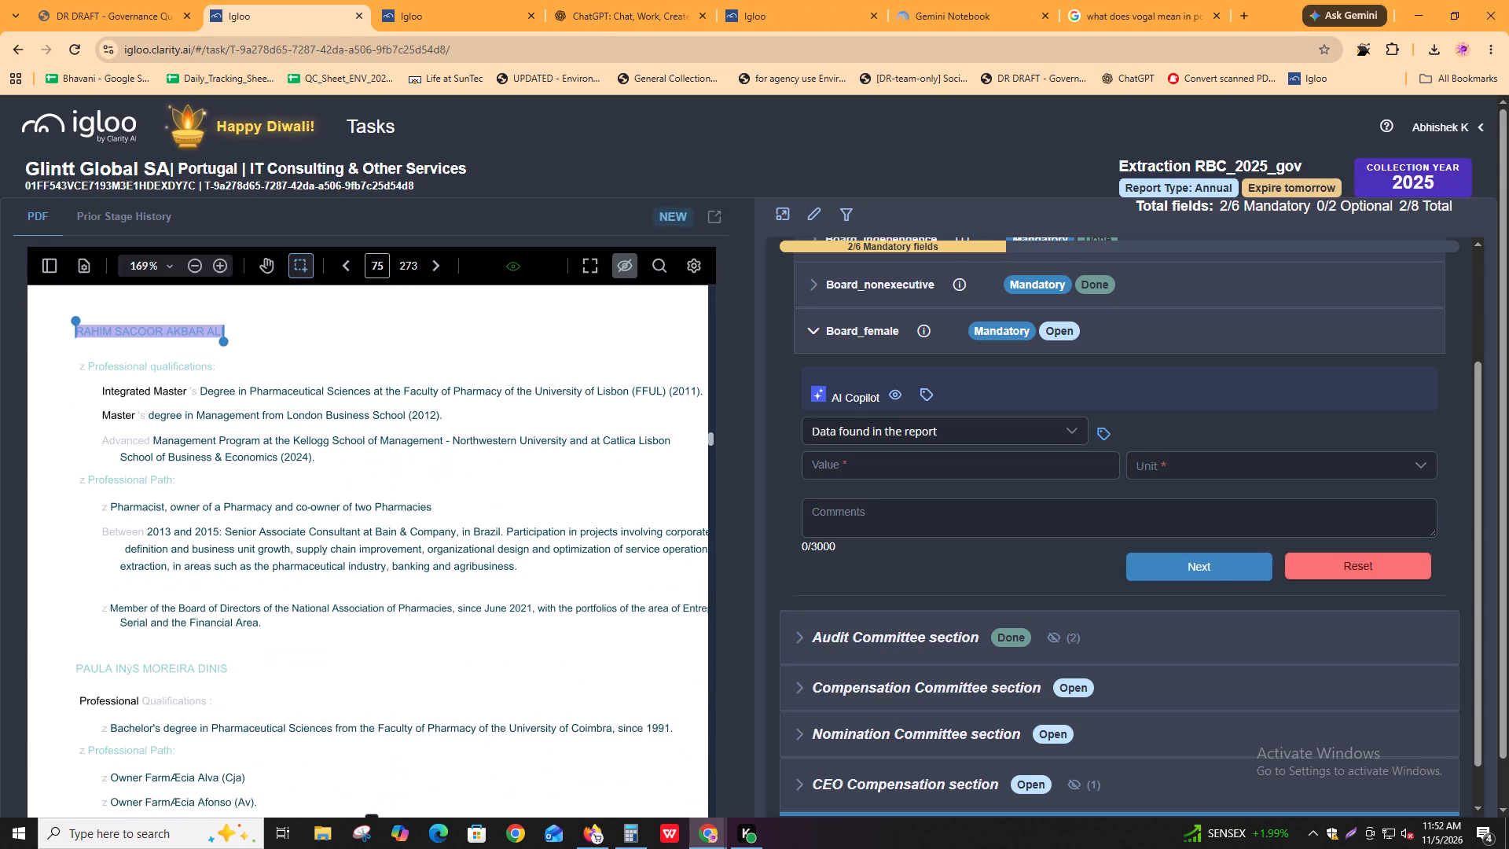
scroll(390, 662, "down", 1, "shift")
scroll(390, 662, "up", 1, "shift")
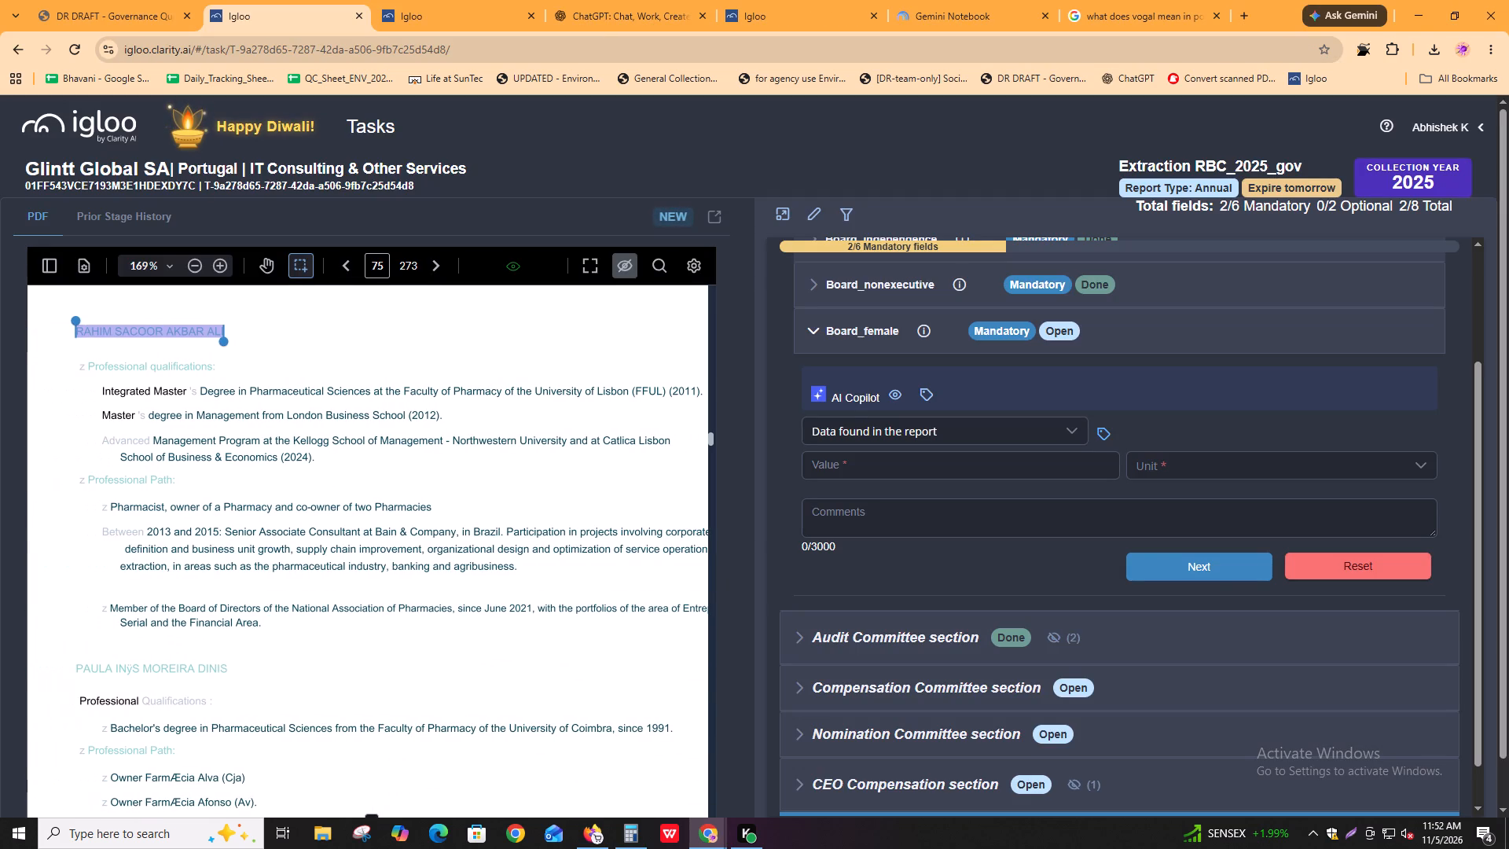
scroll(281, 587, "down", 2, "shift")
scroll(340, 578, "up", 2, "shift")
scroll(340, 578, "down", 1, "shift")
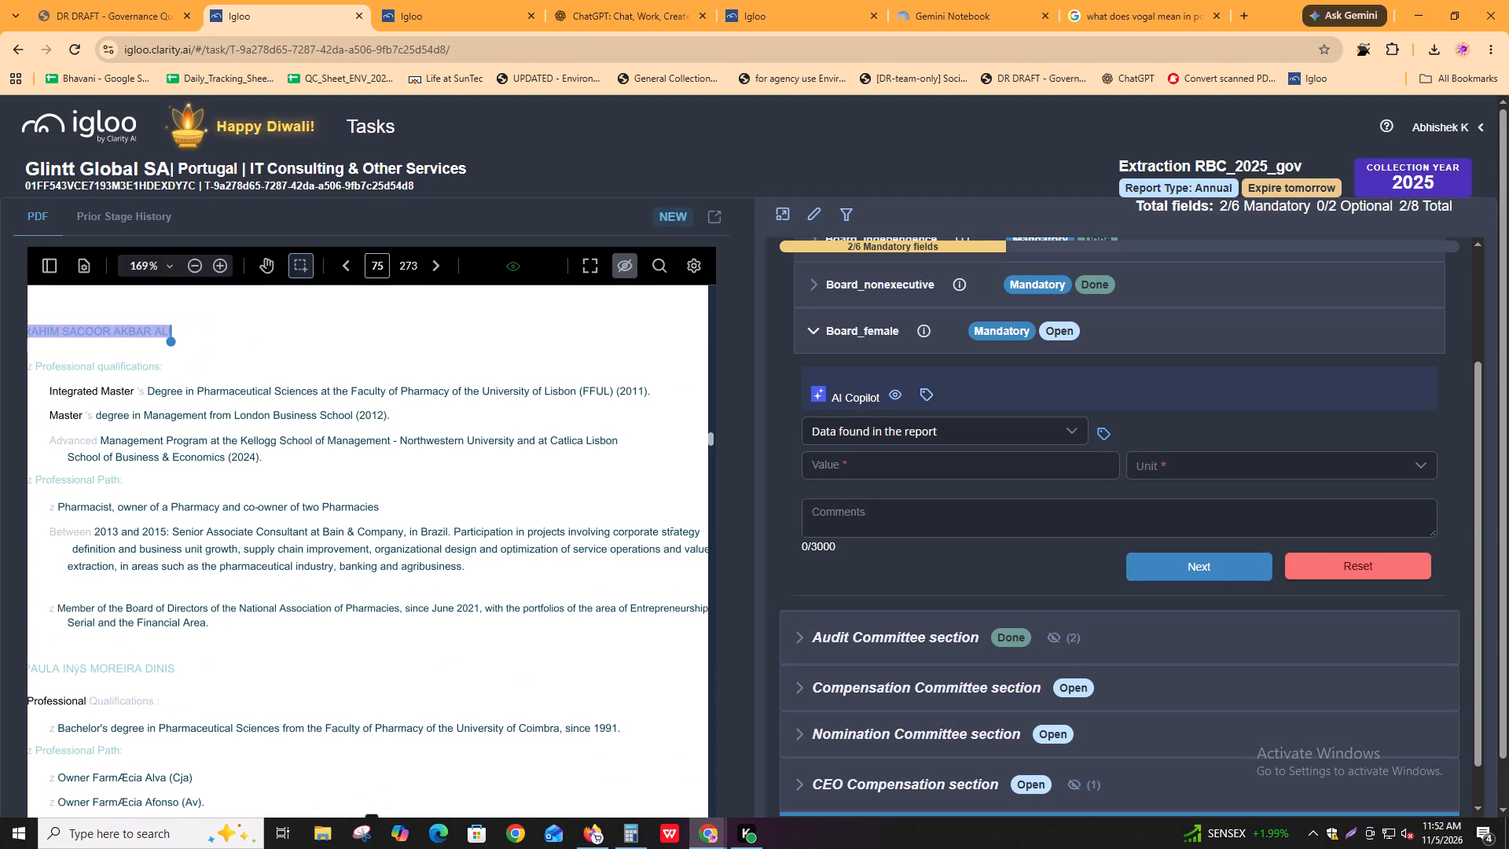
key("alt+Tab")
key("ctrl+f")
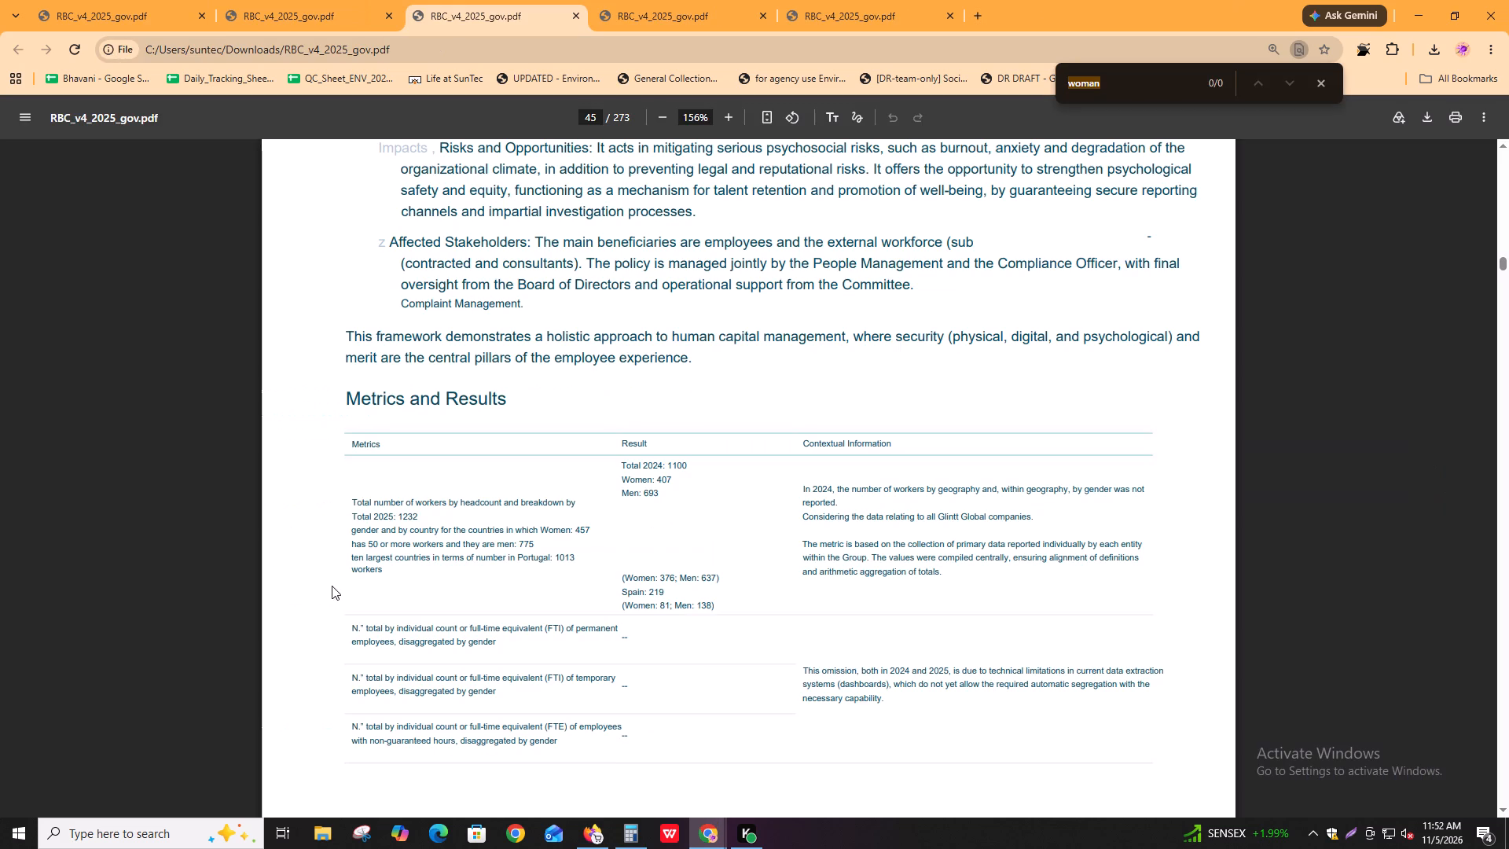
key("ctrl+v")
key("Return")
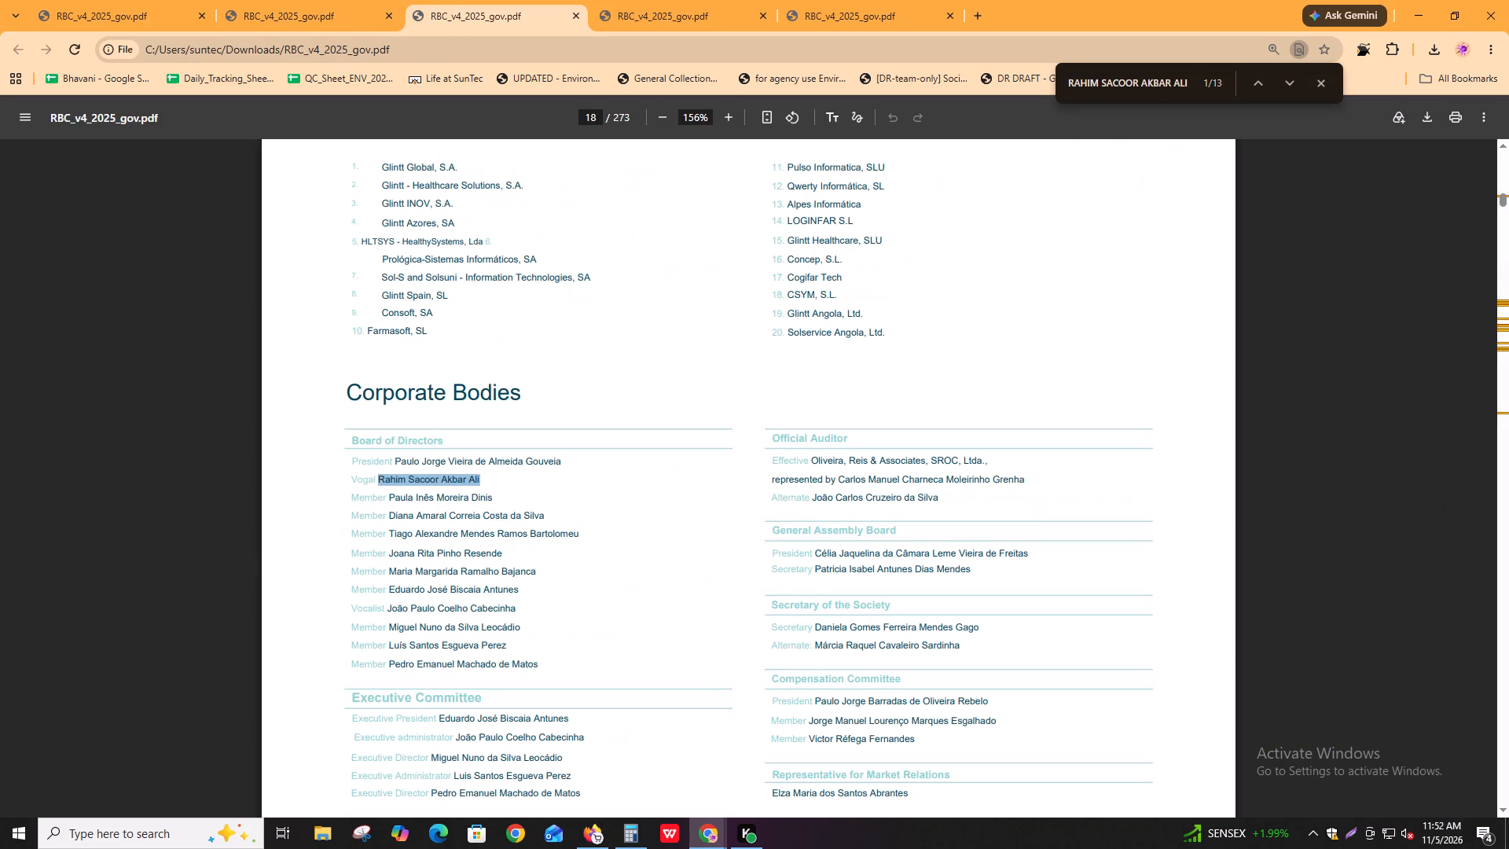
Check the name matches up to page 80 for board gender evidence and read the director profiles on page 75.
key("Return")
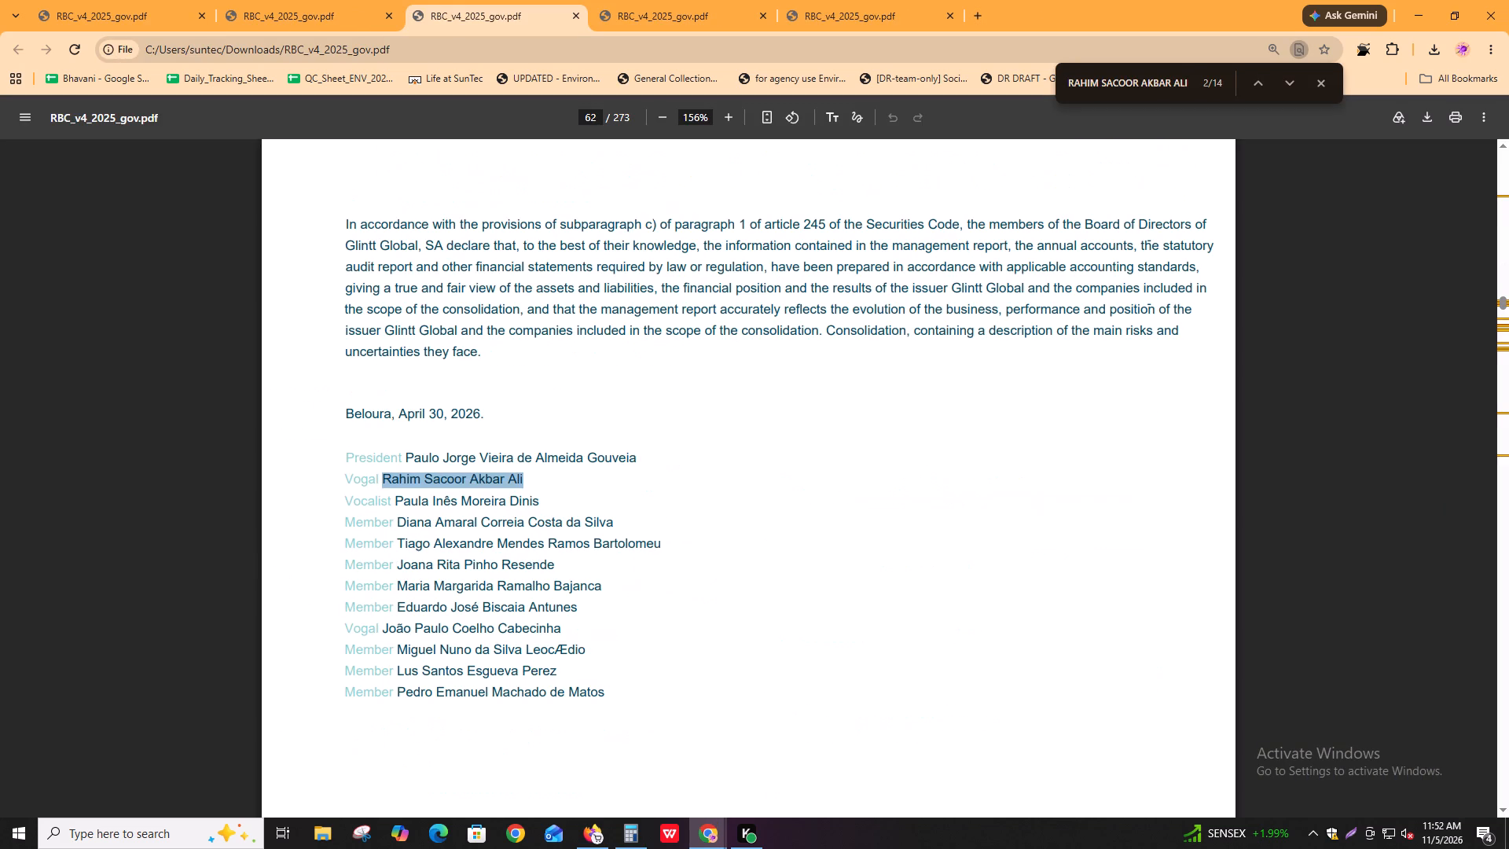
key("Return")
key("Return")
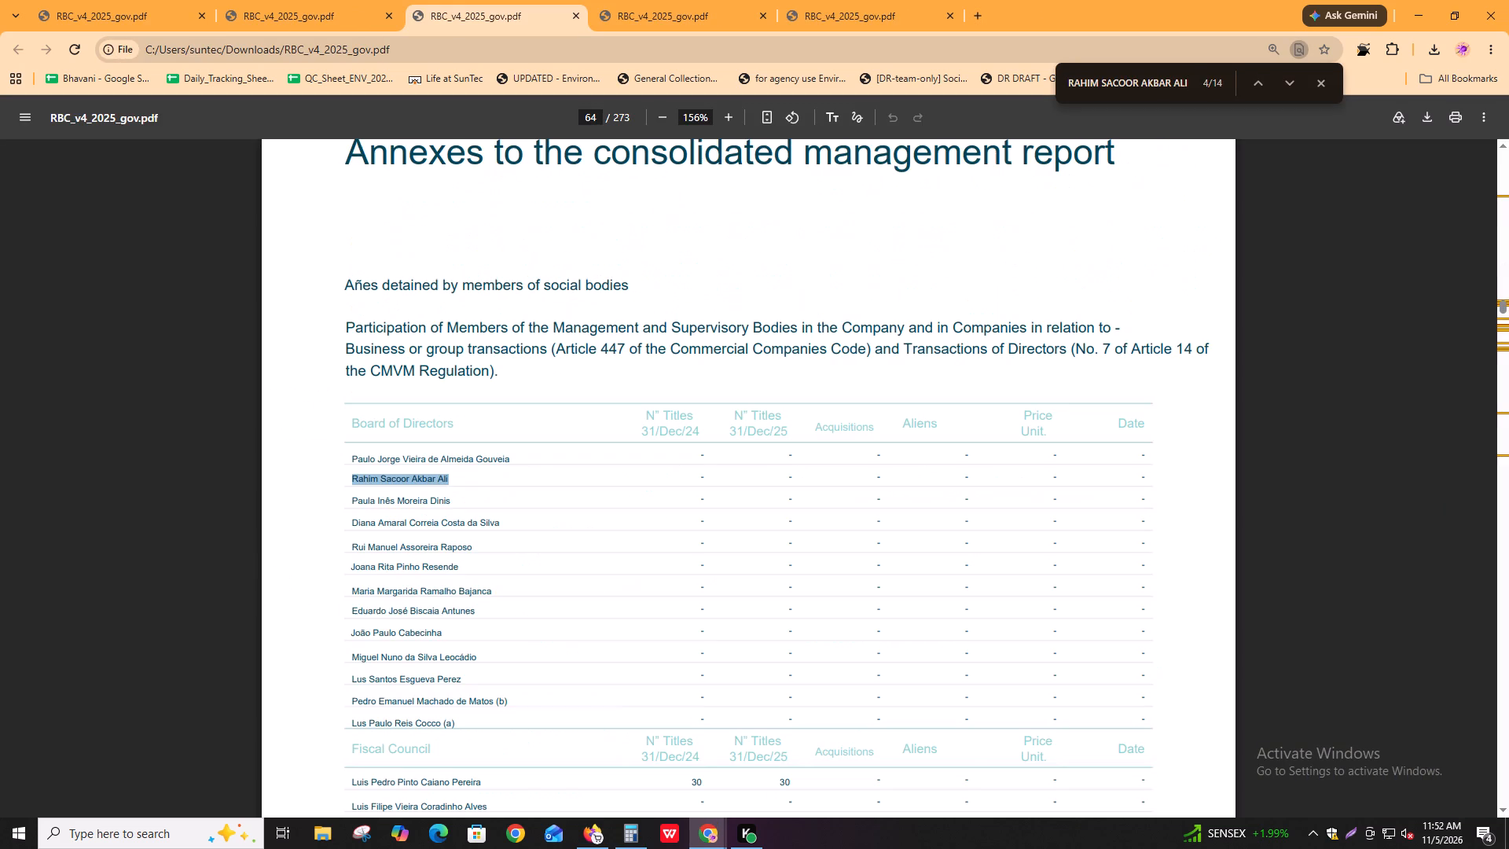
key("Return")
key("Return")
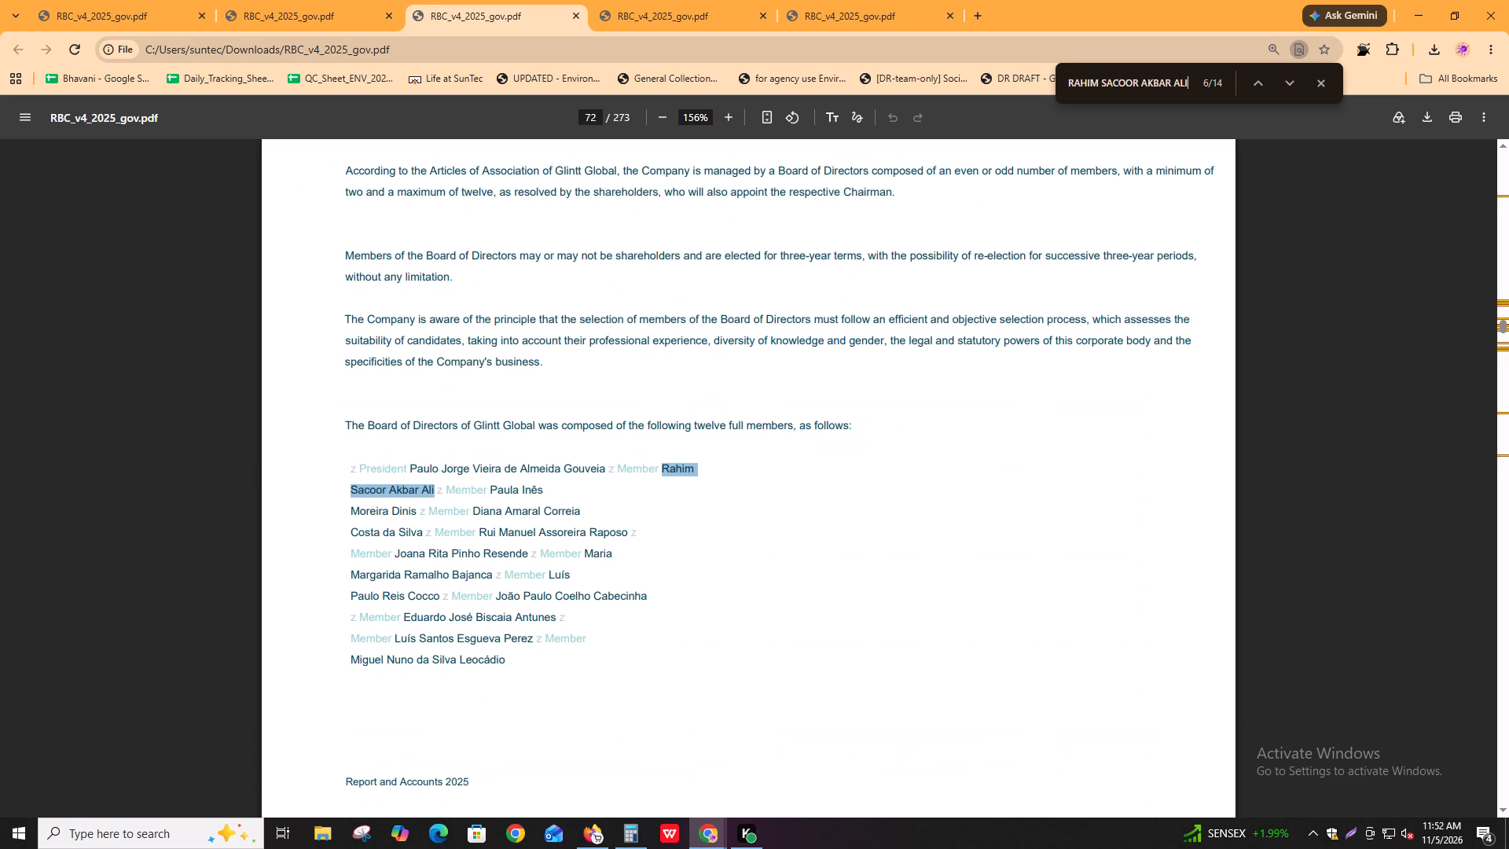
key("Return")
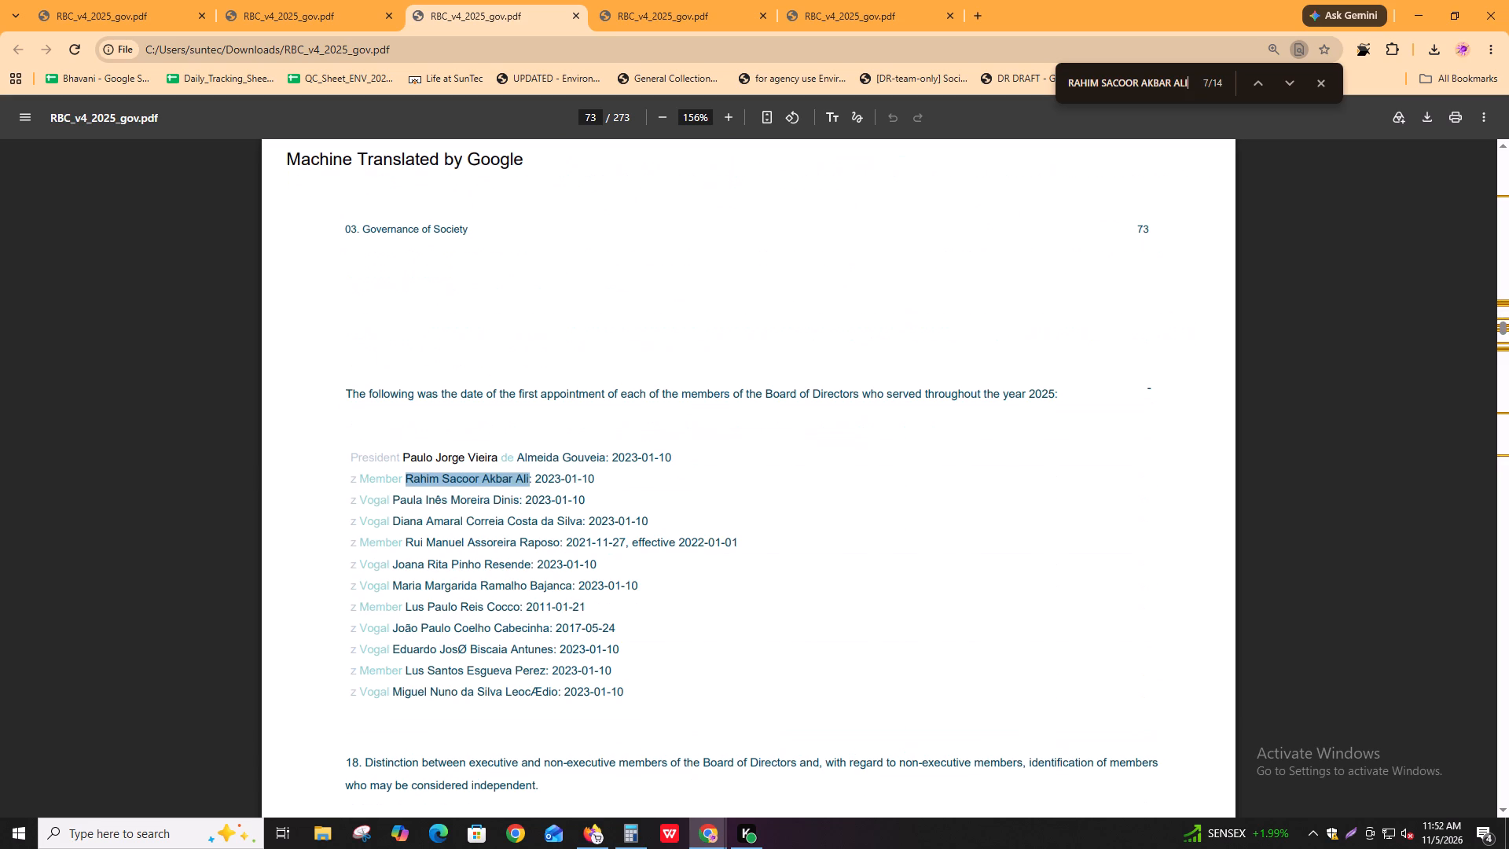
key("Return")
key("Return")
key("Return")
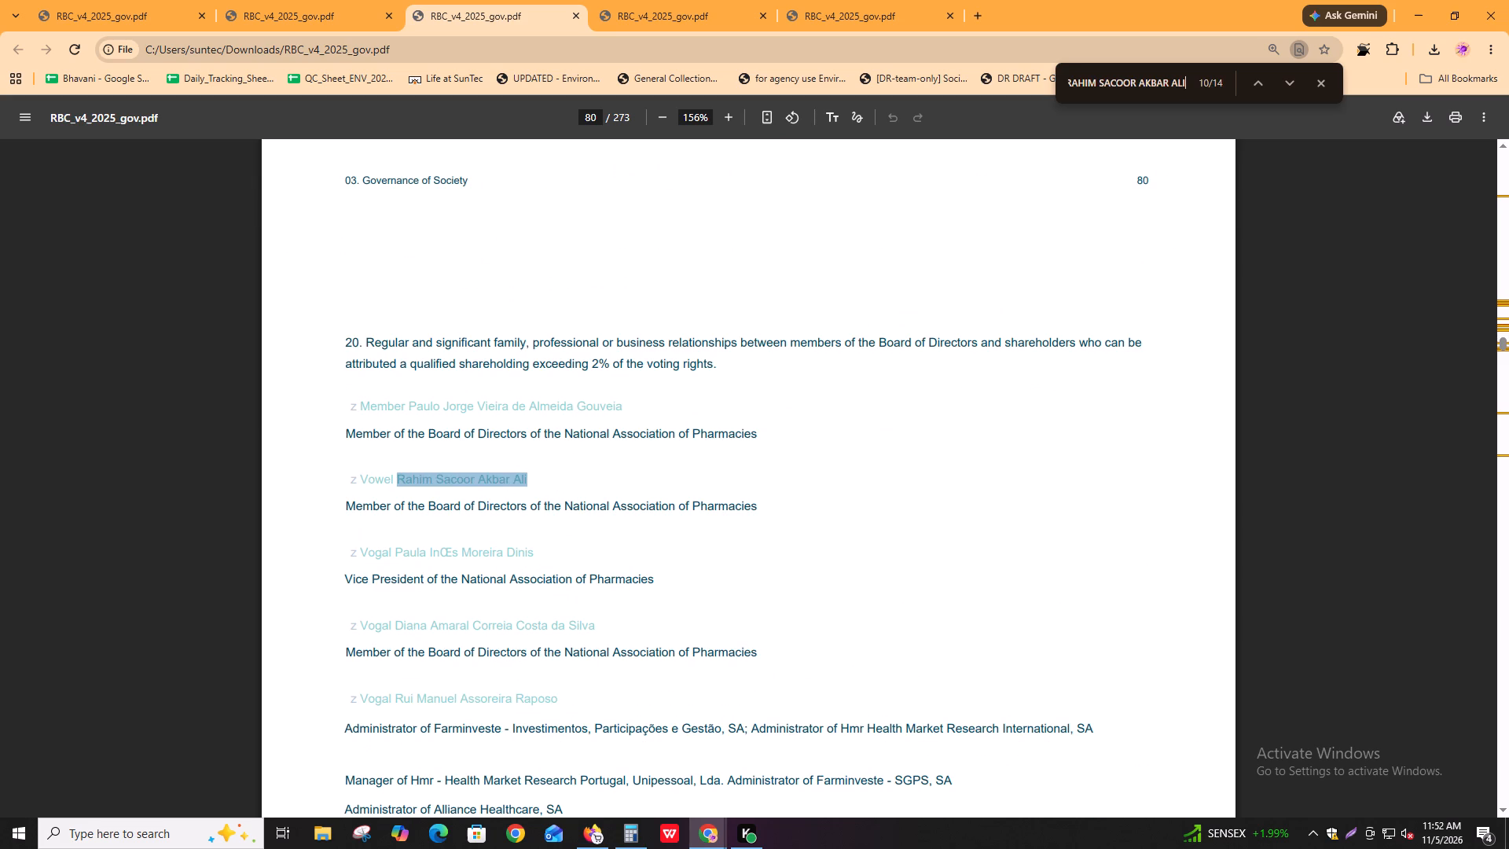
key("shift+Return")
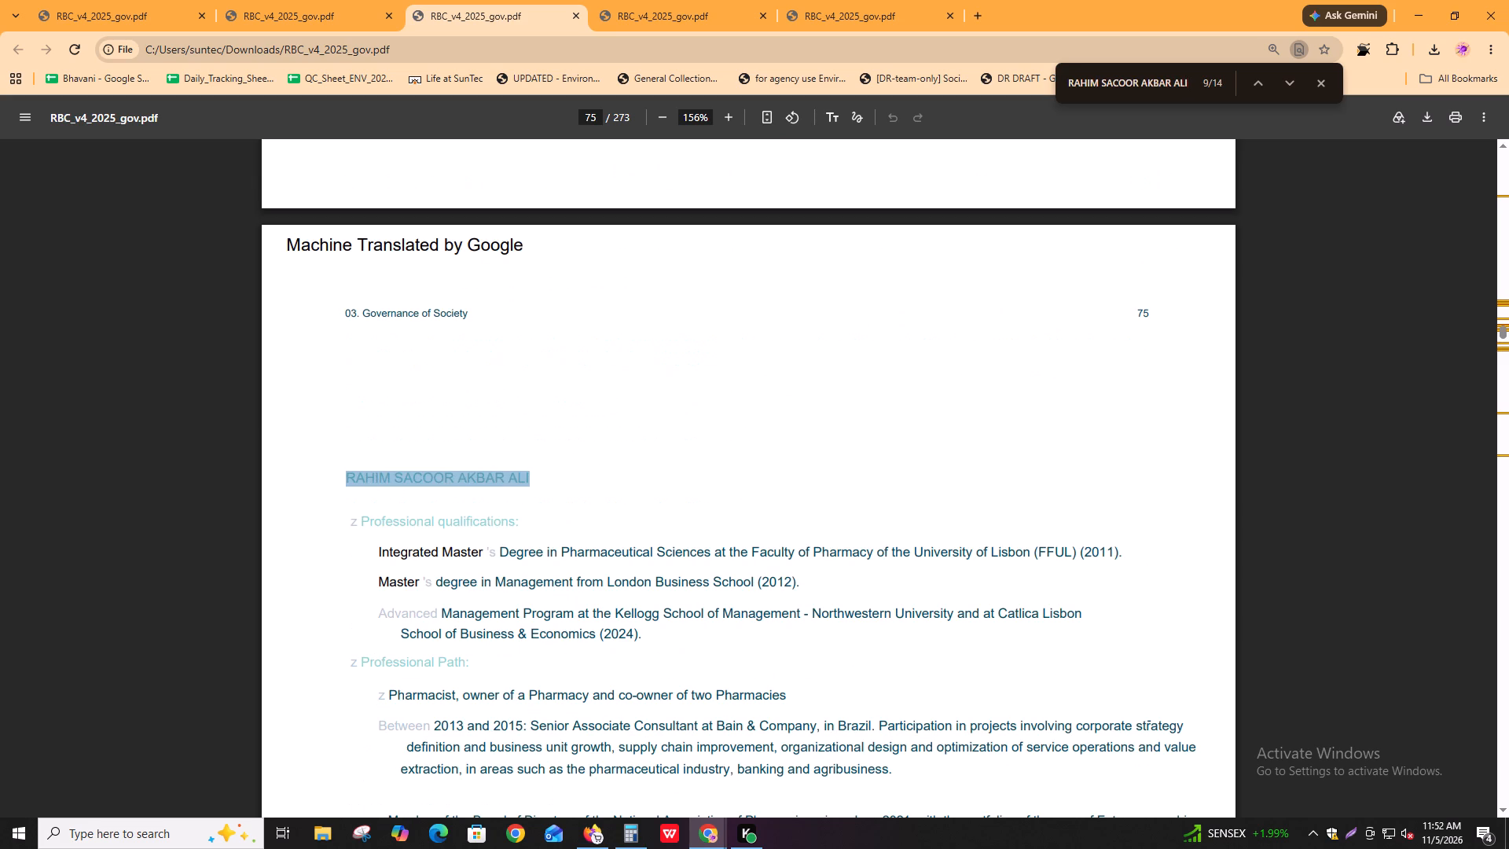
key("Return")
key("shift+Return")
scroll(273, 551, "down", 6)
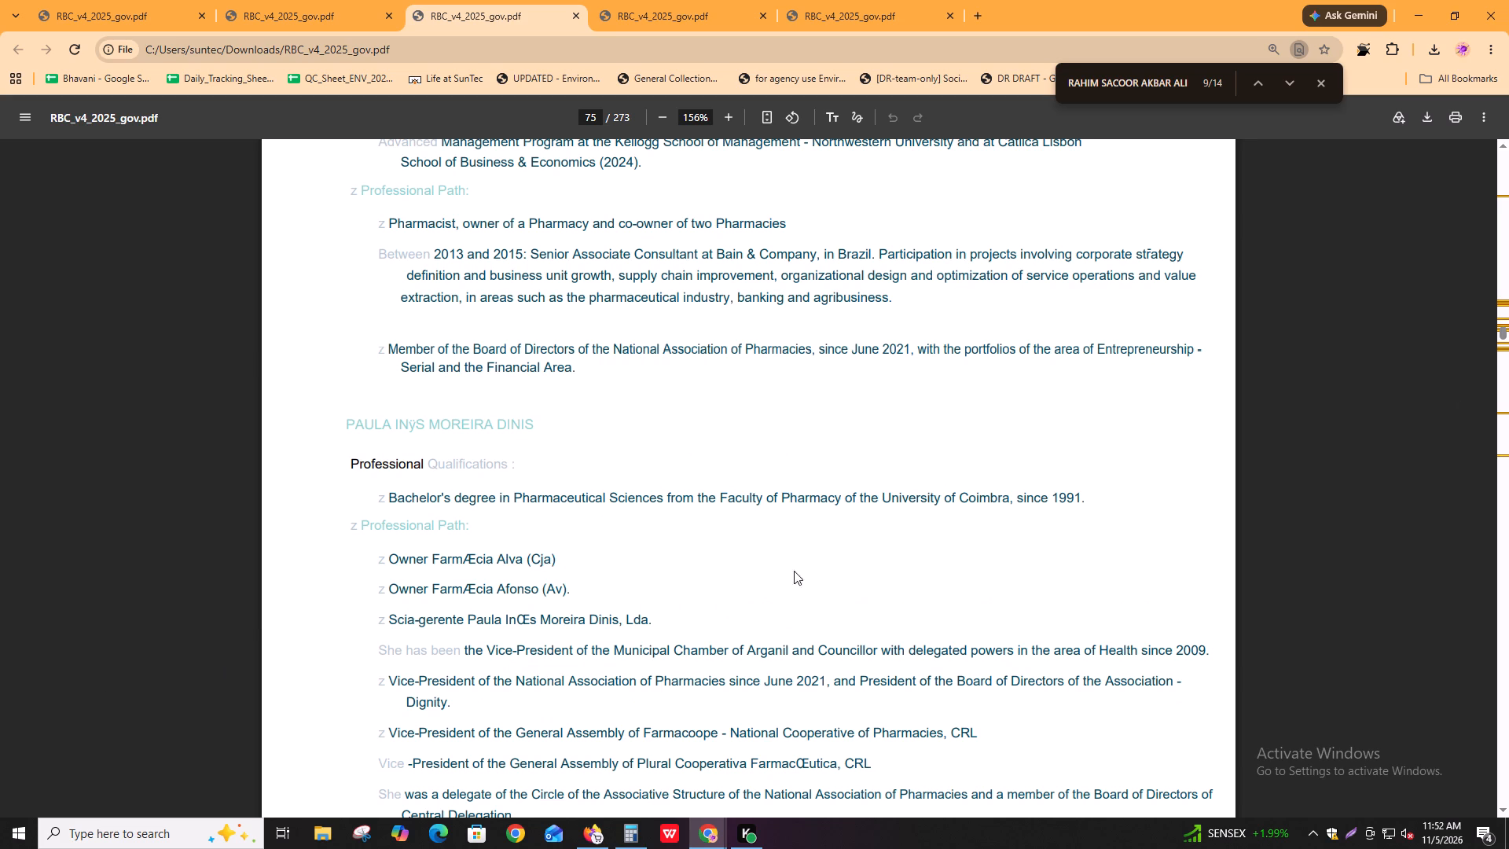
scroll(843, 660, "down", 3)
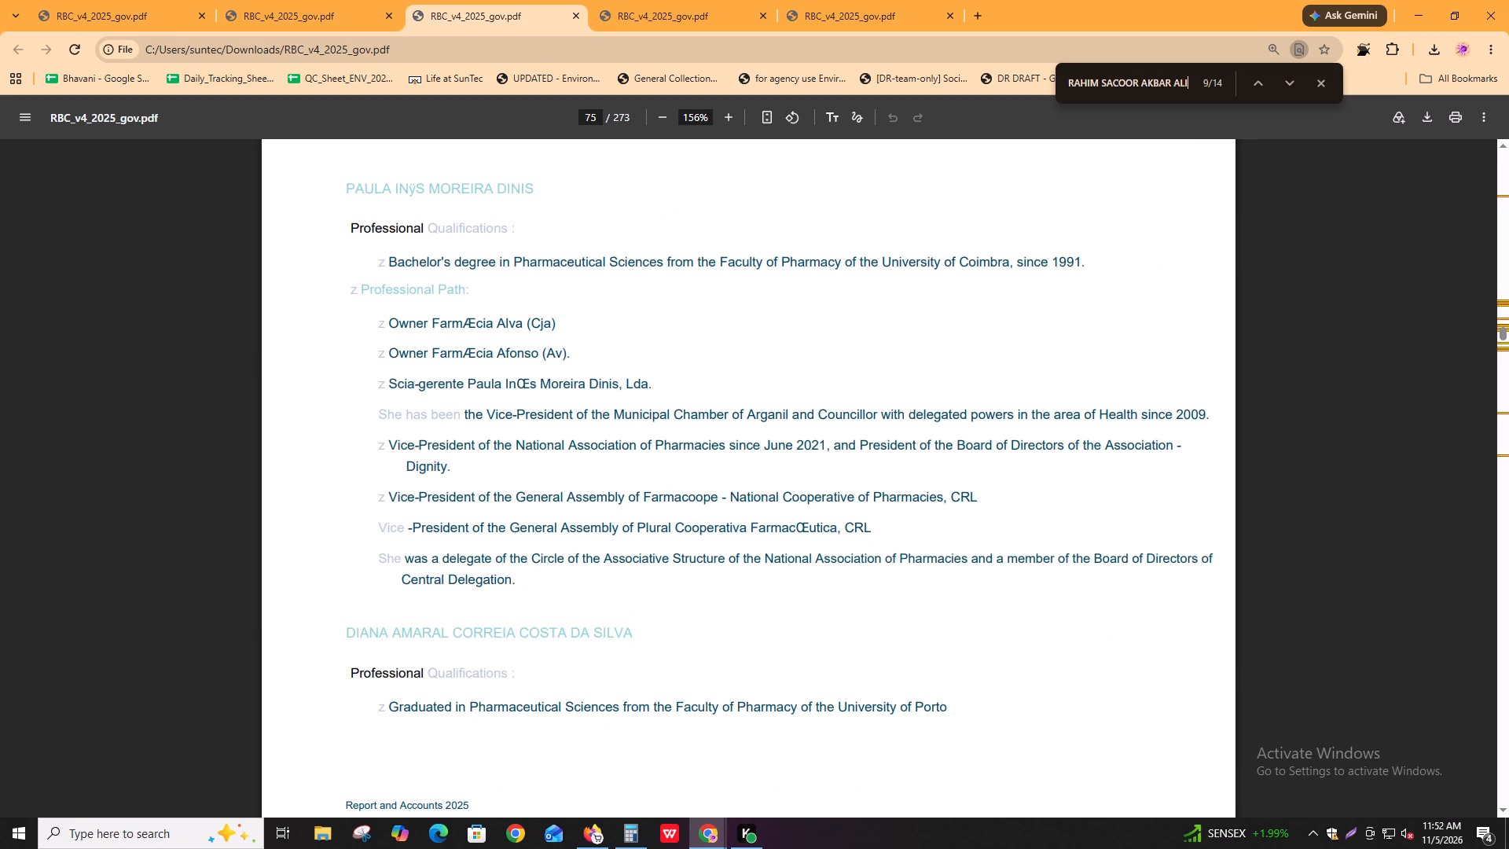
scroll(630, 542, "down", 1)
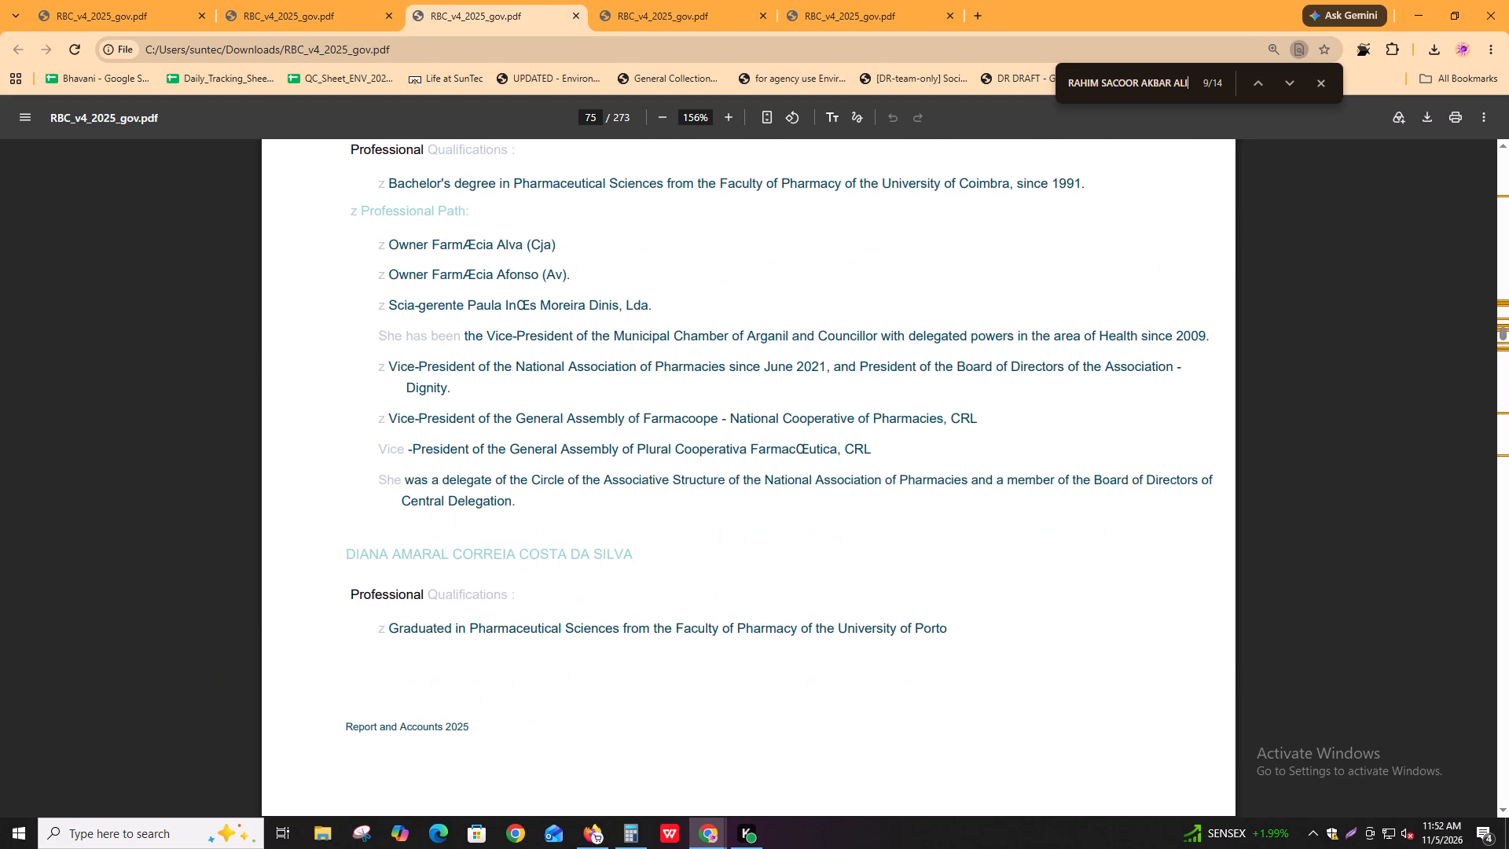
Check the remaining matches for the director's name, from page 80 onward, for board gender evidence.
key("ctrl+f")
key("Return")
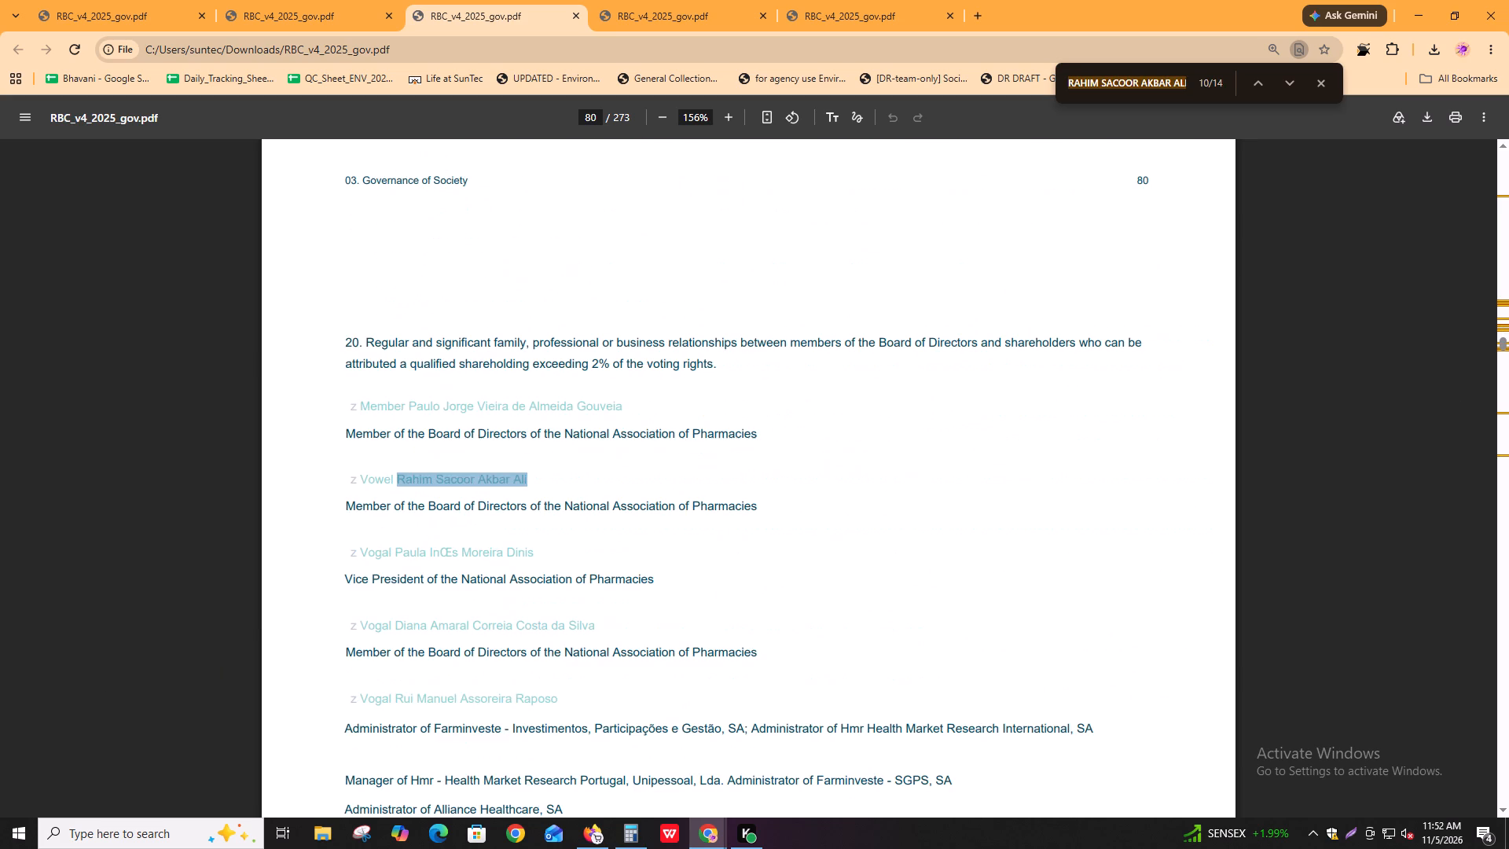
key("Return")
key("Return")
key("shift+Return")
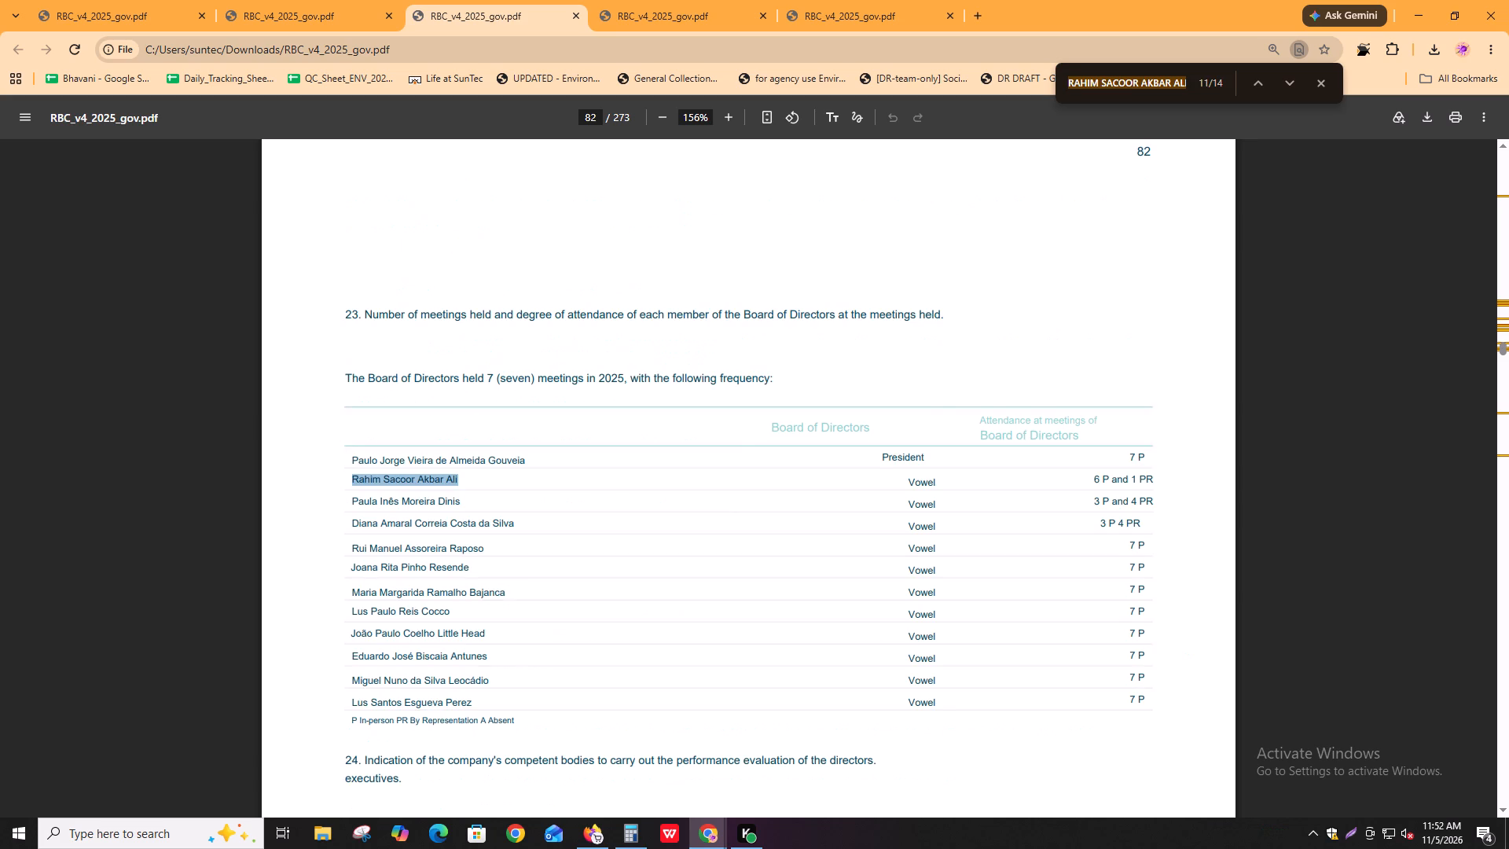
key("Return")
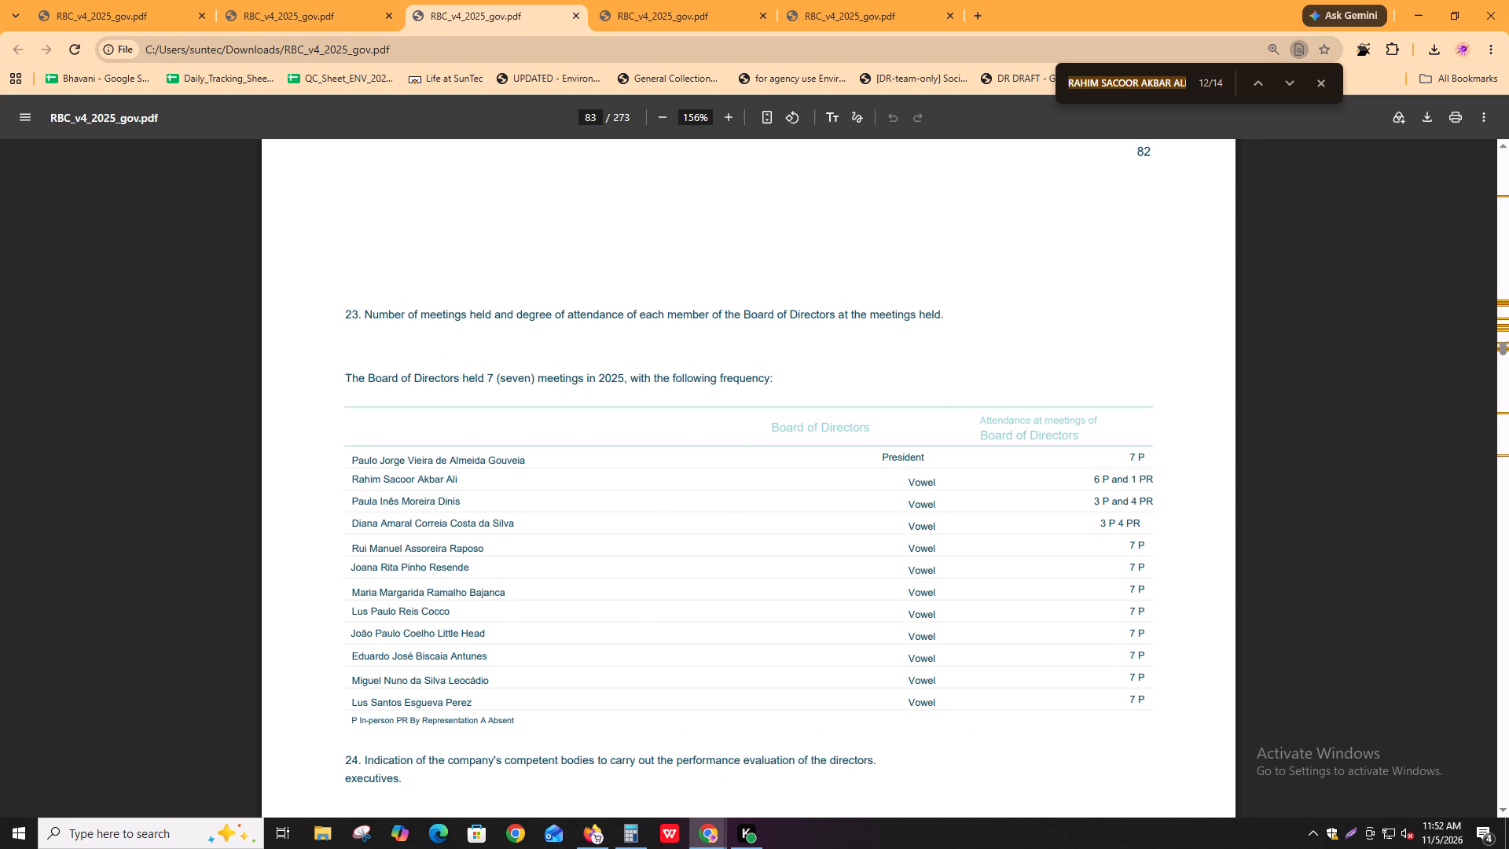
key("Return")
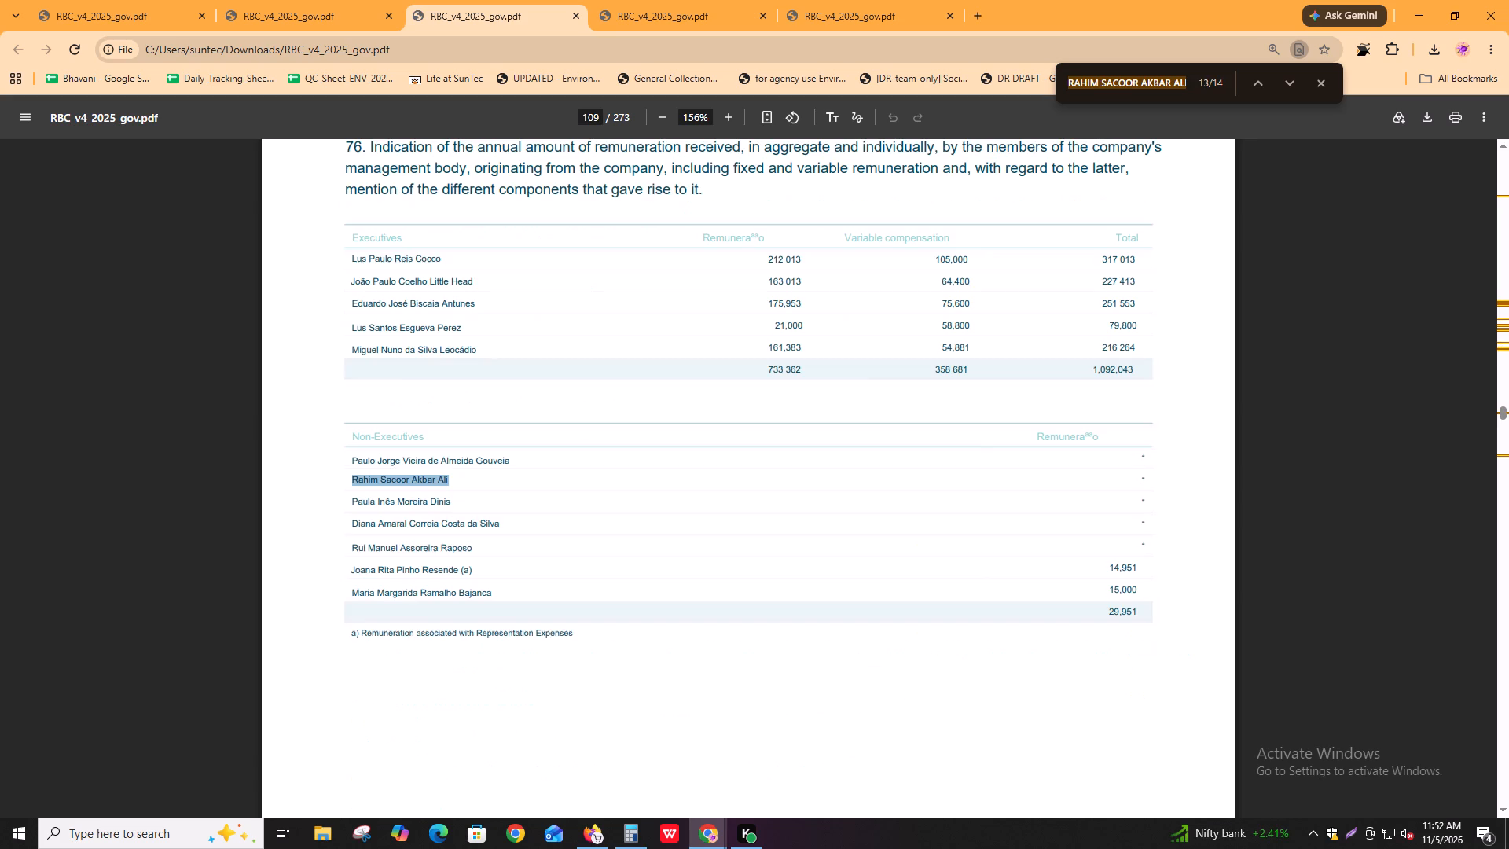
key("Return")
key("Return")
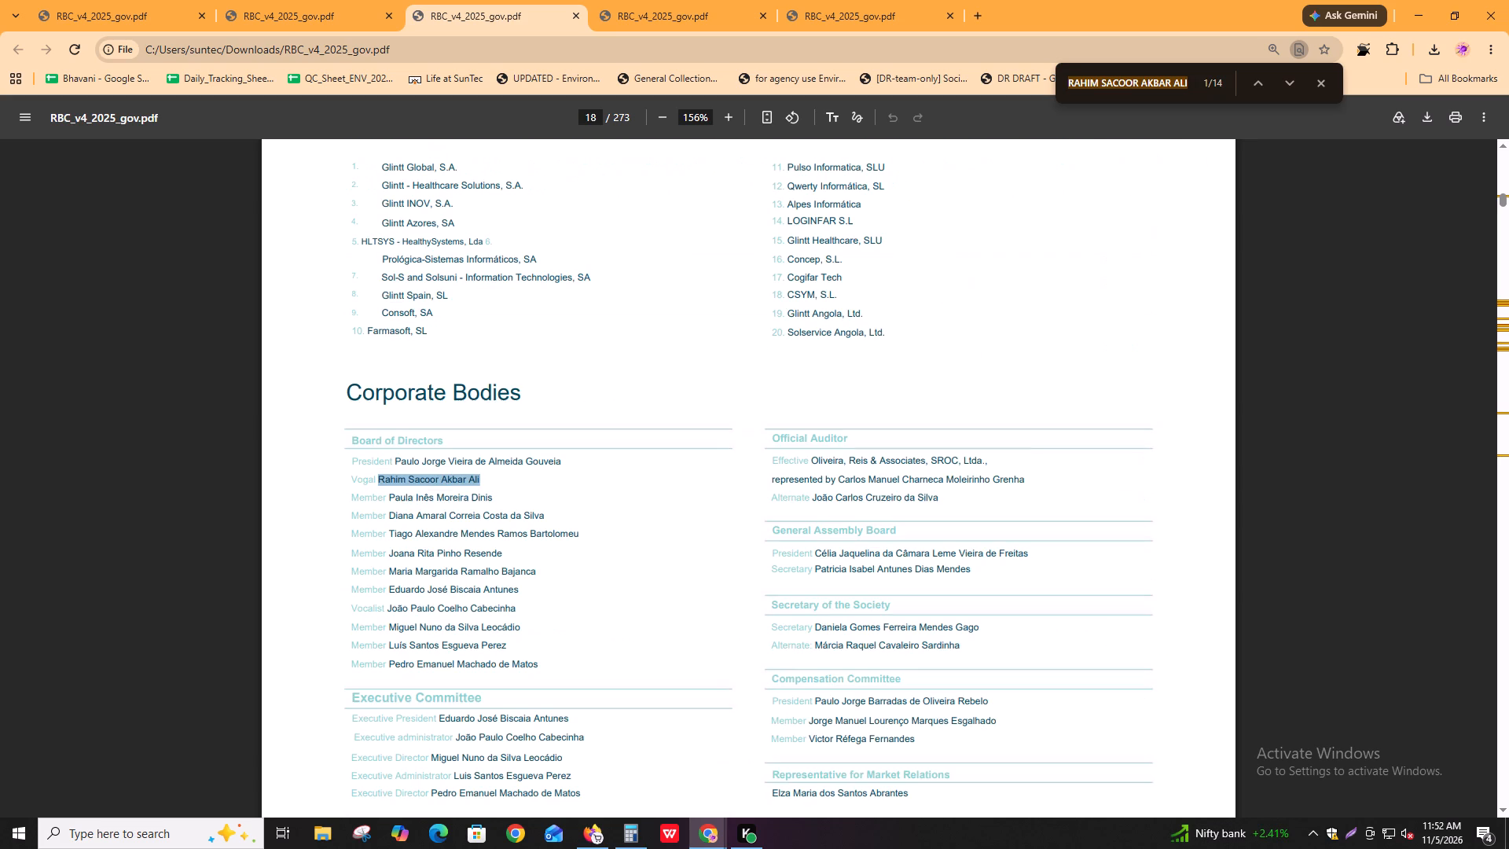
Search the downloaded PDF for "she " and read the page 23 passage about the newly elected social bodies.
key("ctrl+f")
key("ctrl+f")
type("she")
key("Return")
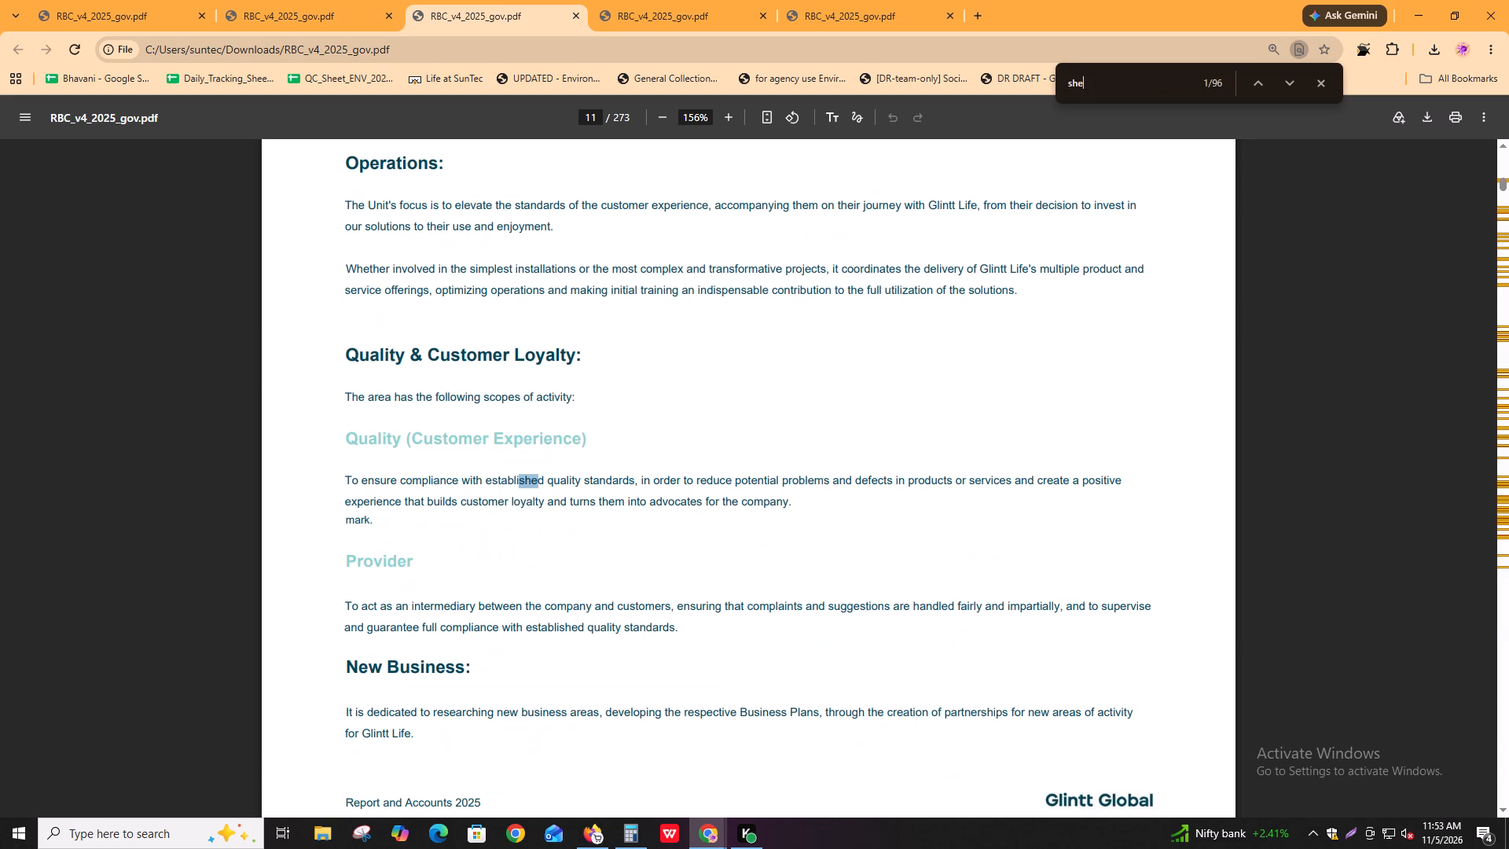
key("space")
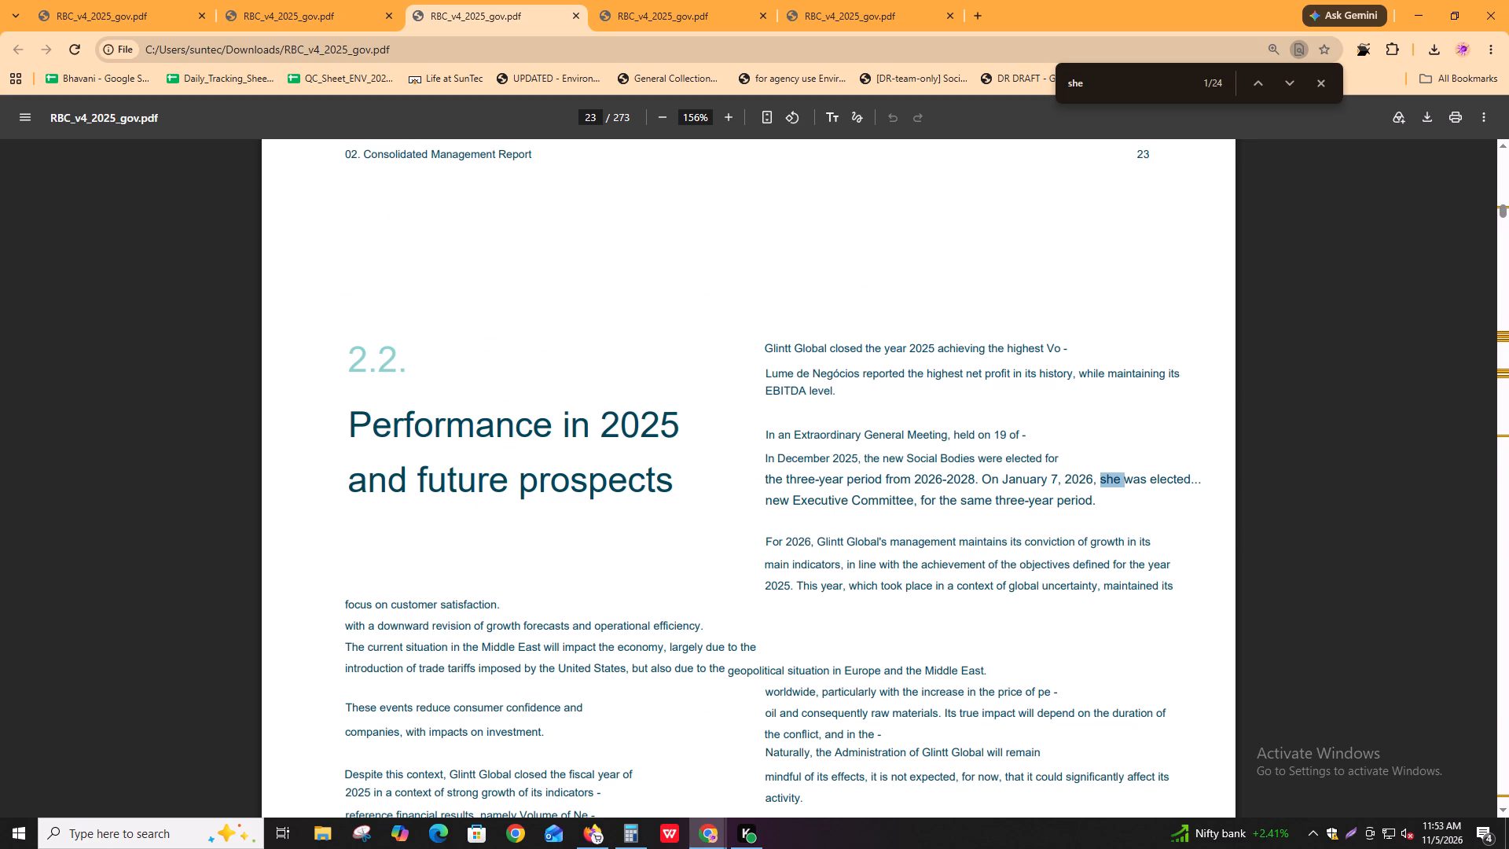
left_click_drag(868, 440, 1012, 438)
left_click(1012, 438)
left_click_drag(796, 463, 1051, 461)
left_click(1051, 461)
left_click_drag(877, 493, 1115, 481)
left_click(1115, 481)
Read the rest of page 23 and check the next "she" match in the director profiles on page 75.
key("ctrl+f")
scroll(835, 545, "down", 7)
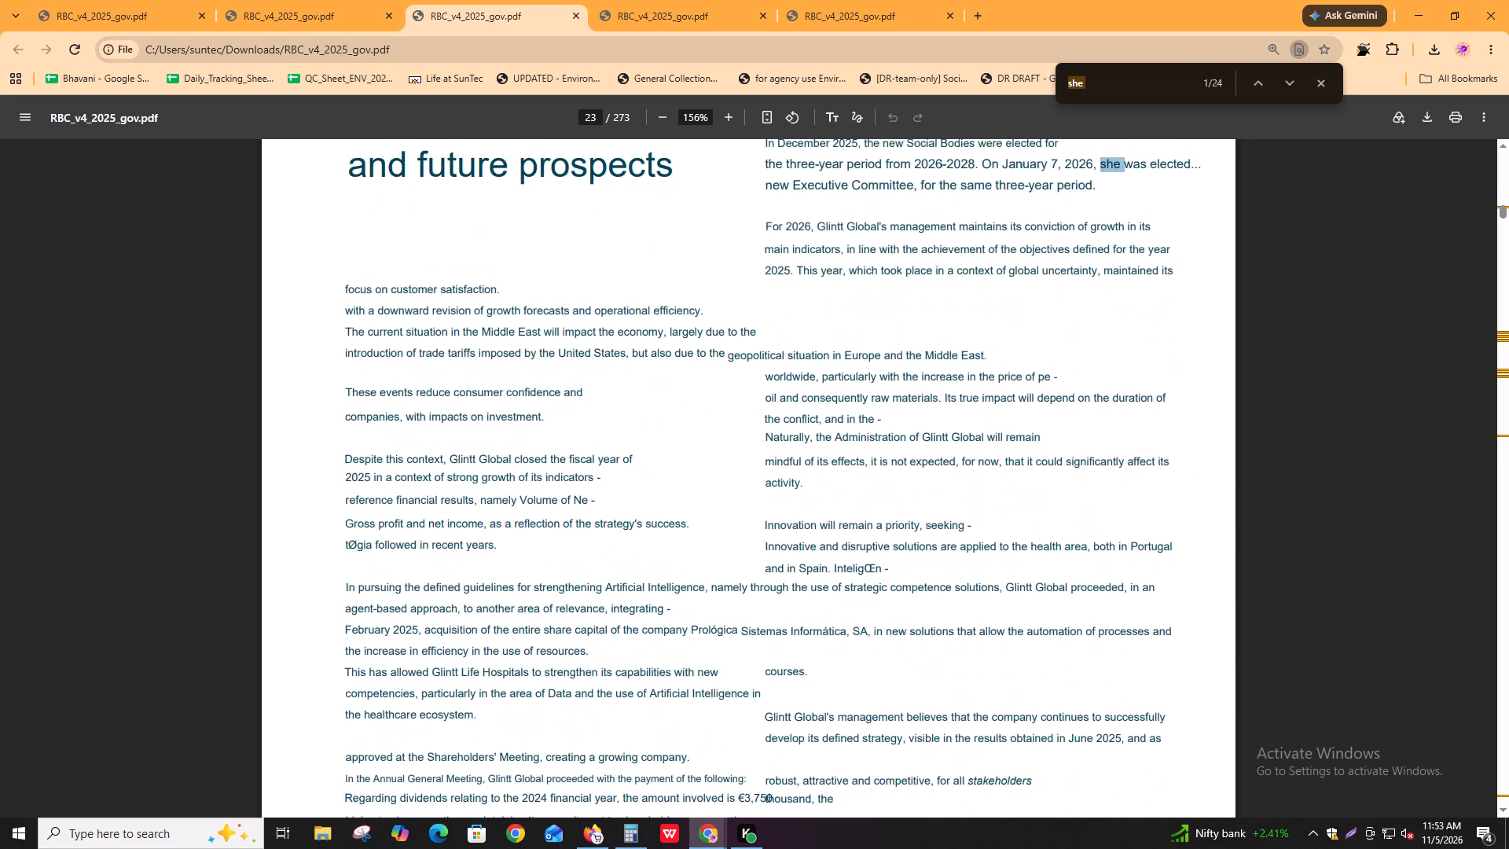
scroll(835, 545, "down", 2)
scroll(835, 545, "up", 1)
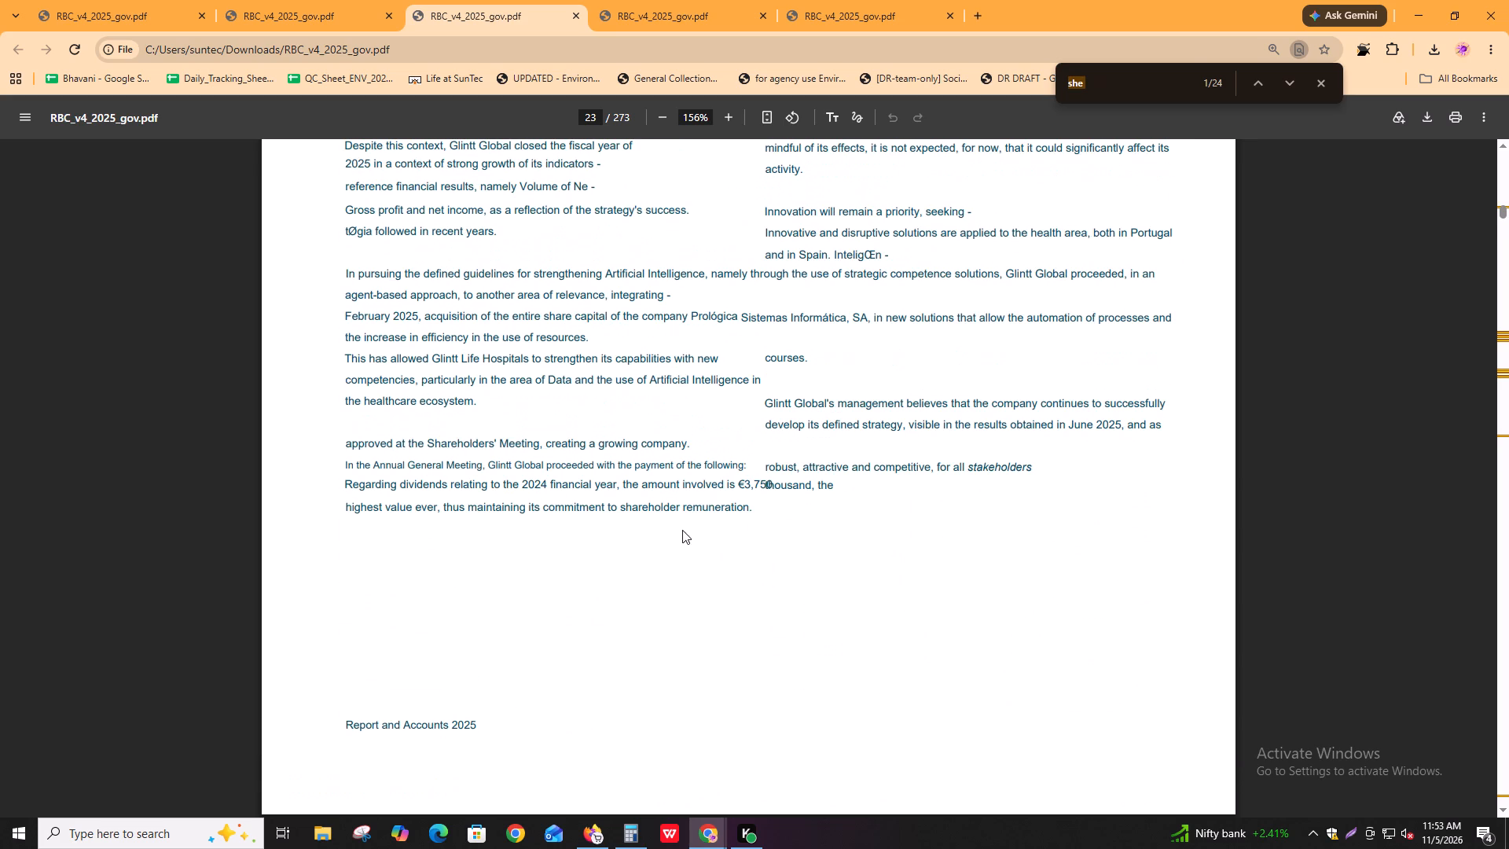
scroll(1133, 548, "up", 7)
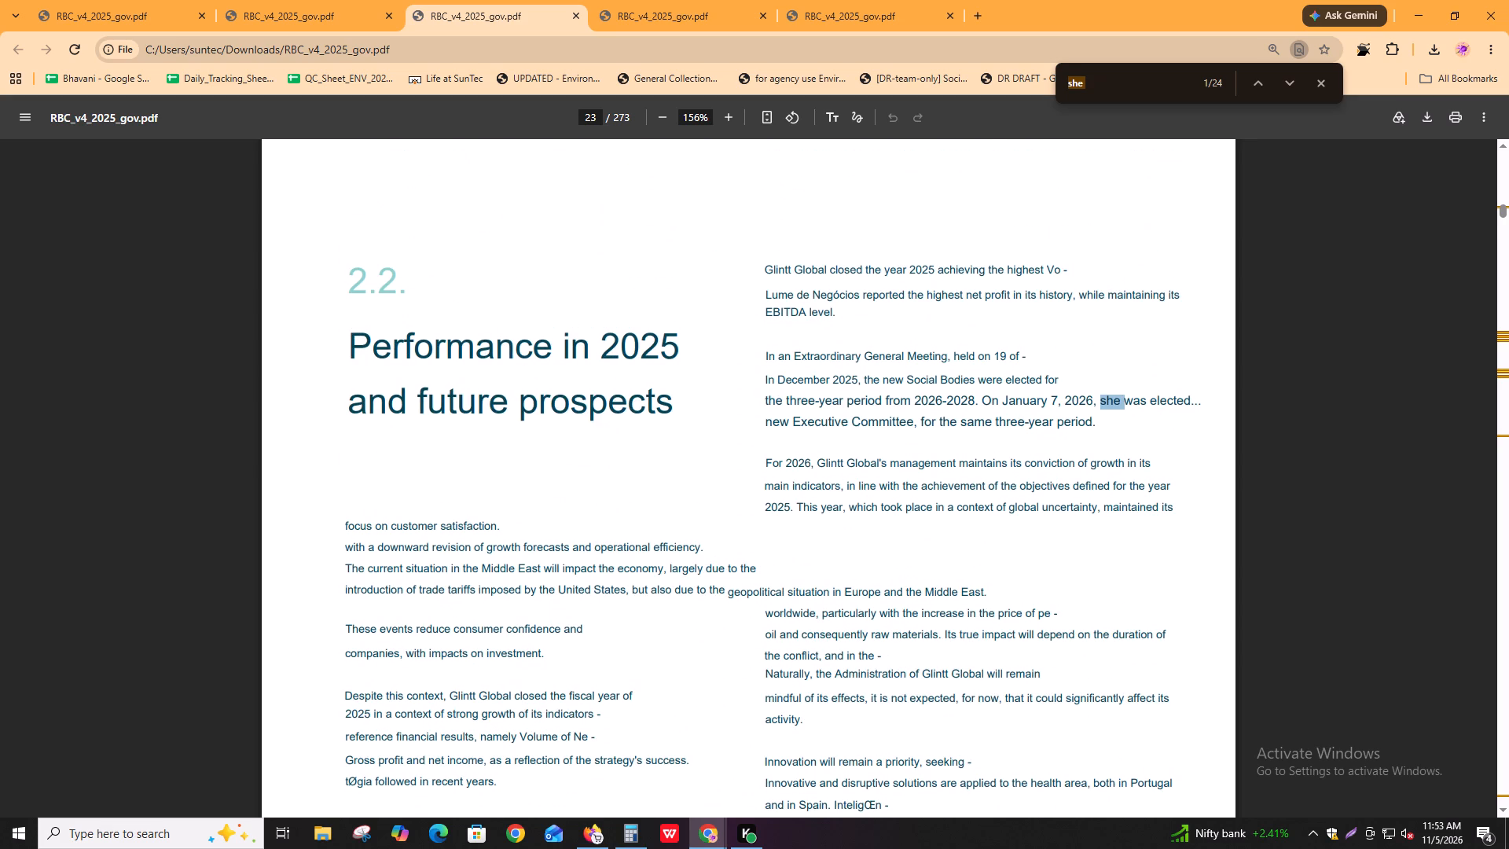
key("ctrl+f")
key("Return")
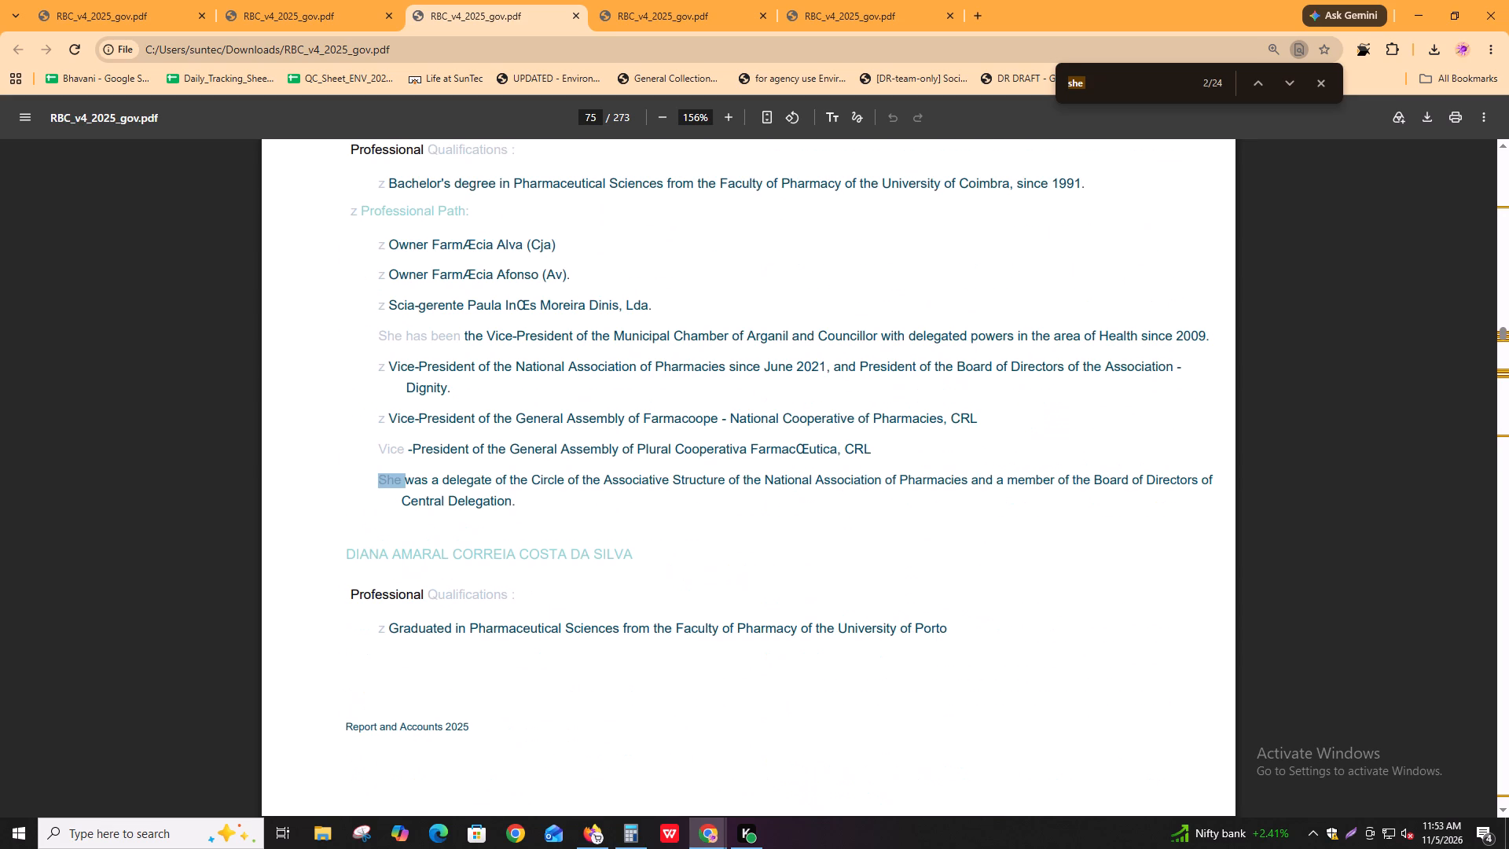
scroll(923, 553, "up", 3)
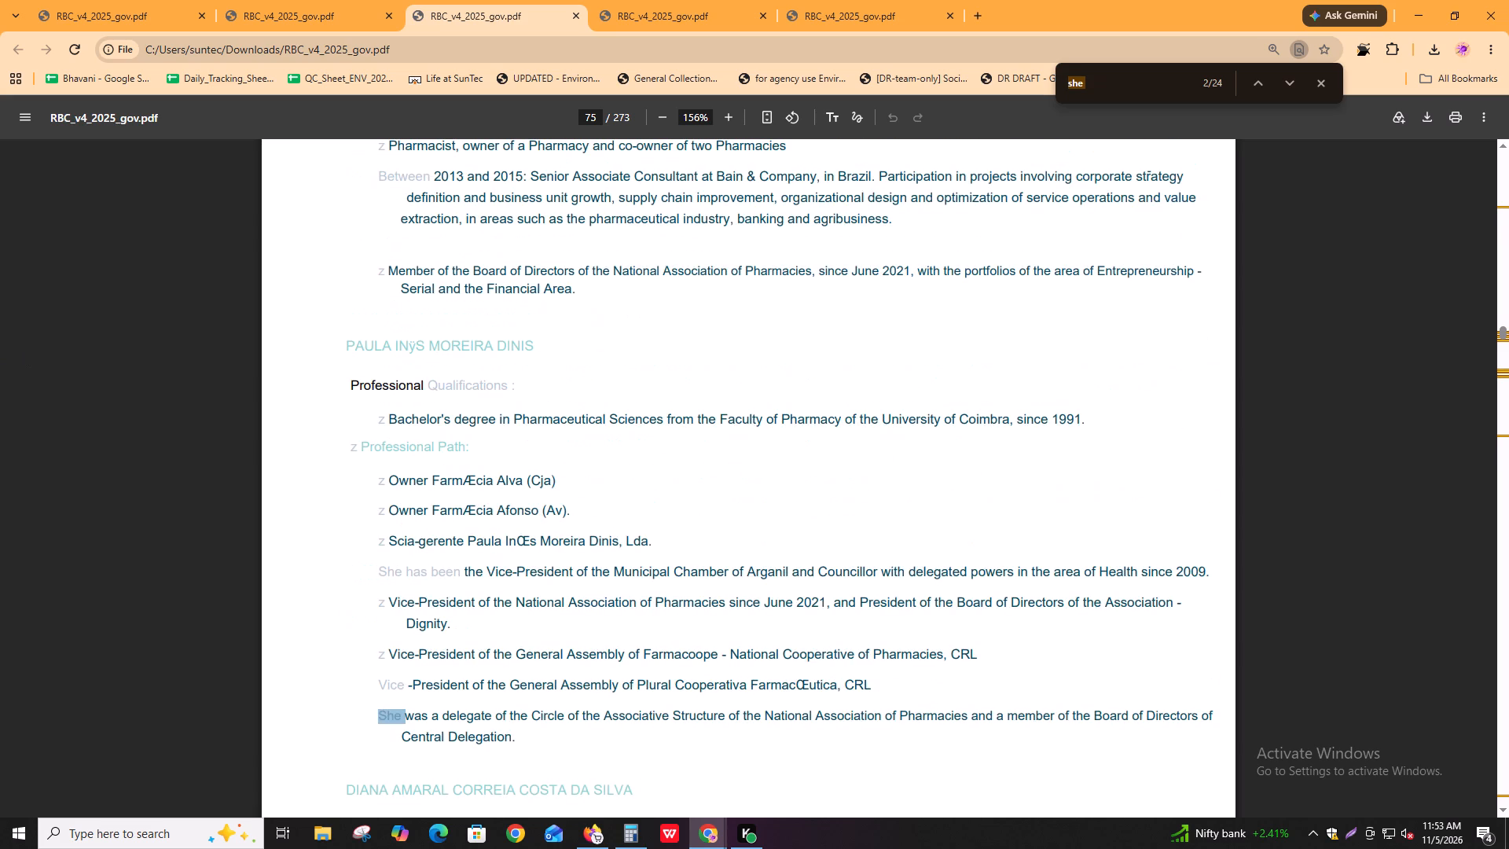
Switch to Igloo and locate the third non-executive member, whose profile was just read, in the page 74 board list.
key("alt+Tab")
scroll(130, 509, "up", 5)
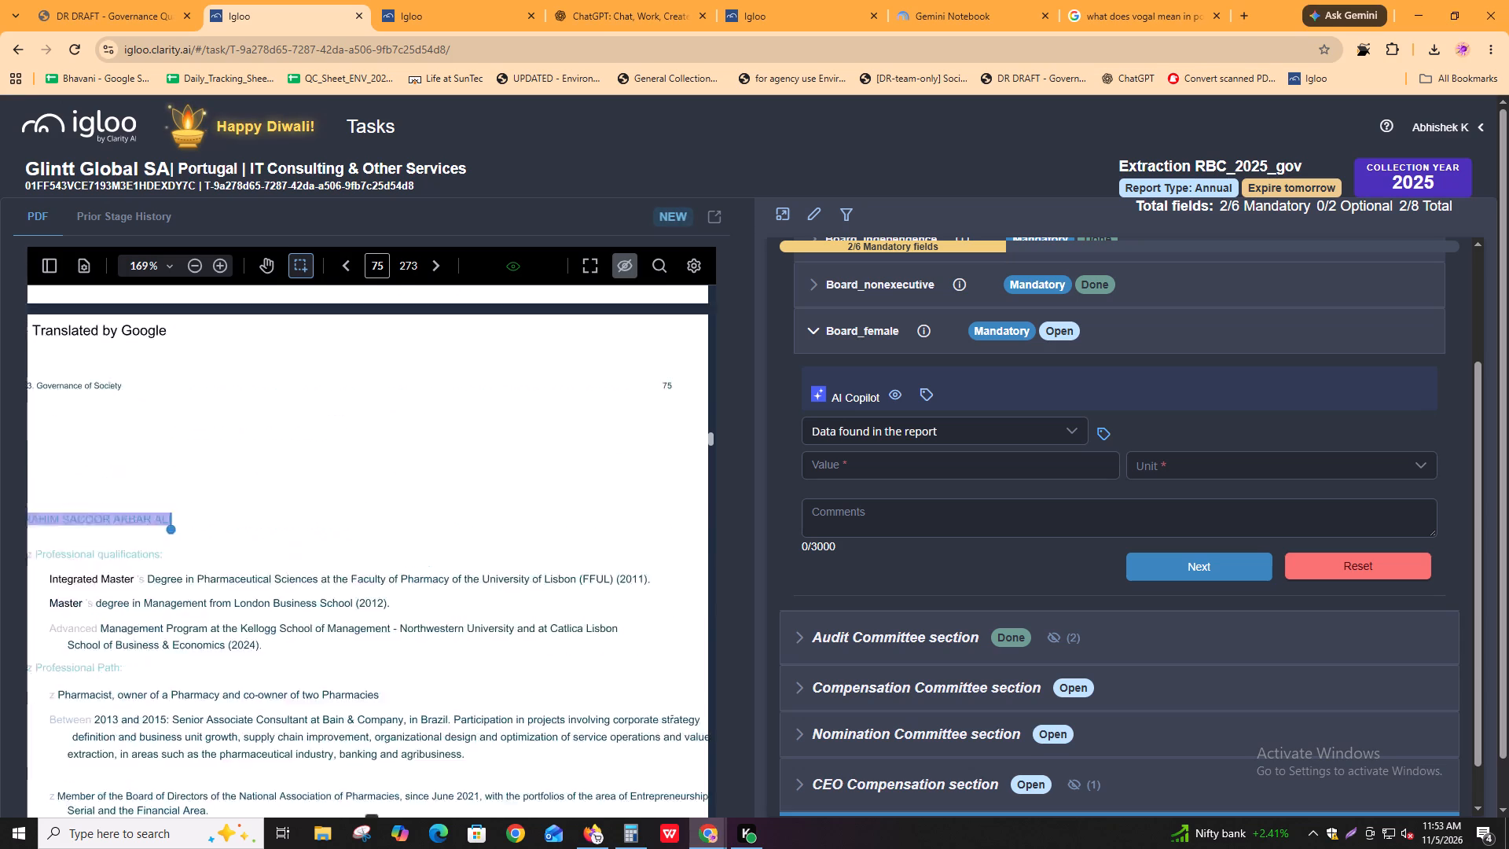
scroll(130, 506, "up", 8)
scroll(131, 505, "up", 3, "shift")
scroll(131, 505, "up", 2)
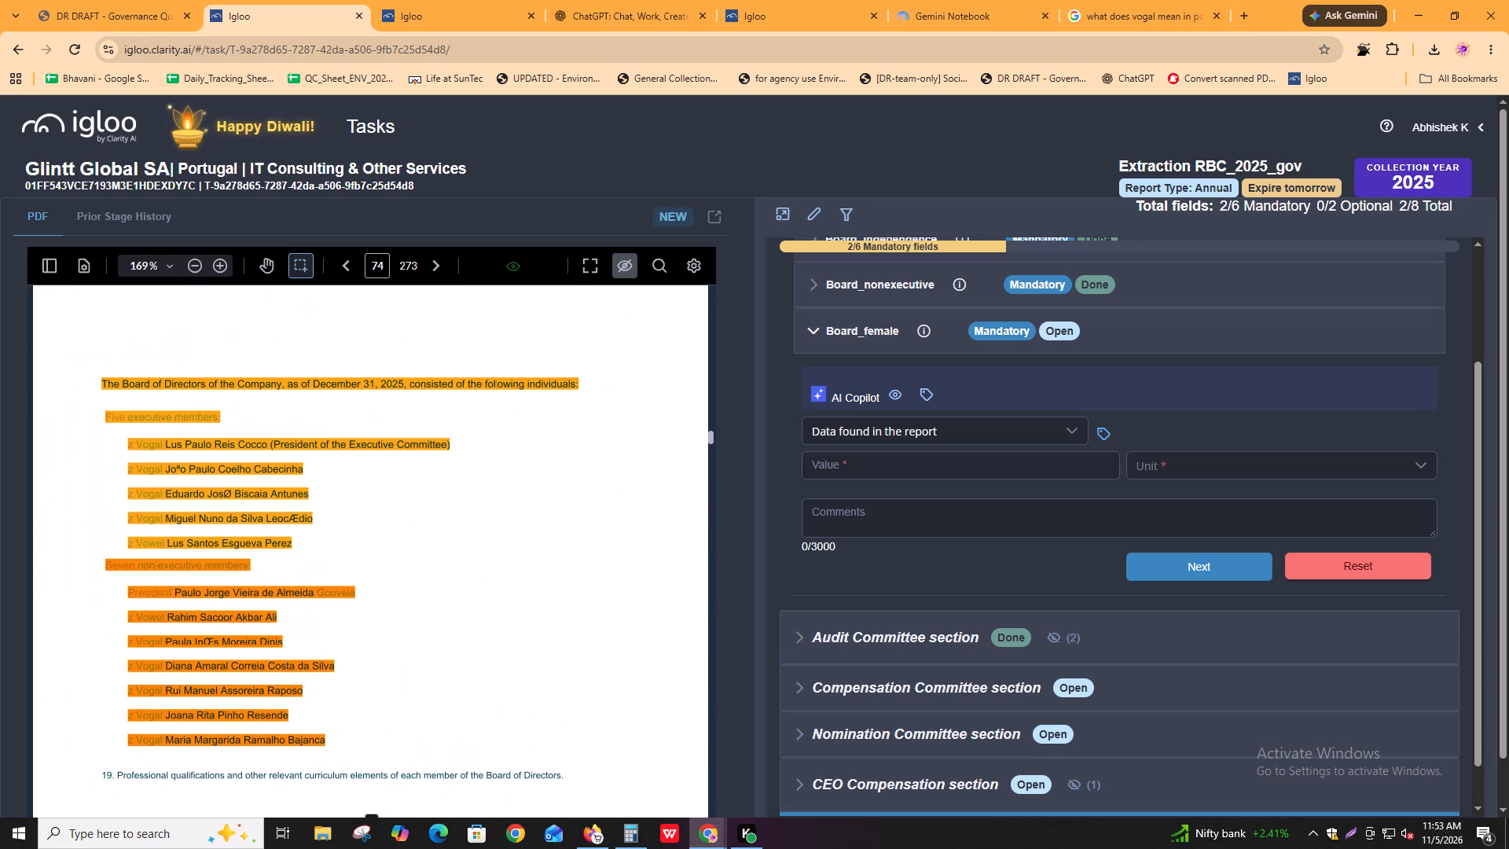
left_click(149, 487)
left_click_drag(176, 469, 218, 469)
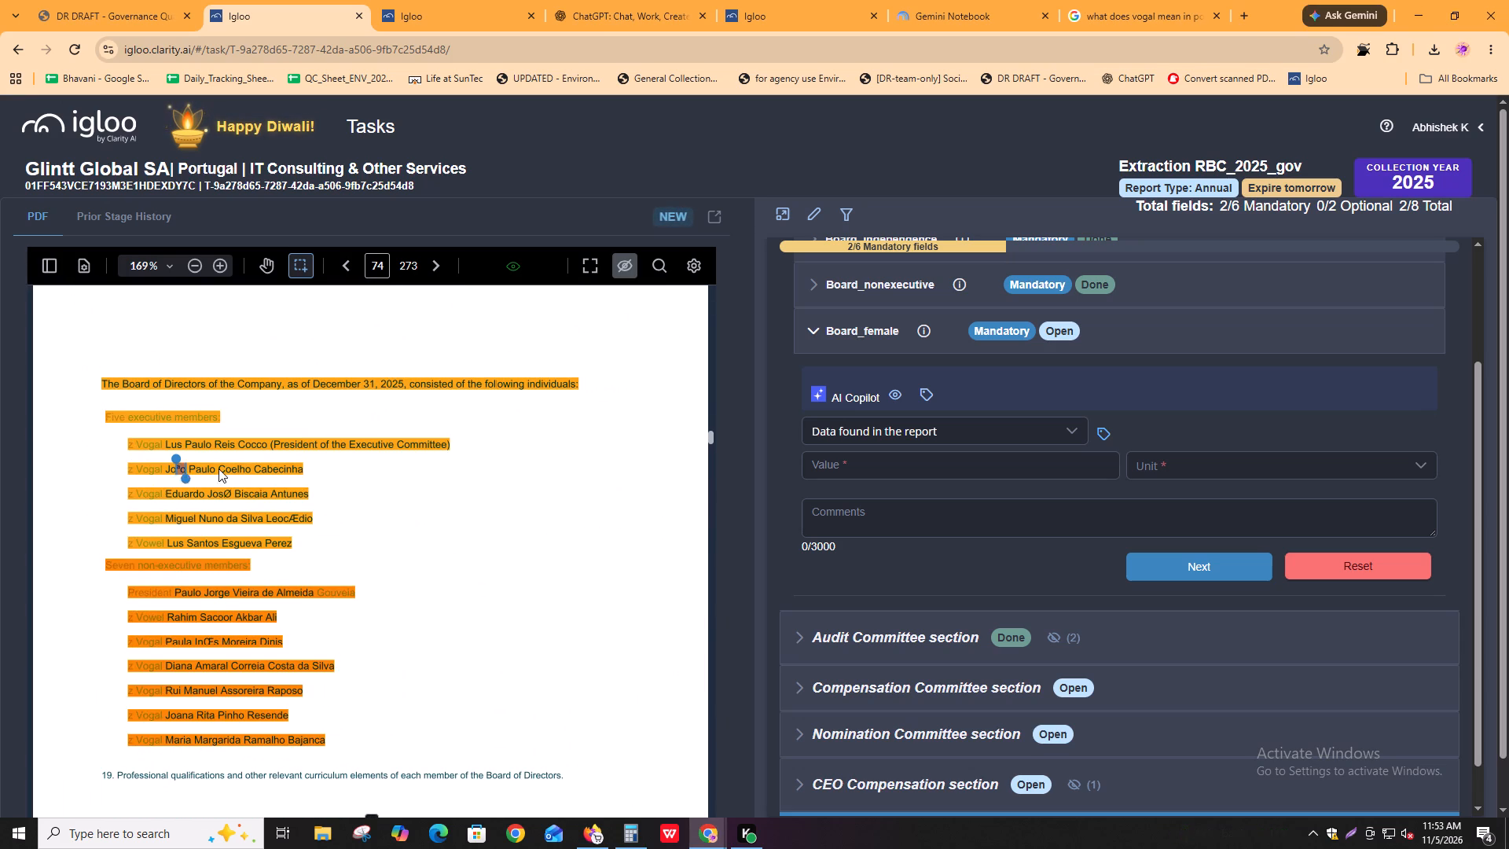
left_click_drag(218, 469, 223, 469)
left_click_drag(178, 641, 229, 641)
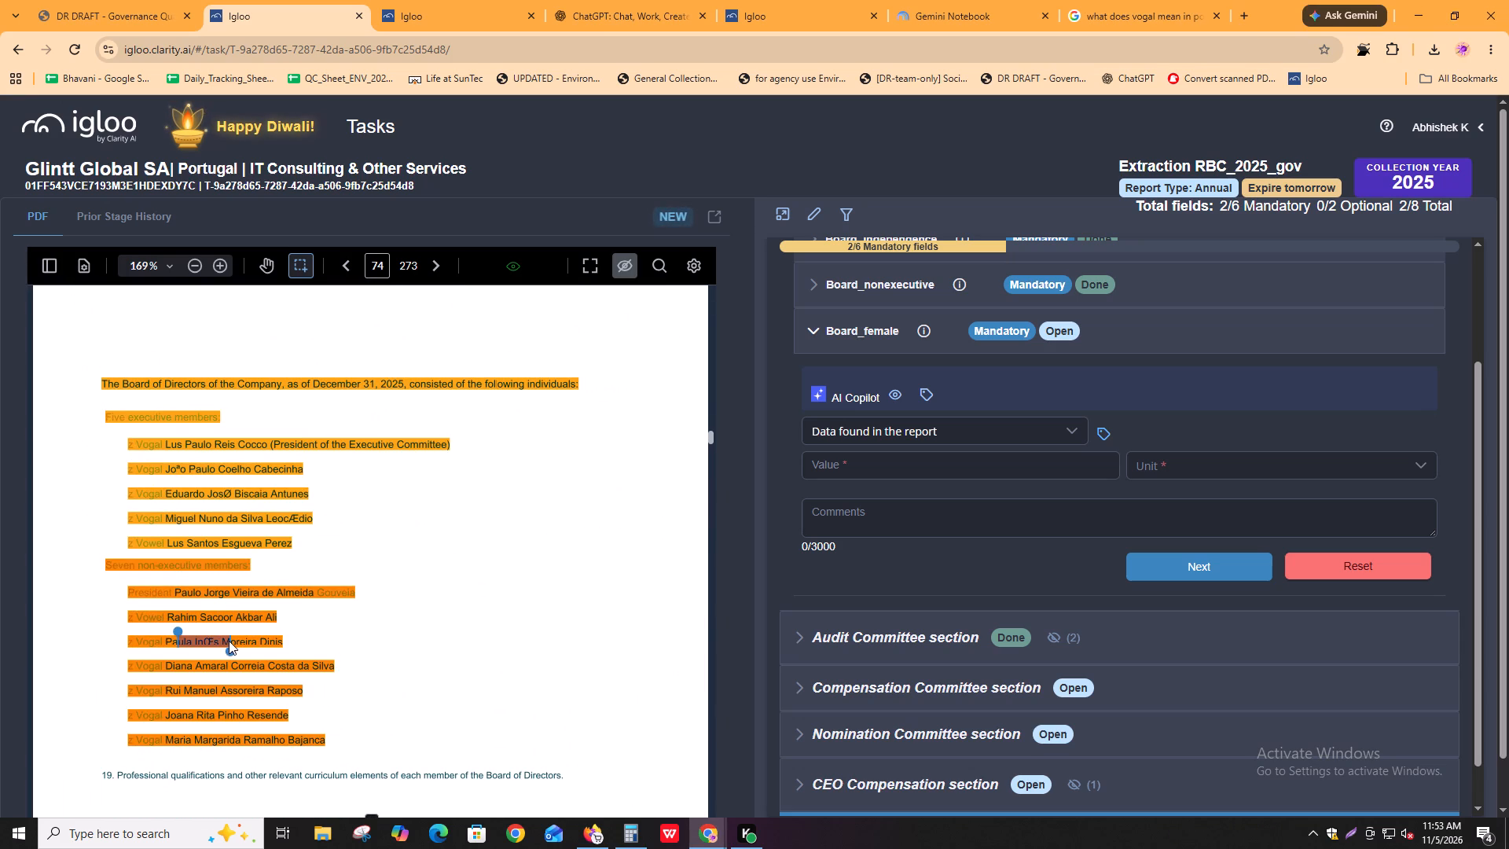
left_click_drag(229, 641, 232, 641)
left_click(232, 641)
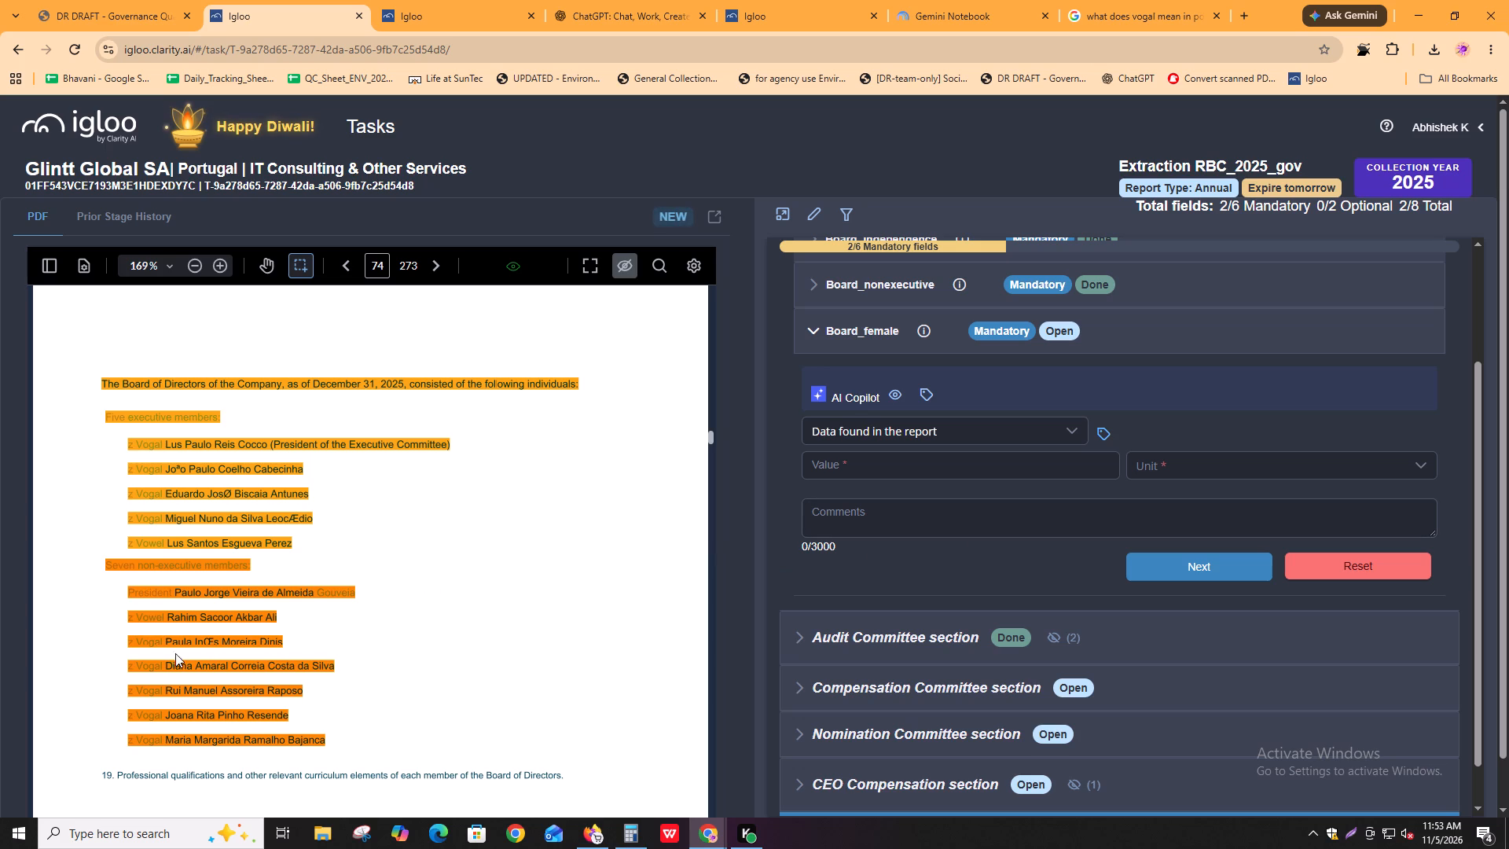
left_click_drag(166, 641, 248, 642)
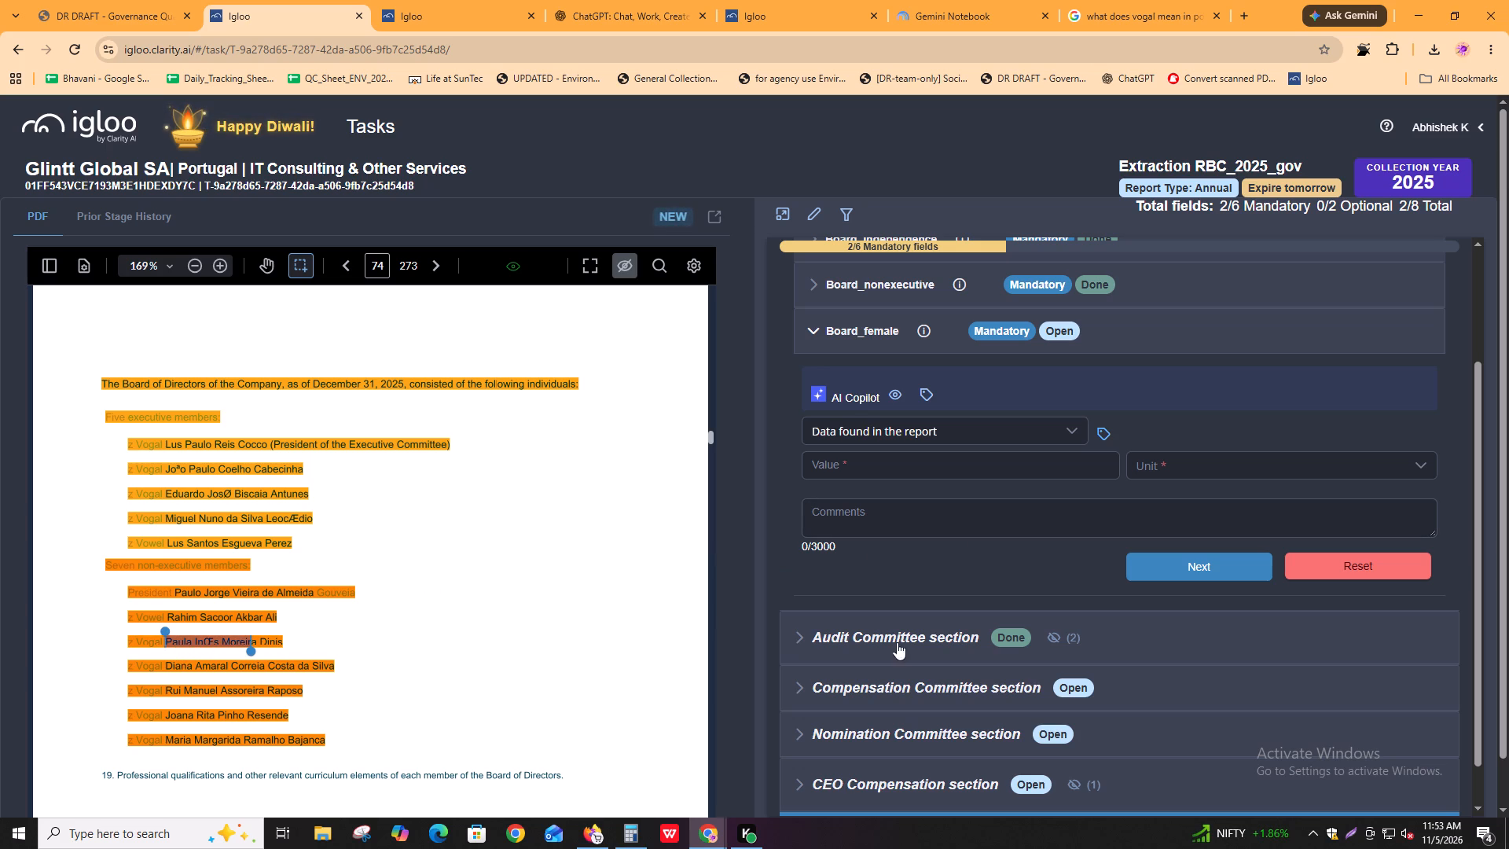
Return to the downloaded PDF and read the fourth non-executive member's profile across pages 75 and 76 for gender pronouns.
key("alt+Tab")
key("ctrl+f")
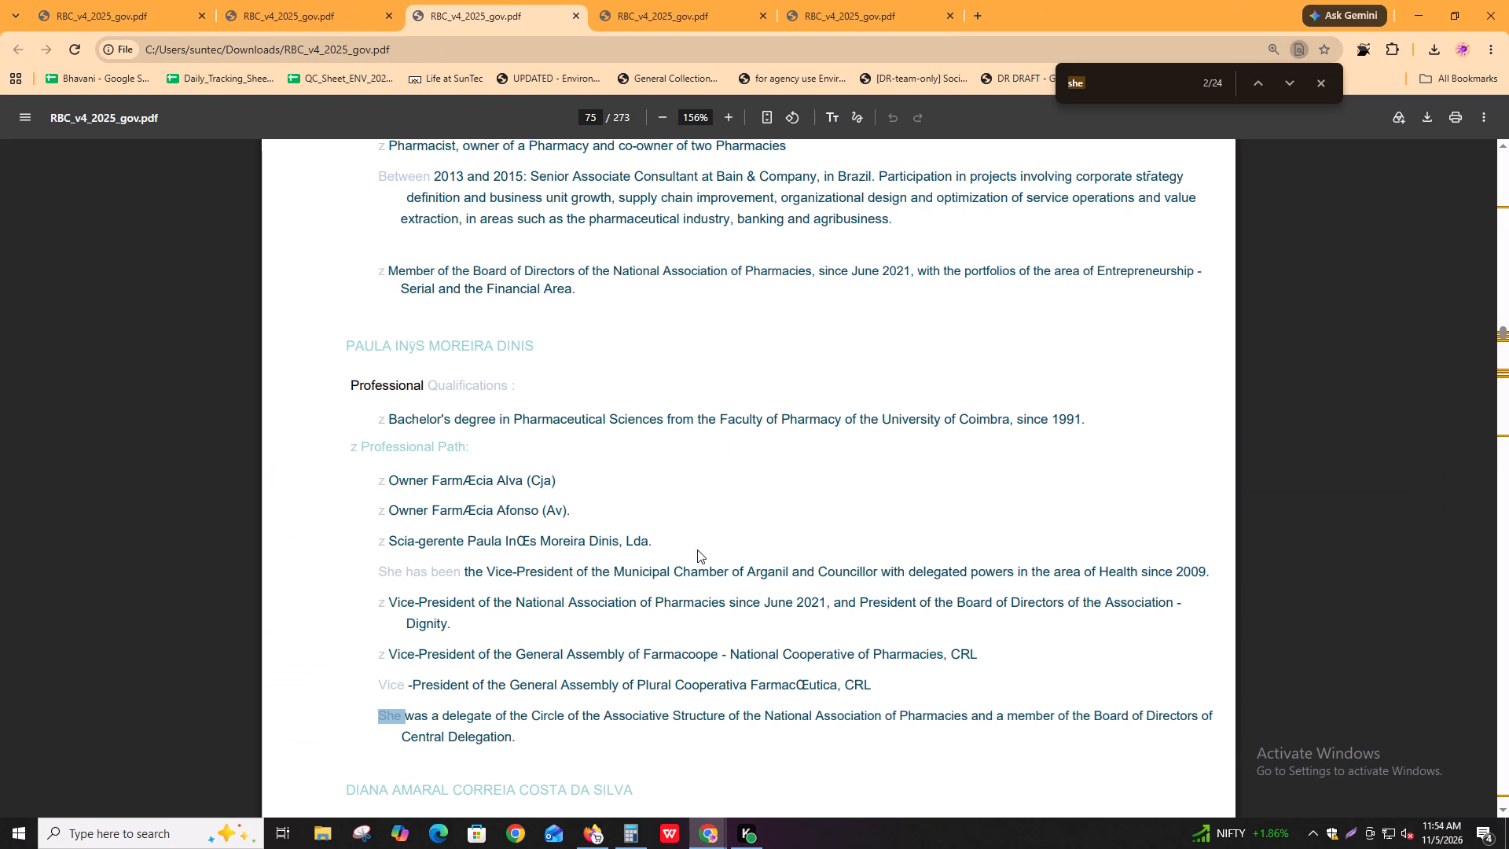
scroll(542, 590, "down", 4)
scroll(454, 584, "down", 3)
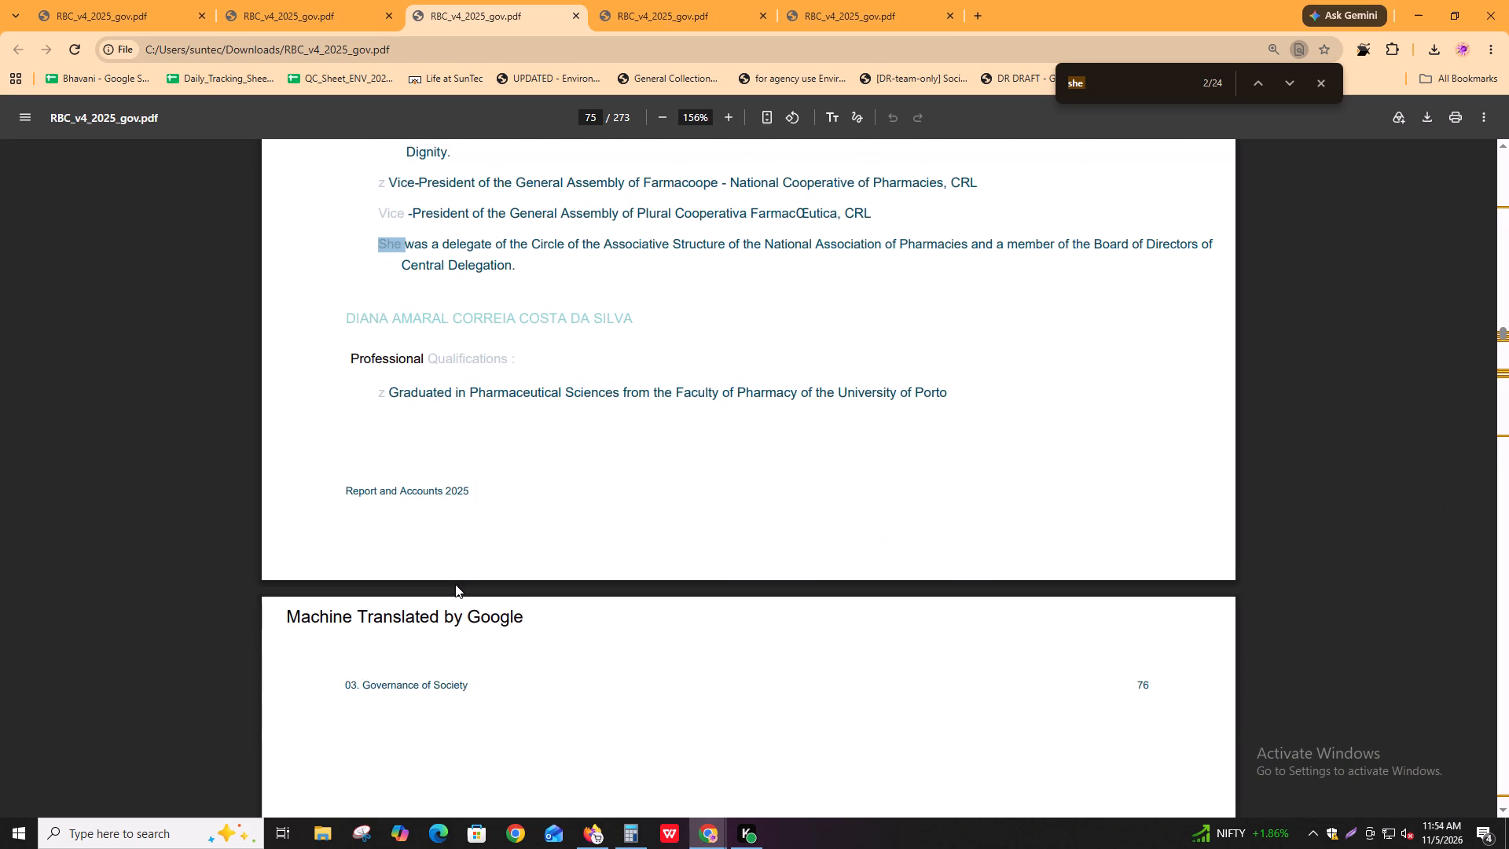
scroll(455, 584, "down", 5)
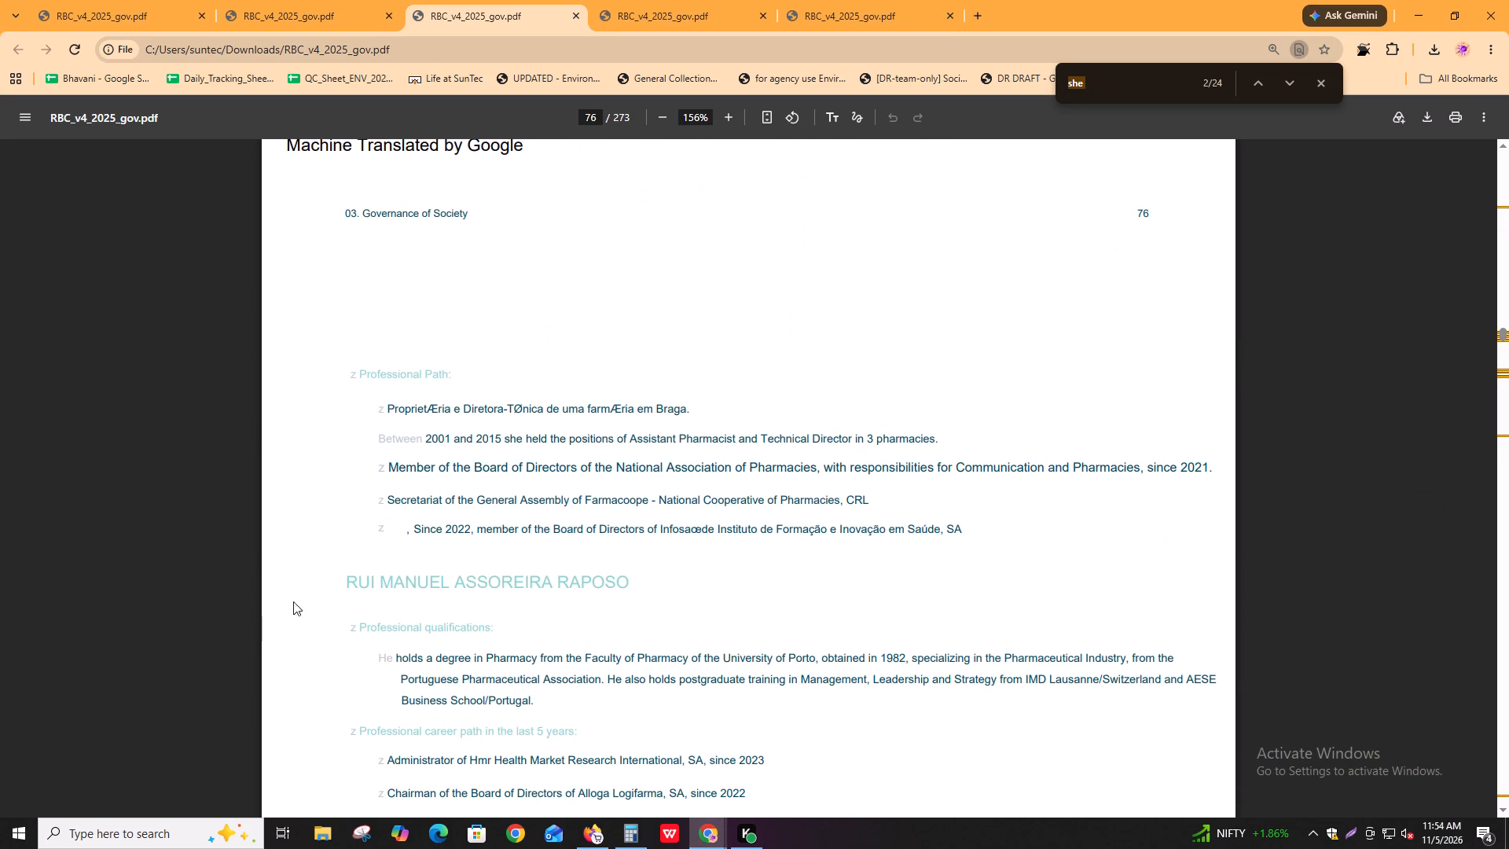
Highlight the third and fourth non-executive members in Igloo's page 74 list, checking the fifth member's pronouns on page 76 of the downloaded PDF.
key("alt+Tab")
left_click(182, 629)
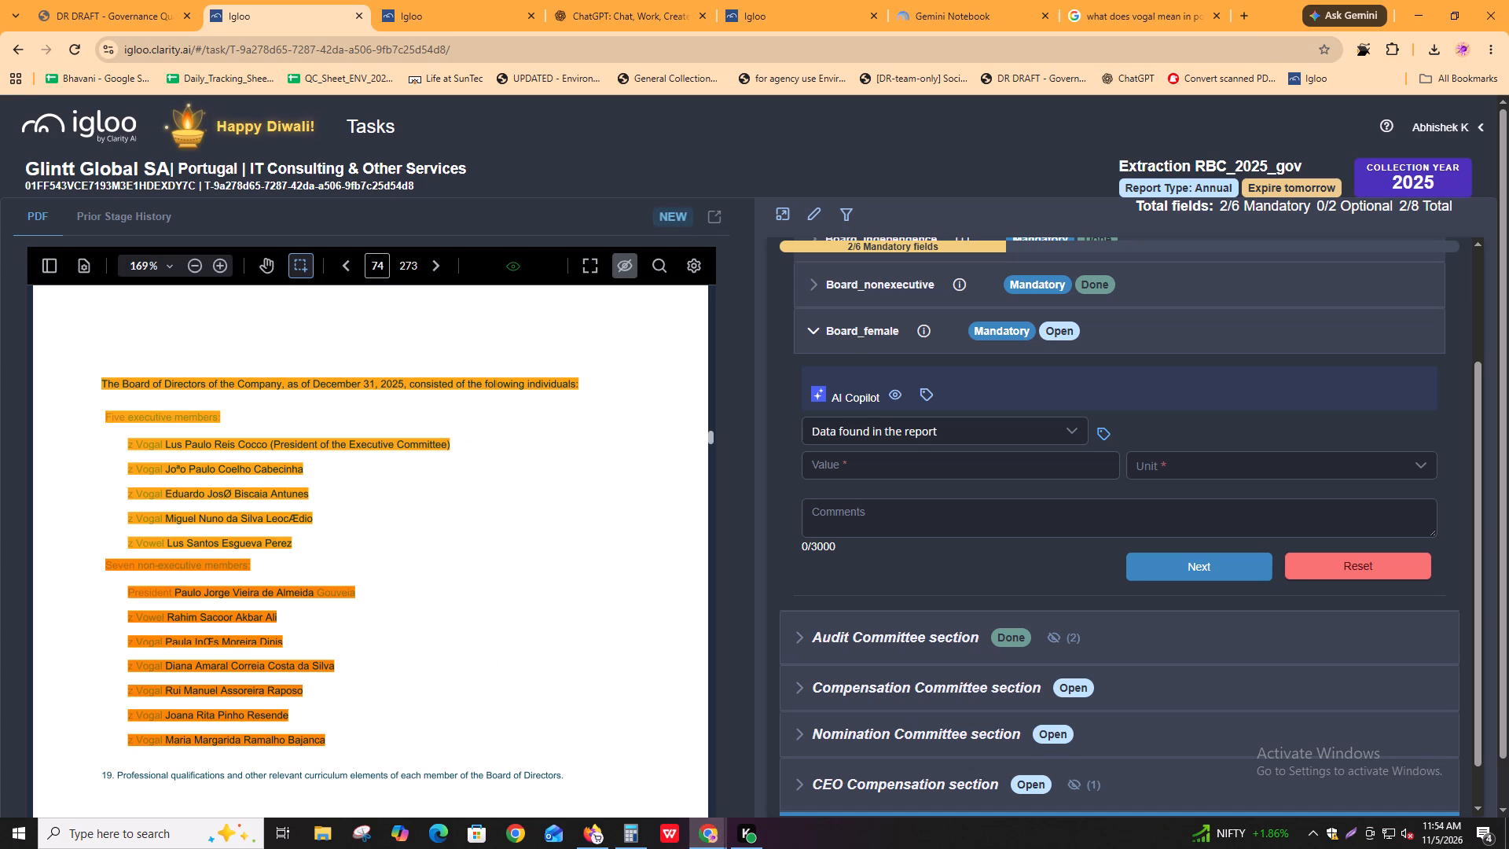
left_click_drag(166, 641, 332, 674)
key("alt+Tab")
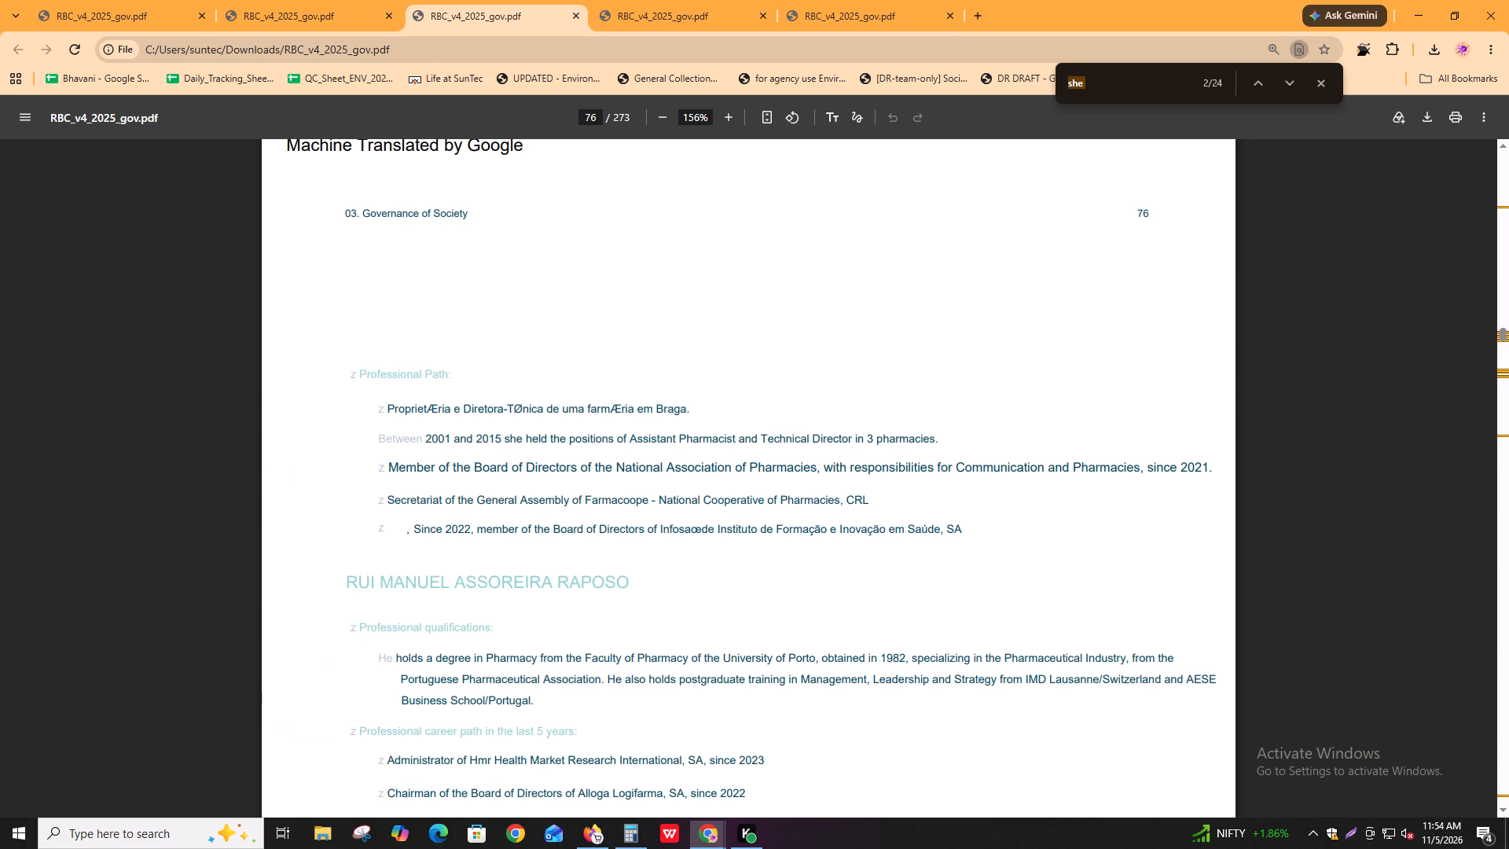
scroll(430, 675, "down", 1)
left_click_drag(436, 575, 456, 576)
left_click(456, 576)
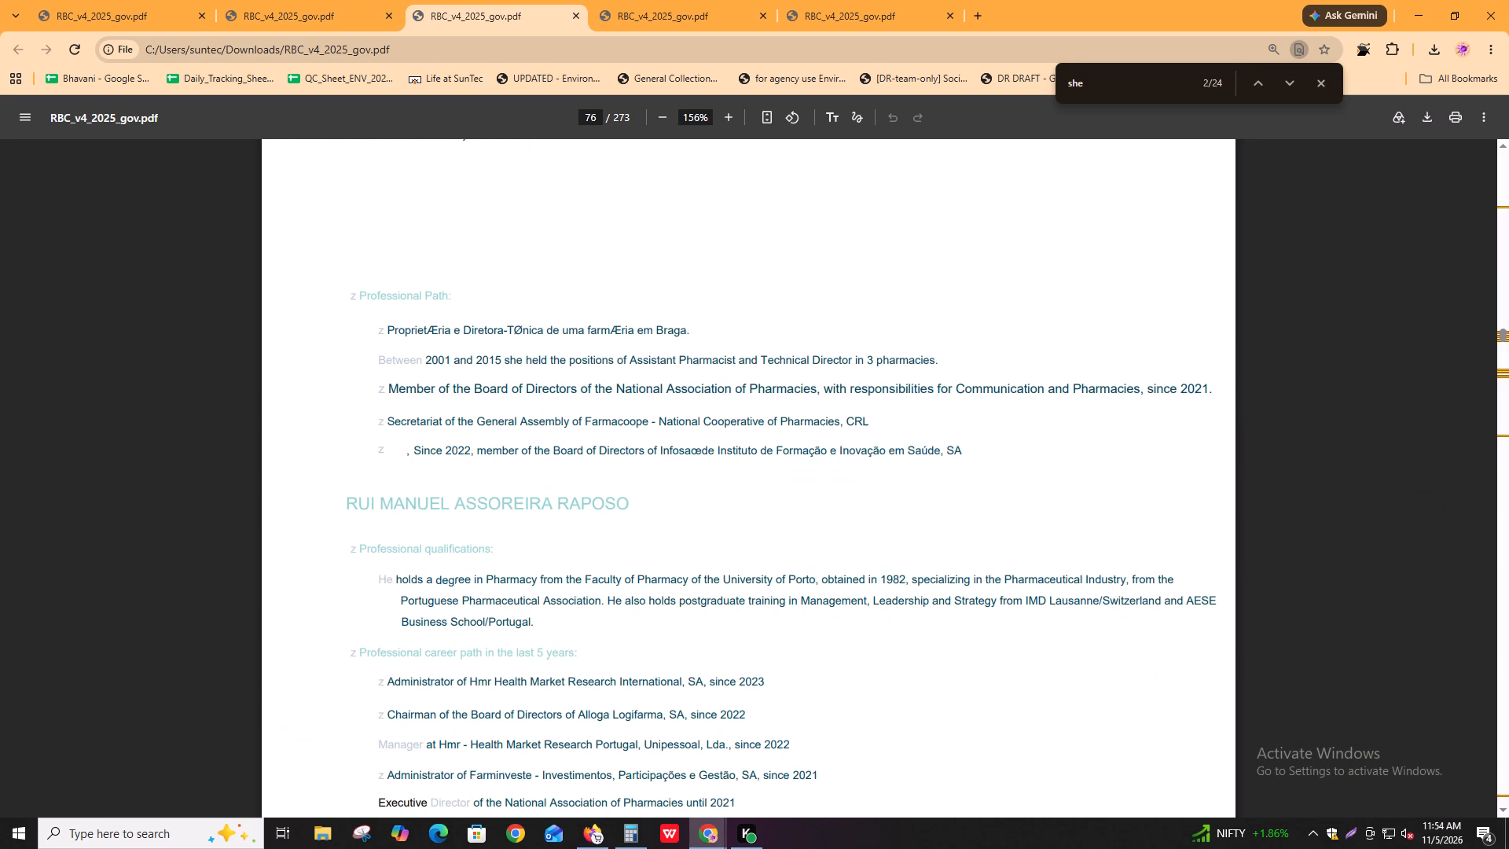
key("alt+Tab")
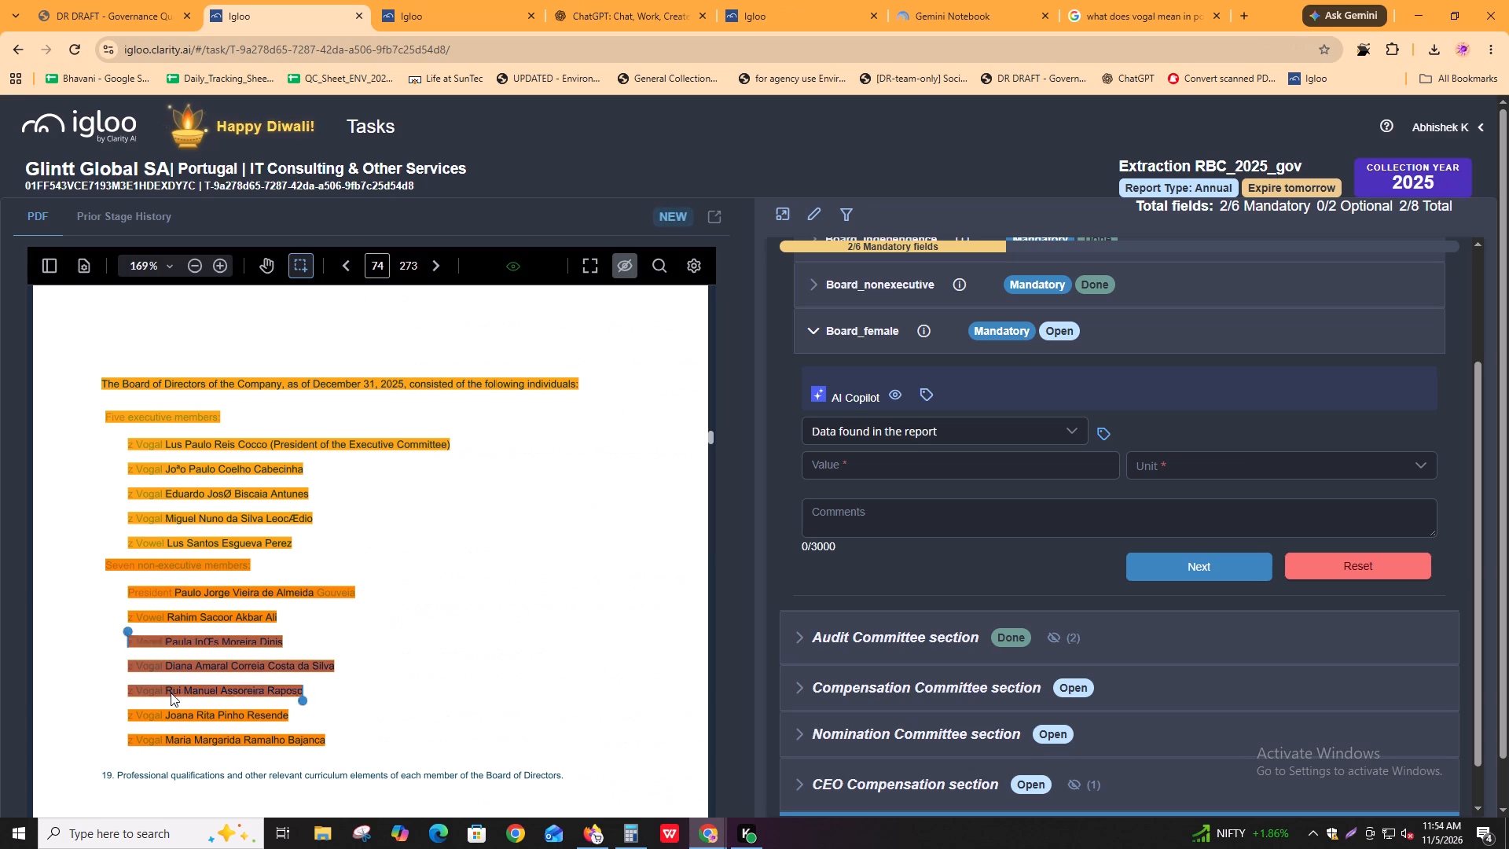
left_click(246, 695)
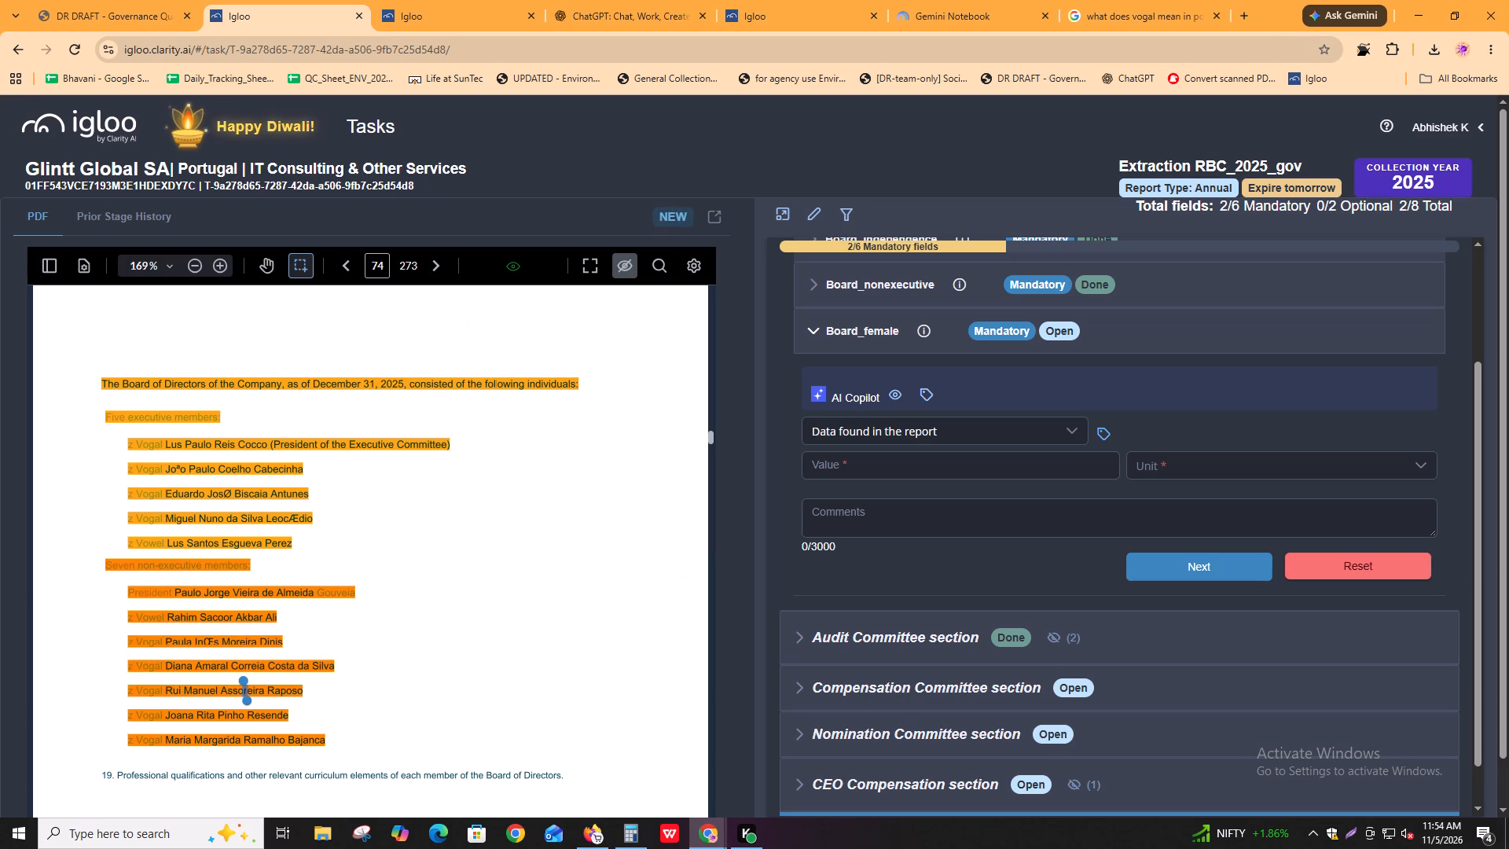
left_click_drag(167, 645, 352, 668)
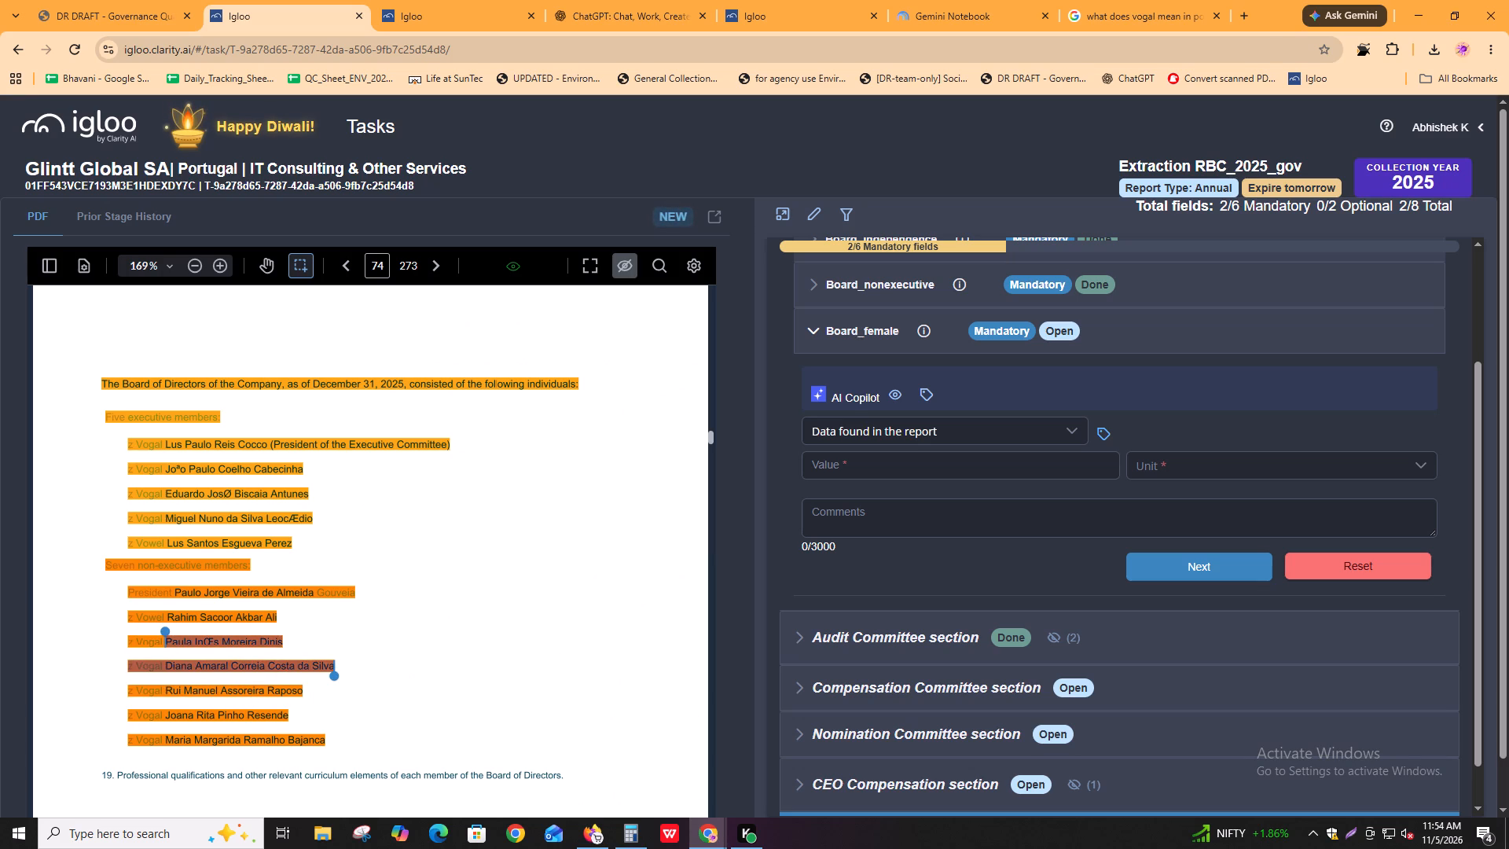
Read the fifth and sixth non-executive members' profiles on pages 76 and 77 of the downloaded PDF for gender wording.
key("alt+Tab")
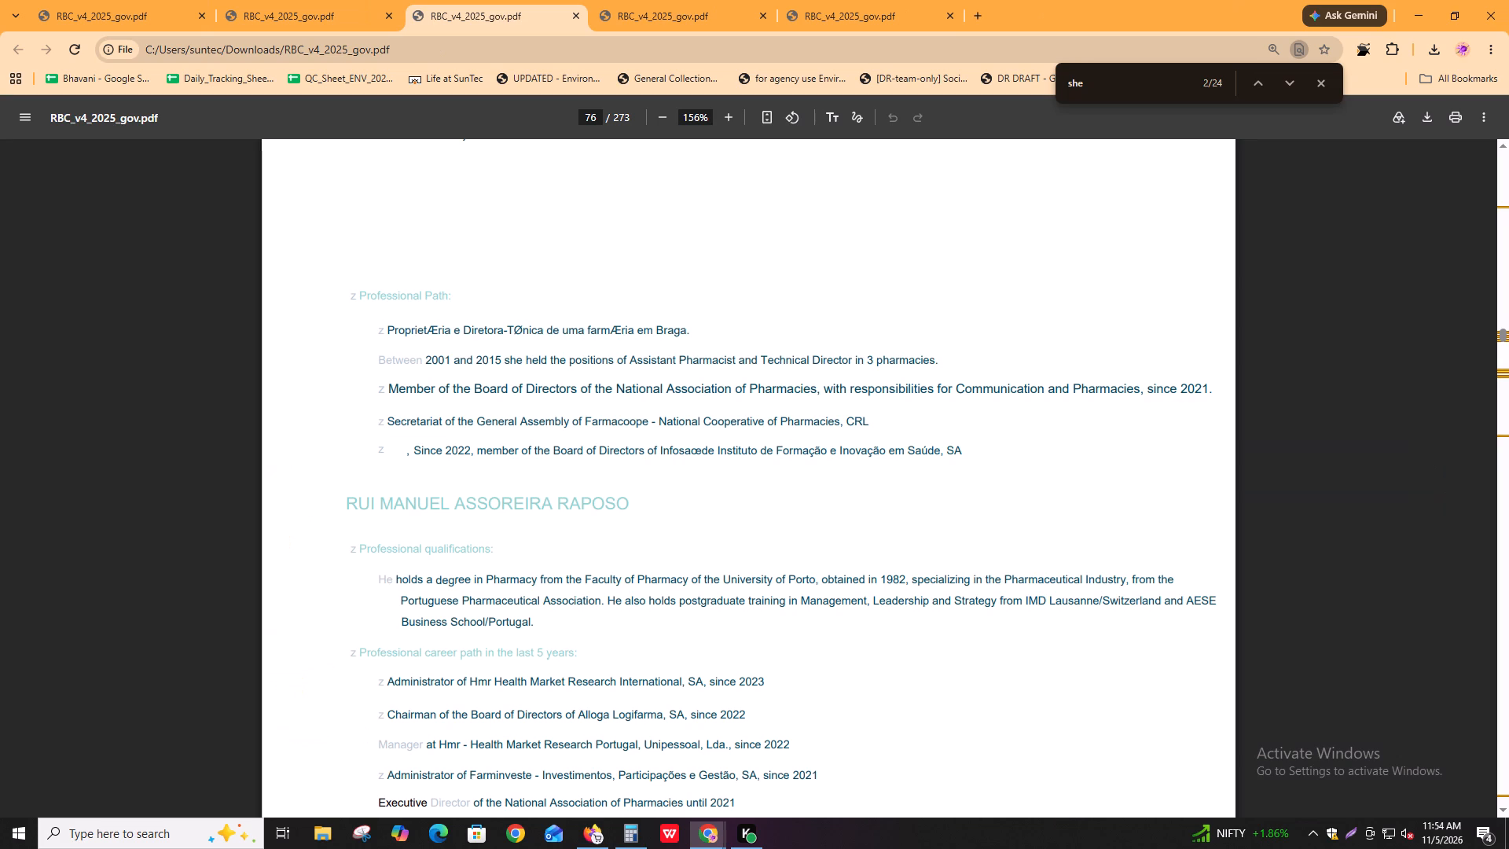
scroll(463, 655, "down", 2)
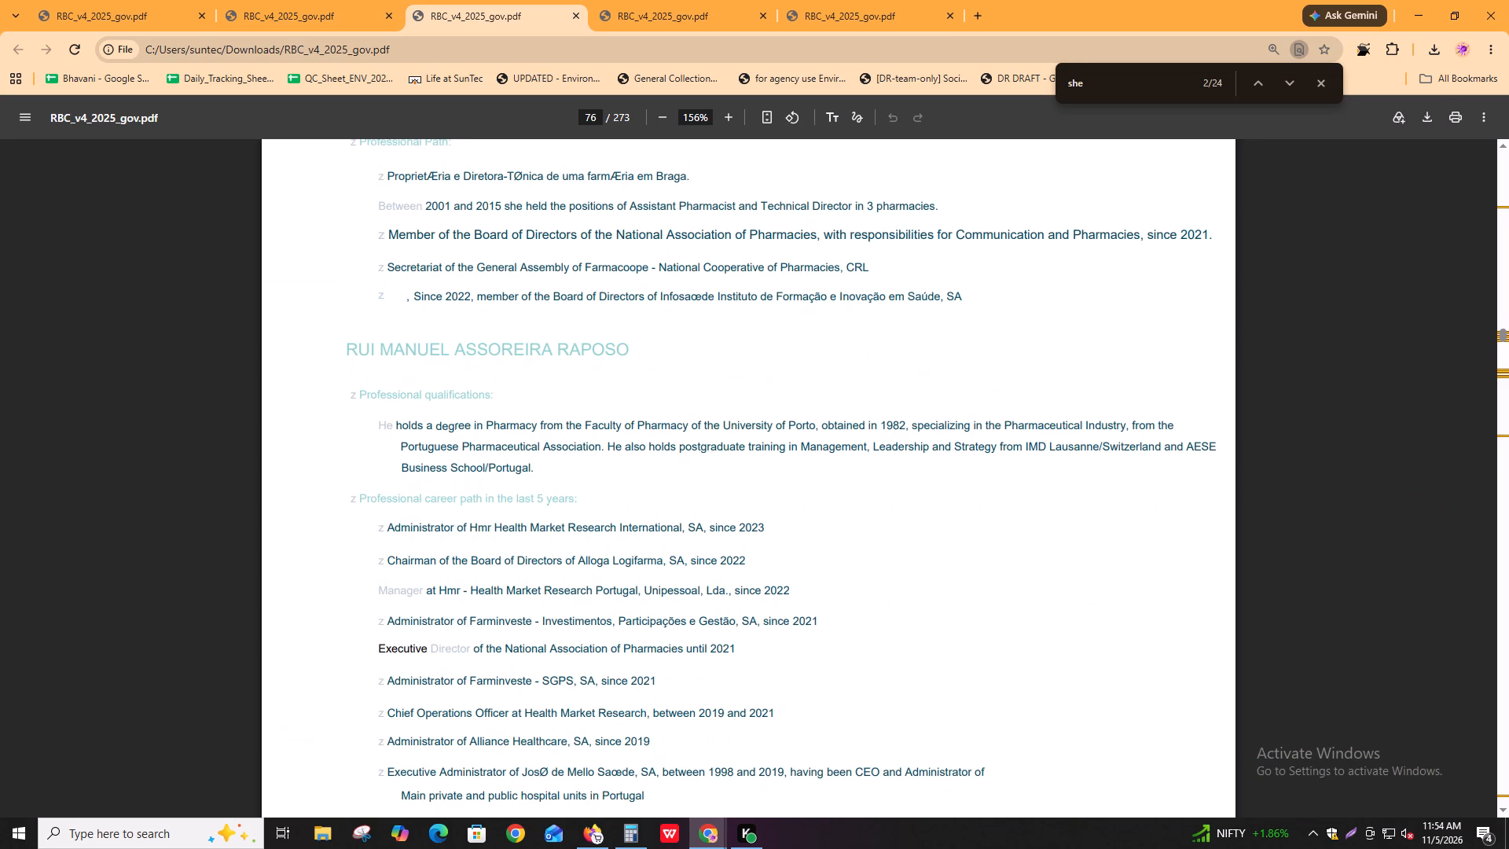
scroll(504, 599, "down", 6)
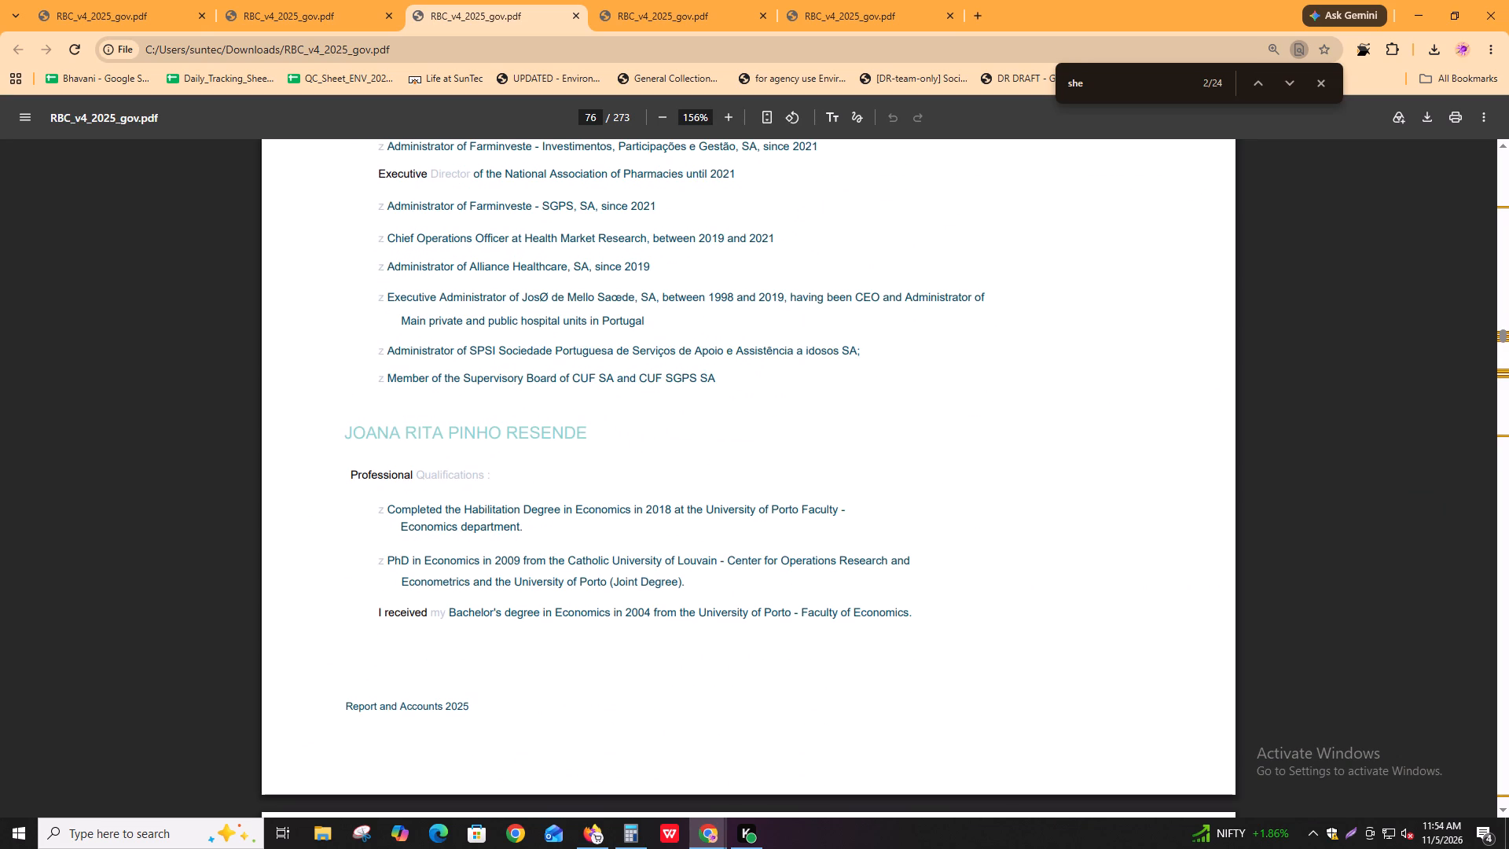
scroll(542, 569, "down", 6)
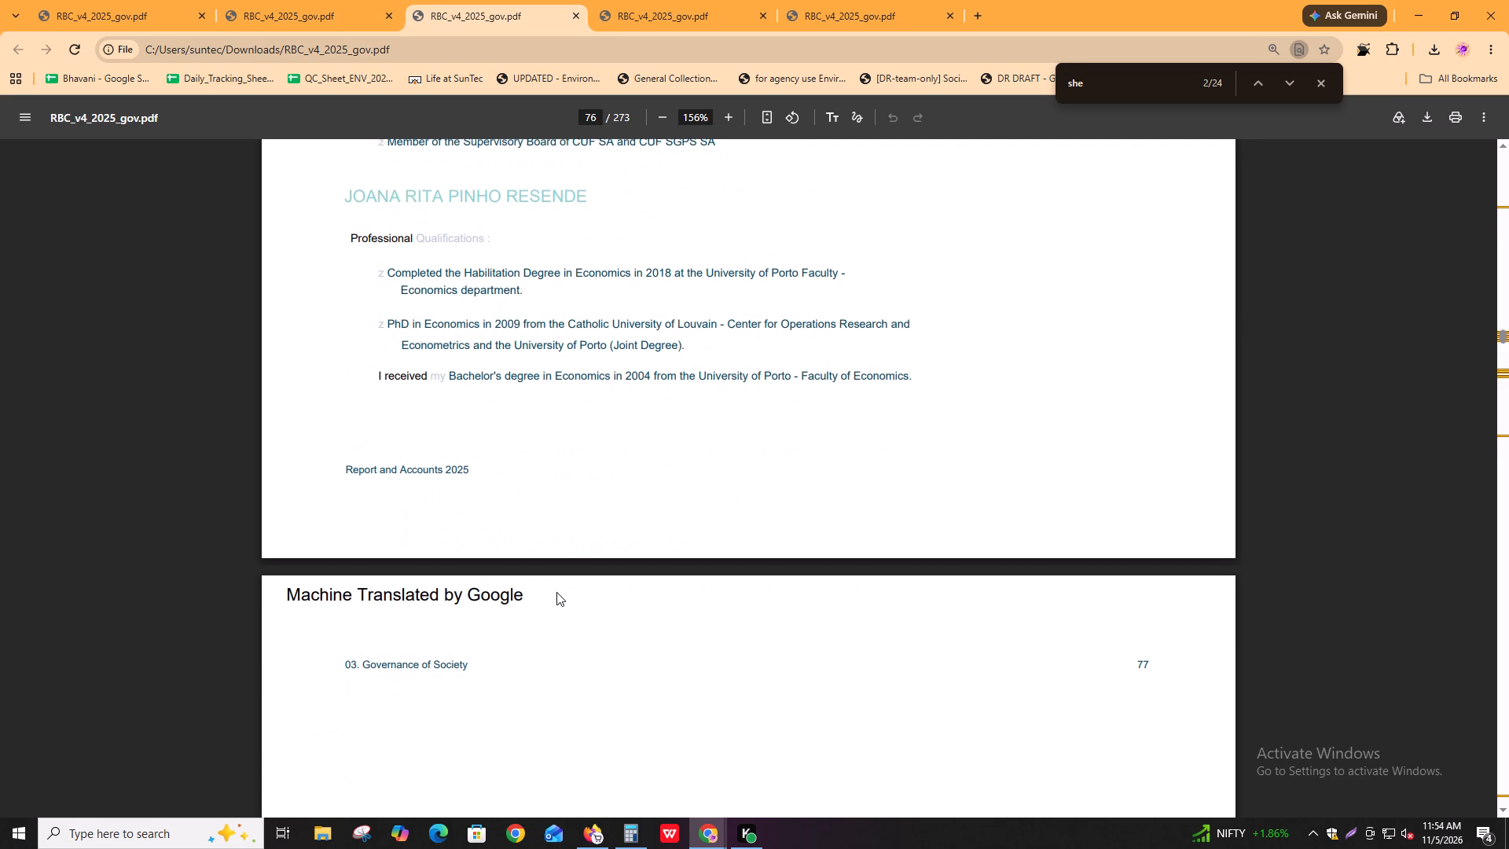
scroll(556, 592, "down", 3)
scroll(556, 592, "up", 2)
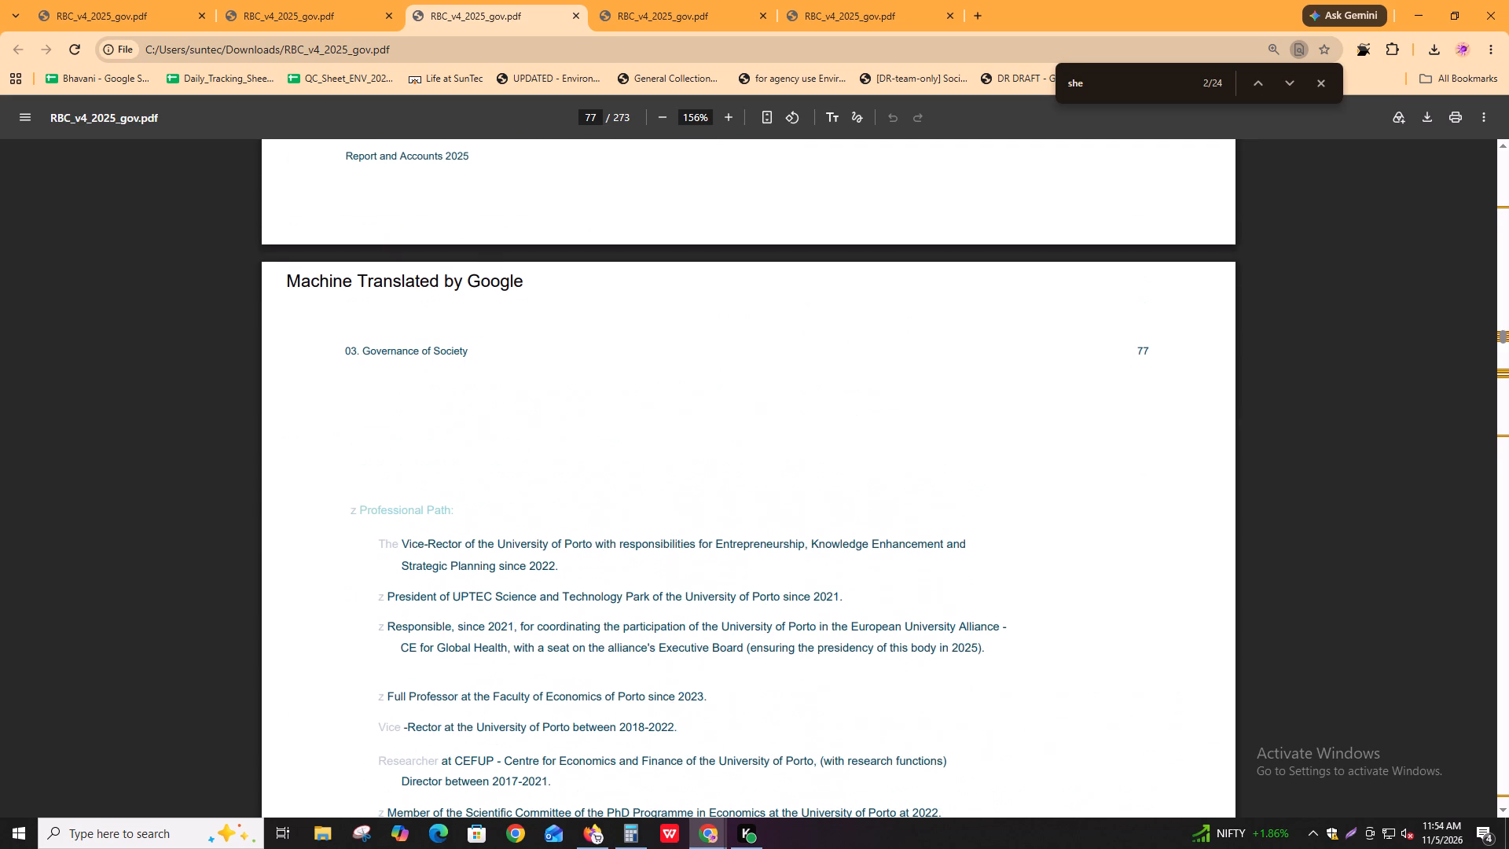
left_click_drag(489, 546, 741, 541)
left_click(741, 541)
left_click_drag(556, 619, 639, 619)
left_click(639, 619)
scroll(567, 721, "down", 2)
left_click_drag(432, 605, 538, 605)
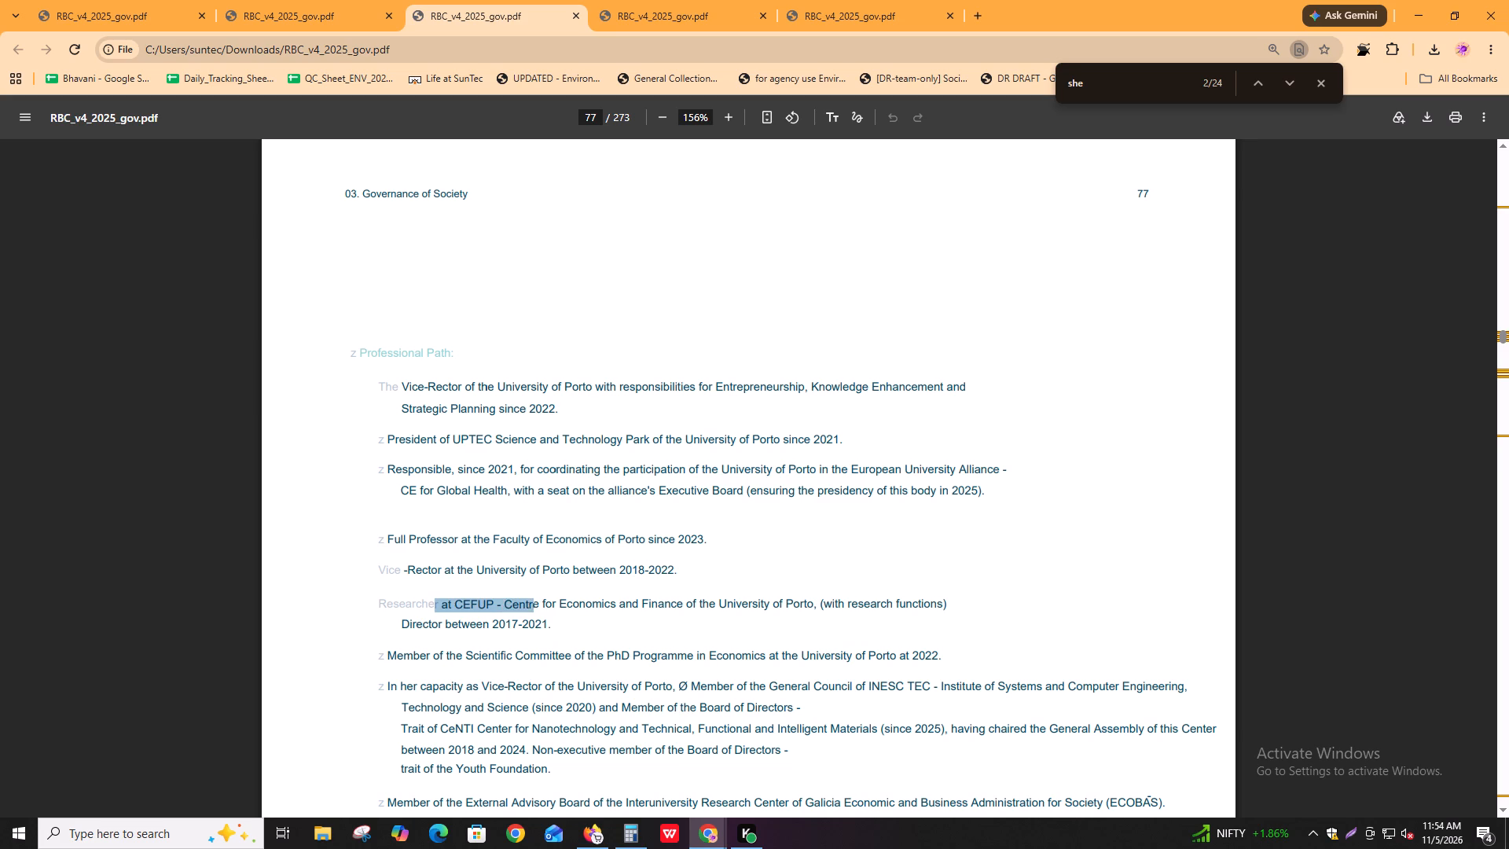
left_click(538, 605)
scroll(513, 692, "down", 1)
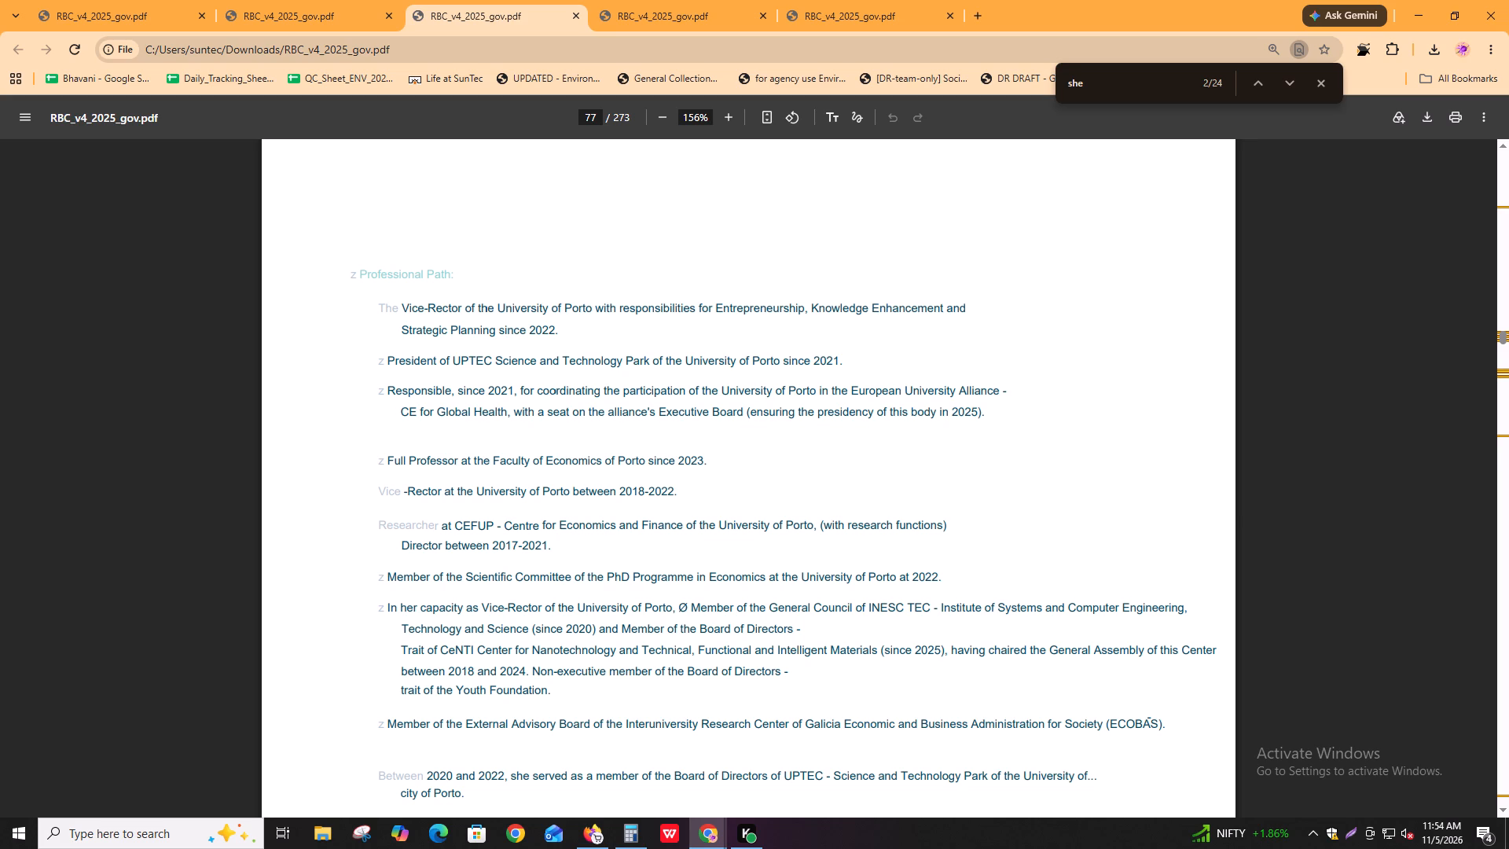
scroll(508, 594, "up", 7)
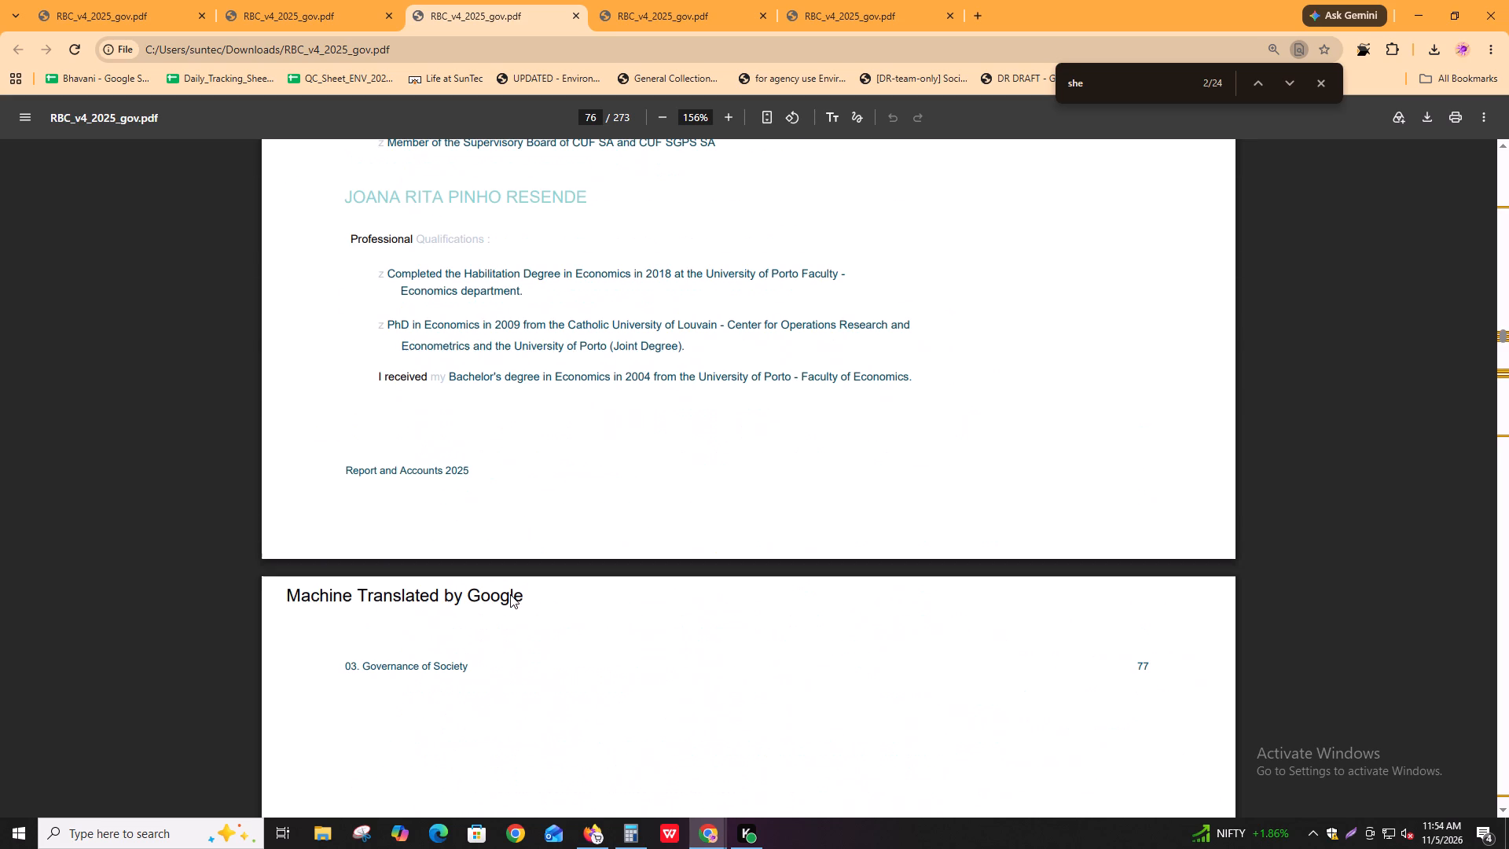
Compare the sixth non-executive member with Igloo's page 74 board list and examine the last director's profile on page 77 for gender pronouns.
key("alt+Tab")
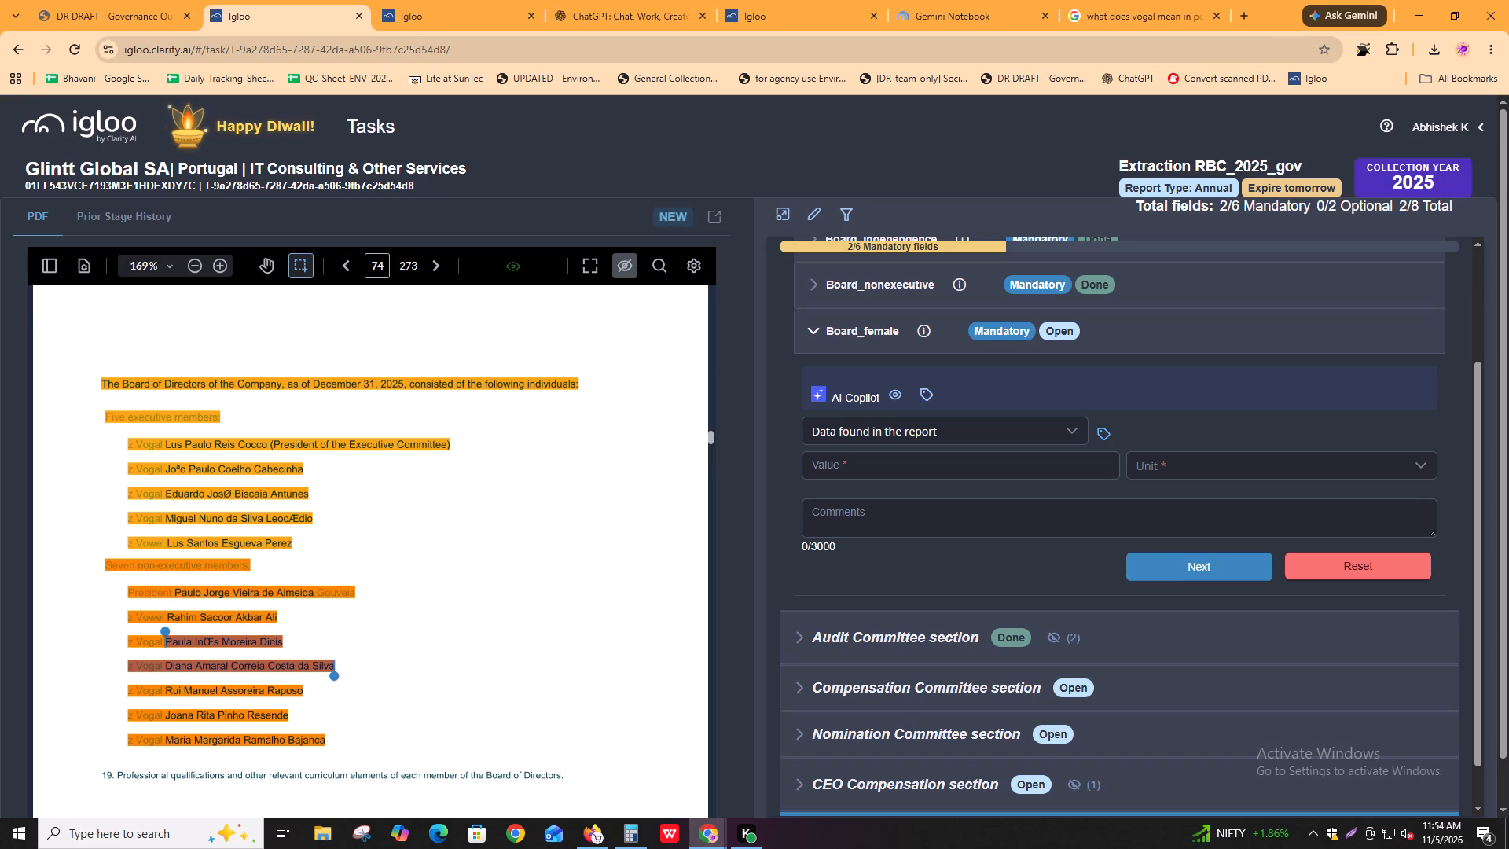
key("alt+Tab")
key("alt+Tab")
key("alt+Tab")
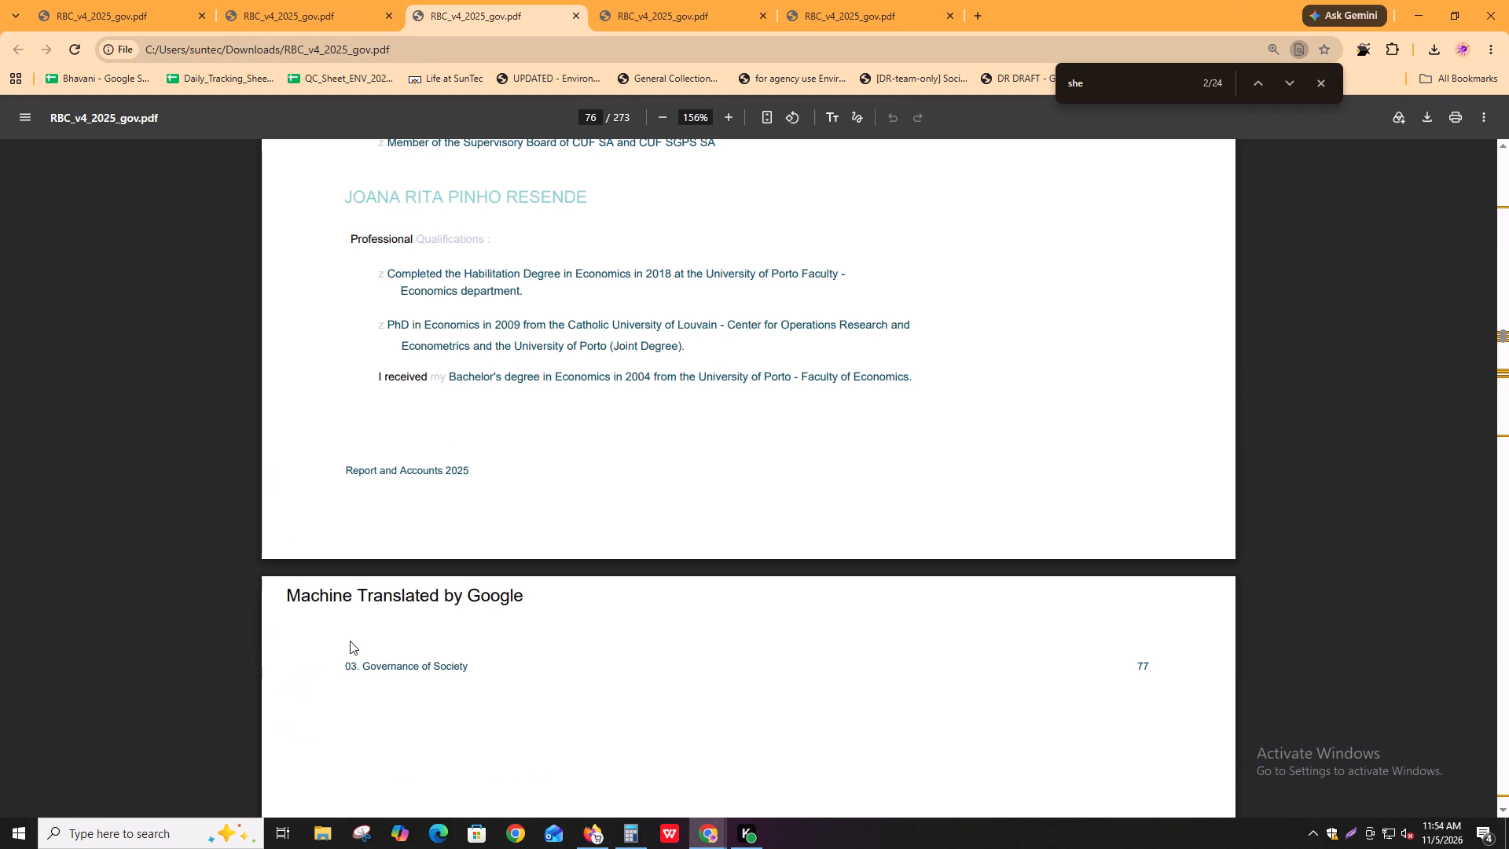
key("ctrl+f")
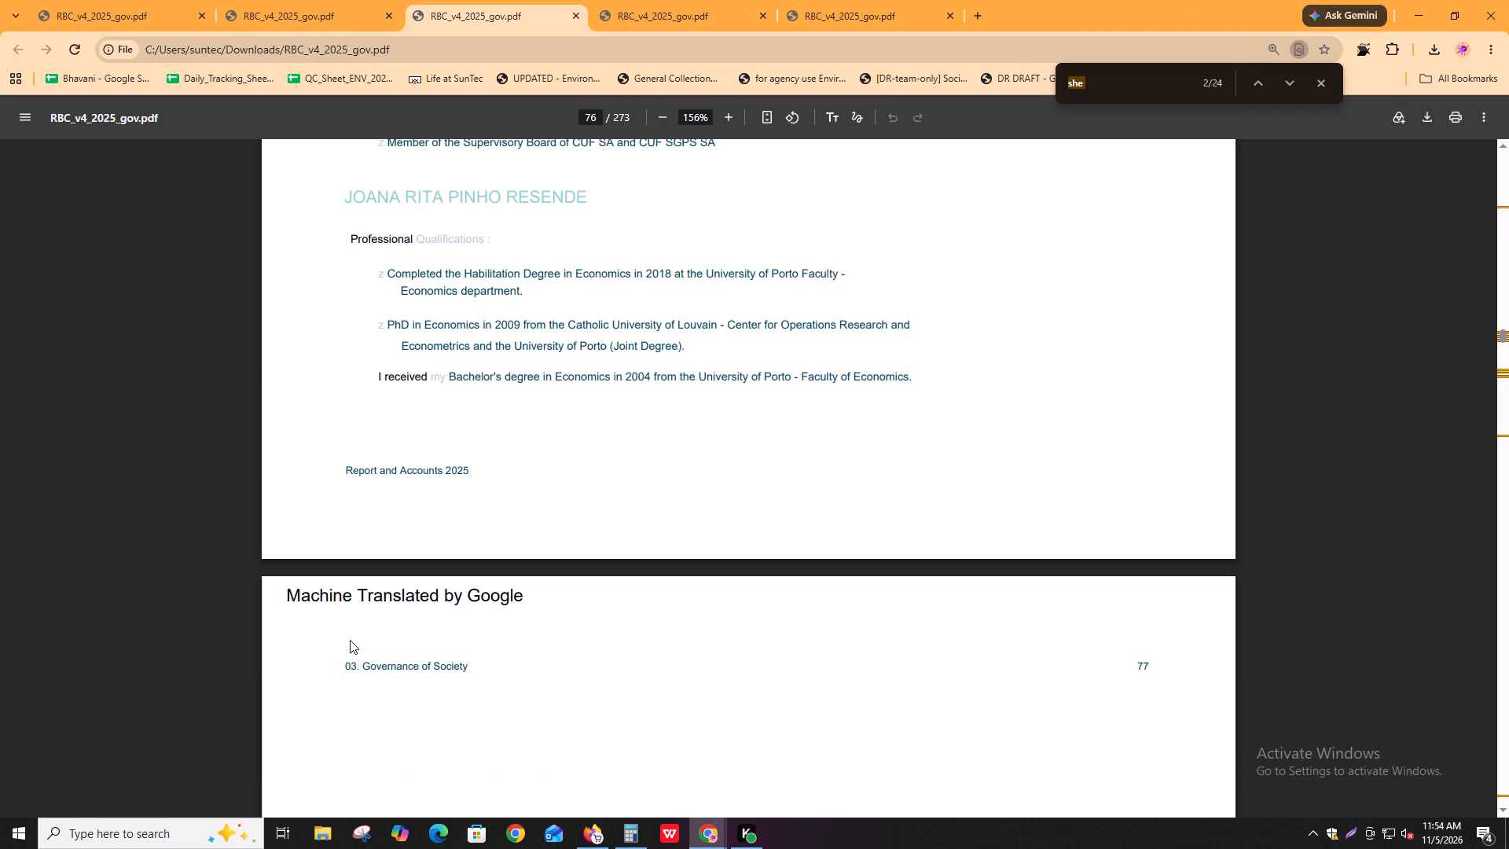
scroll(261, 647, "down", 16)
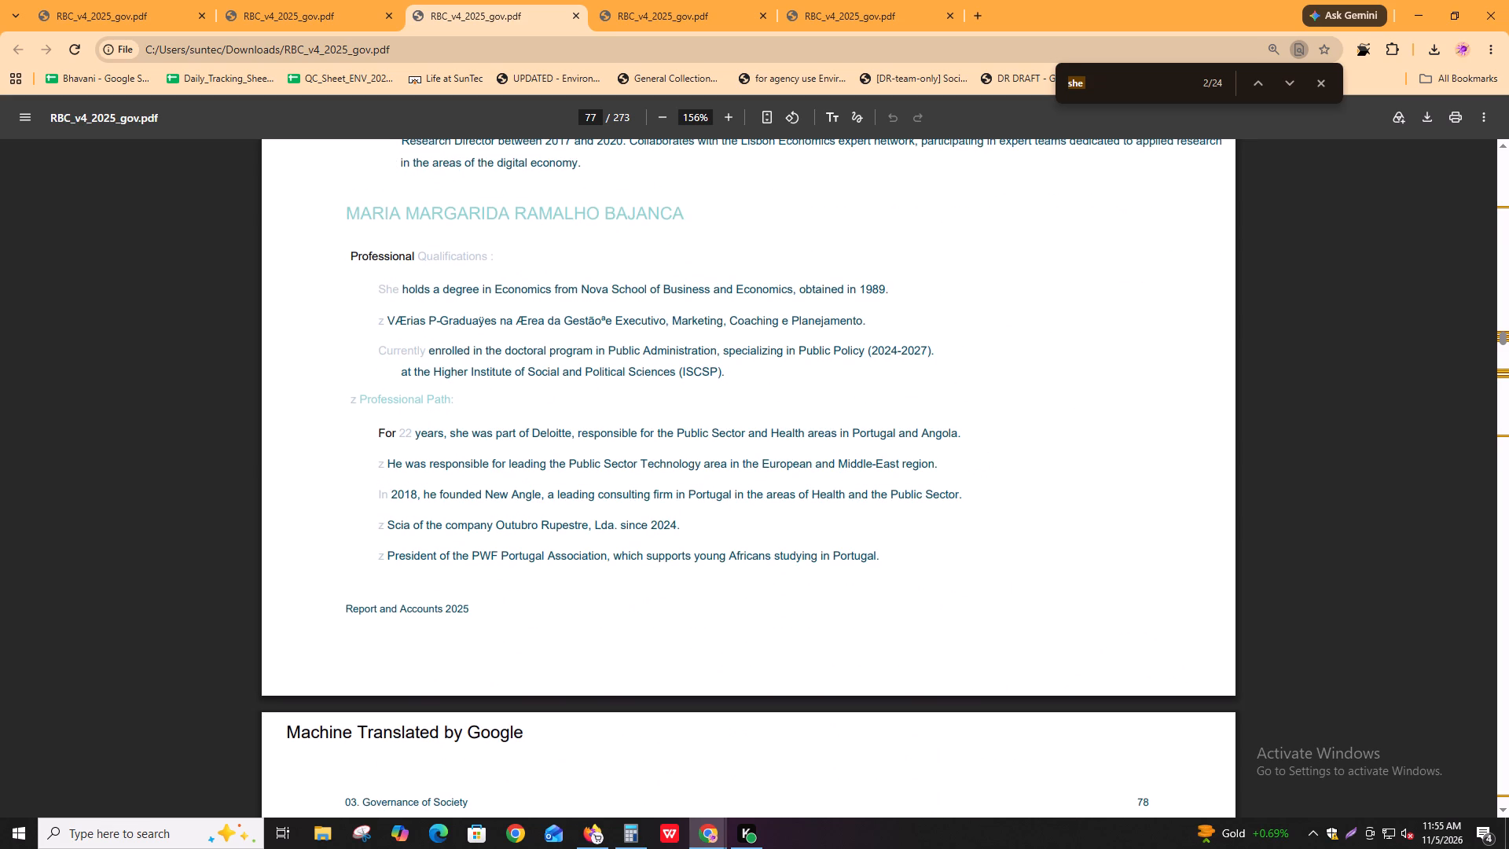
Recheck the last director's qualifications on page 77 of the downloaded PDF for gender wording.
left_click_drag(418, 287, 546, 296)
left_click(546, 296)
key("alt+Tab")
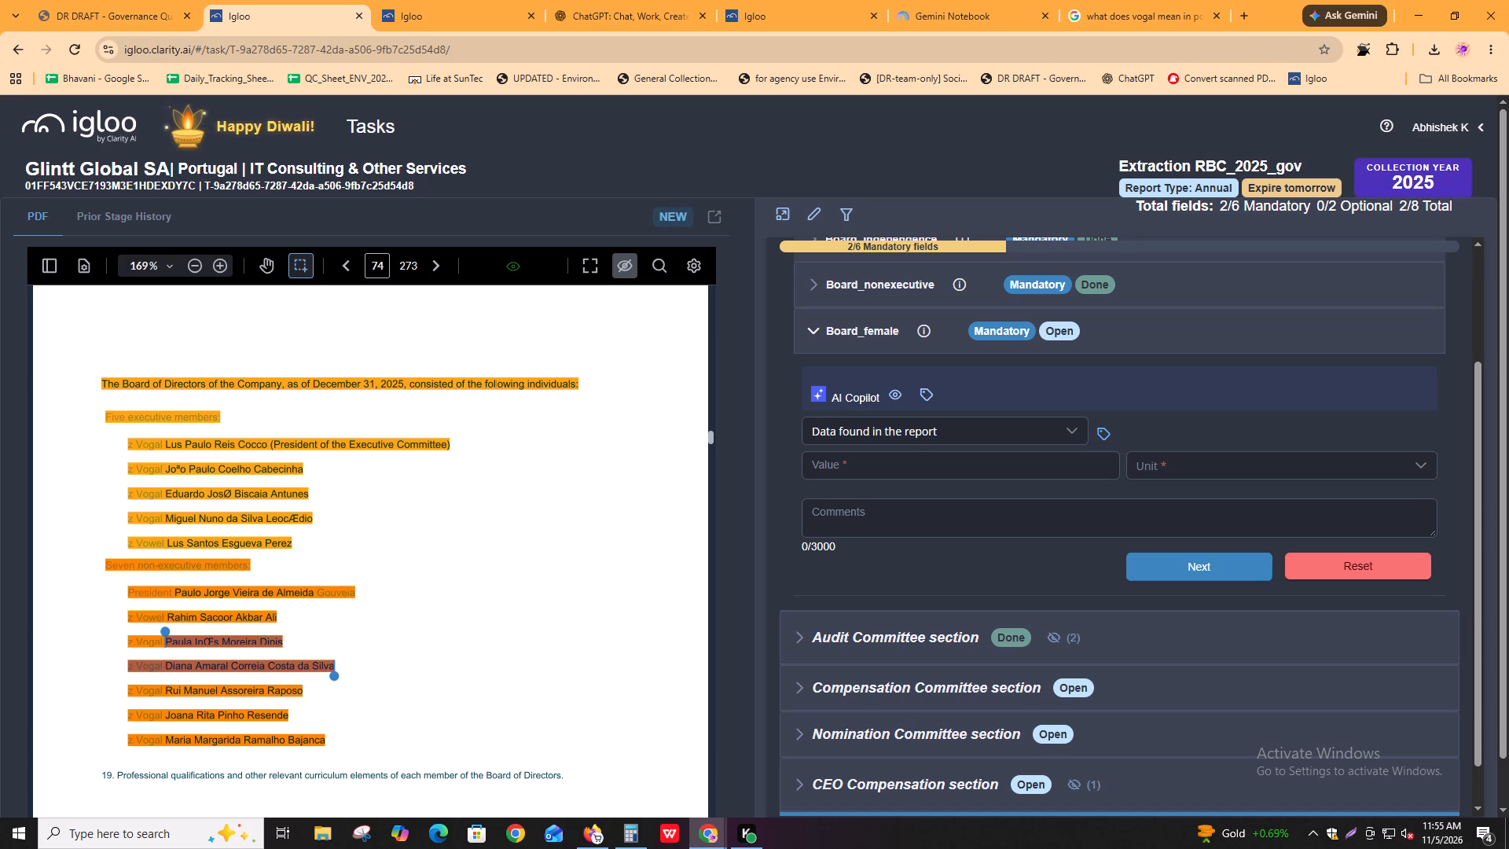
Copy the second non-executive member's name from Igloo's page 74 list and draft a Google query describing them as "board of direct of".
left_click_drag(167, 619, 279, 617)
key("ctrl+c")
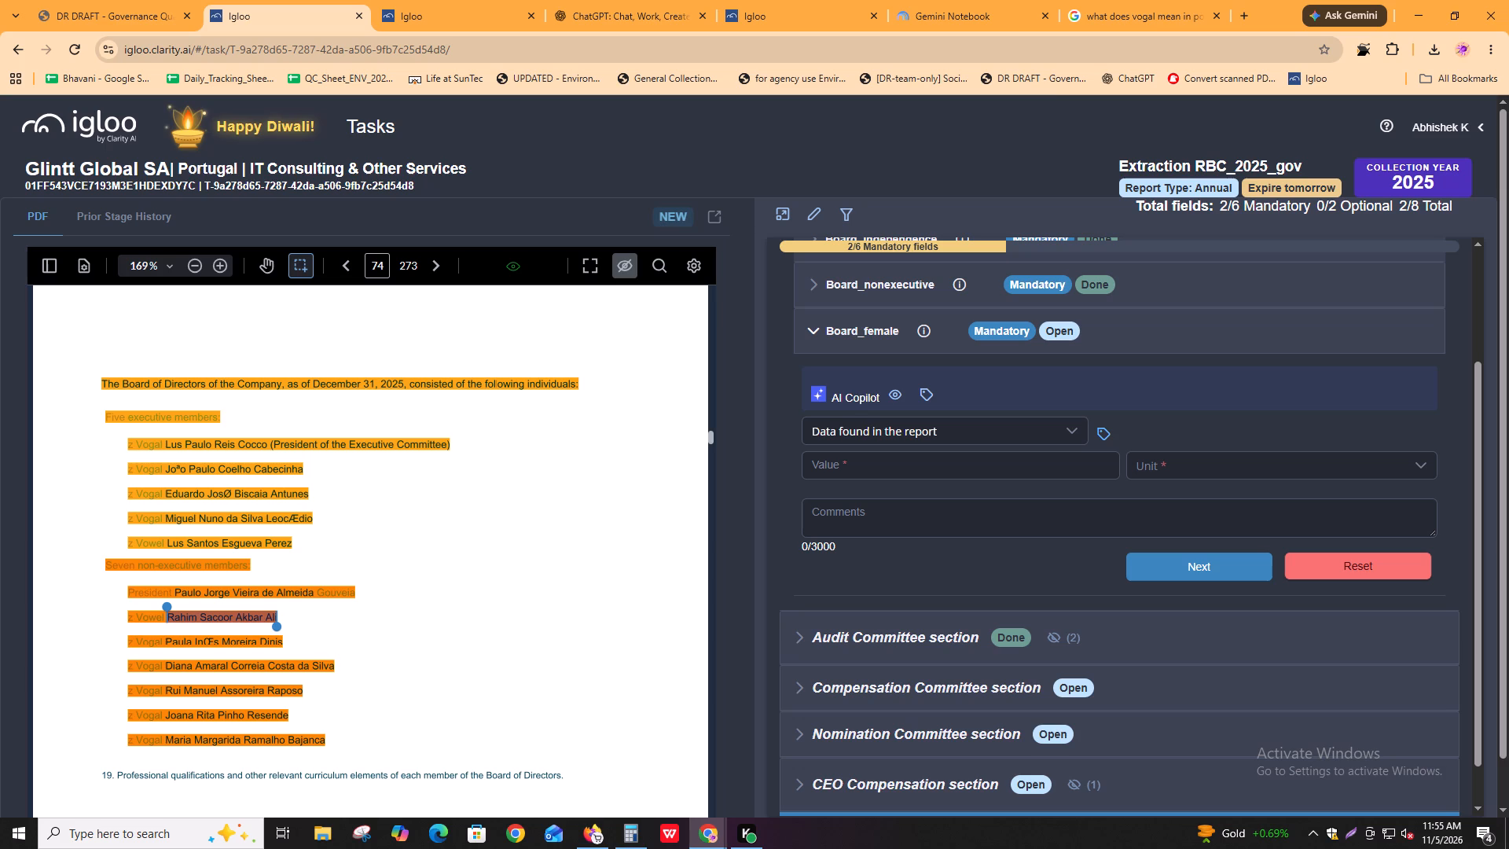
left_click(1192, 7)
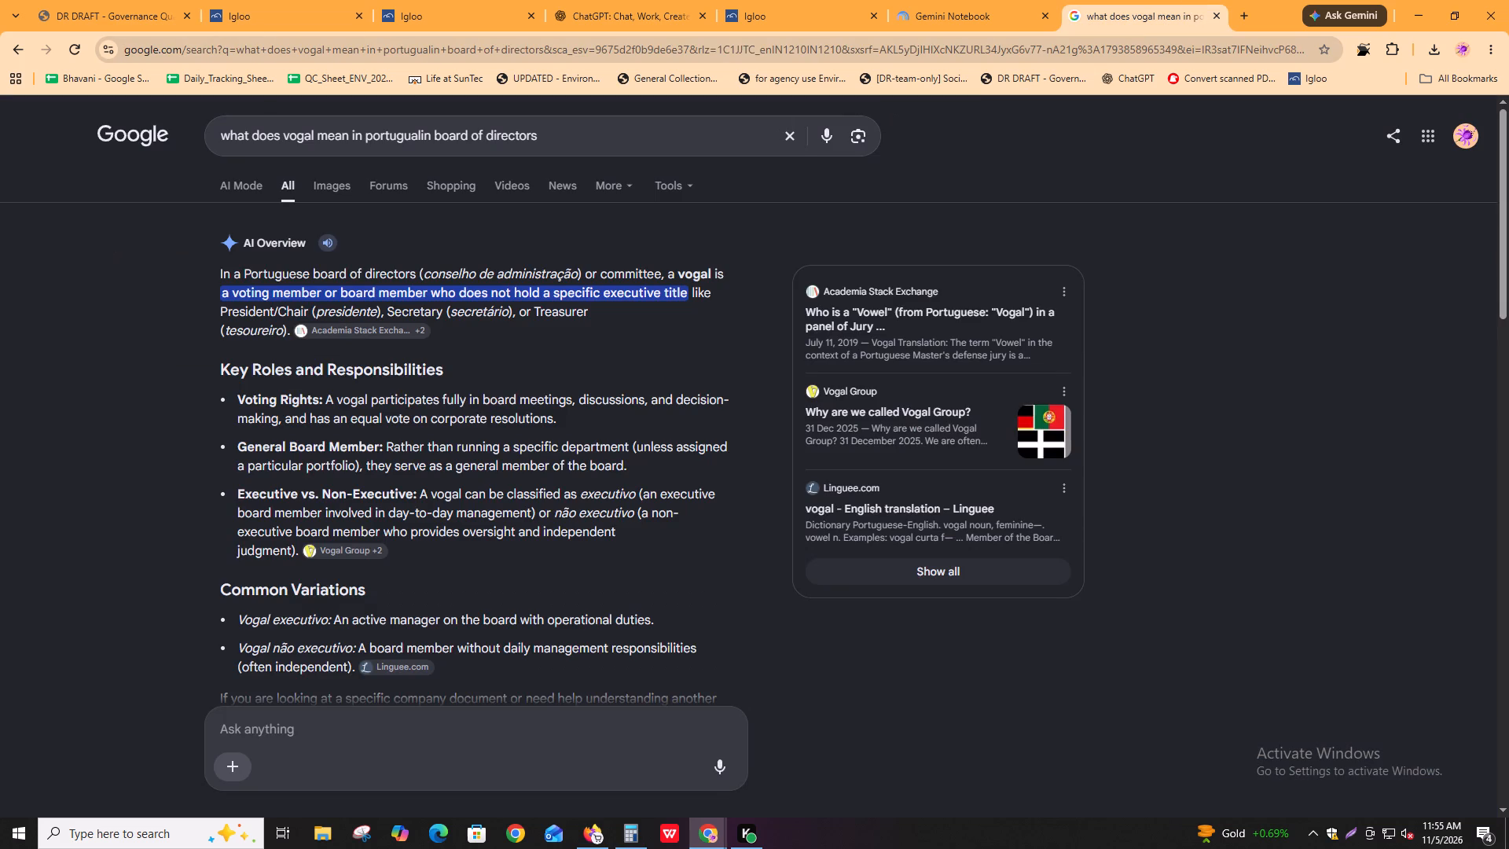
left_click(788, 133)
key("ctrl+v")
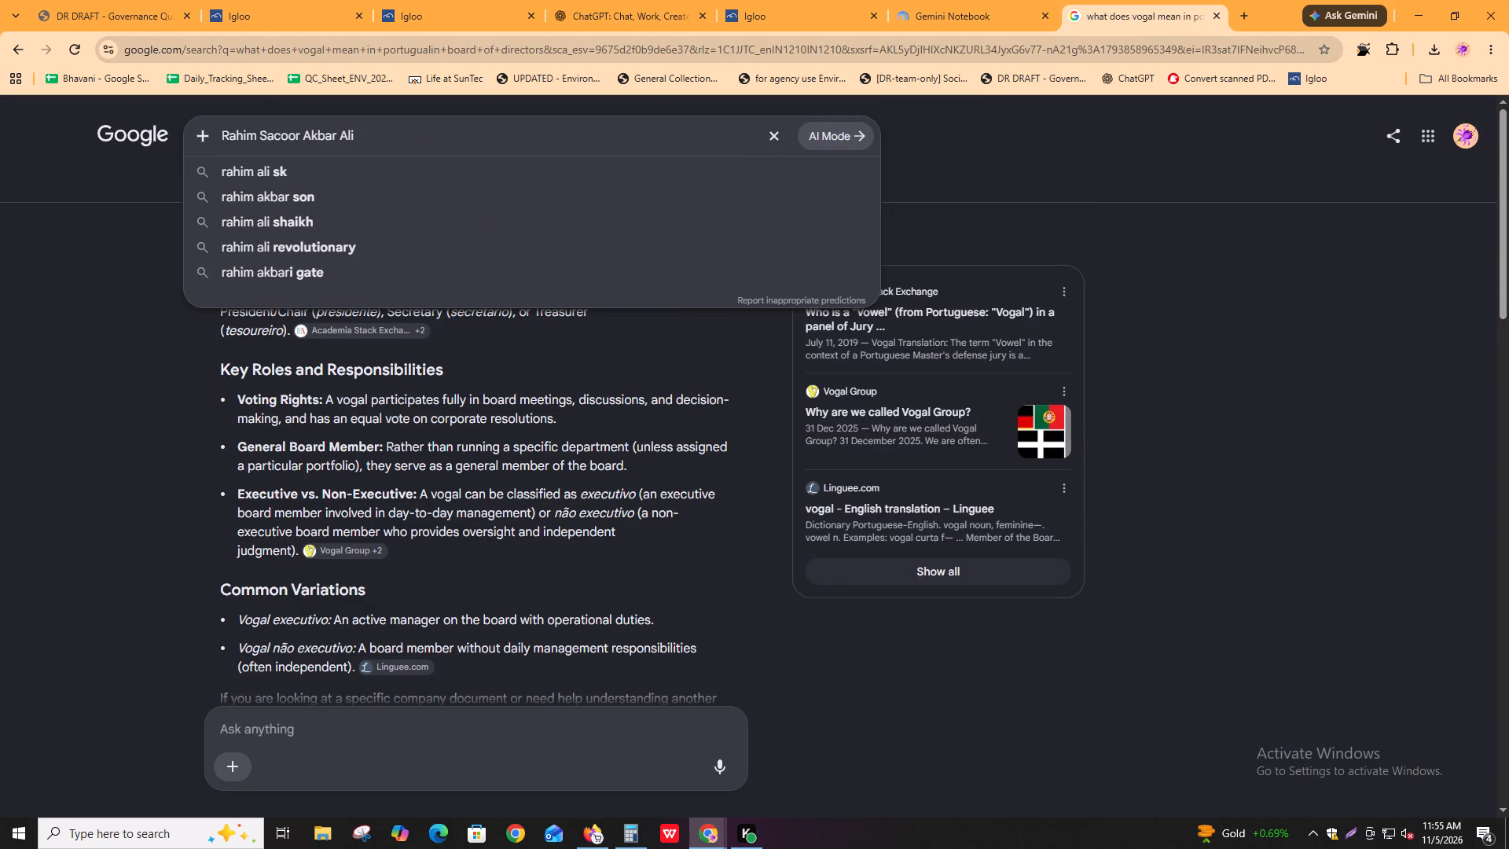
key("space")
type("is")
key("space")
key("ctrl+Left")
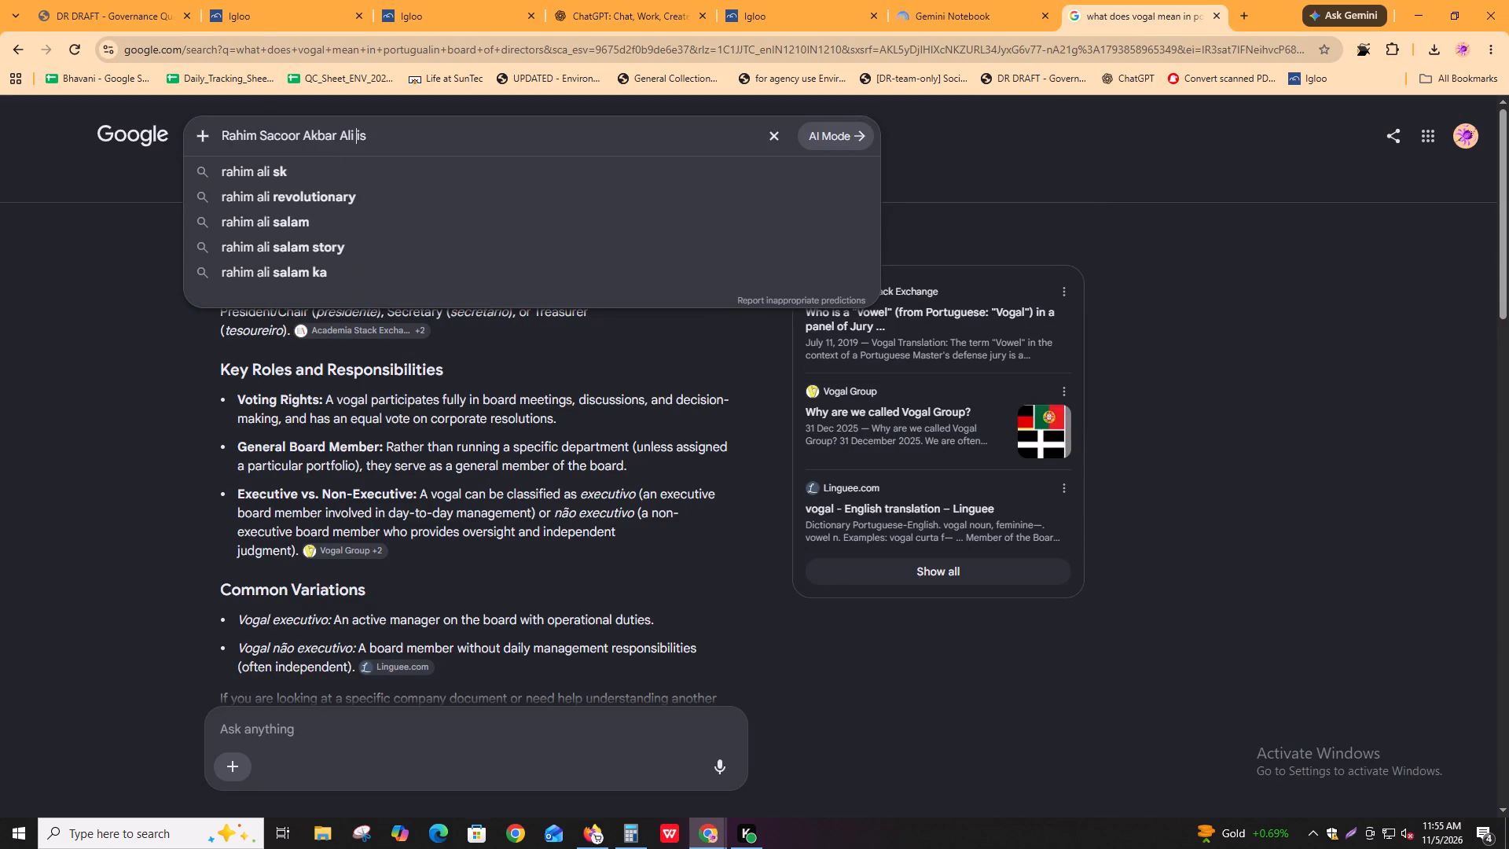
key("Left")
type(", direct")
key("ctrl+Left")
type("board")
key("space")
type("of")
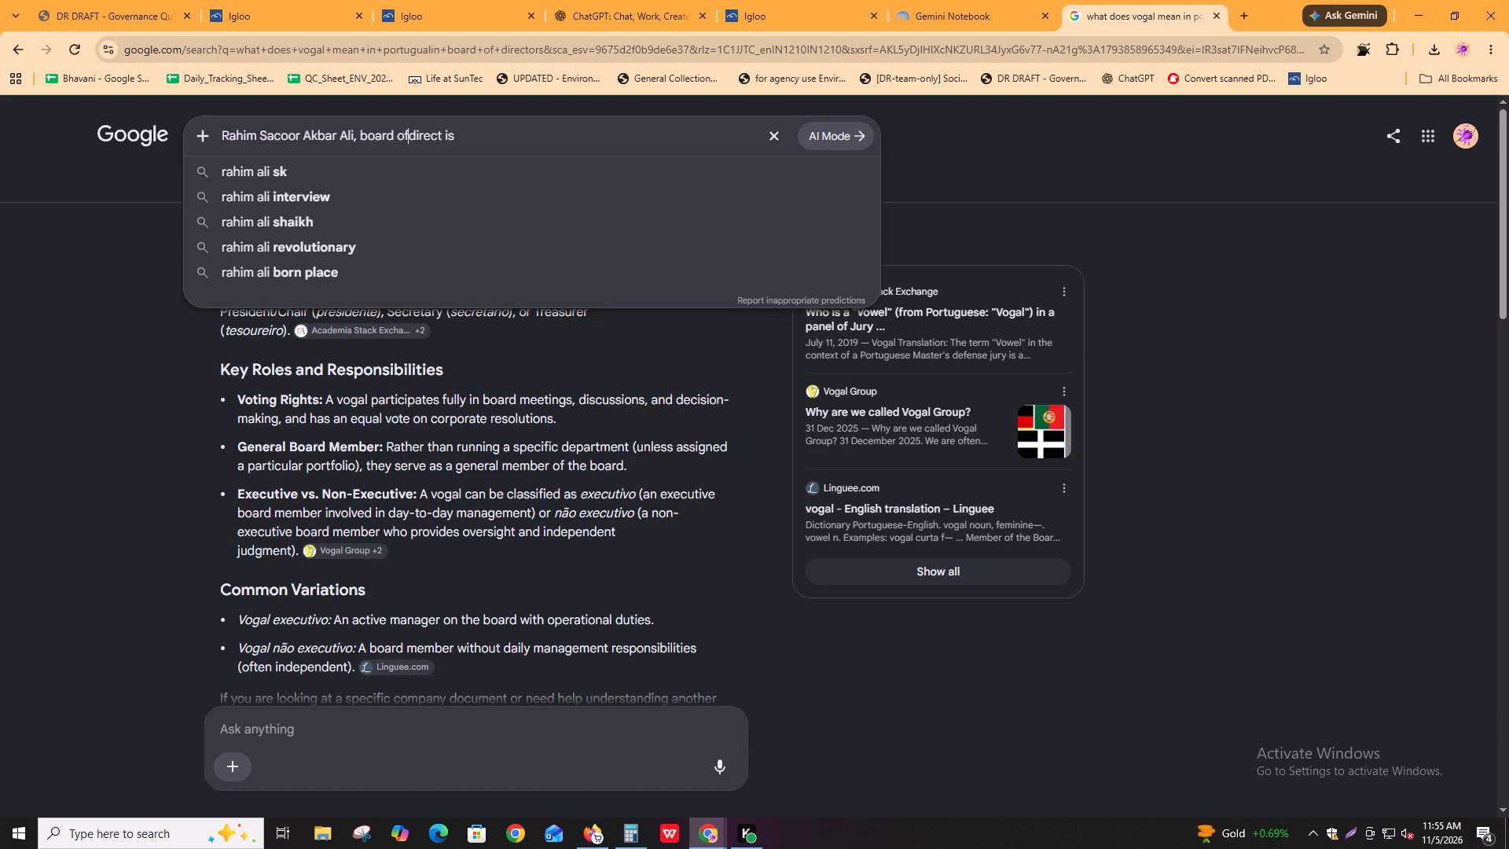
key("space")
key("ctrl+Right")
type("of")
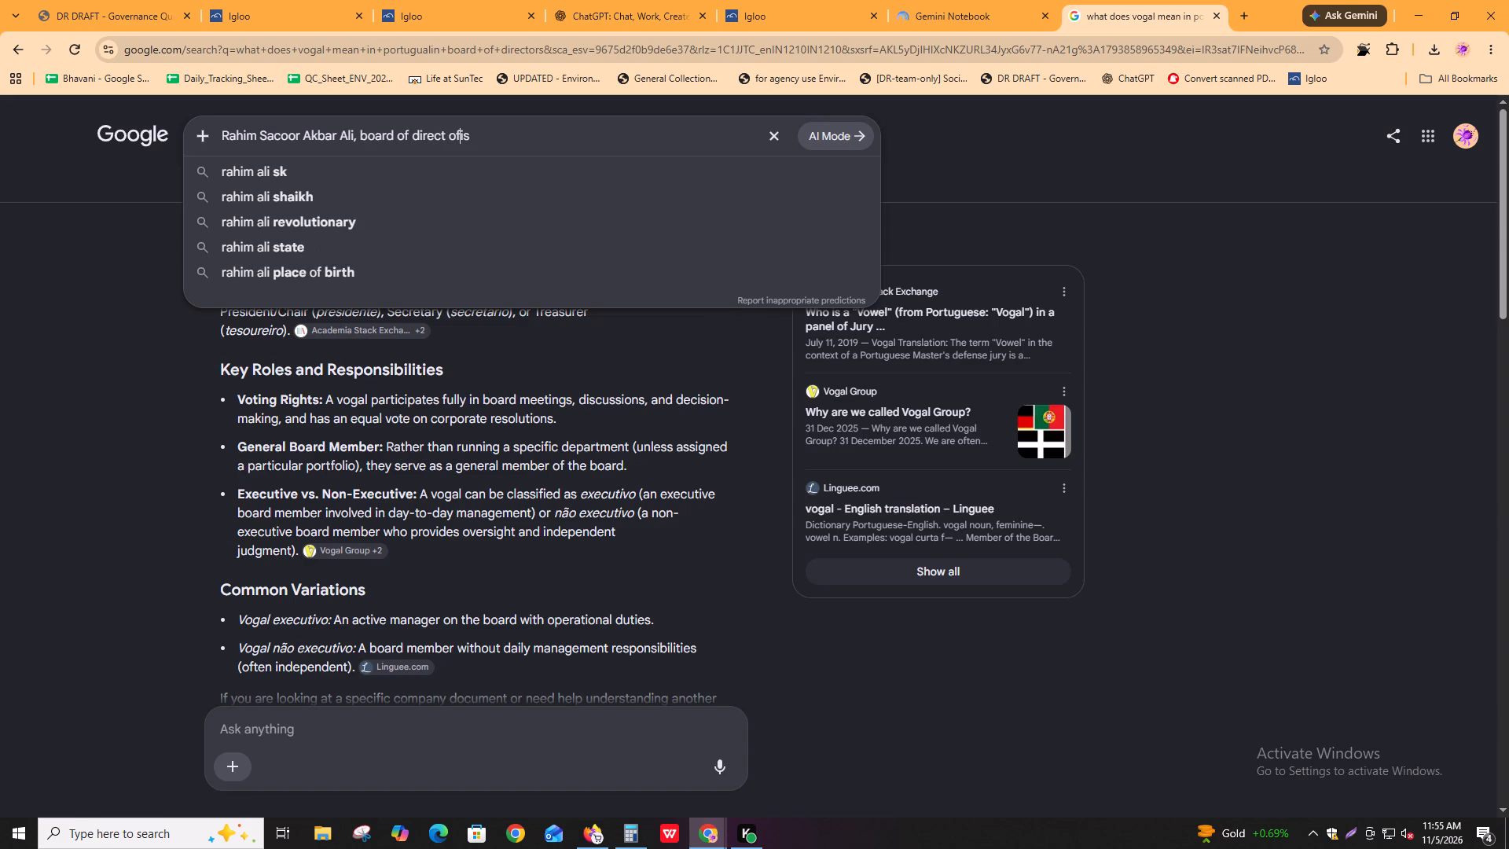
key("space")
Complete the query with the company name Glintt Global SA and "is male or female", and run the Google search.
left_click(327, 4)
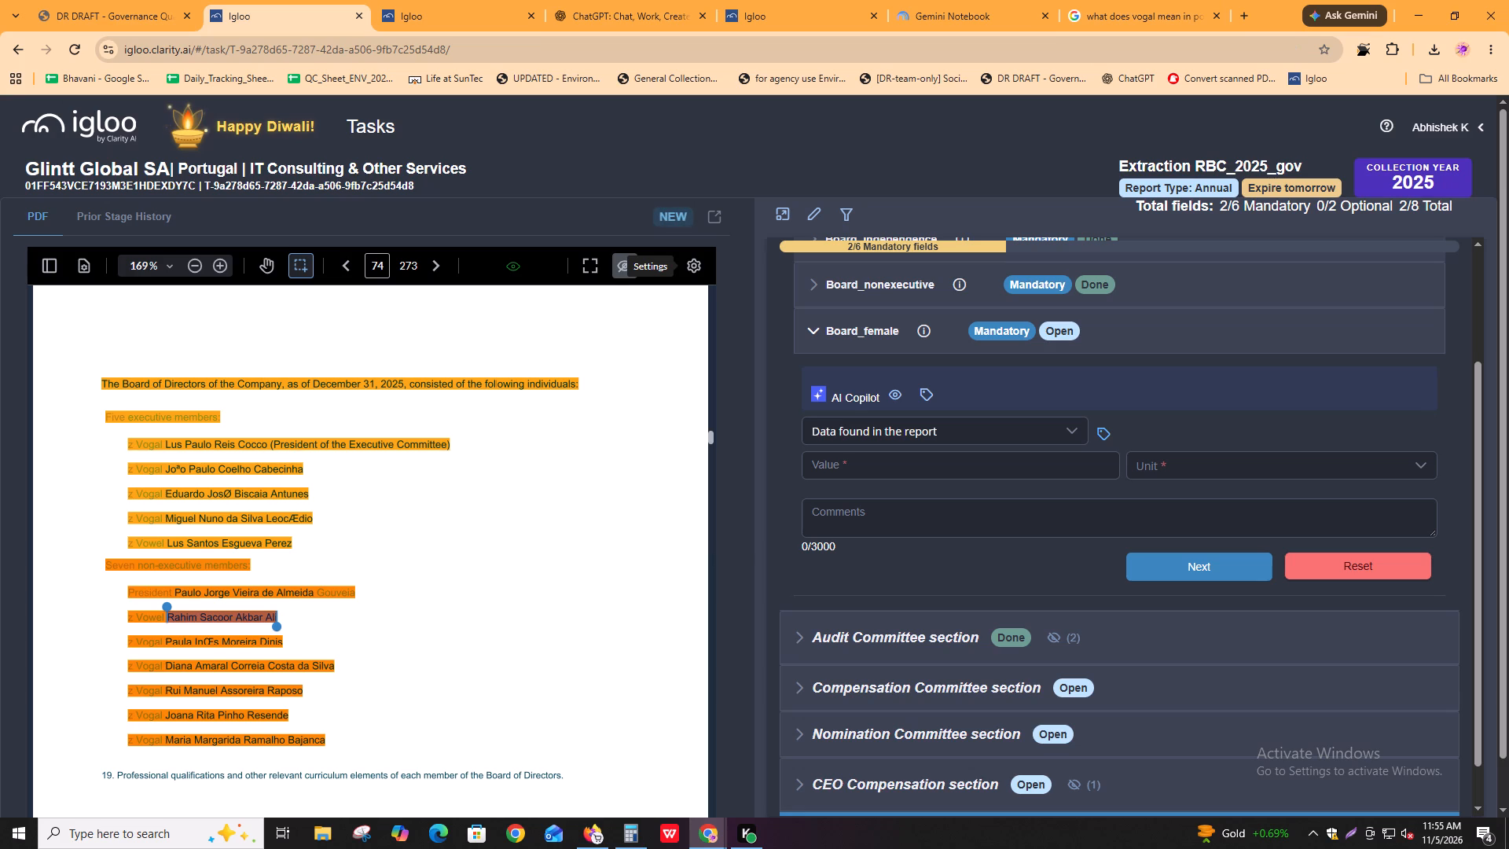
left_click(119, 159, "alt")
left_click(1118, 0)
key("ctrl+v")
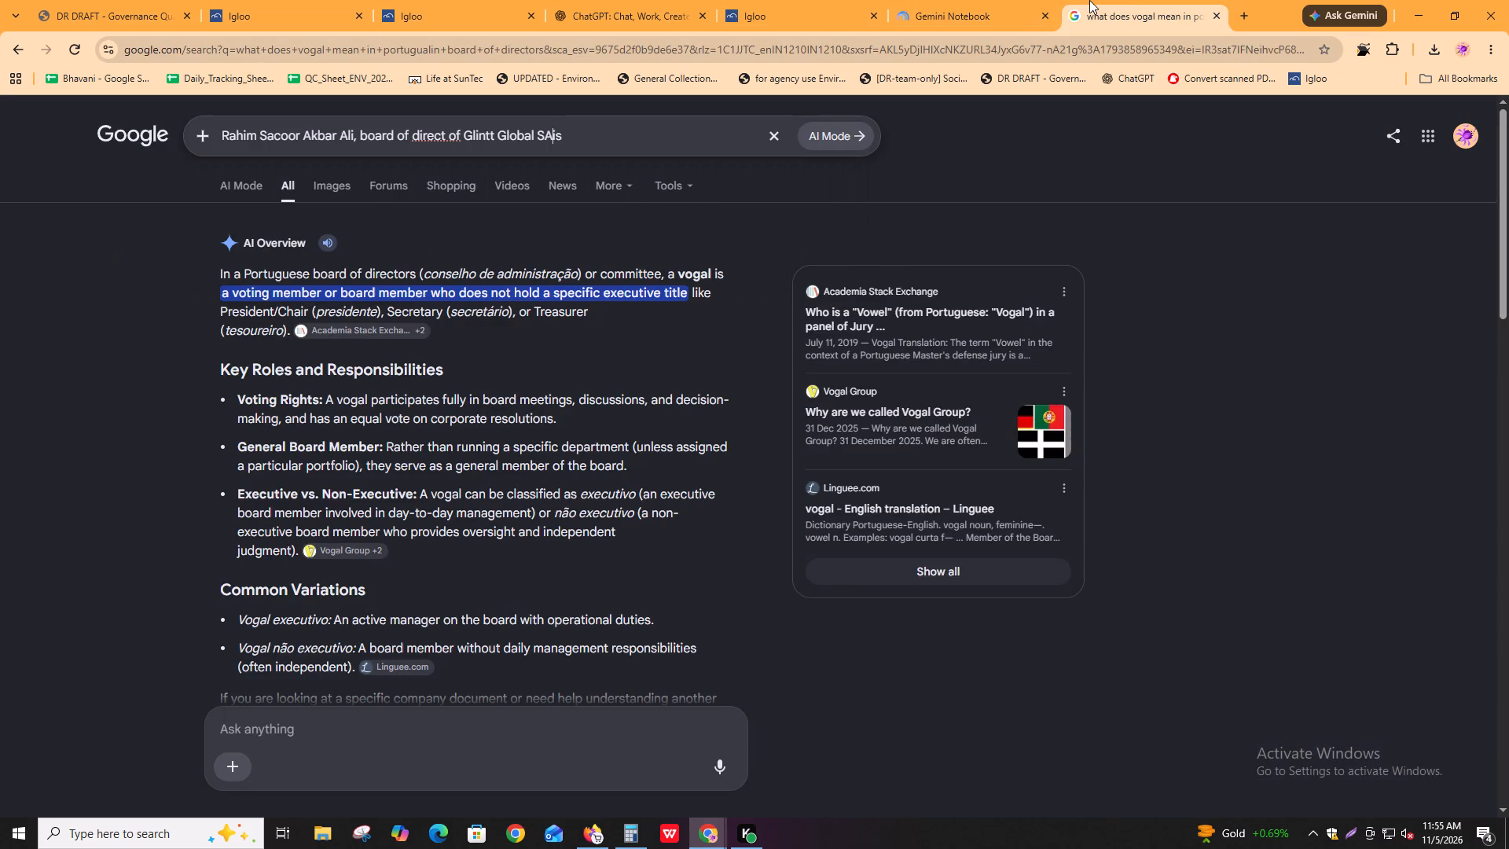
type(",")
key("space")
key("ctrl+Right")
key("ctrl+Right")
type("male or femal")
key("e")
key("Return")
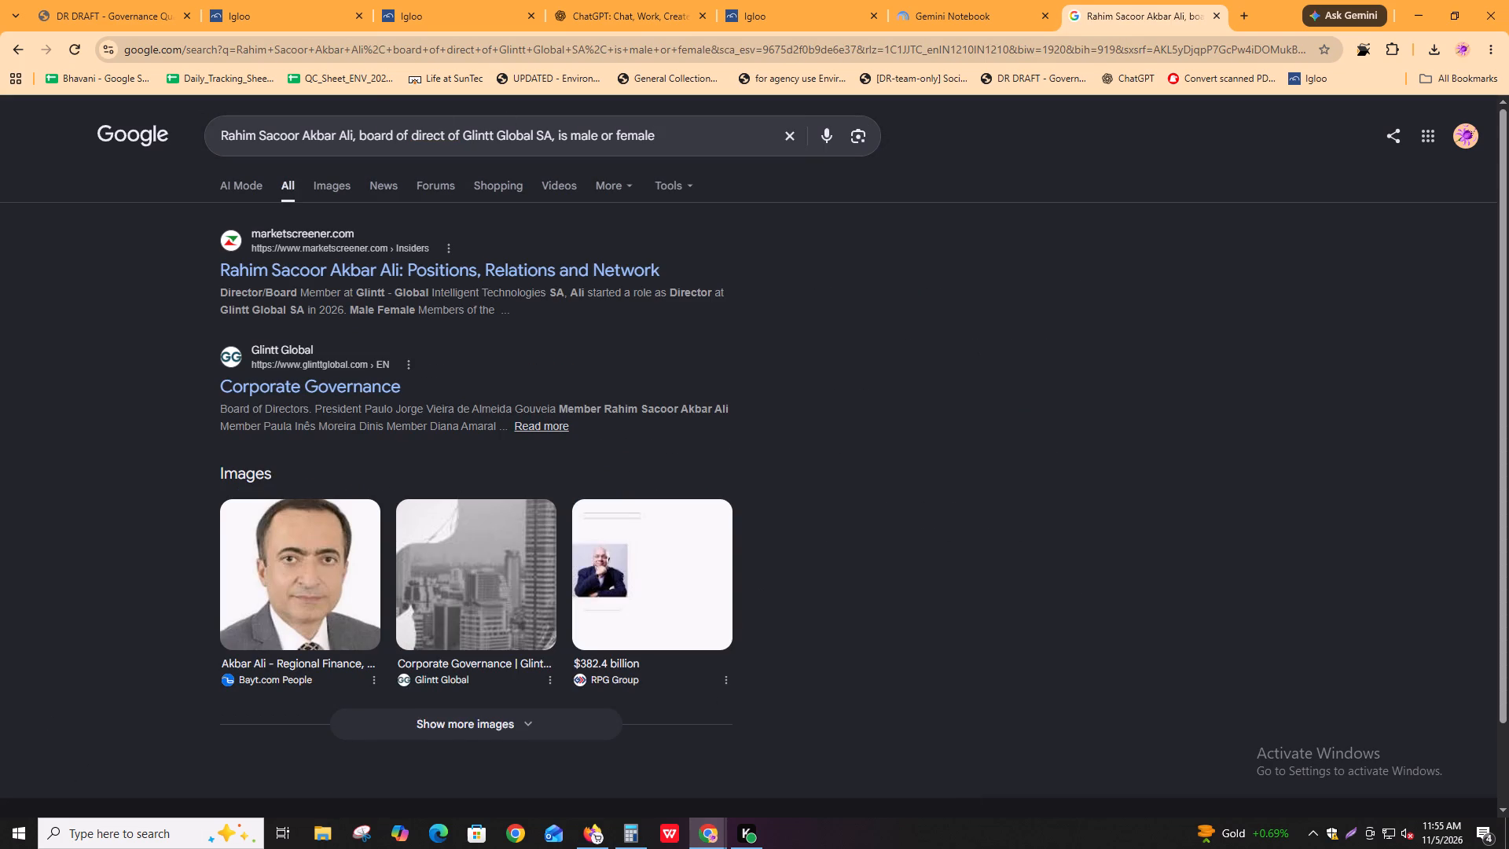
Mark the third, fourth, sixth and seventh non-executive members in Igloo's page 74 list, followed by the first executive member's name.
left_click(267, 0)
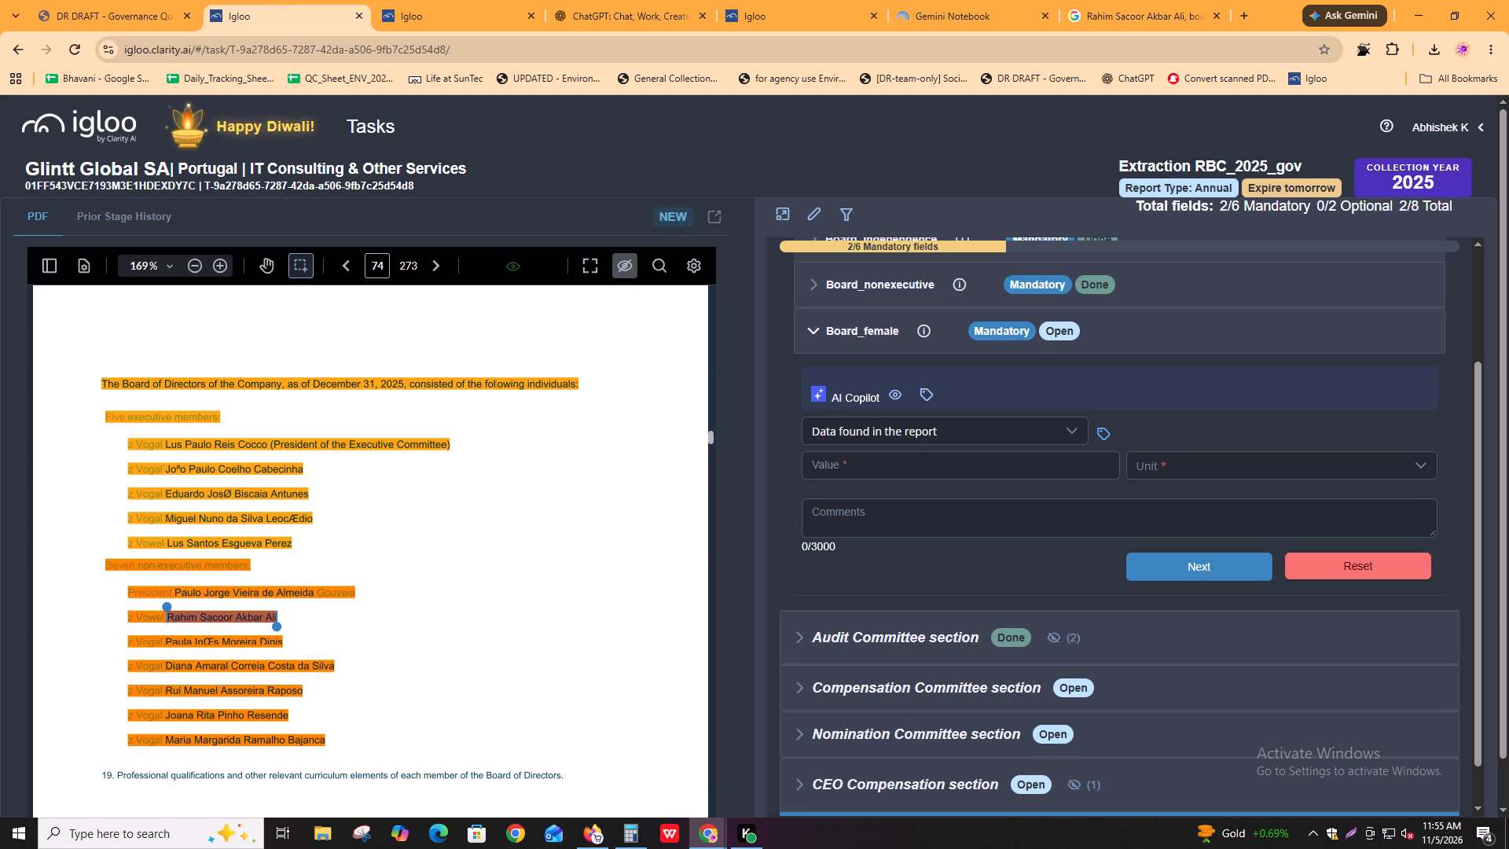
left_click_drag(182, 639, 211, 669)
left_click_drag(199, 715, 227, 751)
left_click(227, 505)
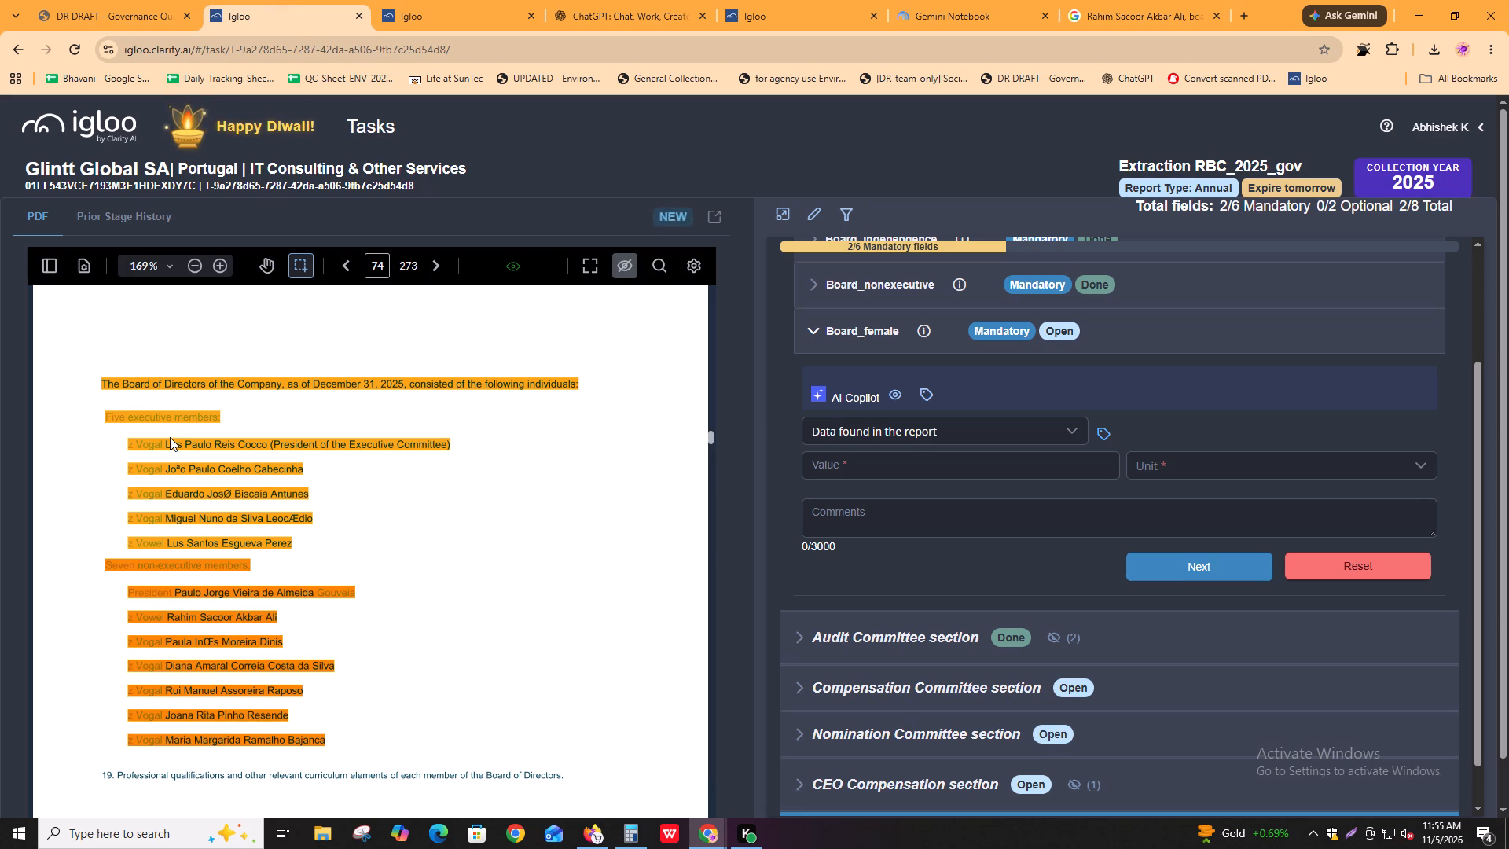
left_click_drag(164, 441, 269, 451)
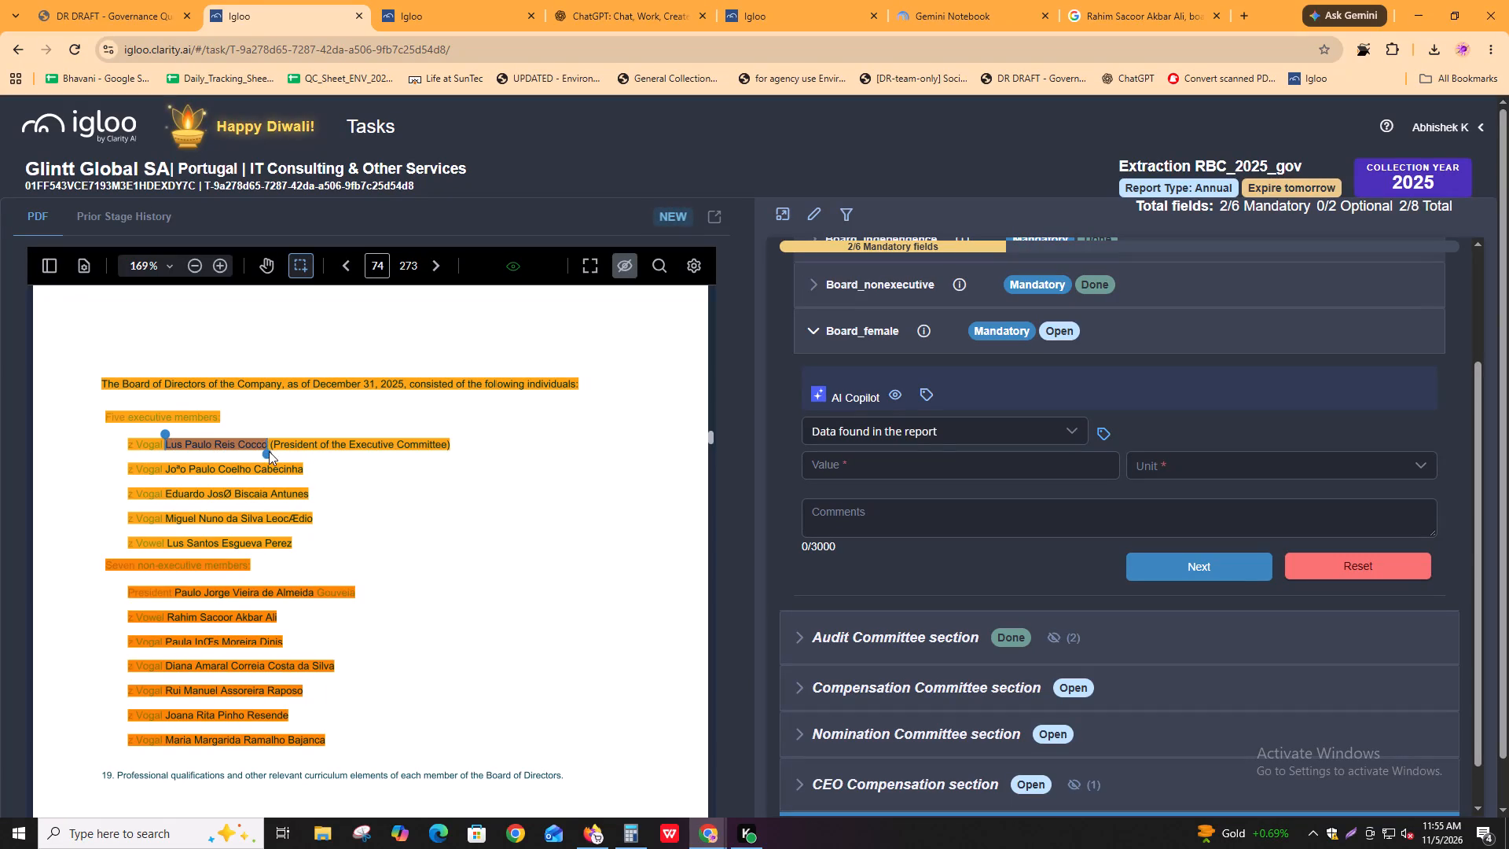
left_click_drag(269, 451, 263, 454)
Step through the "she" matches in the downloaded PDF and continue to the first executive member's profile on page 78.
key("alt+Tab")
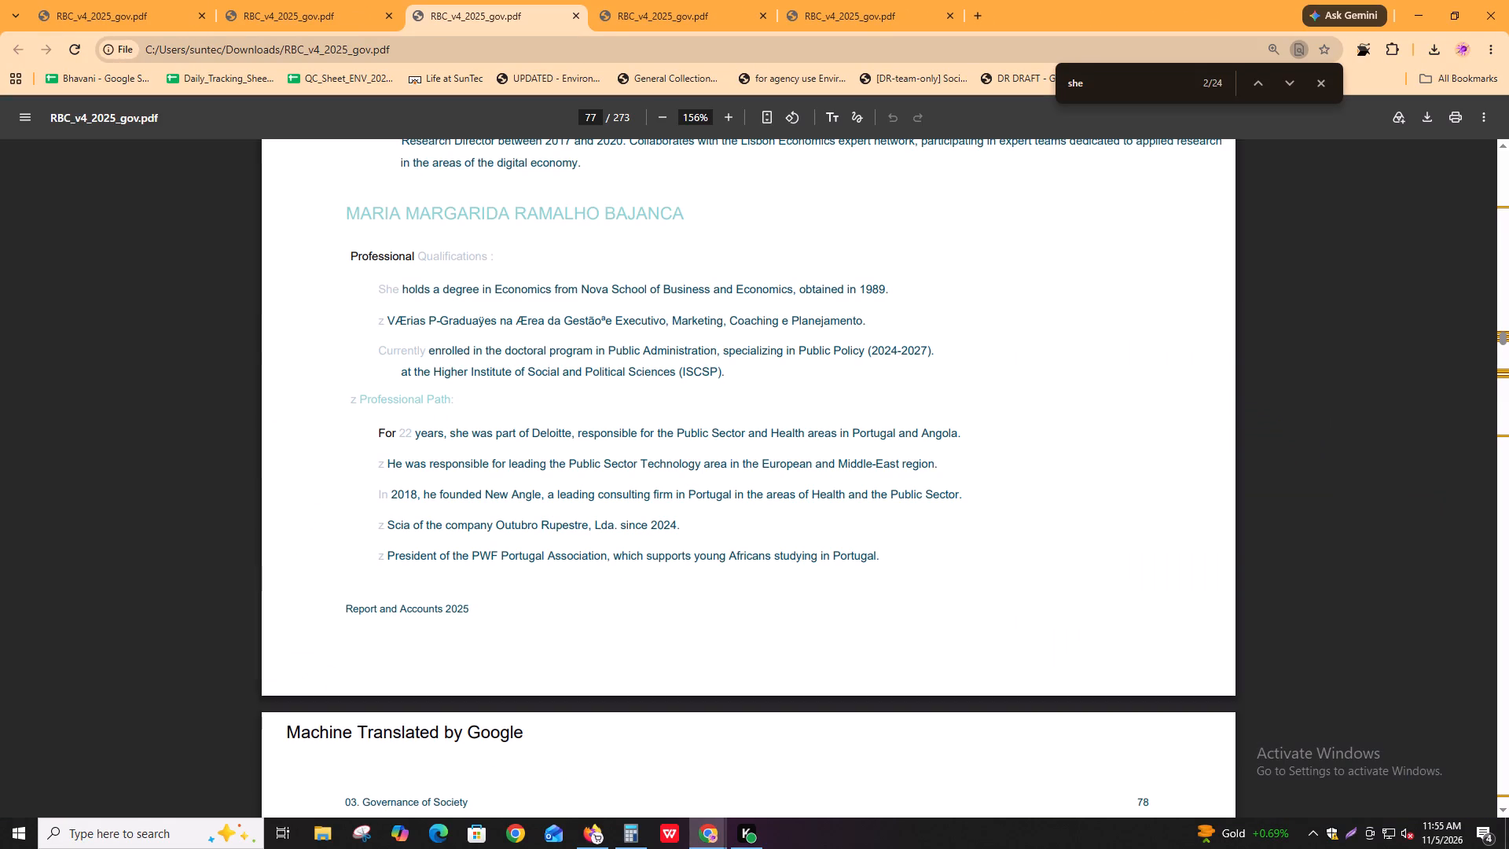
key("ctrl+f")
key("Return")
key("Return")
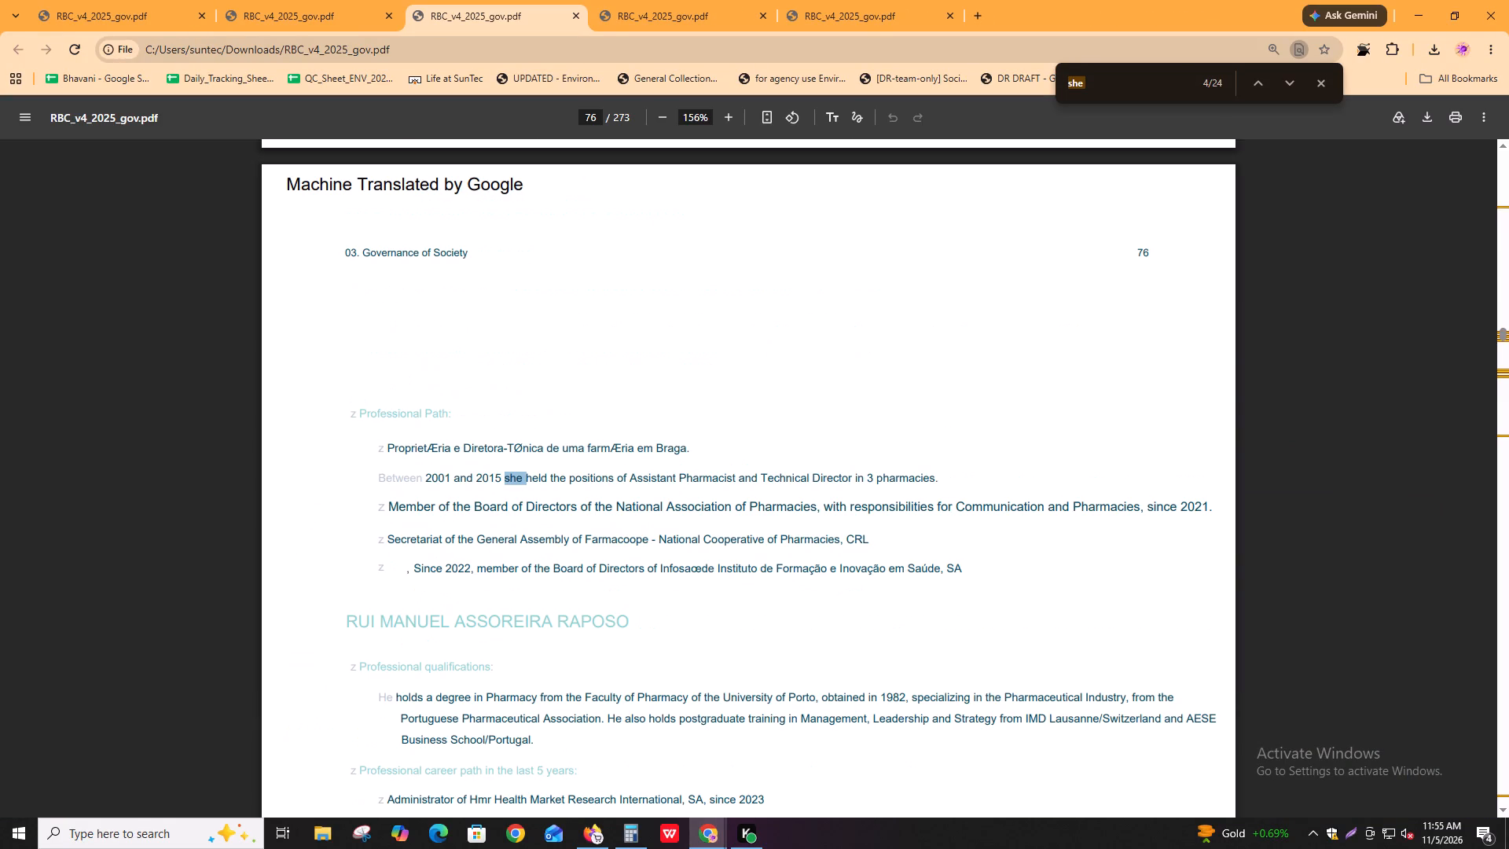
key("Return")
key("Return")
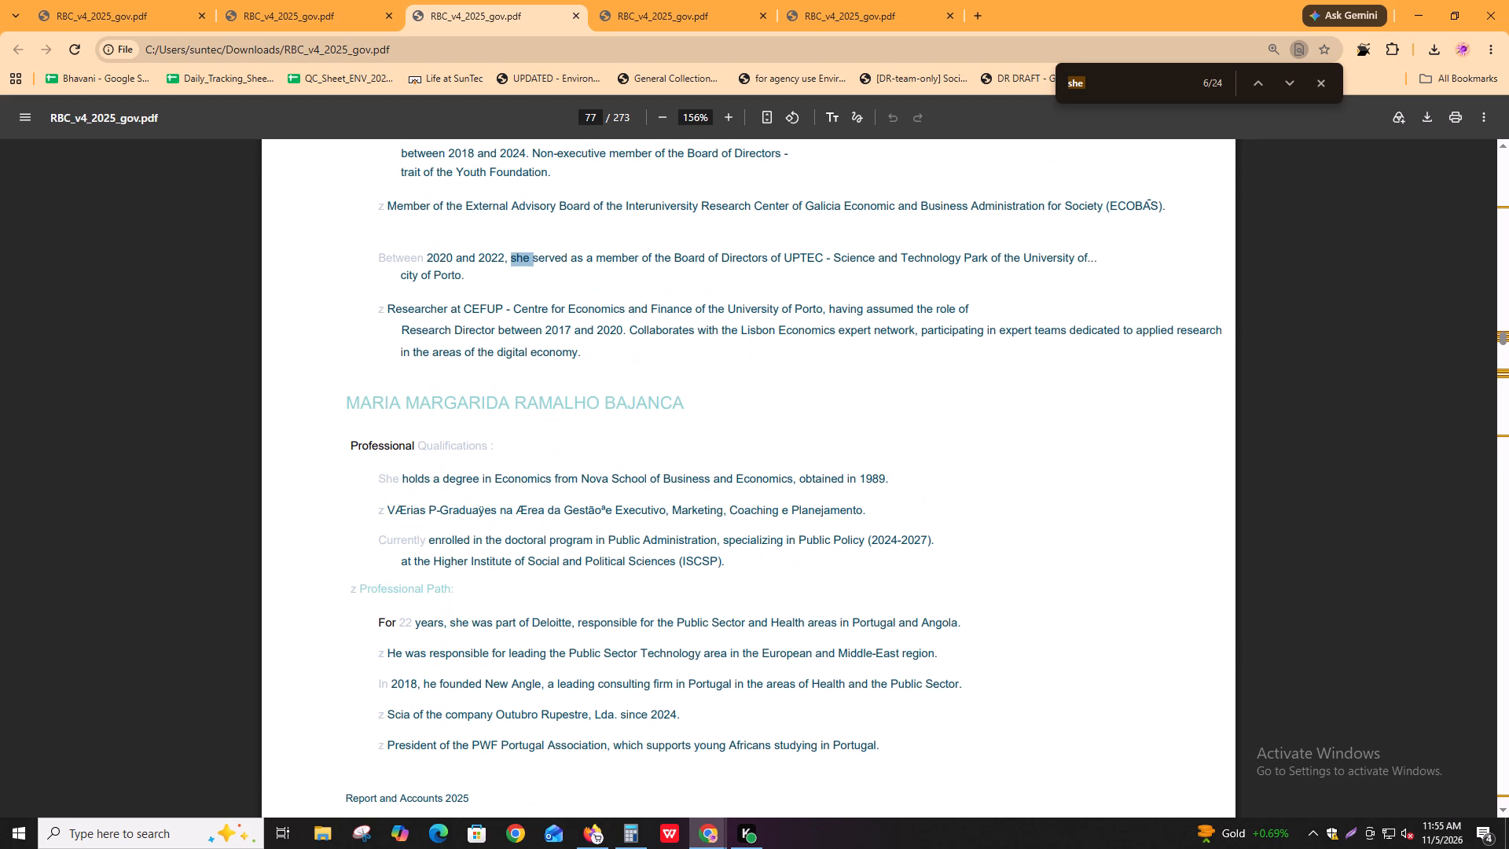
scroll(675, 627, "down", 11)
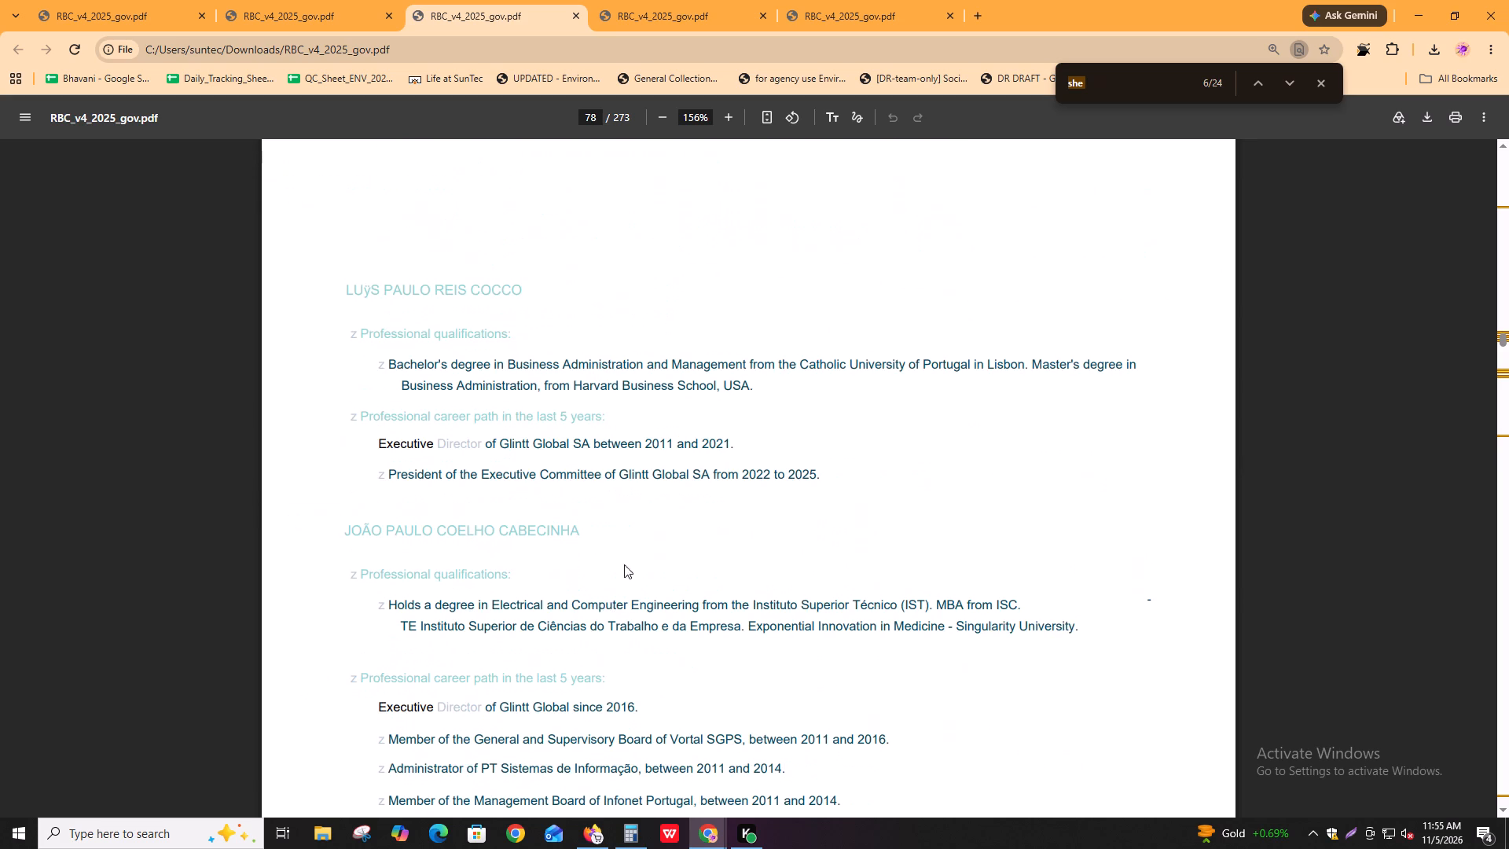
Read the first executive member's qualifications and career path on page 78 for gender wording, comparing the name with Igloo's board list.
key("alt+Tab")
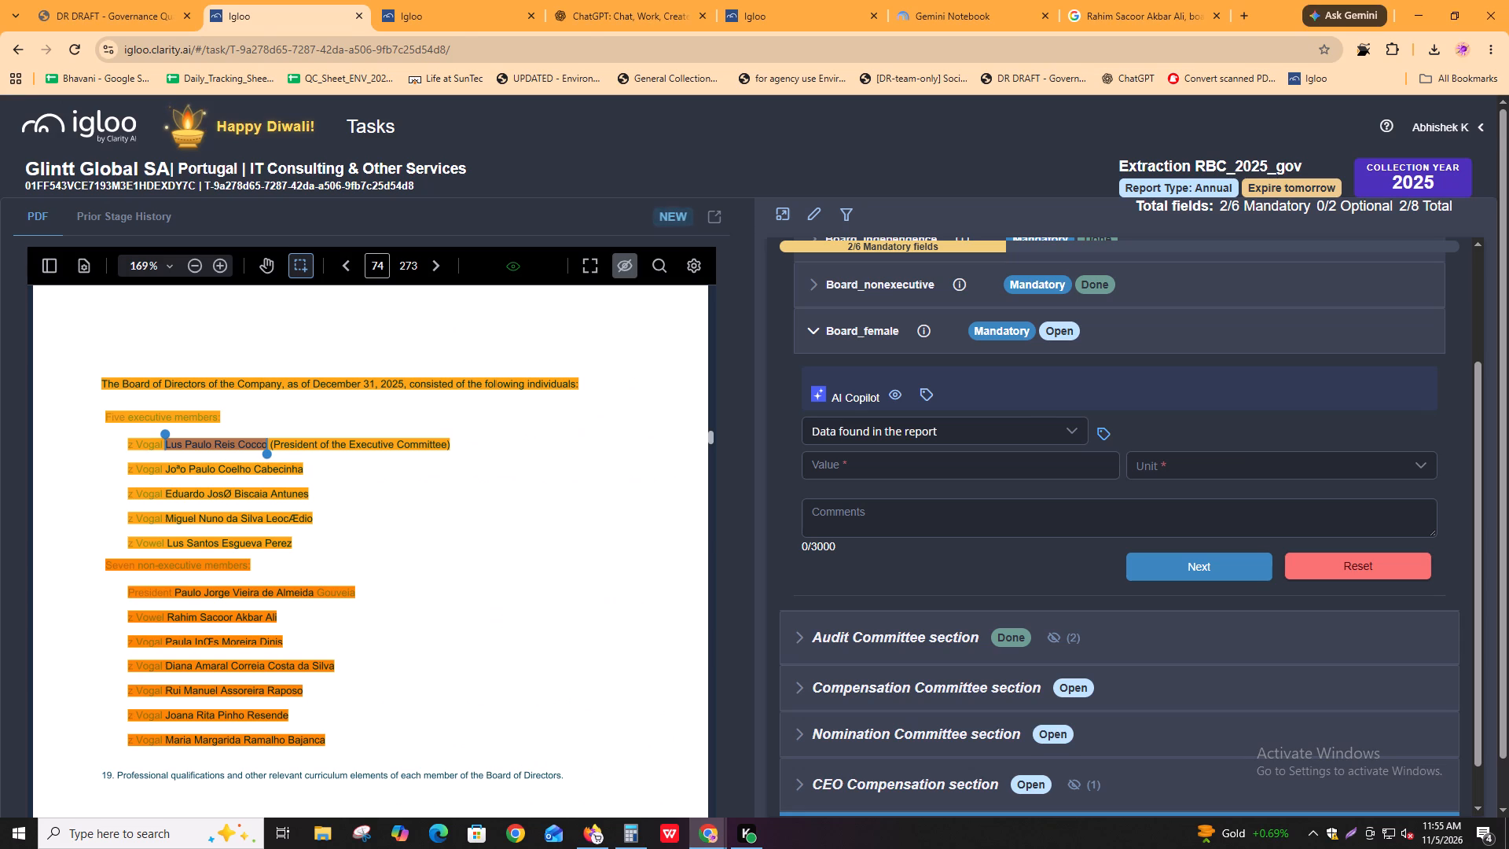
key("alt+Tab")
key("alt+Tab")
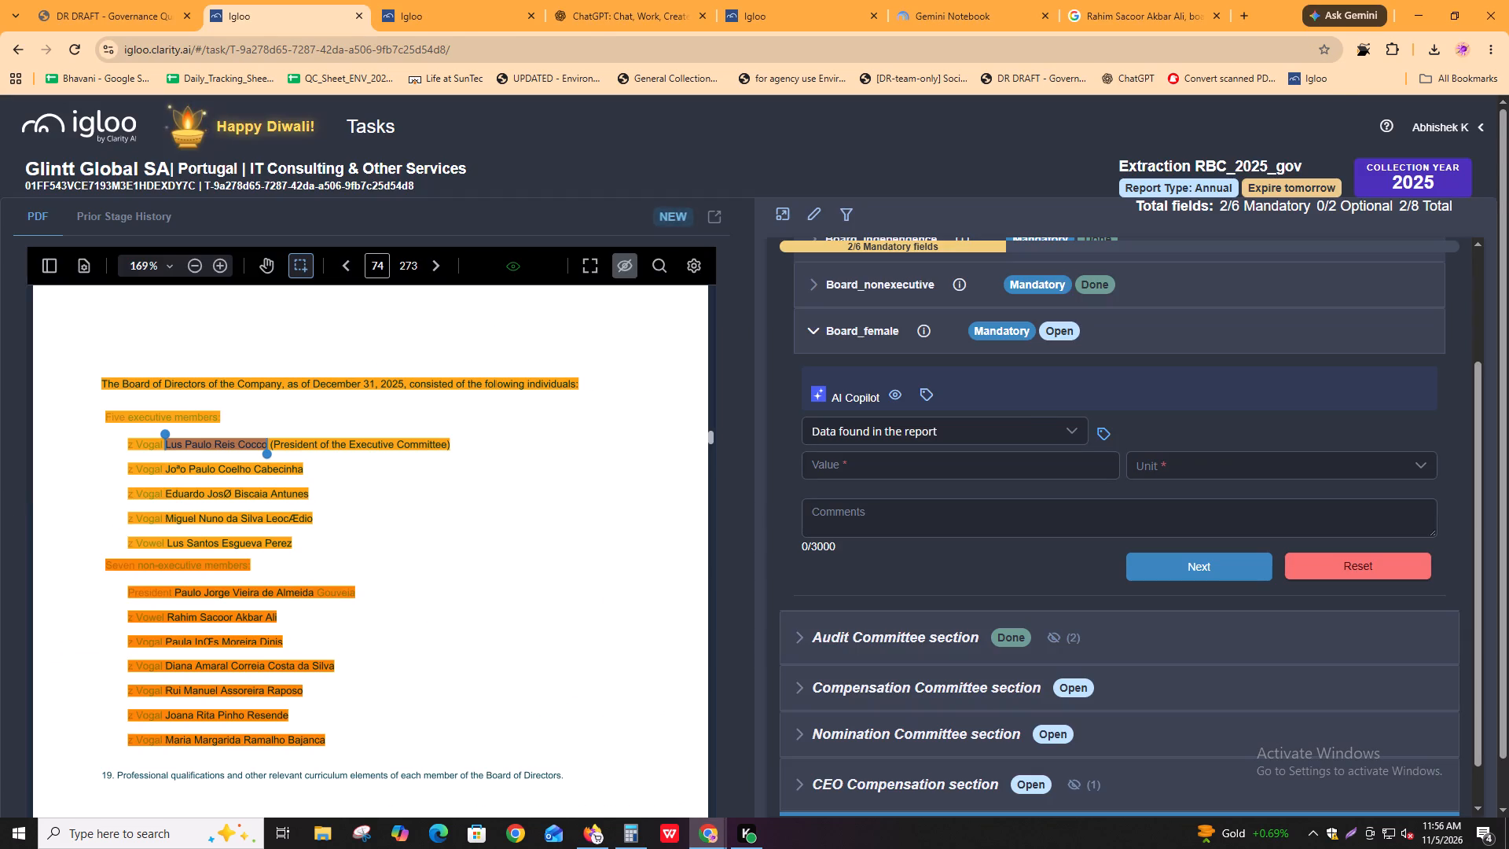
key("alt+Tab")
left_click_drag(573, 371, 954, 347)
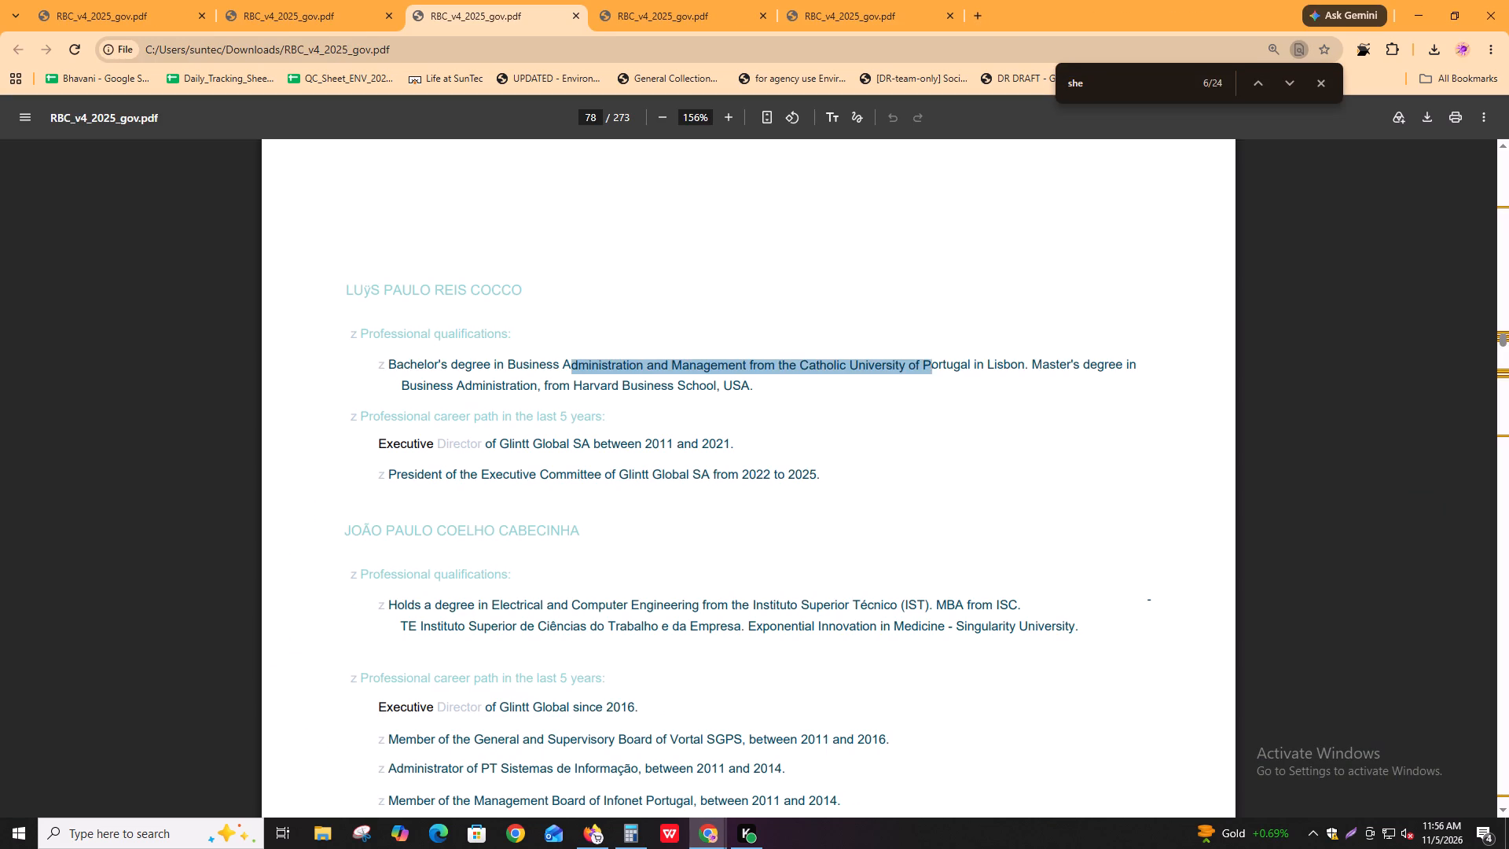
left_click_drag(954, 347, 1069, 368)
left_click(1069, 368)
left_click_drag(504, 442, 635, 445)
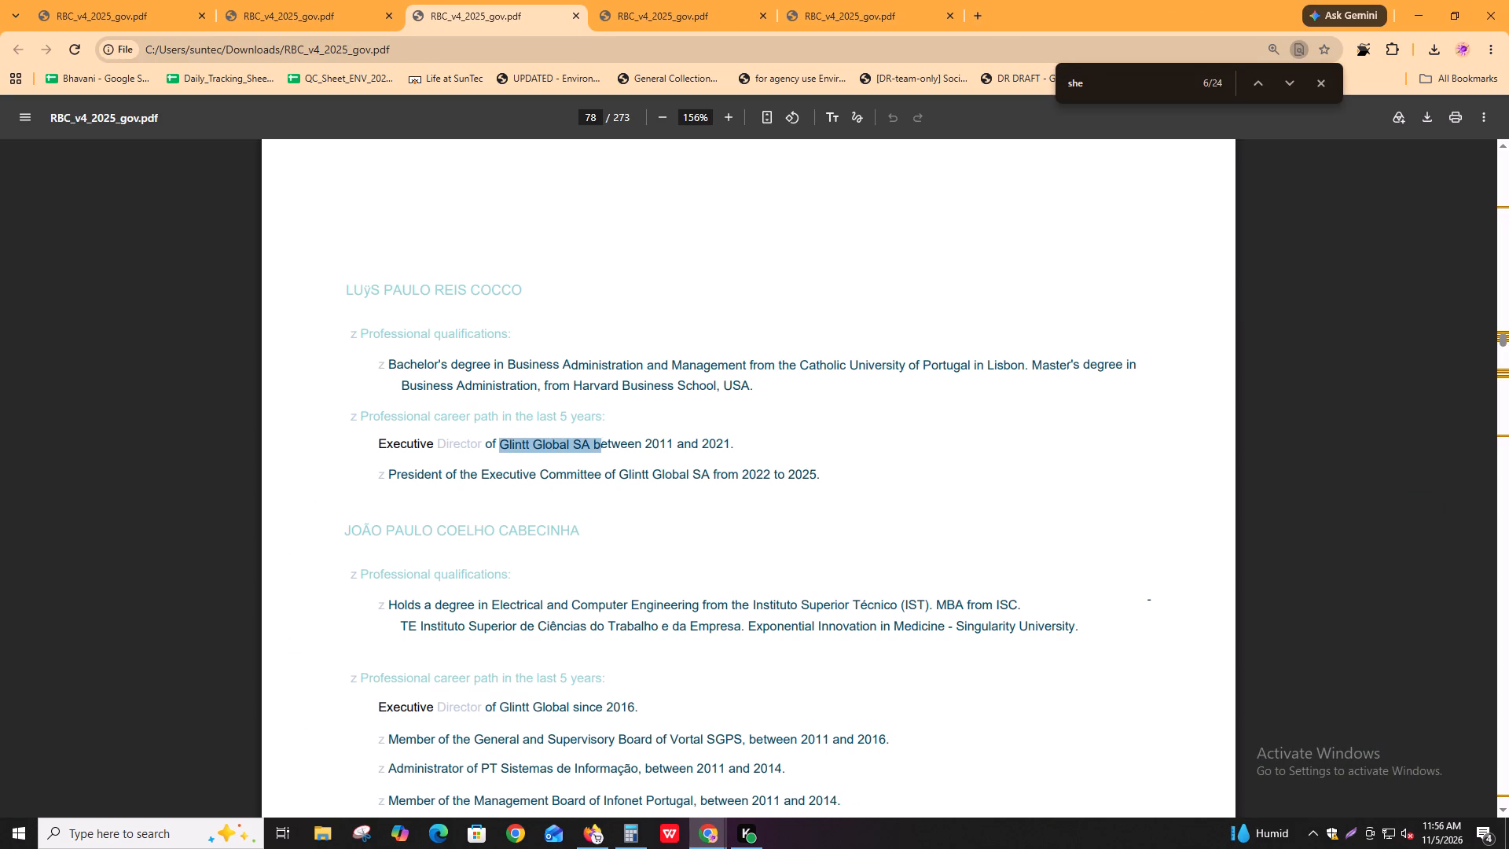
left_click_drag(635, 445, 732, 445)
left_click(732, 445)
left_click_drag(535, 479, 655, 473)
left_click(655, 473)
key("alt+Tab")
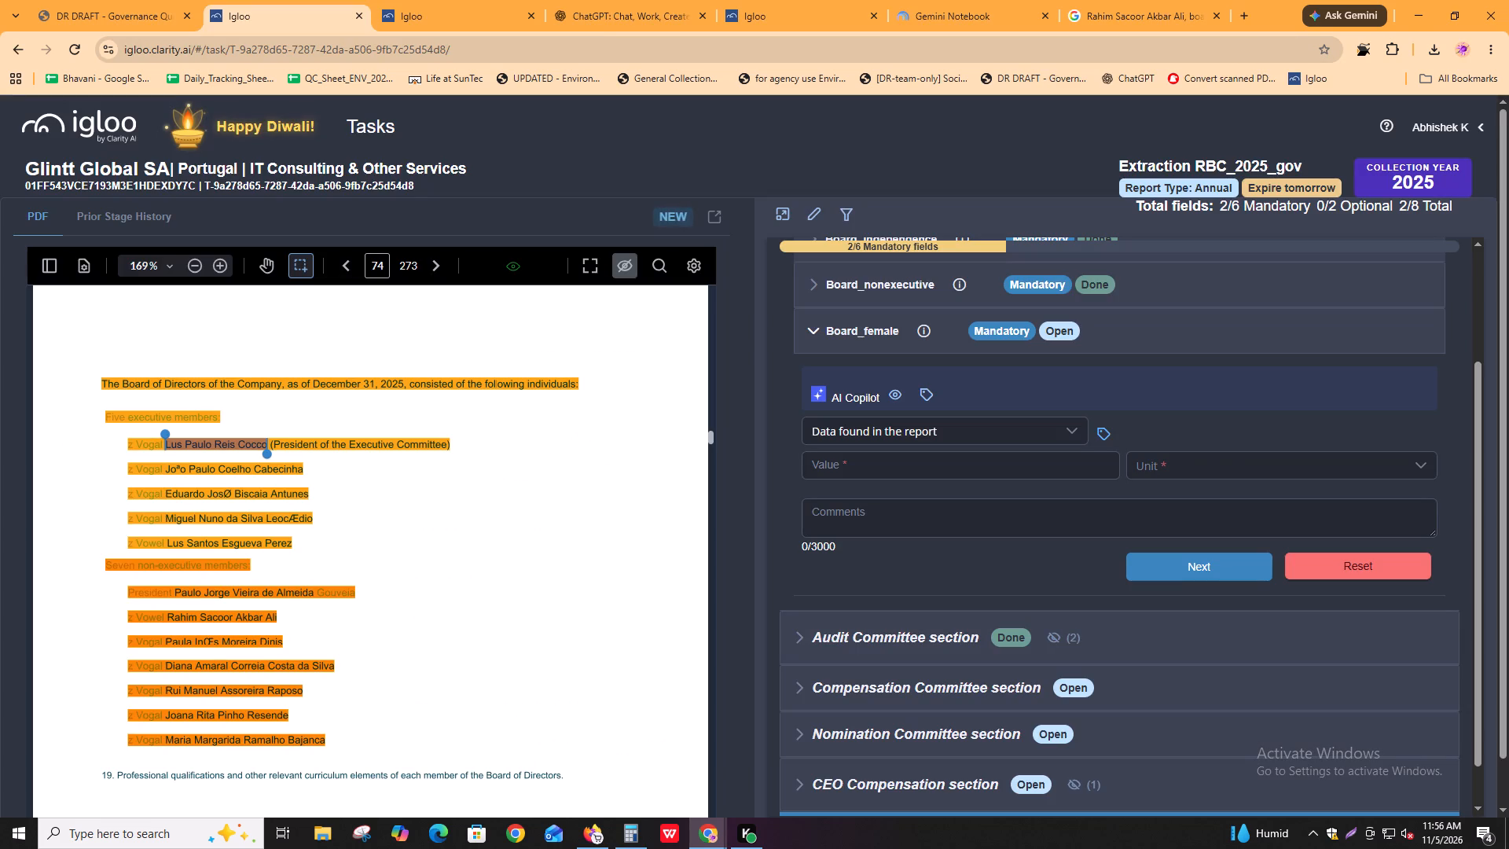
key("alt+Tab")
Read the second executive member's degree line on page 78 of the downloaded PDF for gender wording.
scroll(601, 597, "down", 1)
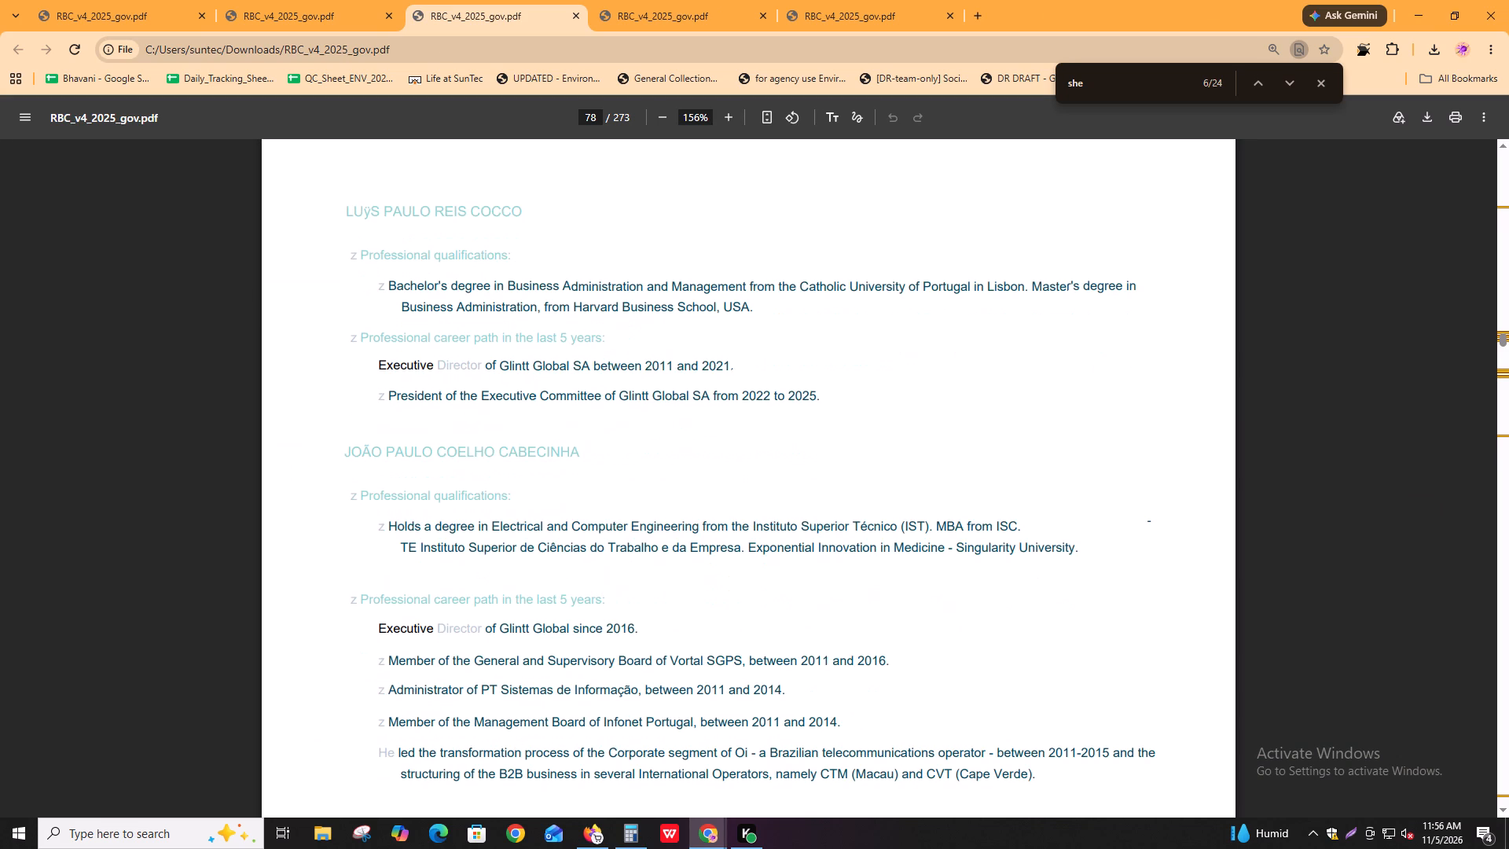
left_click_drag(417, 527, 771, 522)
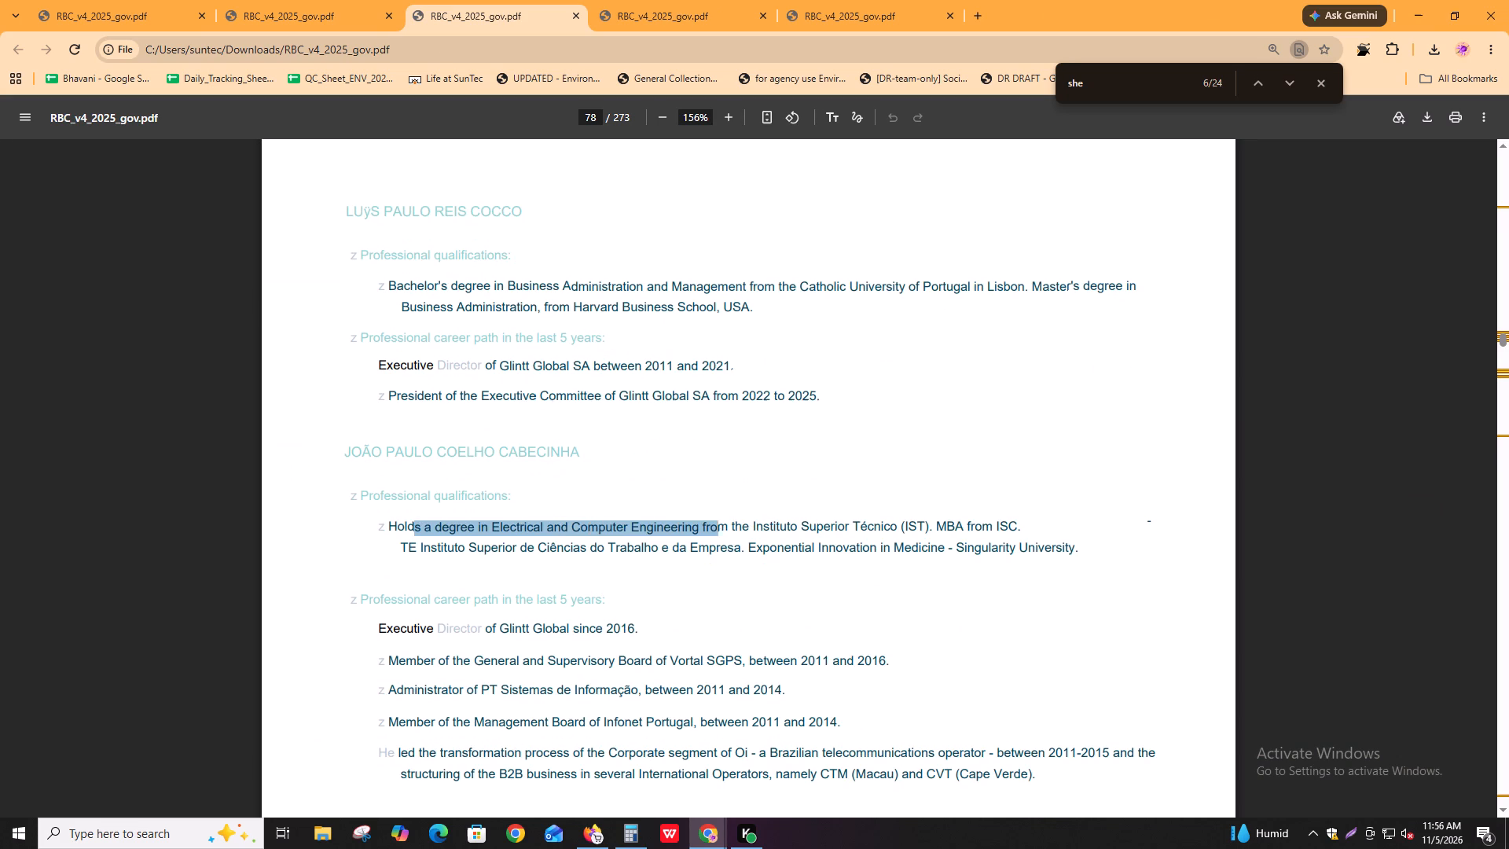
left_click_drag(771, 522, 888, 524)
left_click(888, 524)
key("alt+Tab")
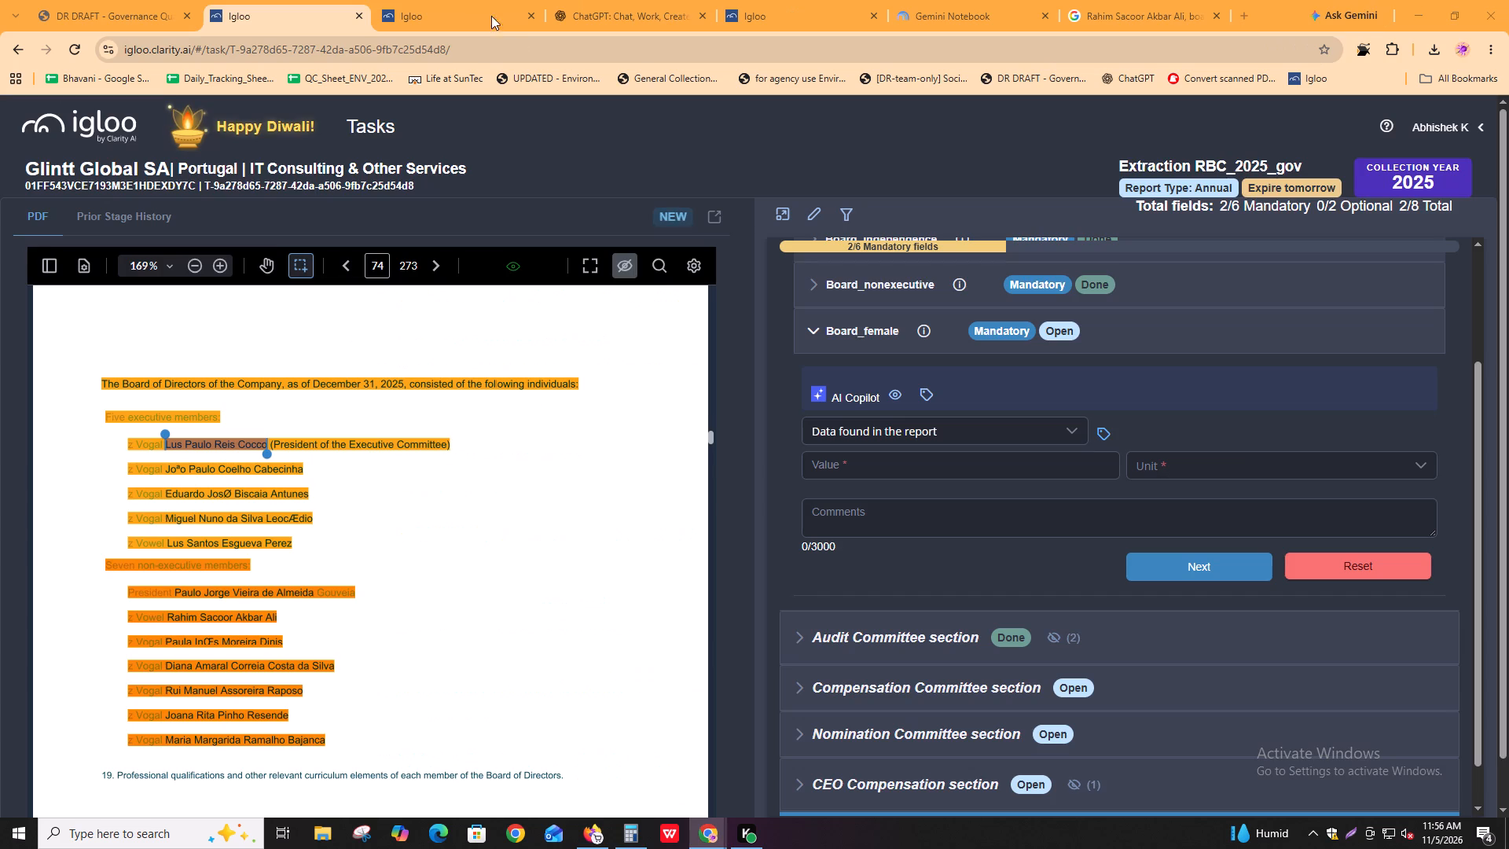
Examine the original Portuguese report in Igloo from the page 74 board list through the director profiles on page 77.
left_click(373, 0)
scroll(564, 582, "down", 20)
scroll(564, 582, "down", 7)
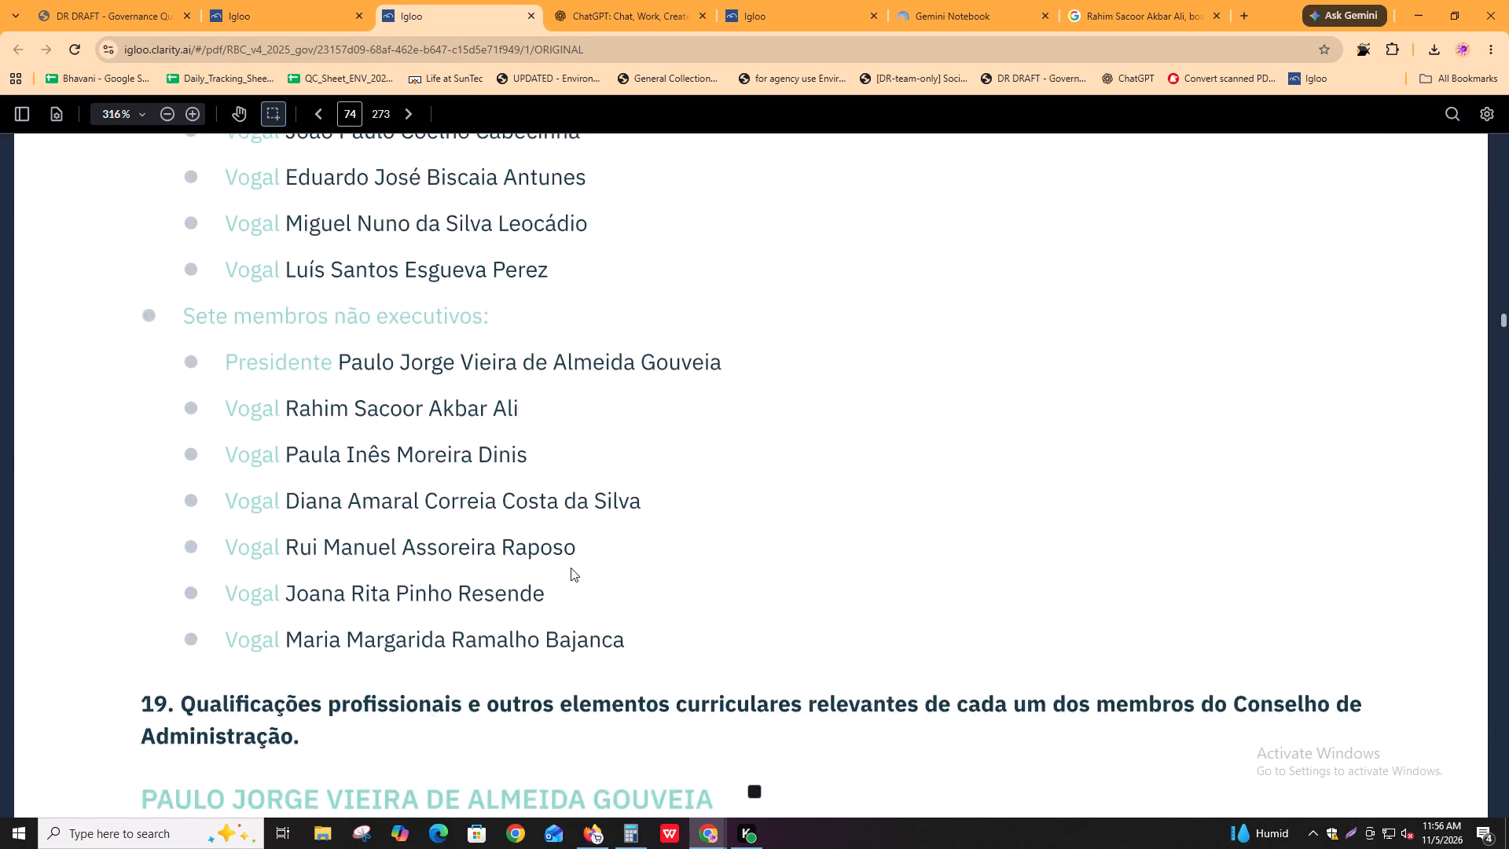
scroll(571, 568, "down", 20)
scroll(571, 568, "down", 20)
scroll(571, 568, "down", 10)
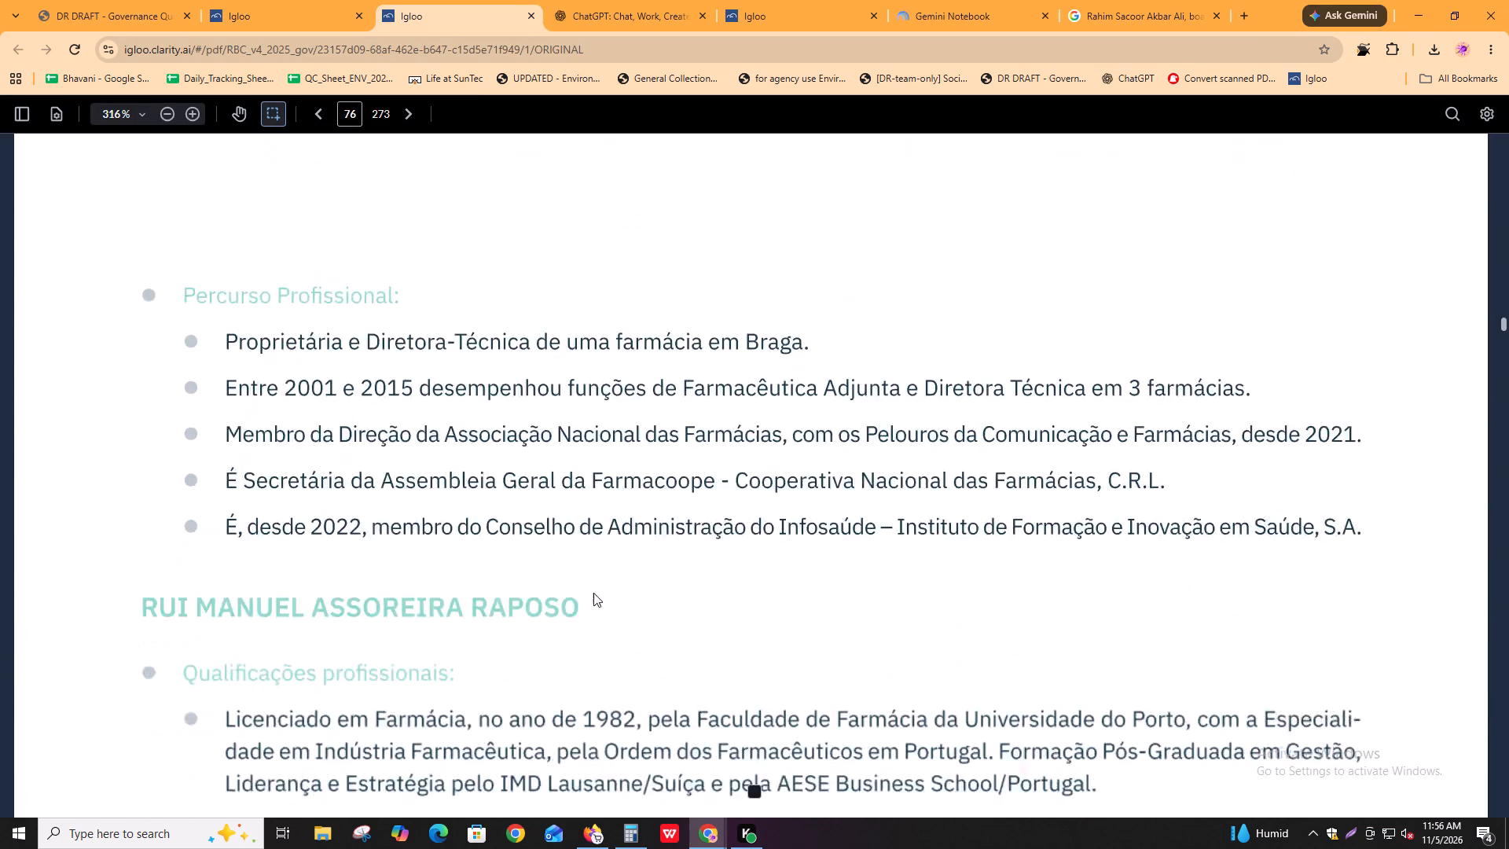
scroll(593, 593, "down", 20)
scroll(593, 593, "down", 12)
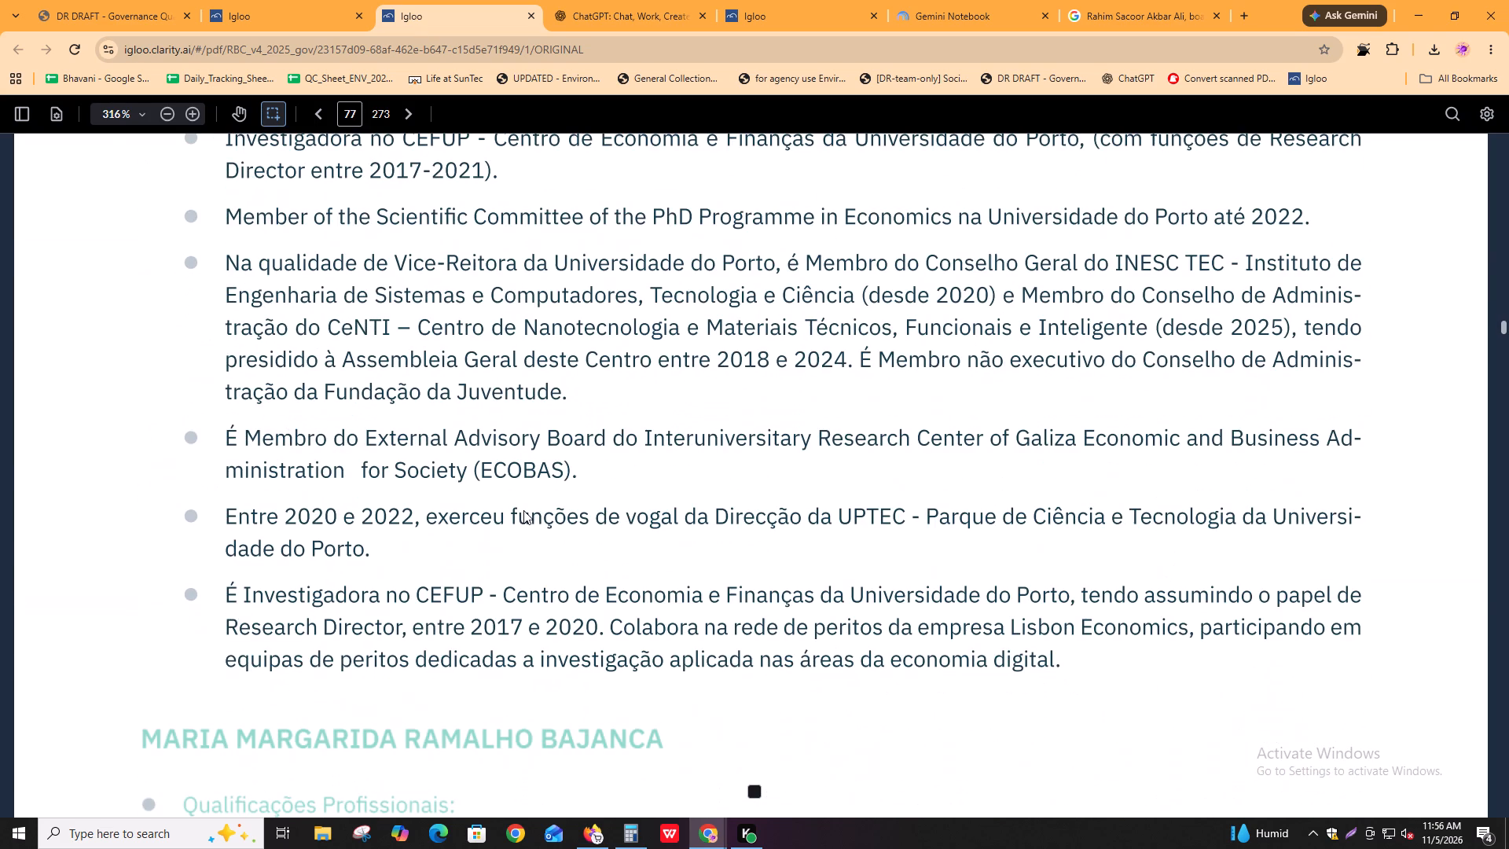
left_click(325, 12)
Return to page 78 of the downloaded PDF and read the second executive member's qualifications and career path for gender pronouns.
key("alt+Tab")
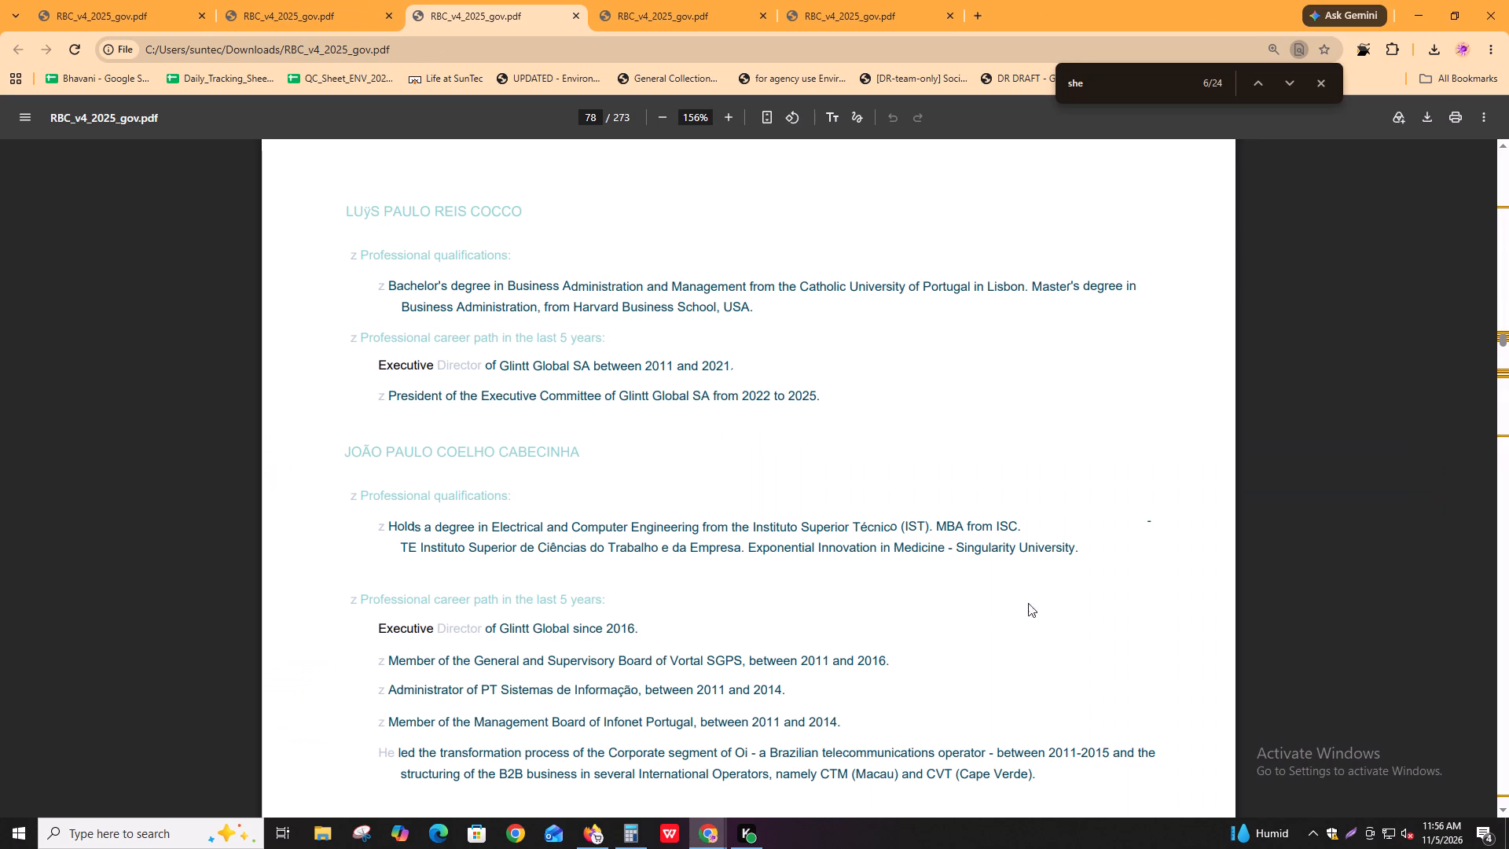
left_click_drag(432, 522, 857, 522)
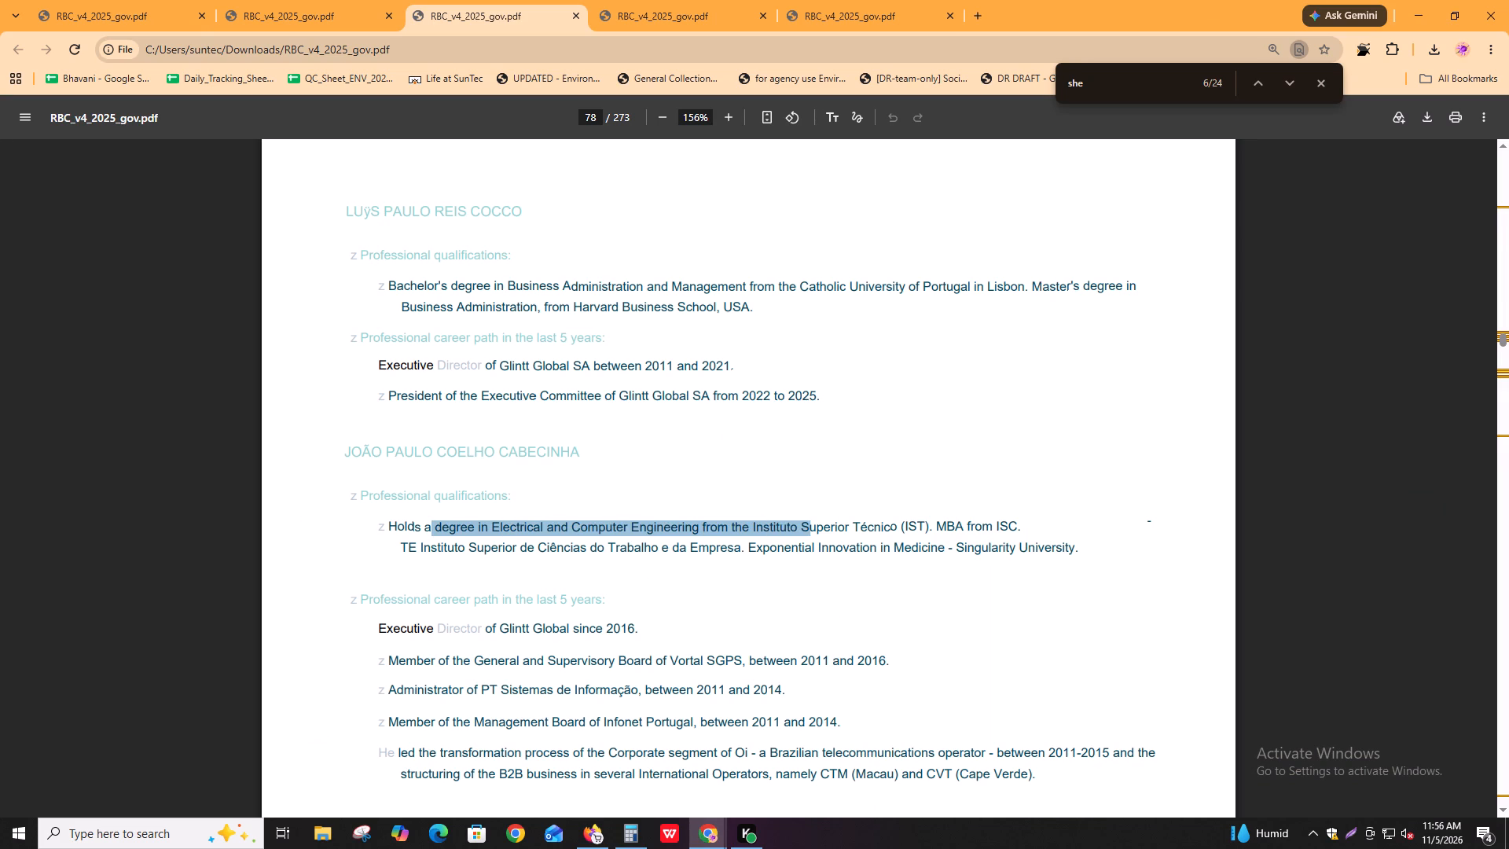
left_click_drag(857, 522, 955, 522)
left_click(955, 522)
left_click_drag(582, 549, 857, 546)
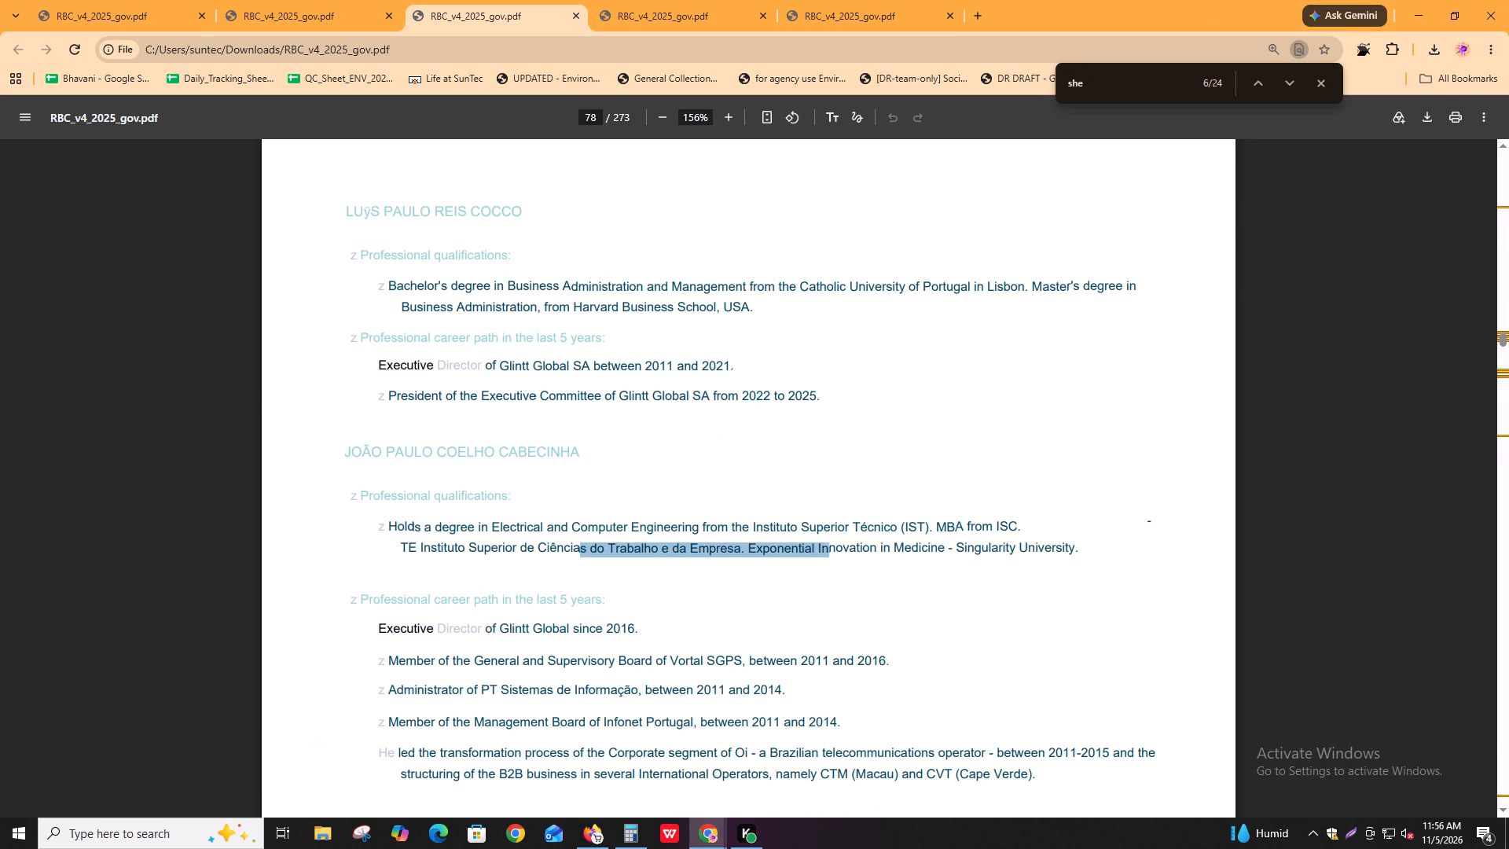
left_click_drag(857, 546, 1045, 546)
left_click(1045, 546)
scroll(561, 609, "down", 3)
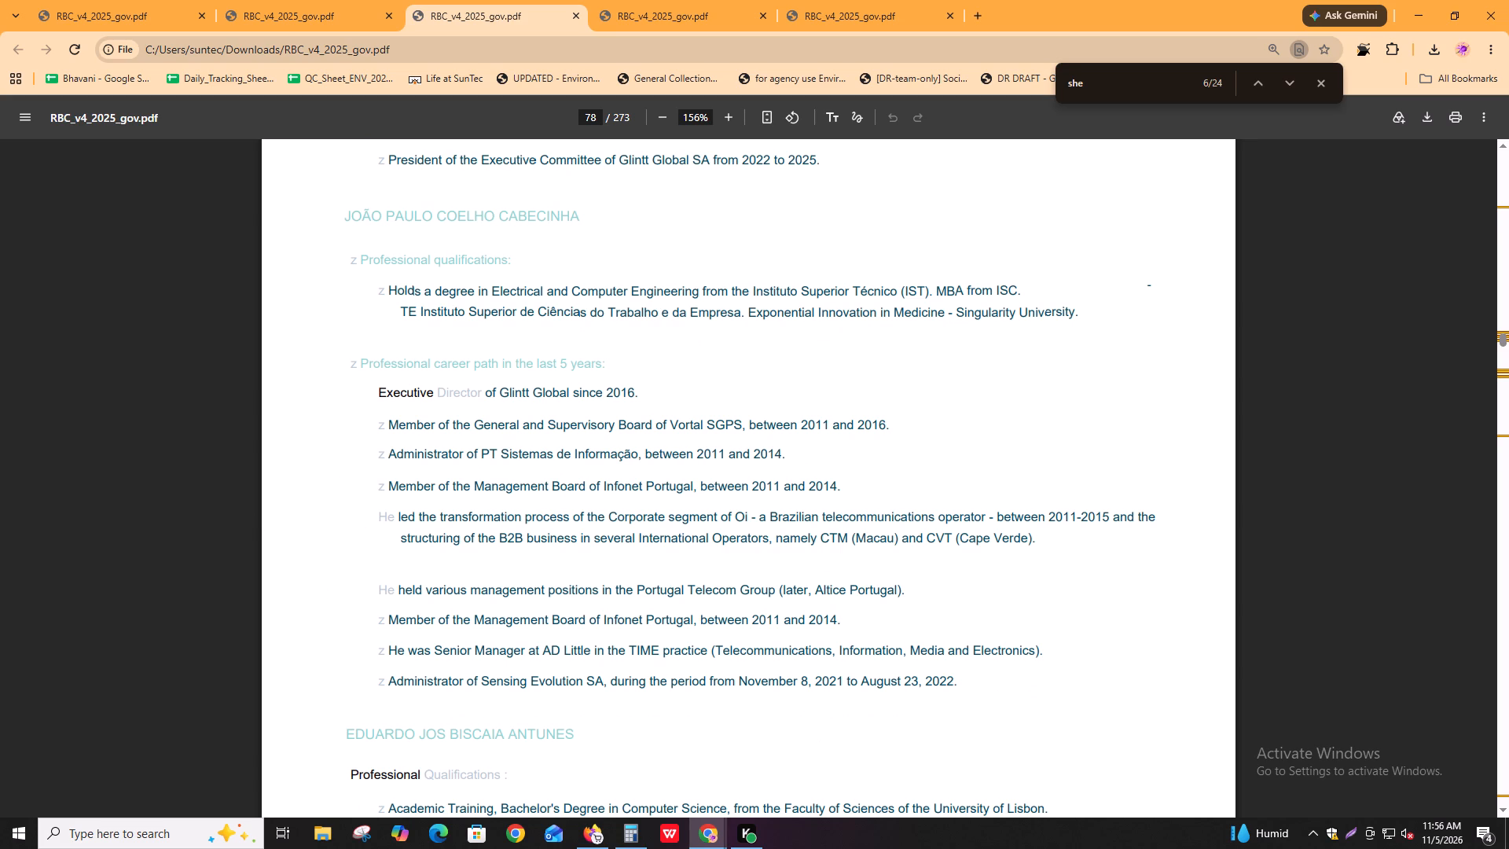
scroll(493, 561, "up", 4)
scroll(492, 555, "down", 1)
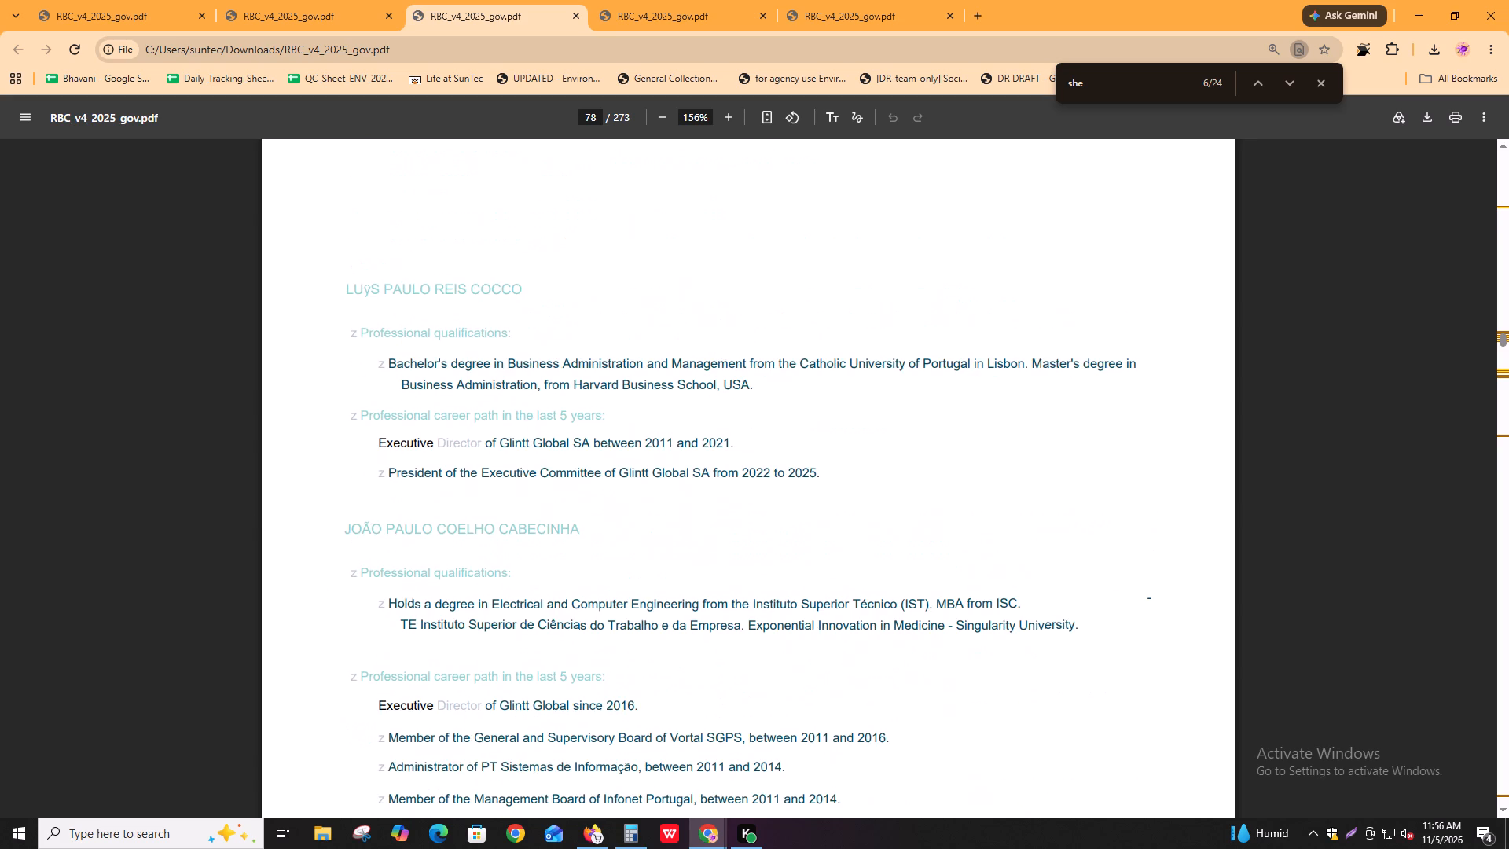
Read the second executive member's career path on page 78 for gender pronouns, comparing the name with Igloo's board list.
key("alt+Tab")
left_click_drag(178, 472, 237, 476)
left_click(237, 476)
key("alt+Tab")
scroll(752, 610, "down", 1)
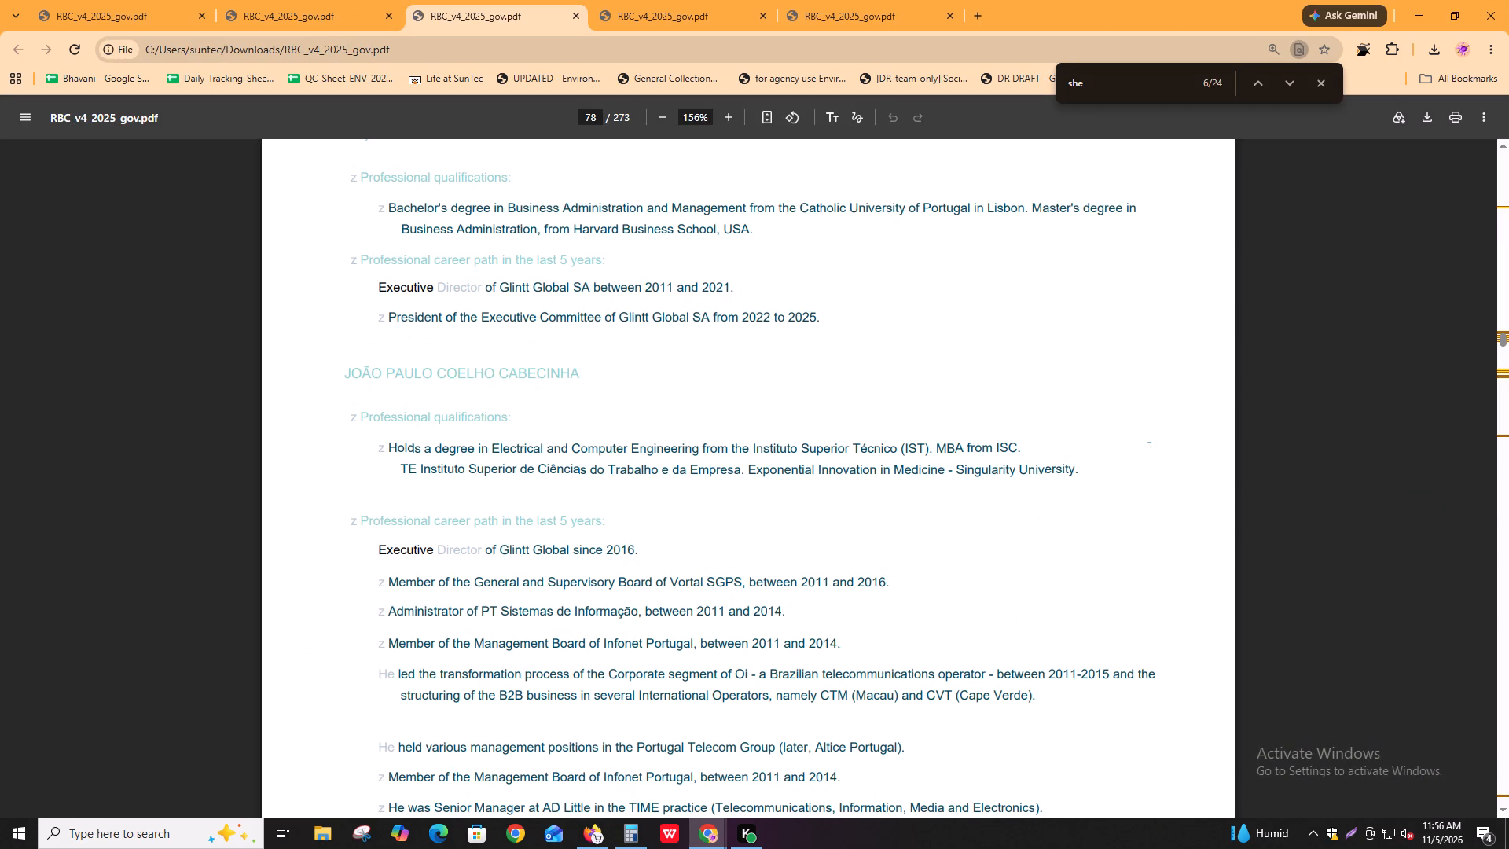
key("alt+Tab")
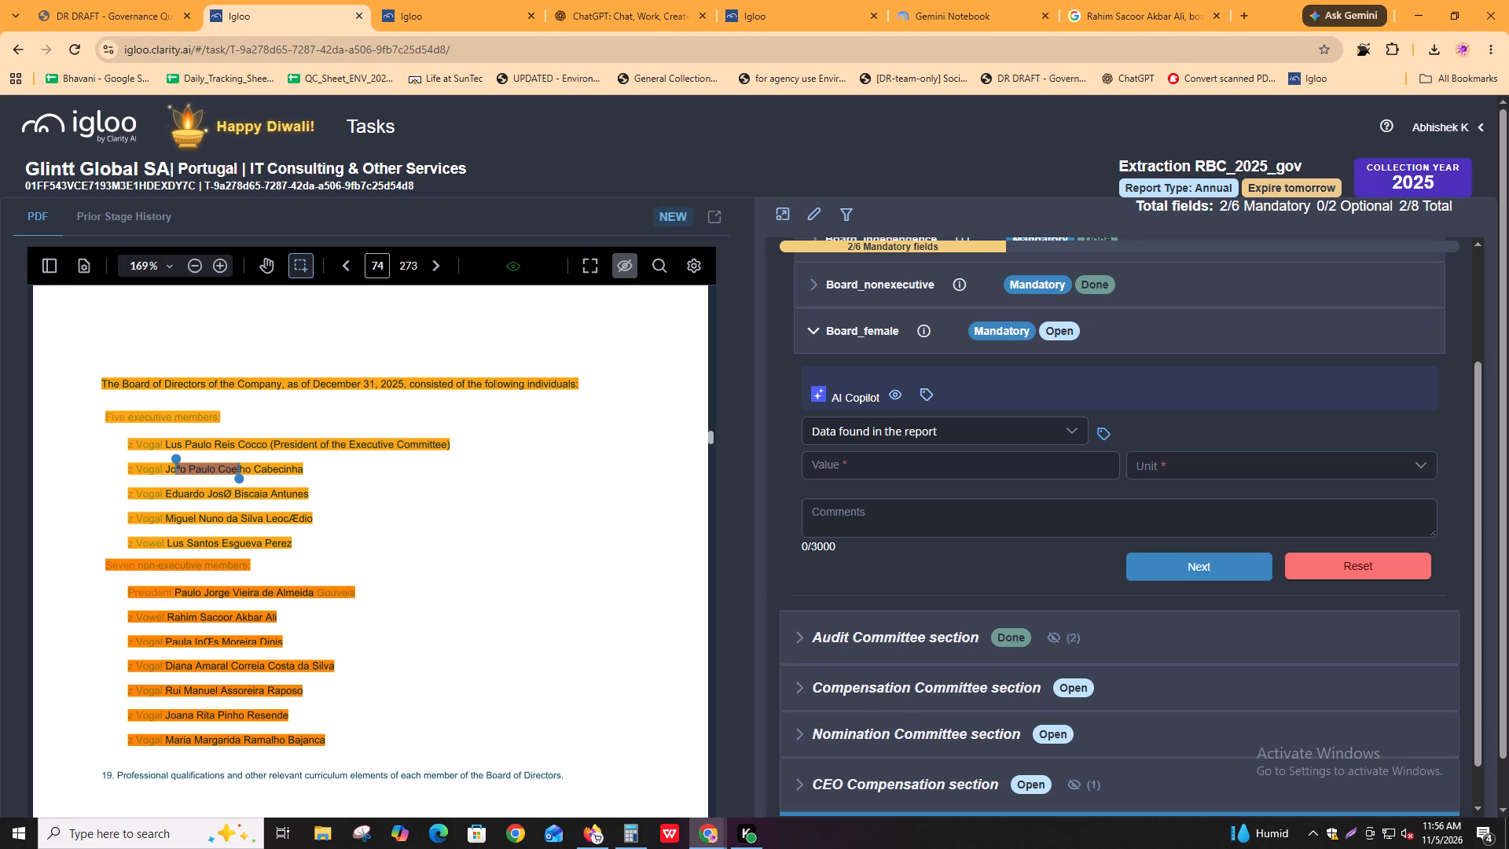
key("alt+Tab")
scroll(559, 599, "down", 1)
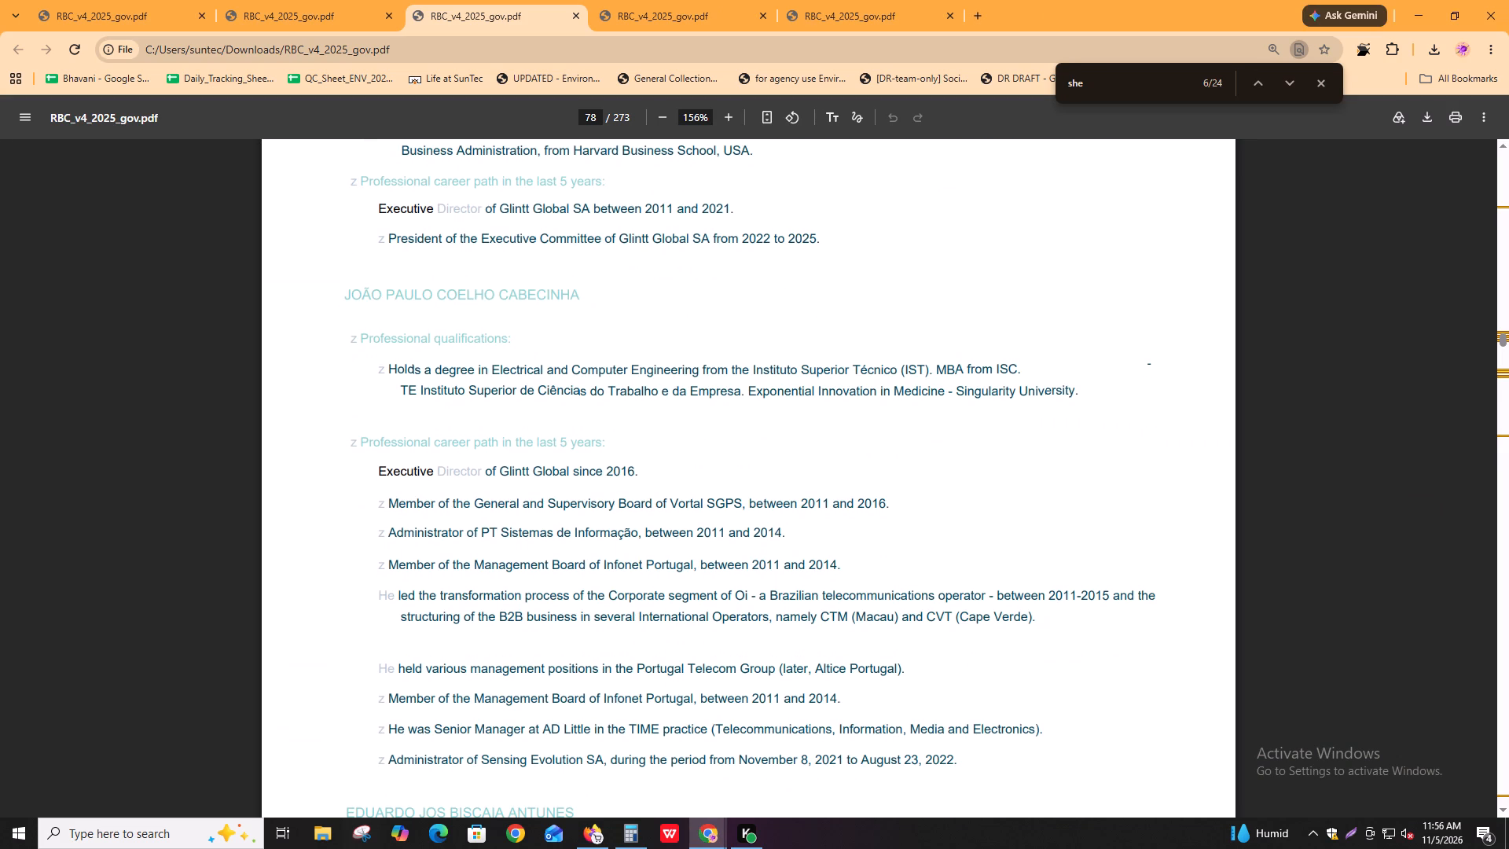
left_click_drag(396, 704, 430, 704)
left_click(430, 704)
key("alt+Tab")
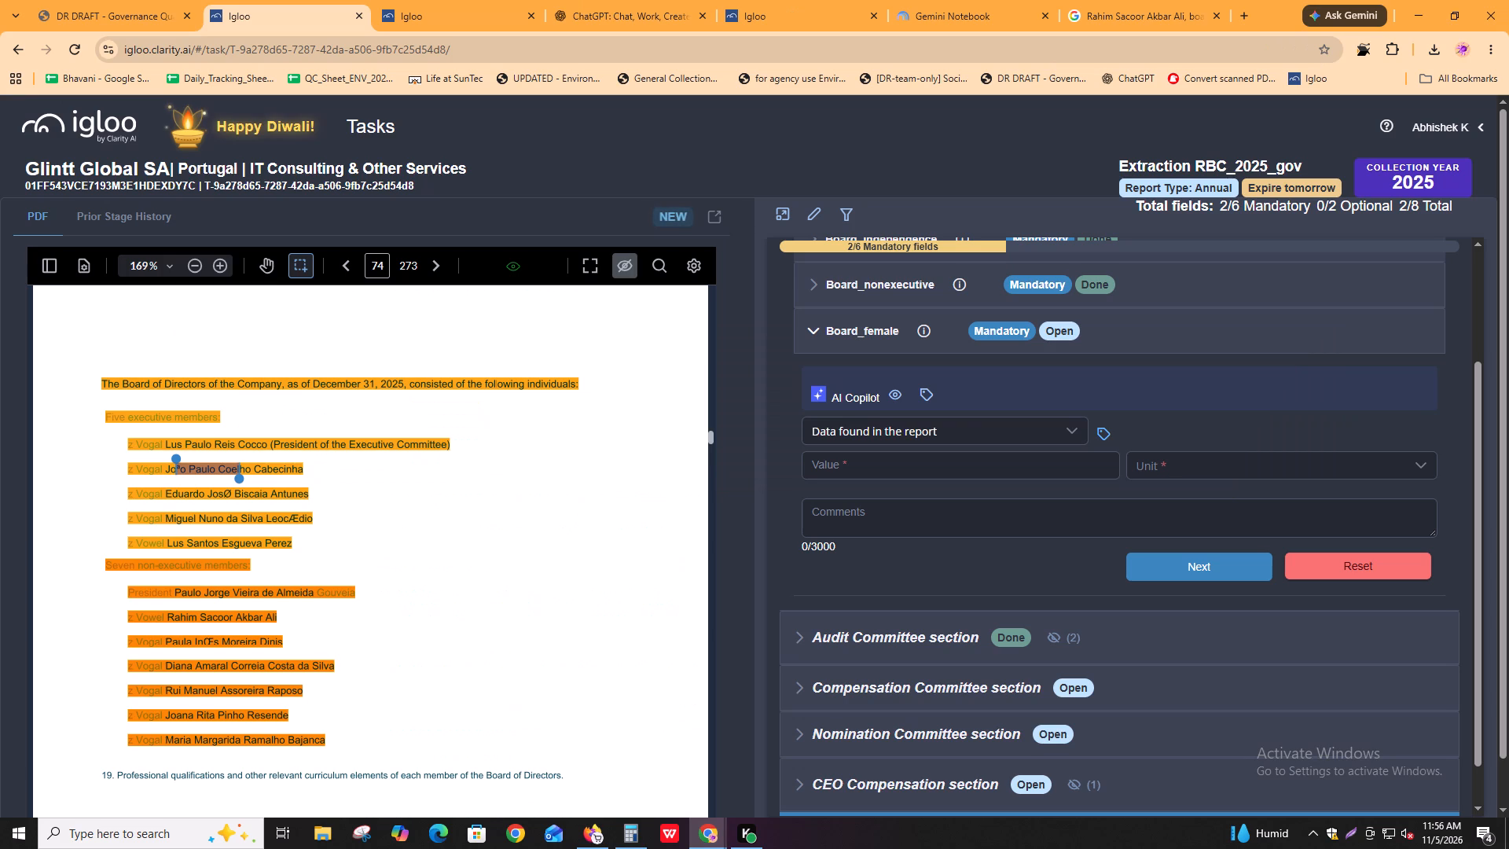
Read the third executive member's qualifications and professional path on page 78 for gender pronouns, checking against Igloo's board list.
key("alt+Tab")
scroll(611, 594, "down", 3)
scroll(351, 682, "down", 2)
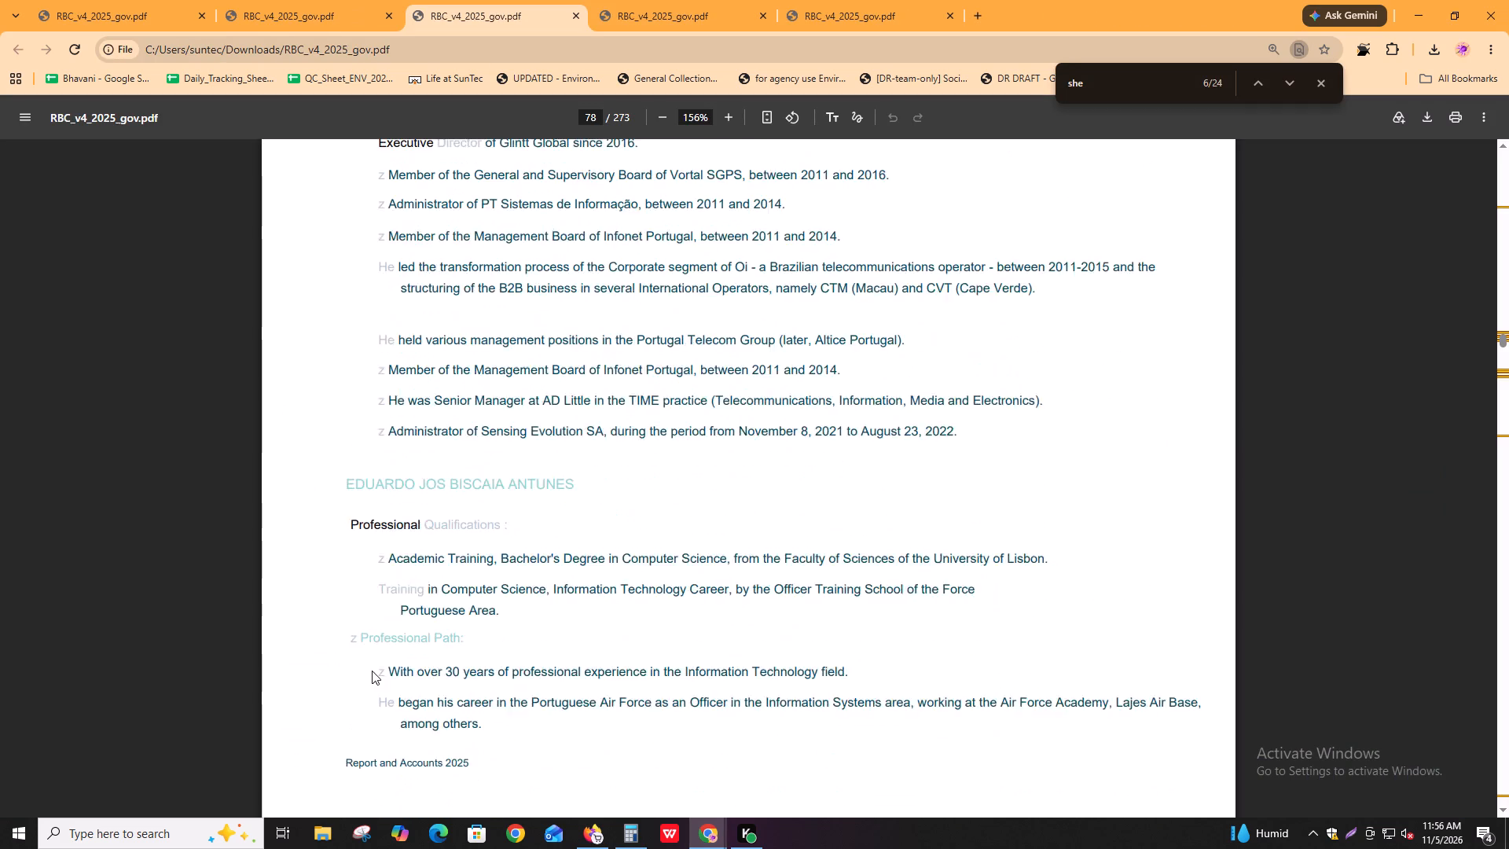
key("alt+Tab")
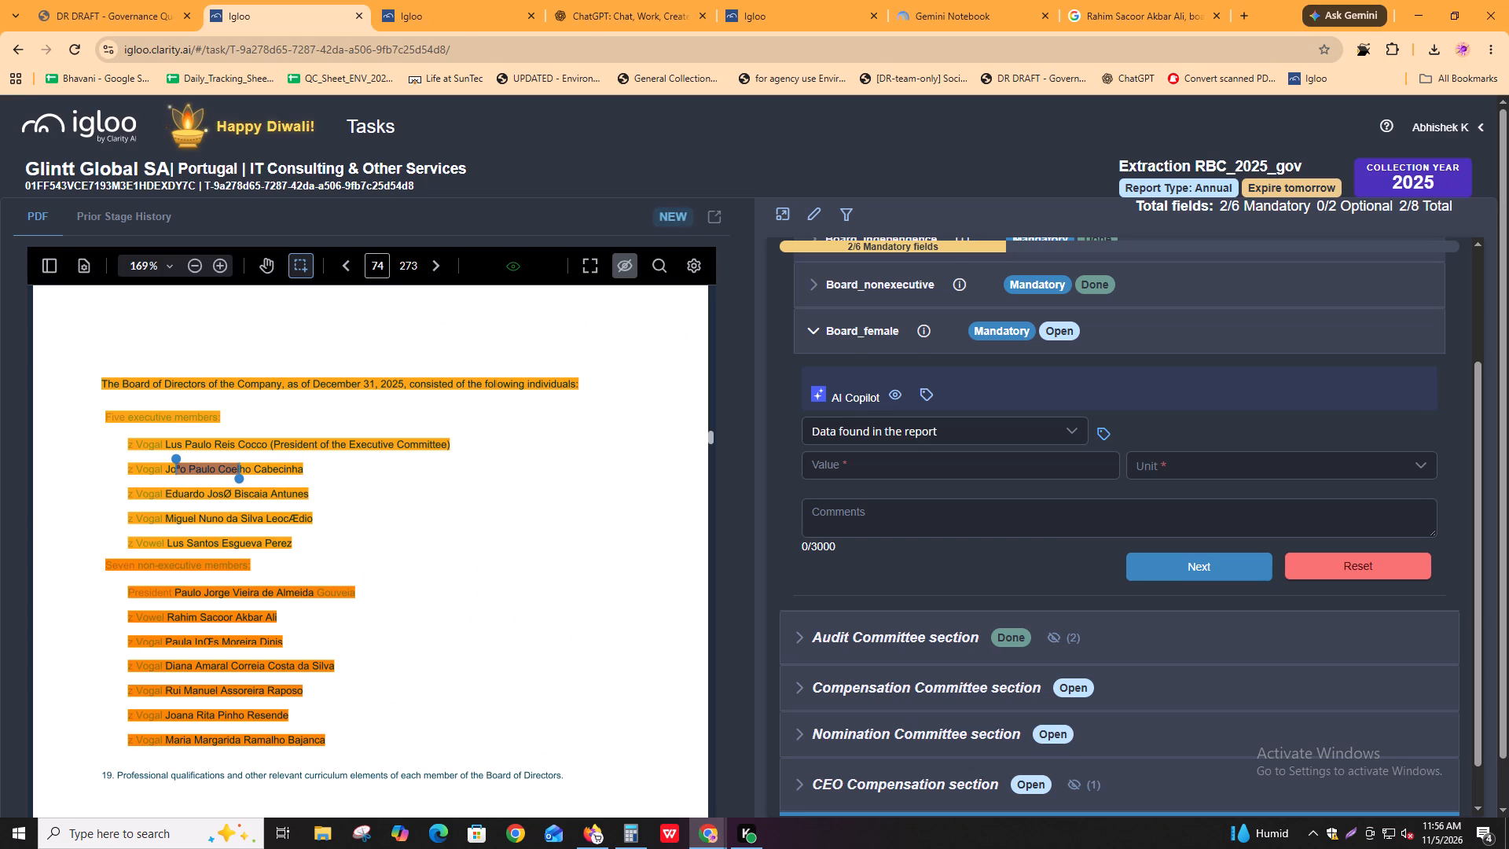
key("alt+Tab")
Read the fourth and fifth executive members' profiles on page 79 for gender pronouns, checking against Igloo's board list.
scroll(435, 666, "down", 11)
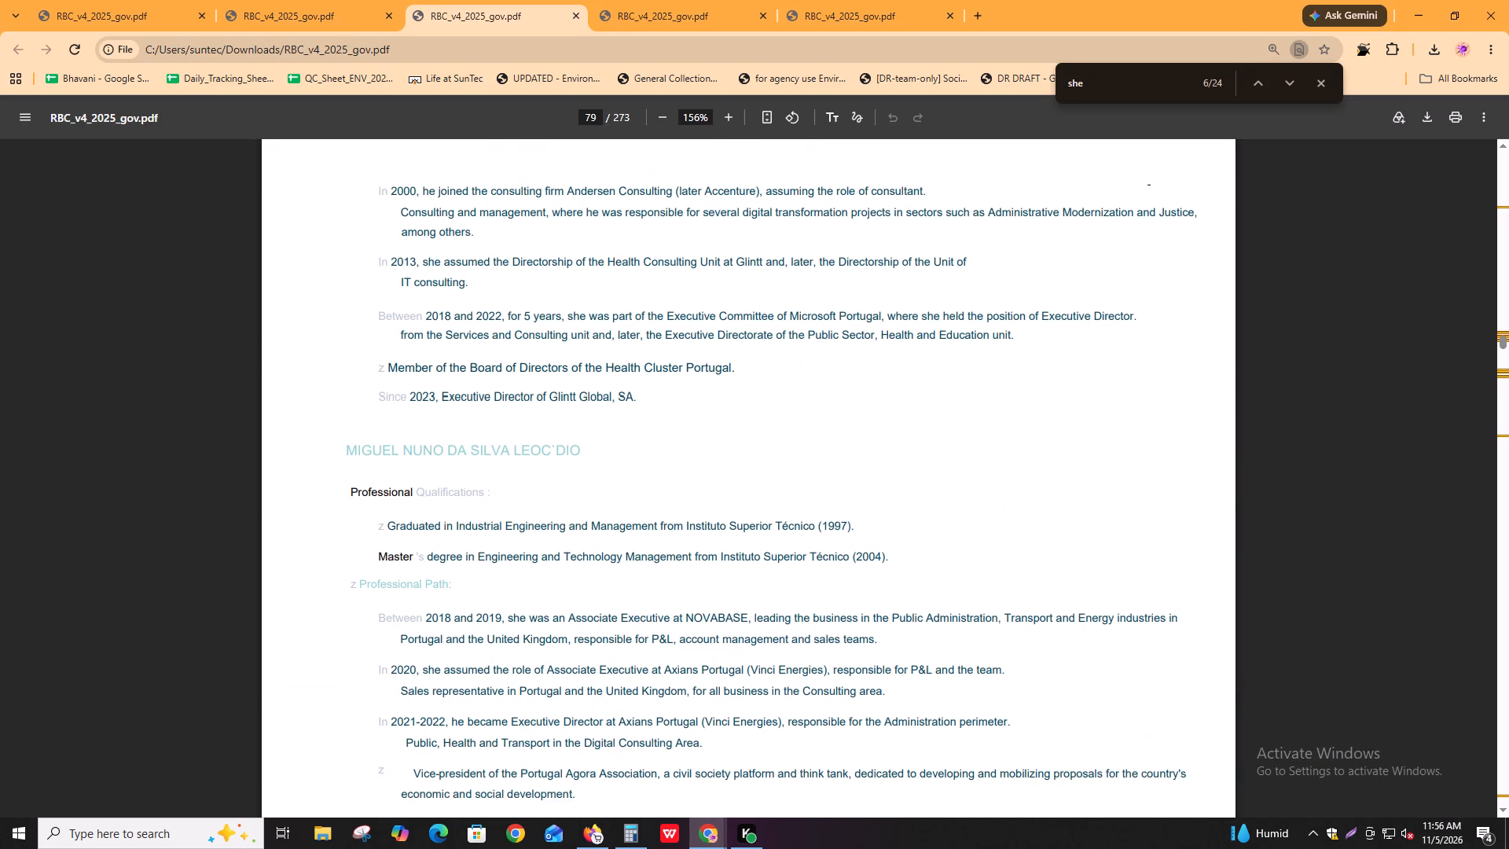
left_click_drag(404, 530, 756, 523)
left_click_drag(756, 523, 766, 522)
left_click_drag(425, 619, 463, 619)
left_click_drag(463, 619, 568, 619)
left_click(568, 619)
key("alt+Tab")
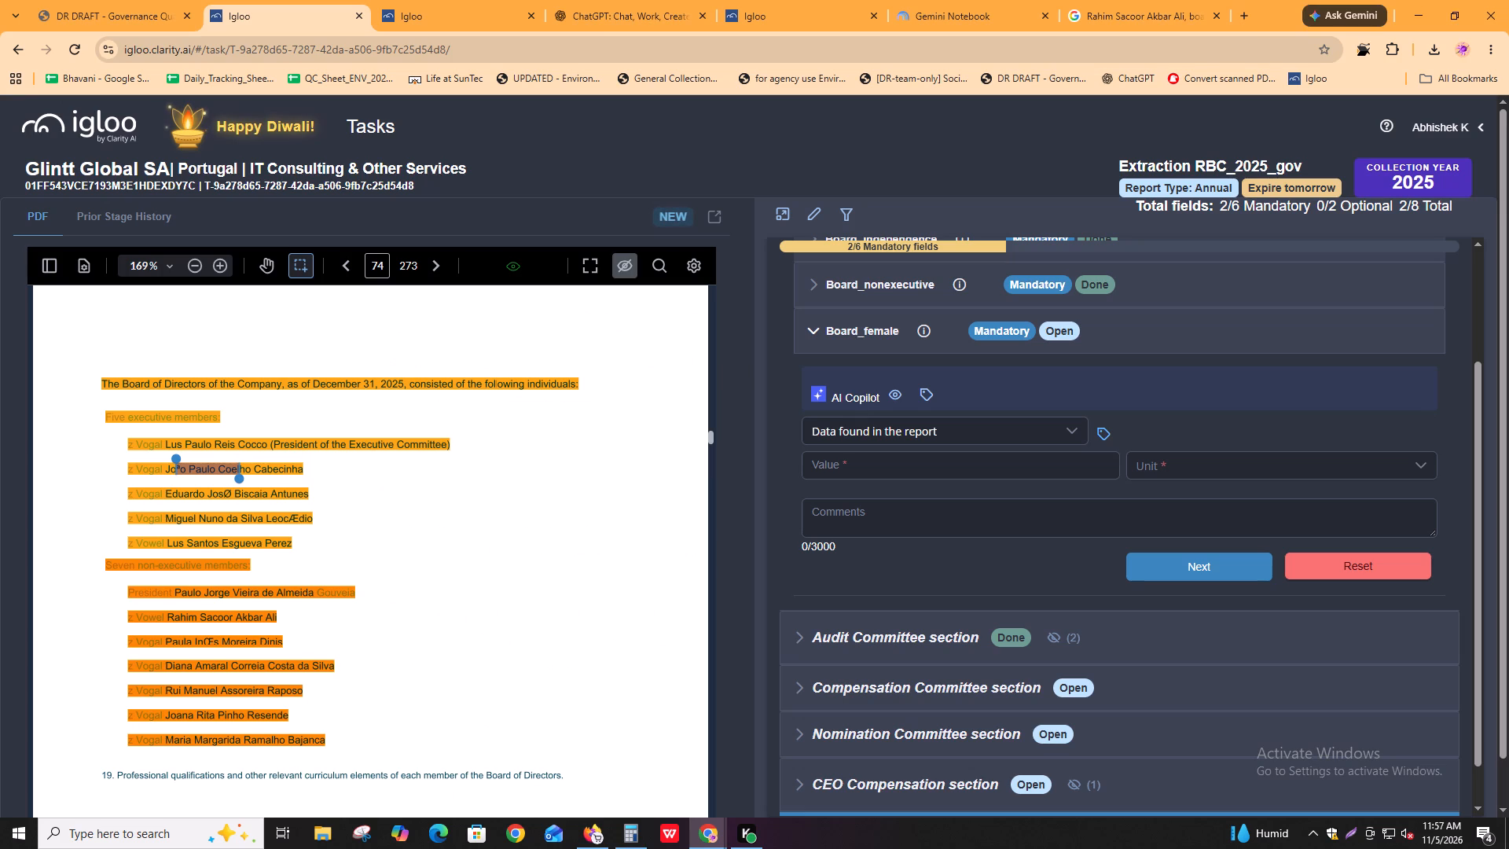
key("alt+Tab")
scroll(692, 667, "down", 9)
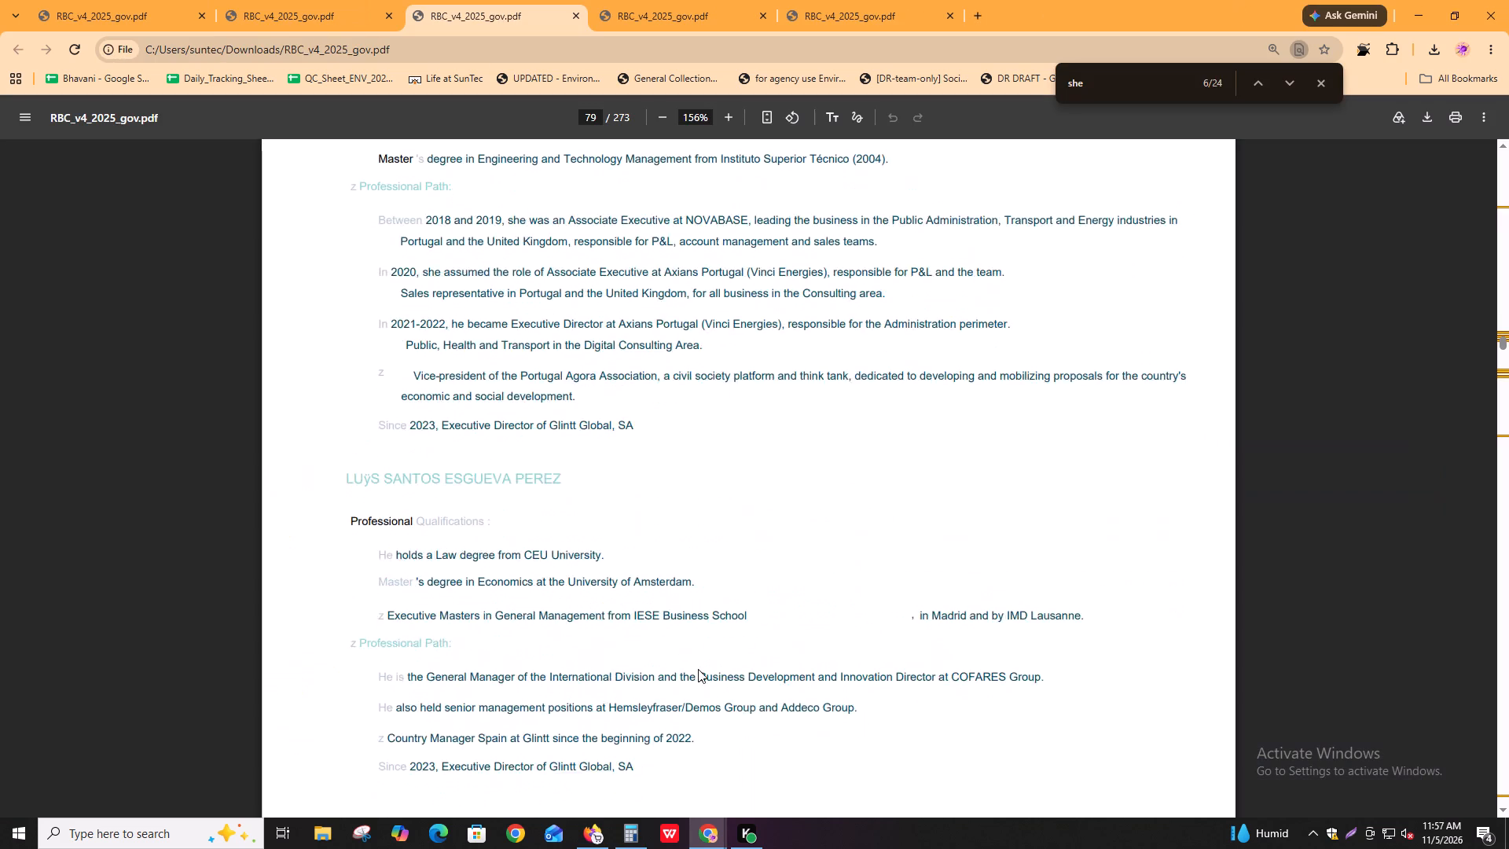
Copy the name of the President of the Executive Committee from the page 74 board list in Igloo.
key("alt+Tab")
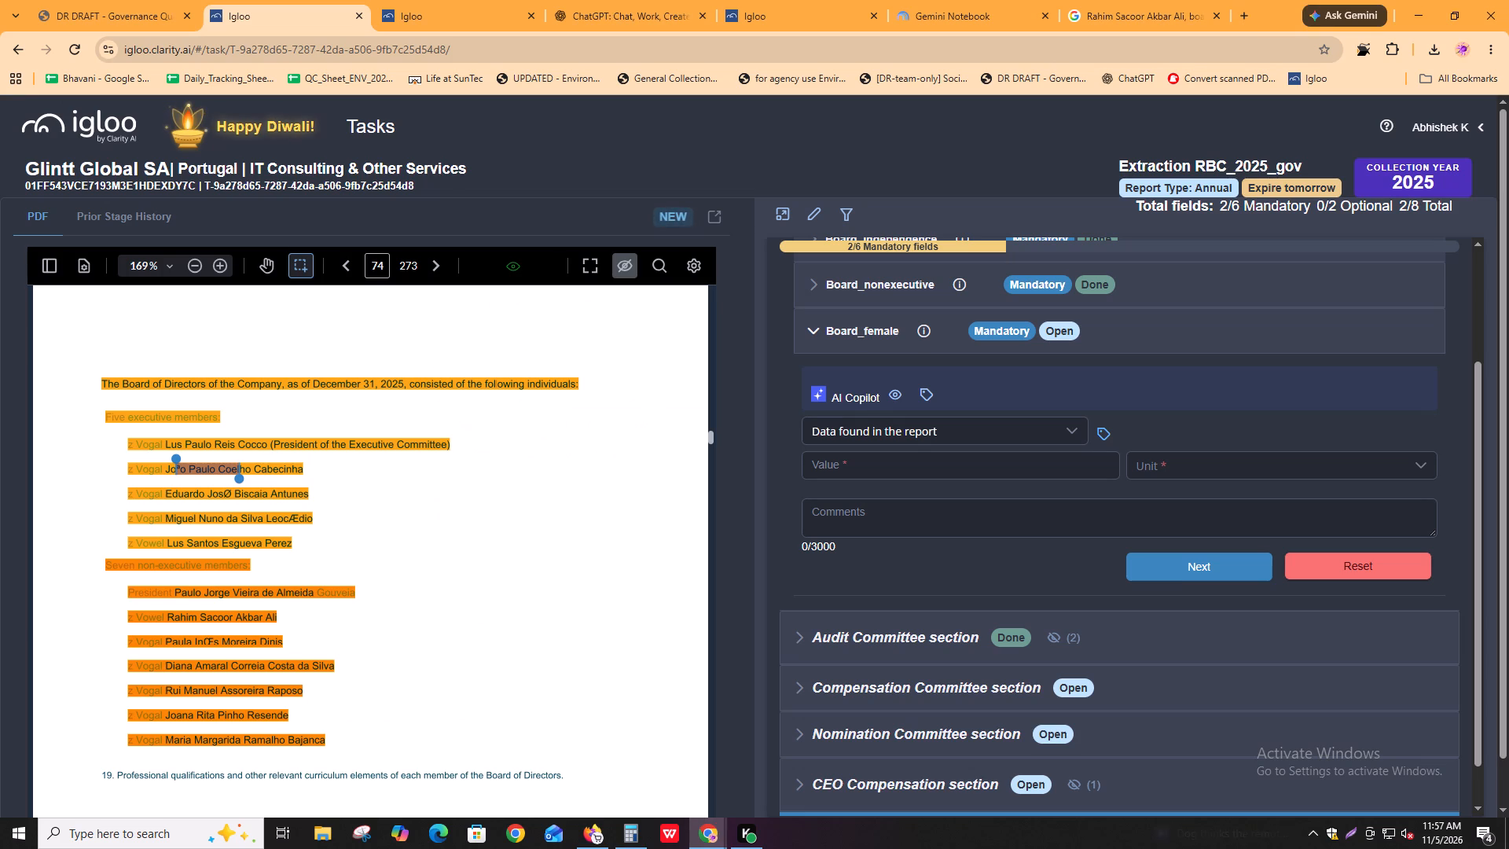
left_click_drag(163, 446, 207, 446)
left_click(207, 446)
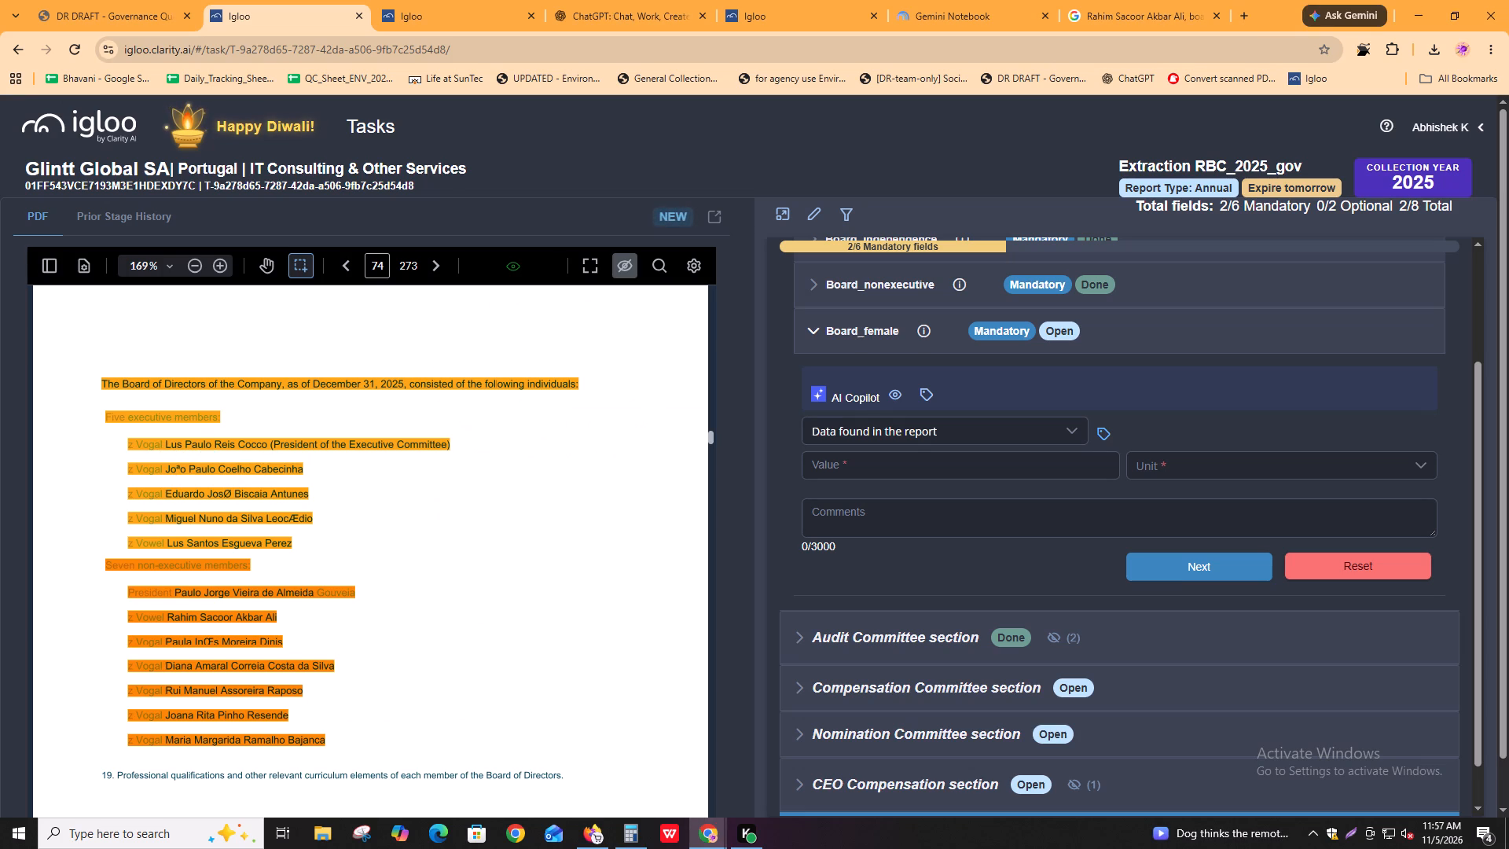
left_click_drag(166, 444, 259, 453)
key("ctrl+c")
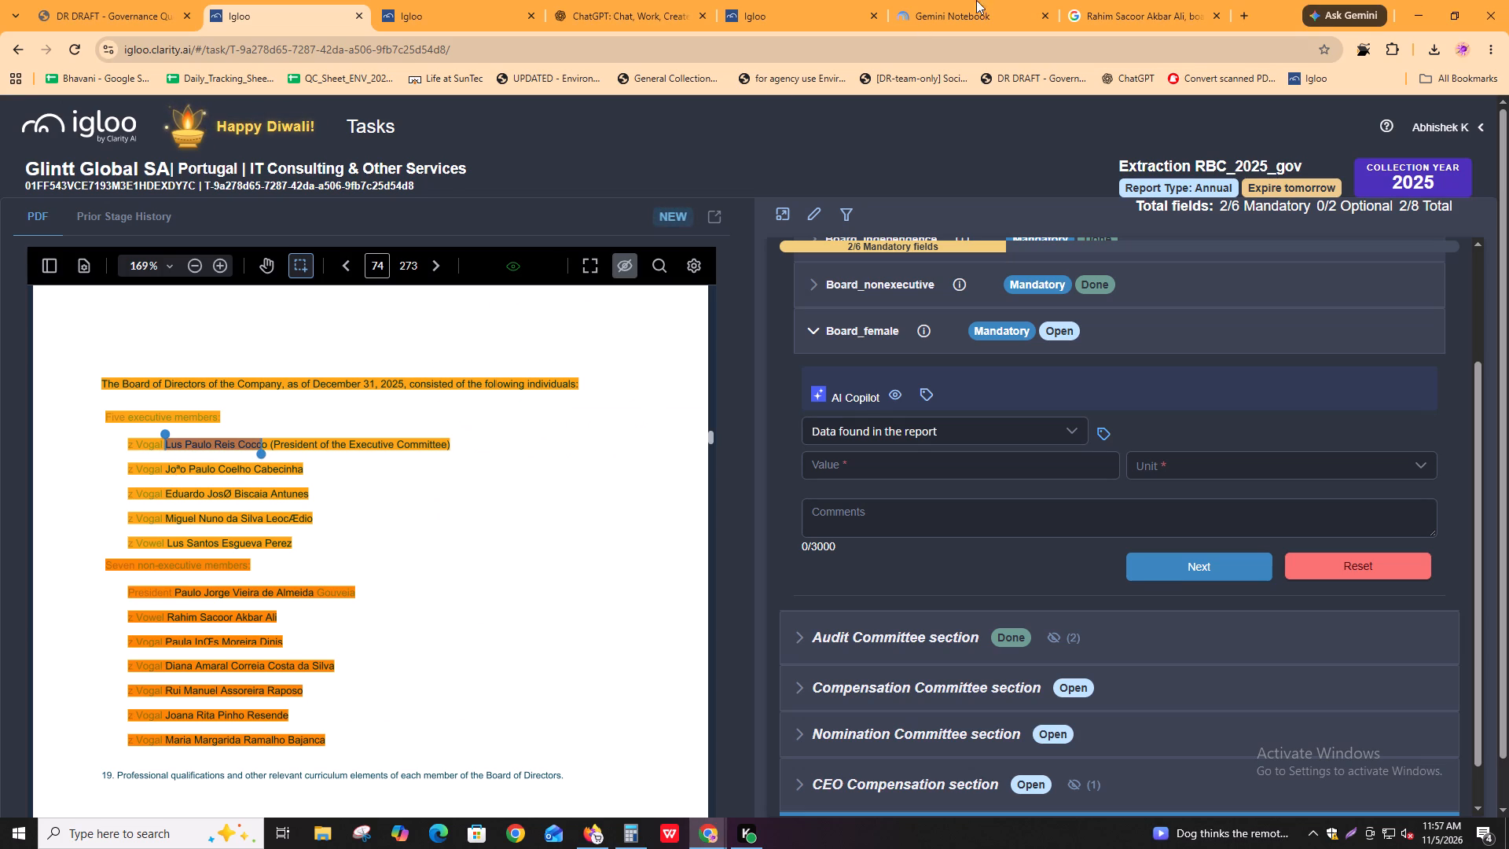
left_click(171, 432)
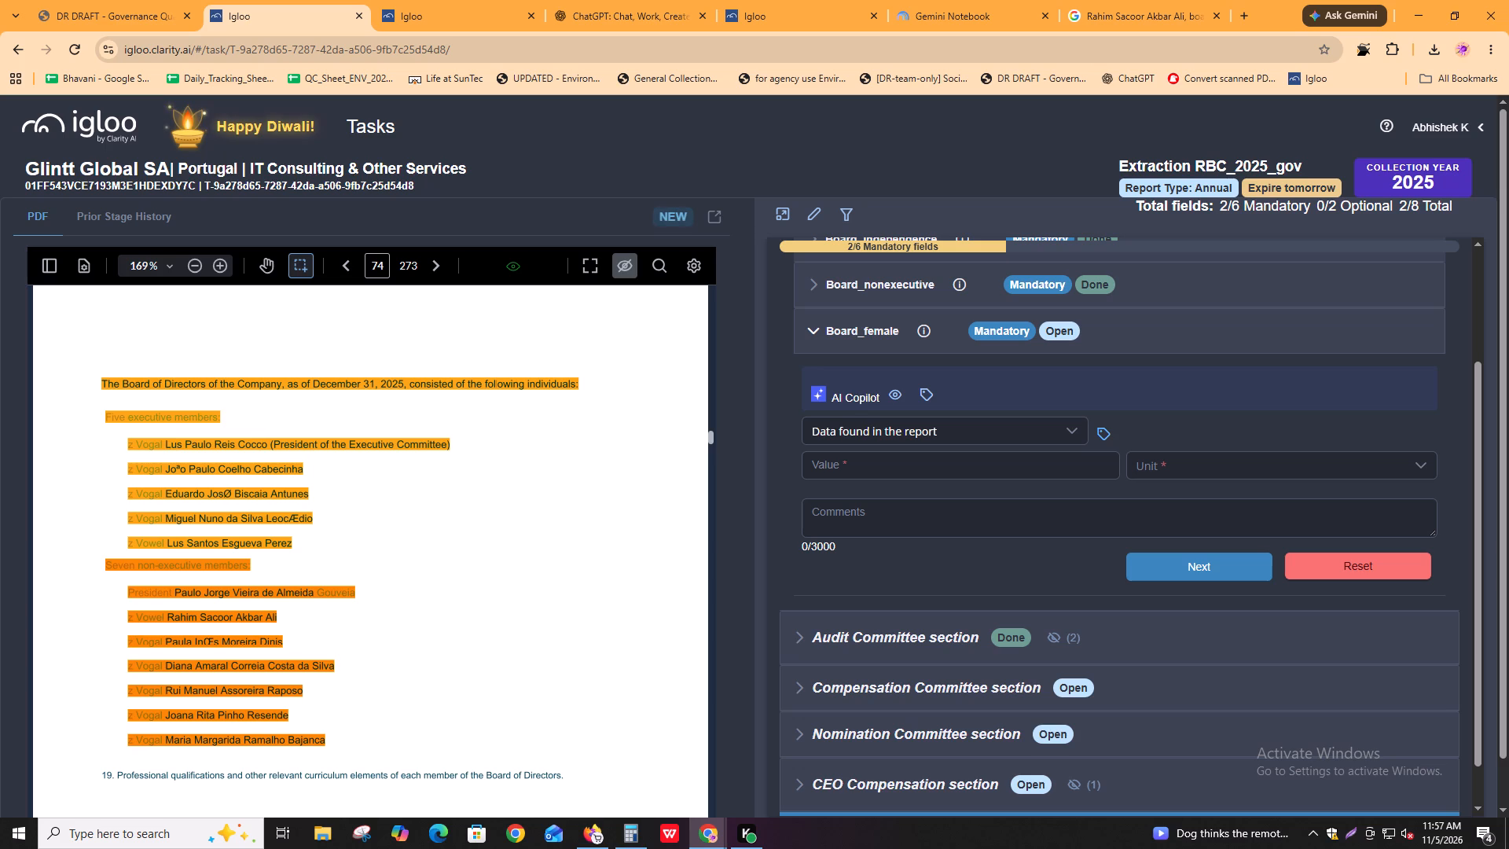
left_click_drag(166, 443, 266, 447)
key("ctrl+c")
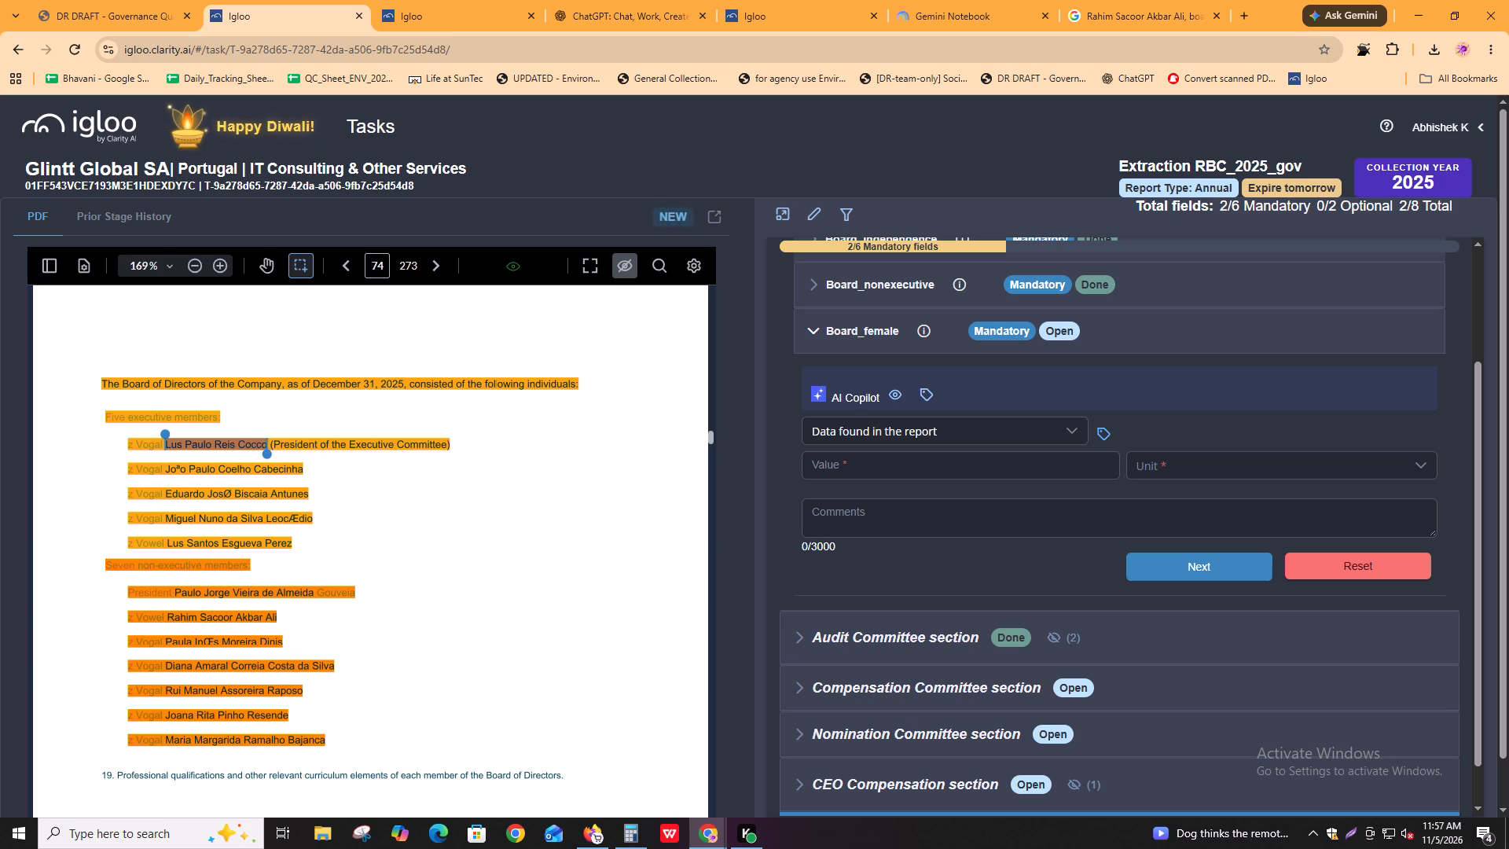
key("ctrl+c")
key("ctrl+c")
key("ctrl+c")
Replace the director's name in the existing Google male-or-female query with the copied name and run the search.
left_click(1125, 0)
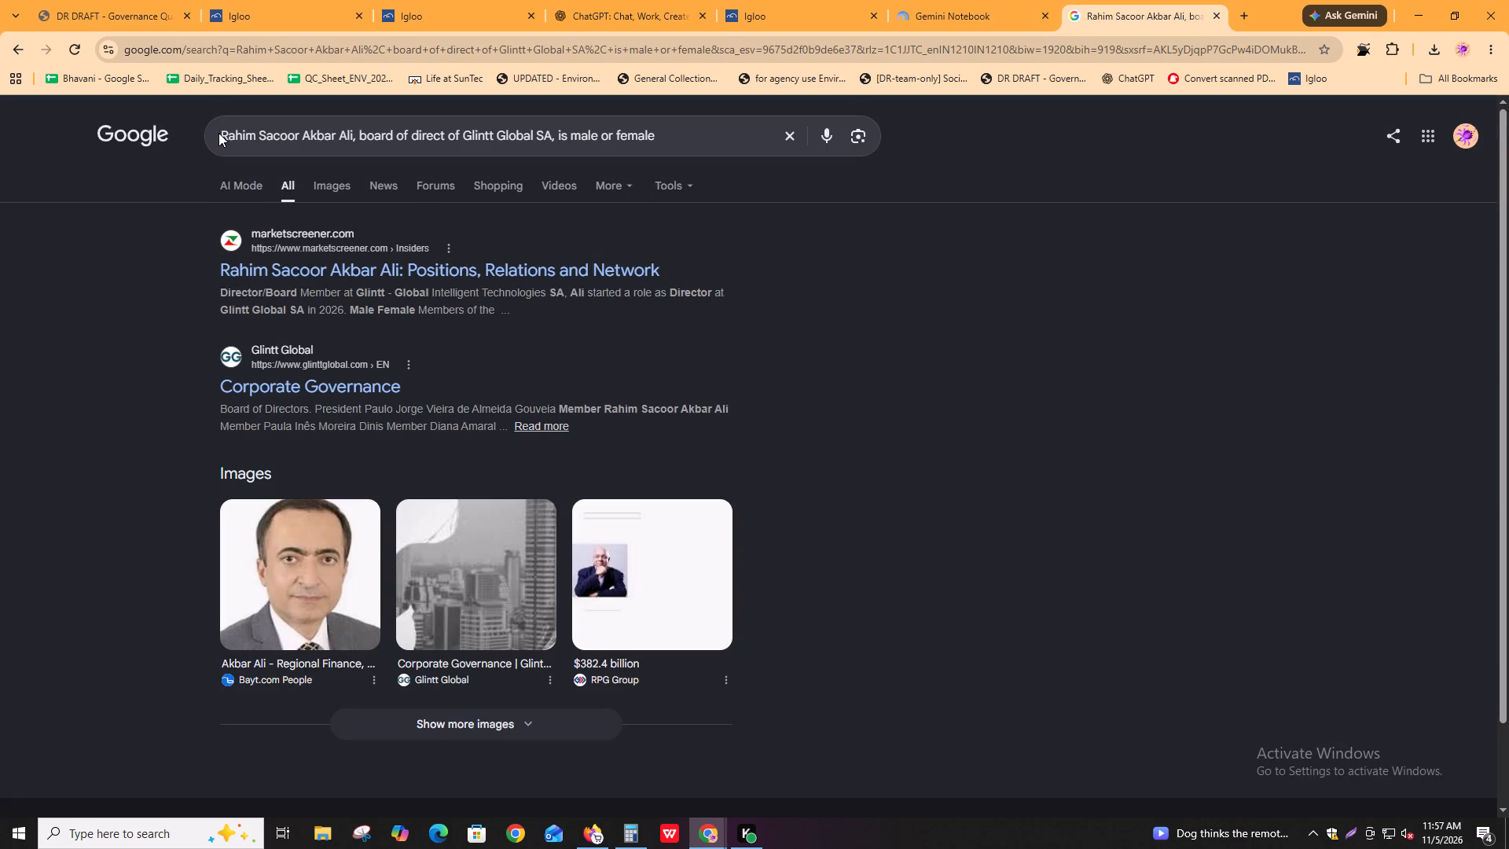
left_click(224, 131)
key("ctrl+shift+Right")
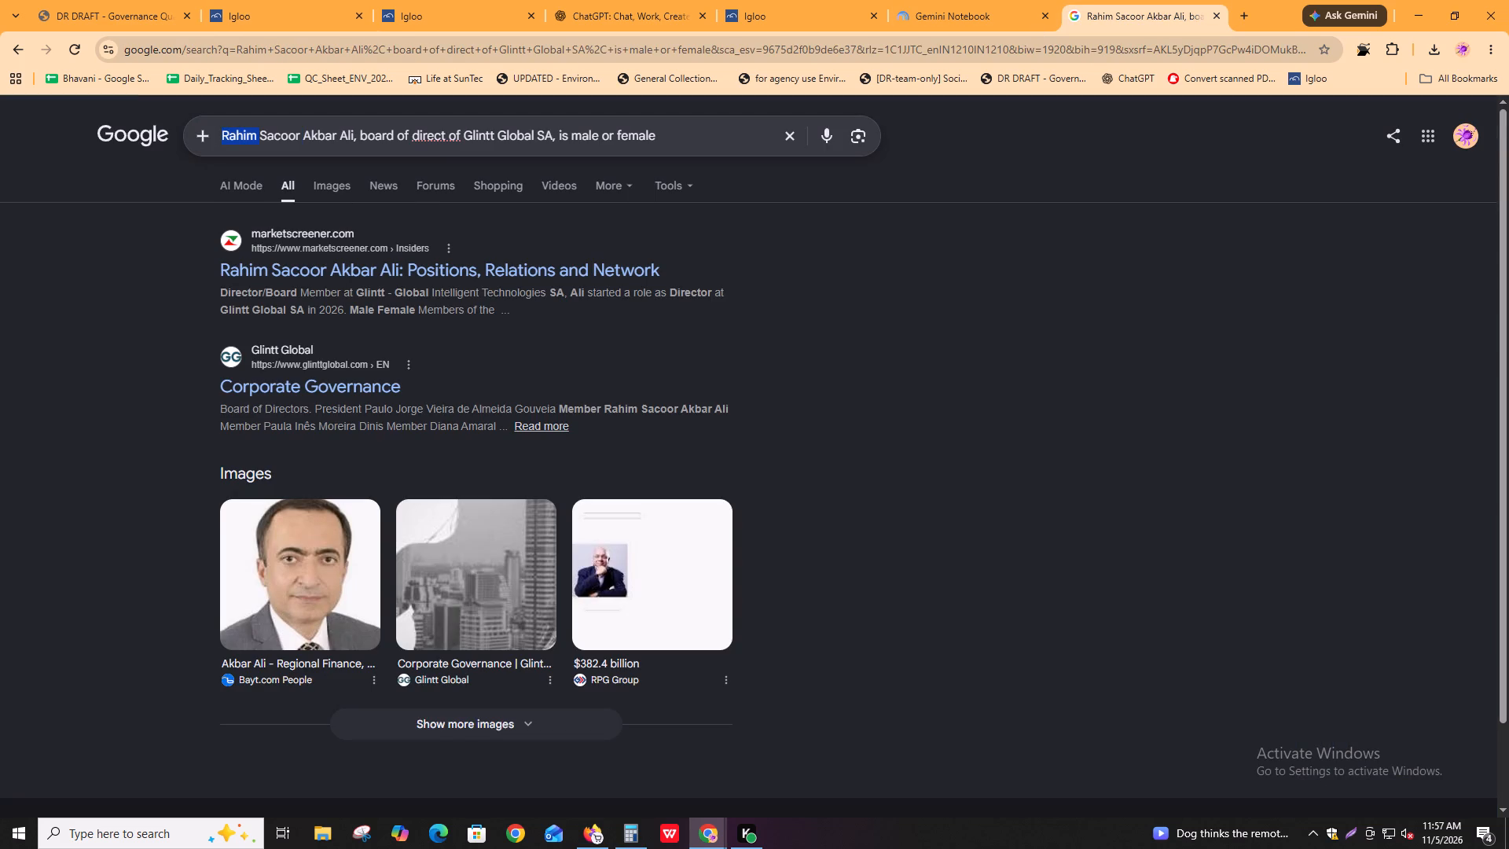
key("ctrl+shift+Right")
key("ctrl+shift+Right")
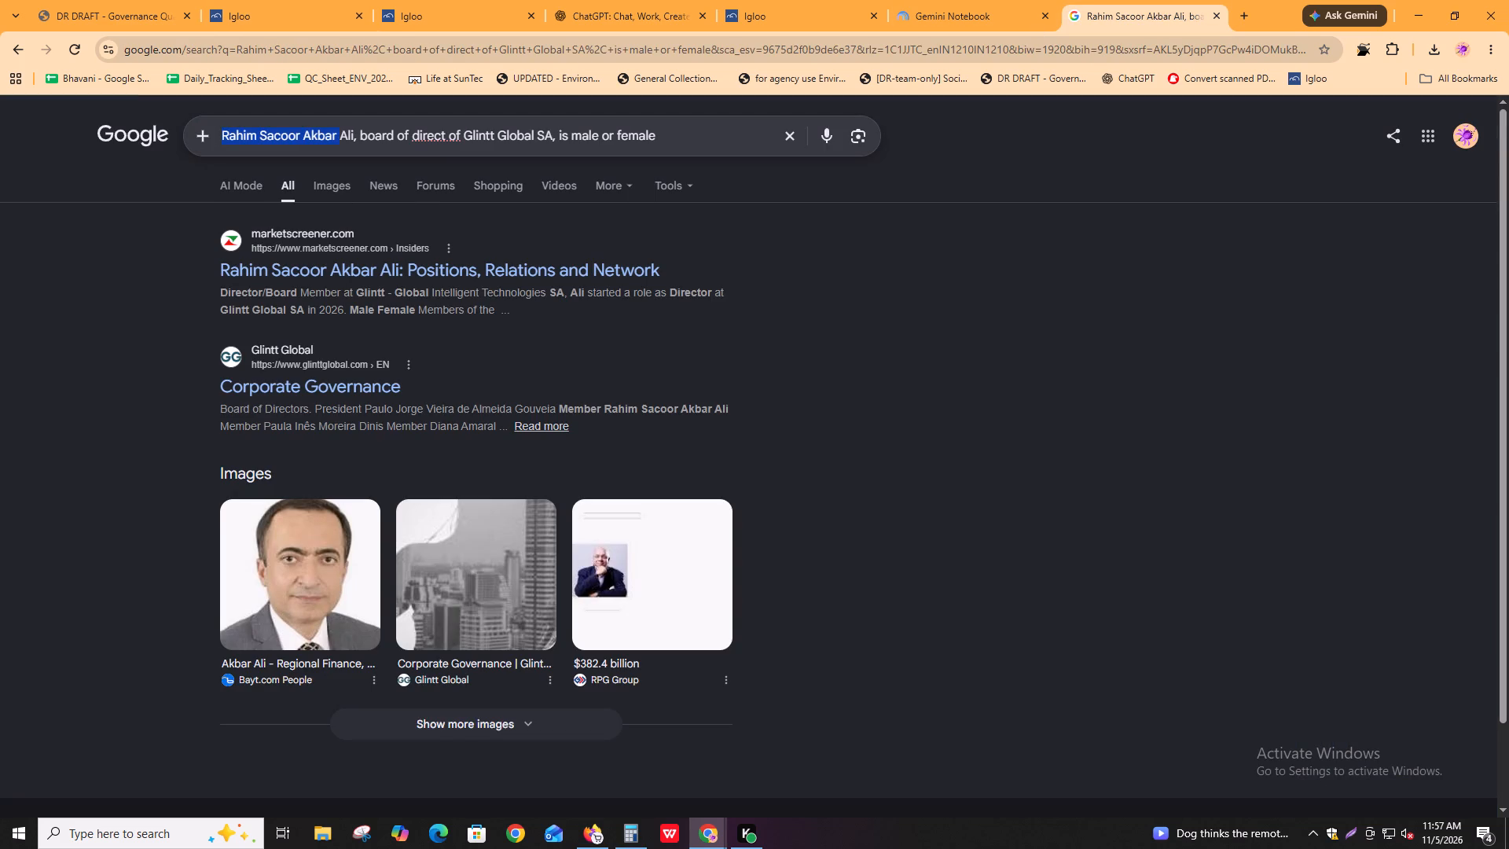
key("ctrl+shift+Right")
key("ctrl+v")
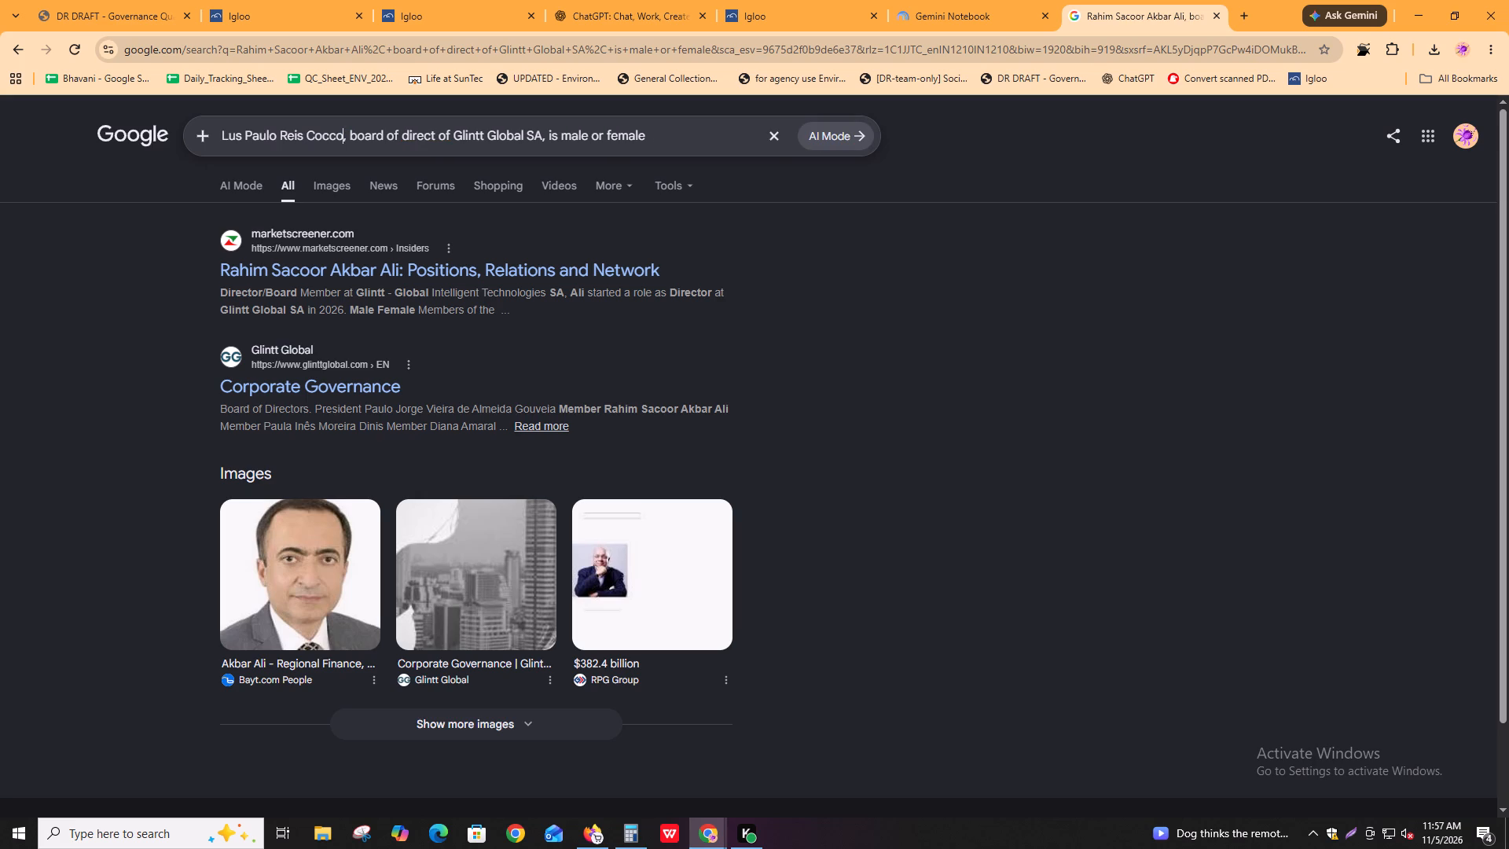
key("Return")
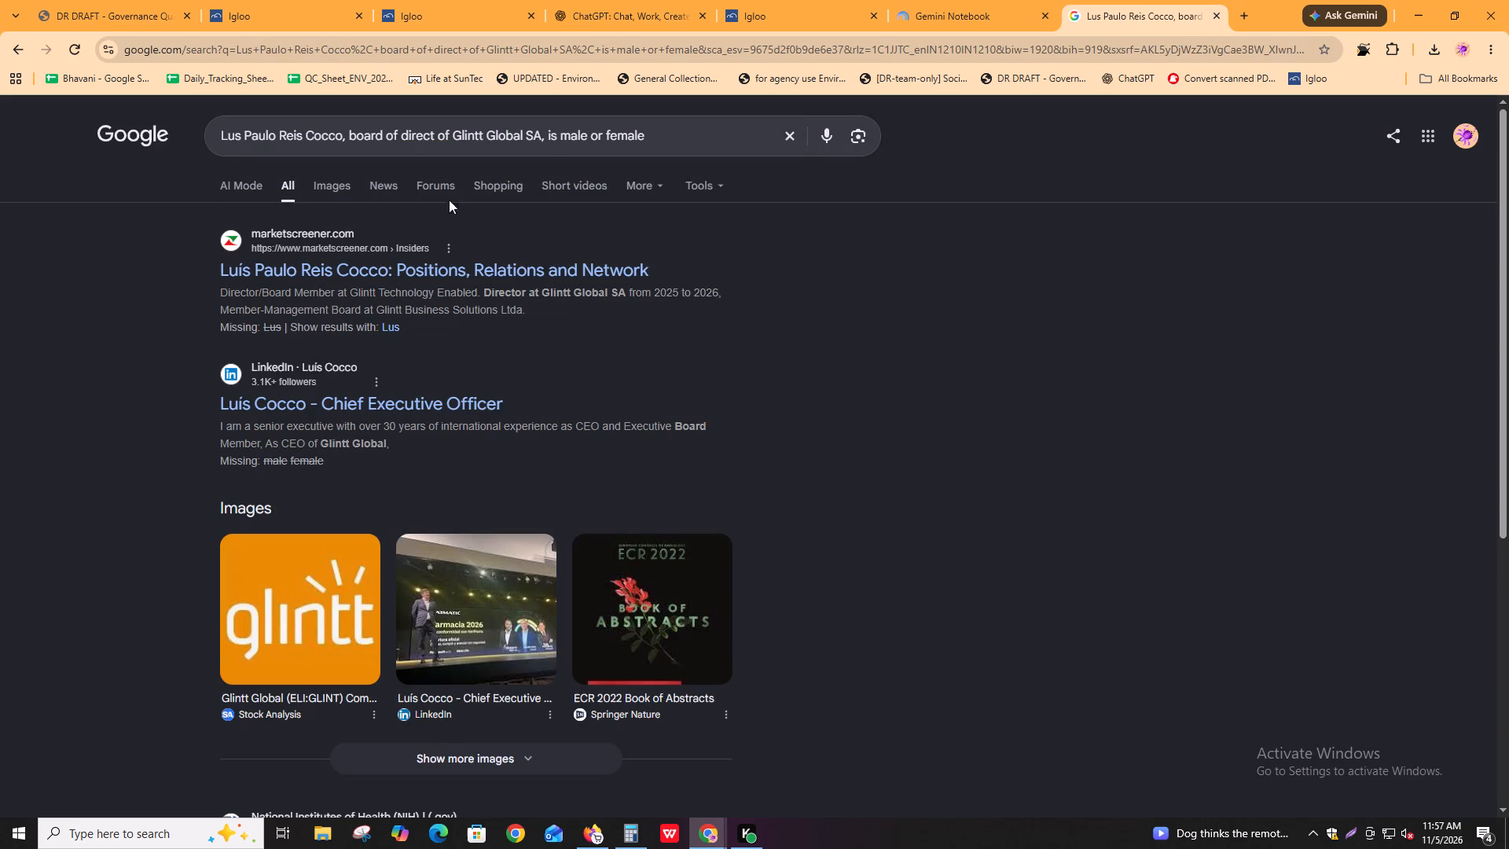
Add a question mark to the Google query, rerun it, and view the answer in AI Mode.
left_click(685, 136)
key("shift+question")
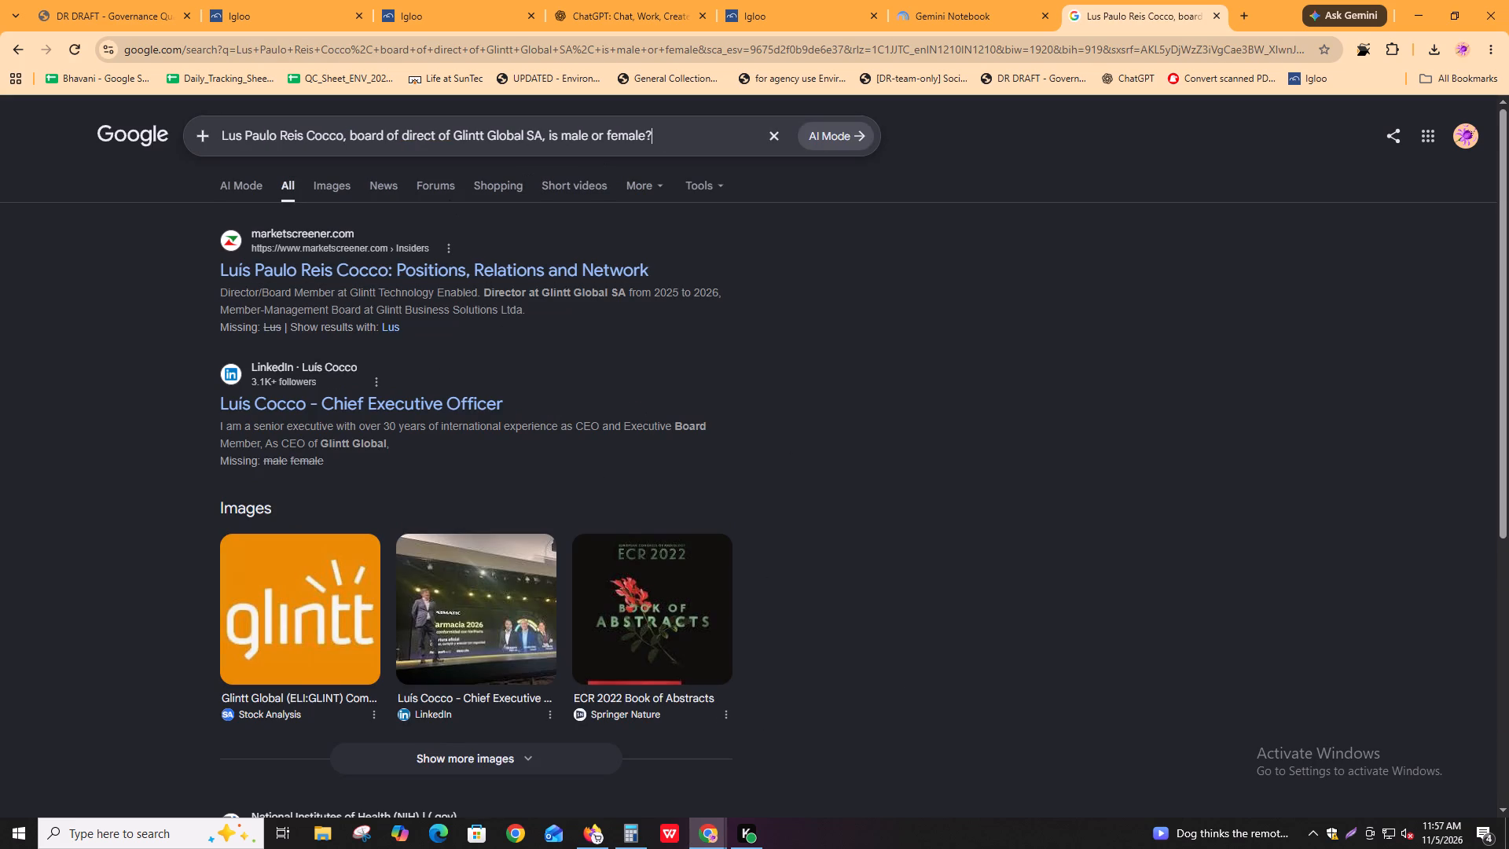
key("Return")
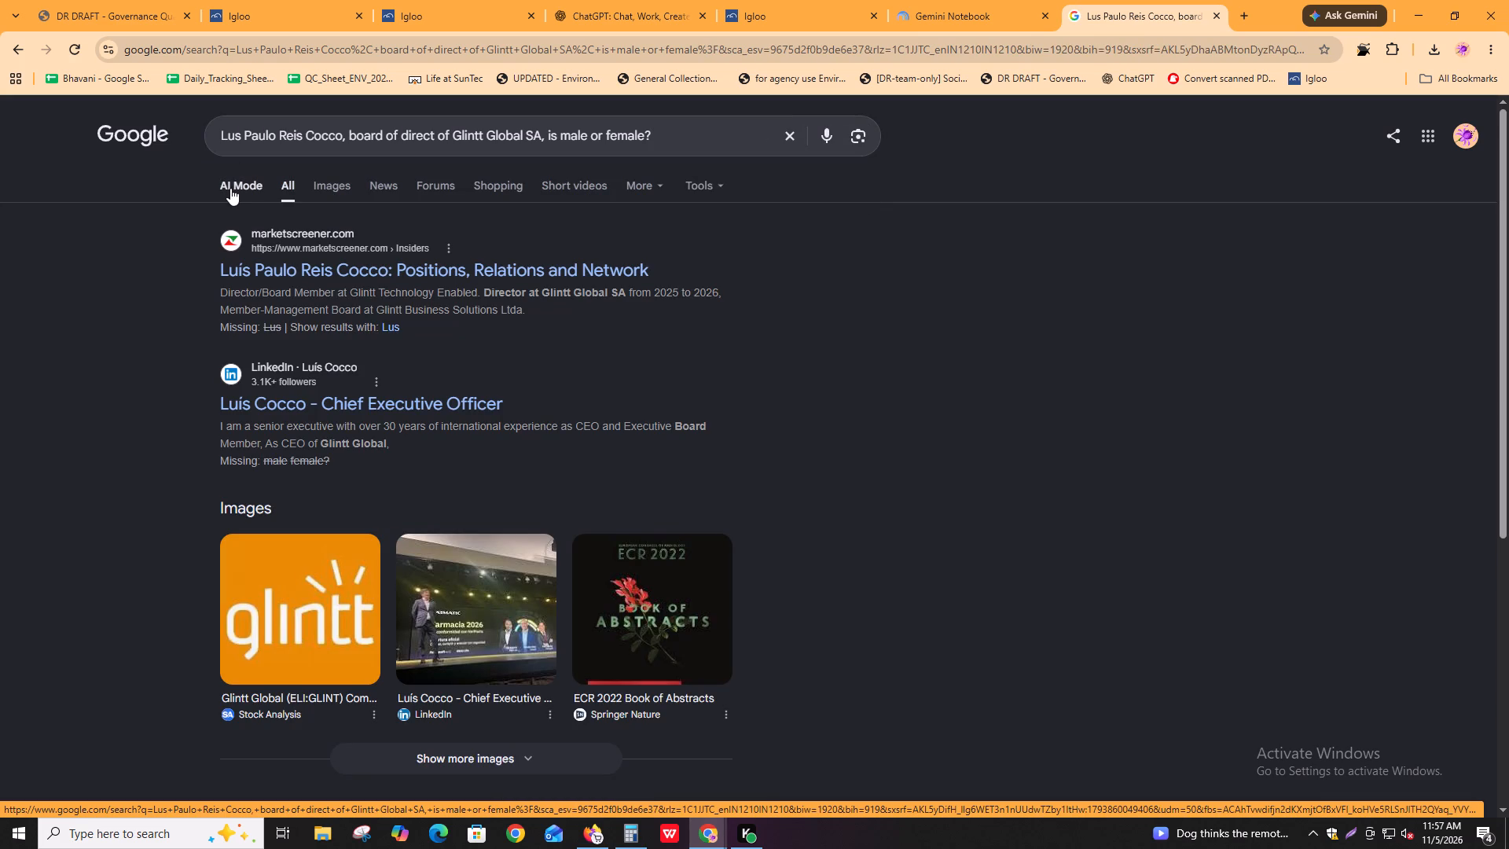
left_click(230, 188)
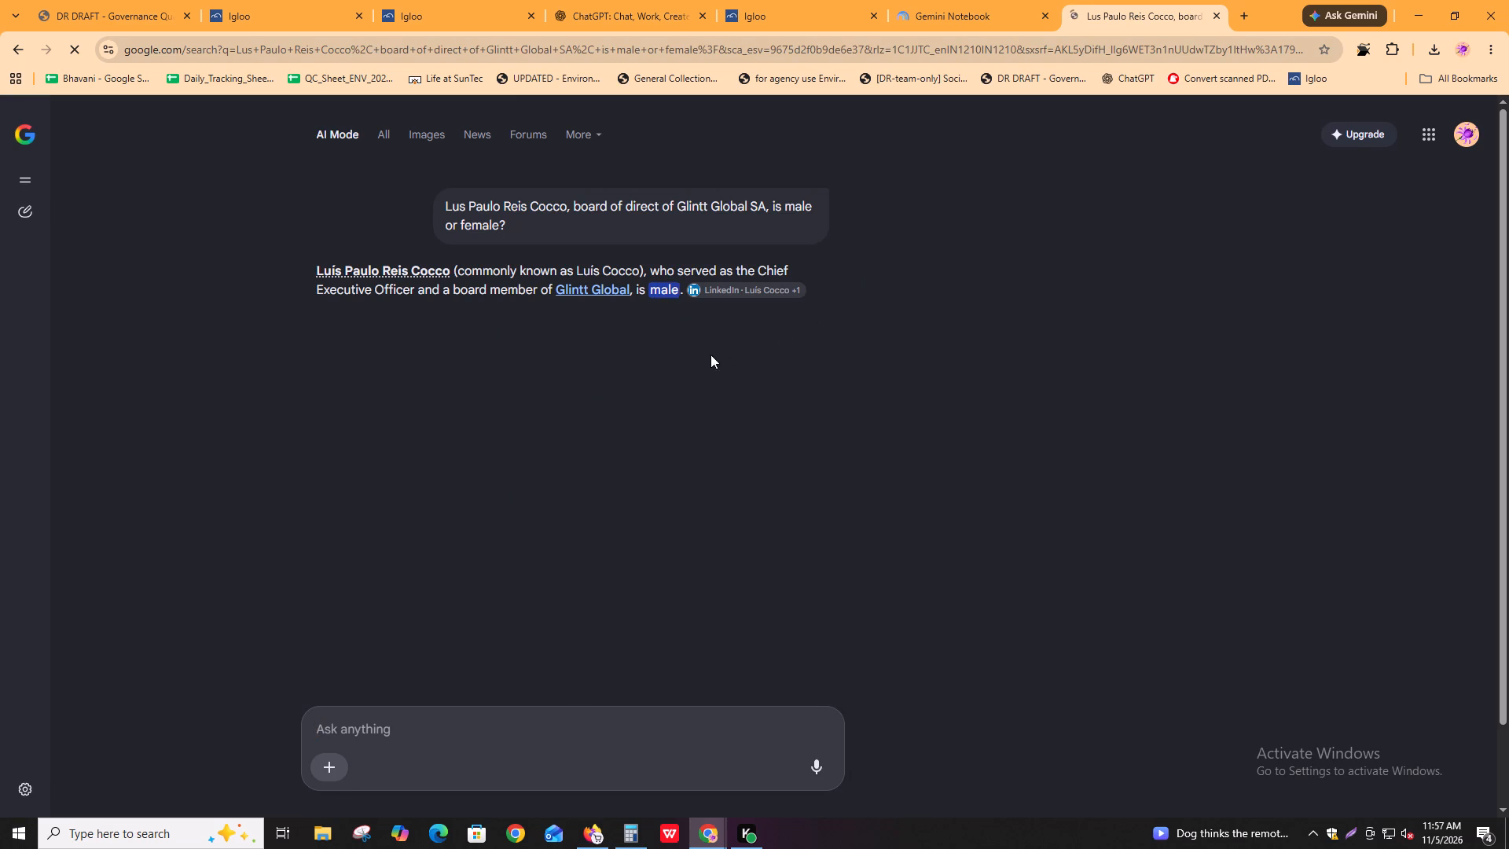
Return to Igloo and go through the executive and non-executive names on page 74 to count the female directors.
left_click(242, 0)
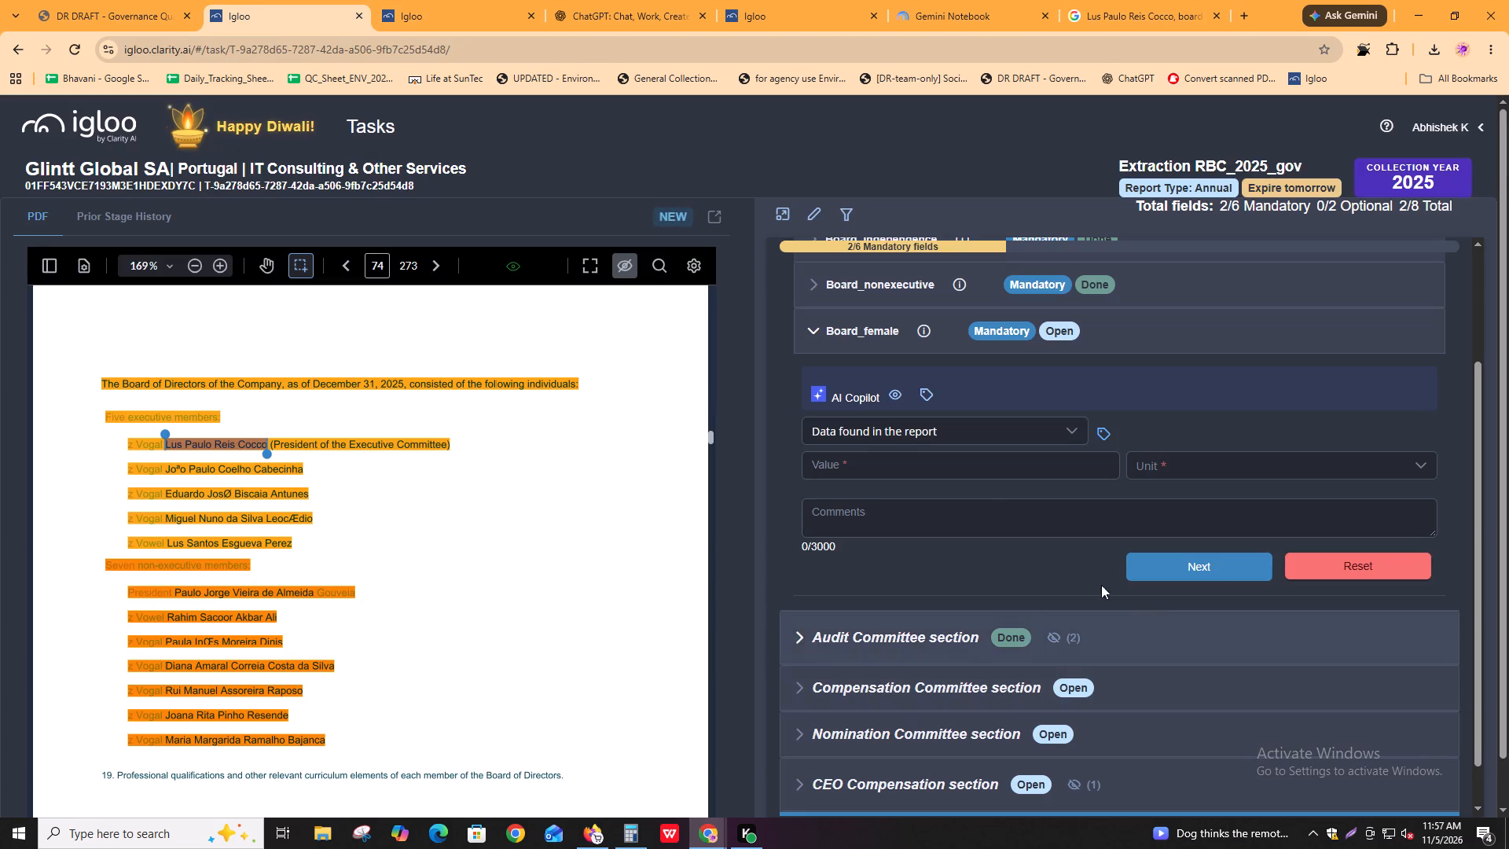
left_click(917, 531)
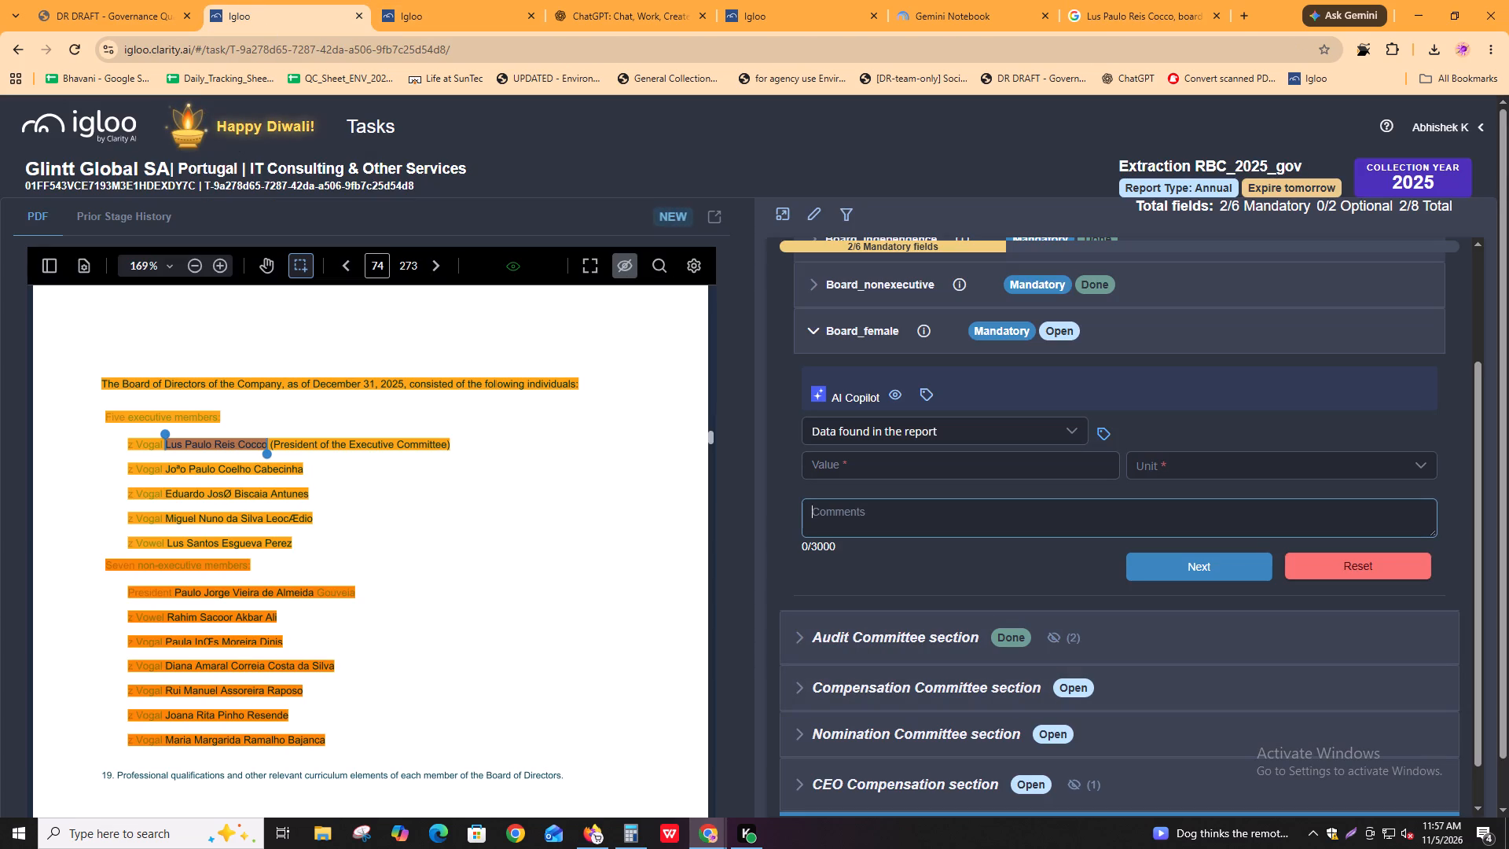
left_click_drag(166, 469, 194, 471)
left_click_drag(167, 497, 206, 495)
left_click_drag(170, 520, 178, 520)
left_click_drag(161, 551, 171, 552)
left_click(173, 552)
left_click(192, 643)
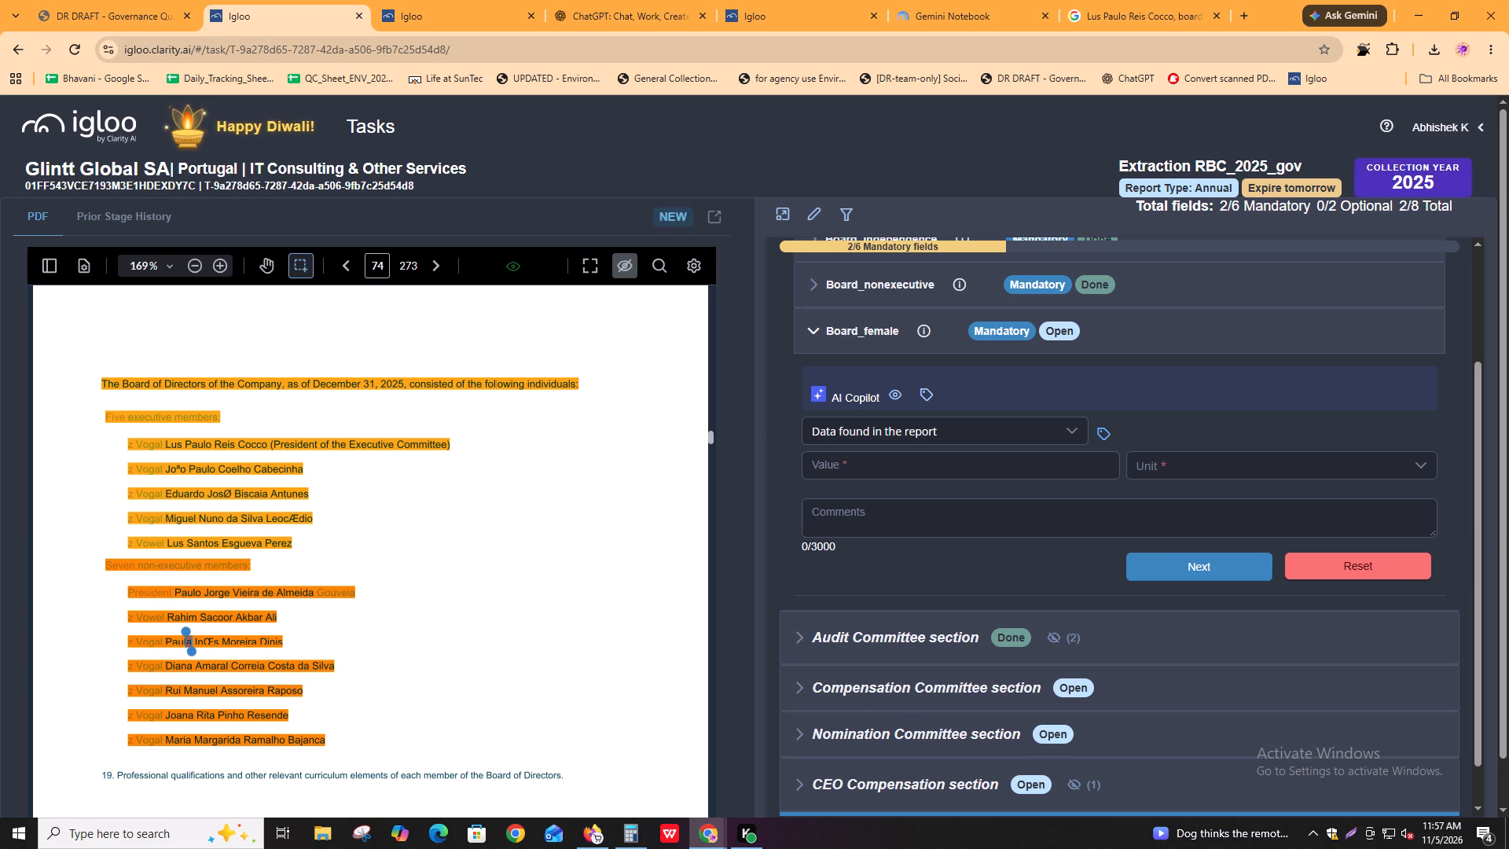
left_click(183, 618)
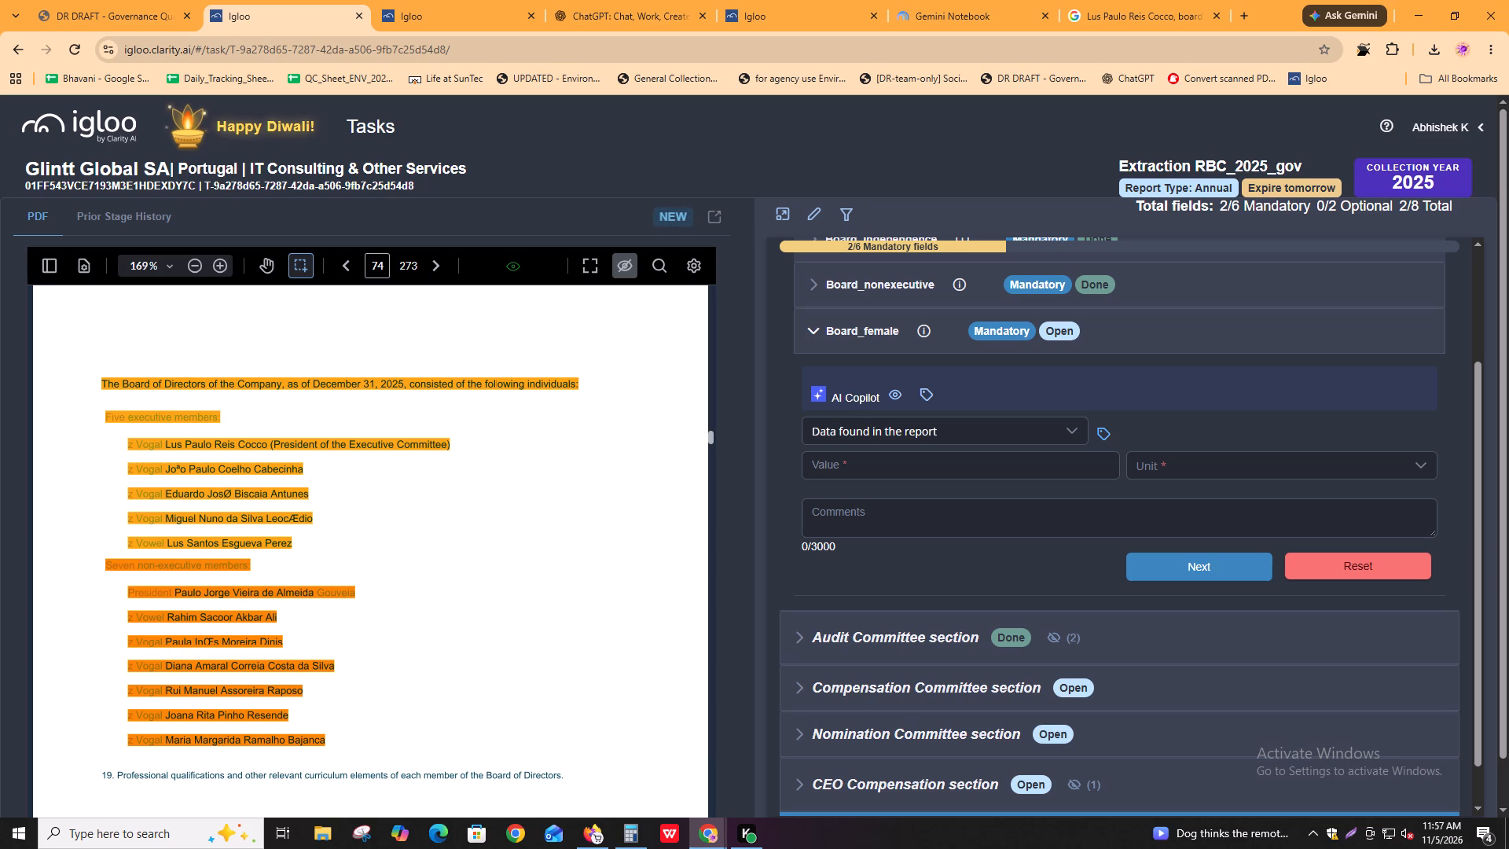
left_click(167, 641)
Enter the calculation "(4/12)*100 =" in the Board_female comments.
left_click(929, 520)
type("(4/")
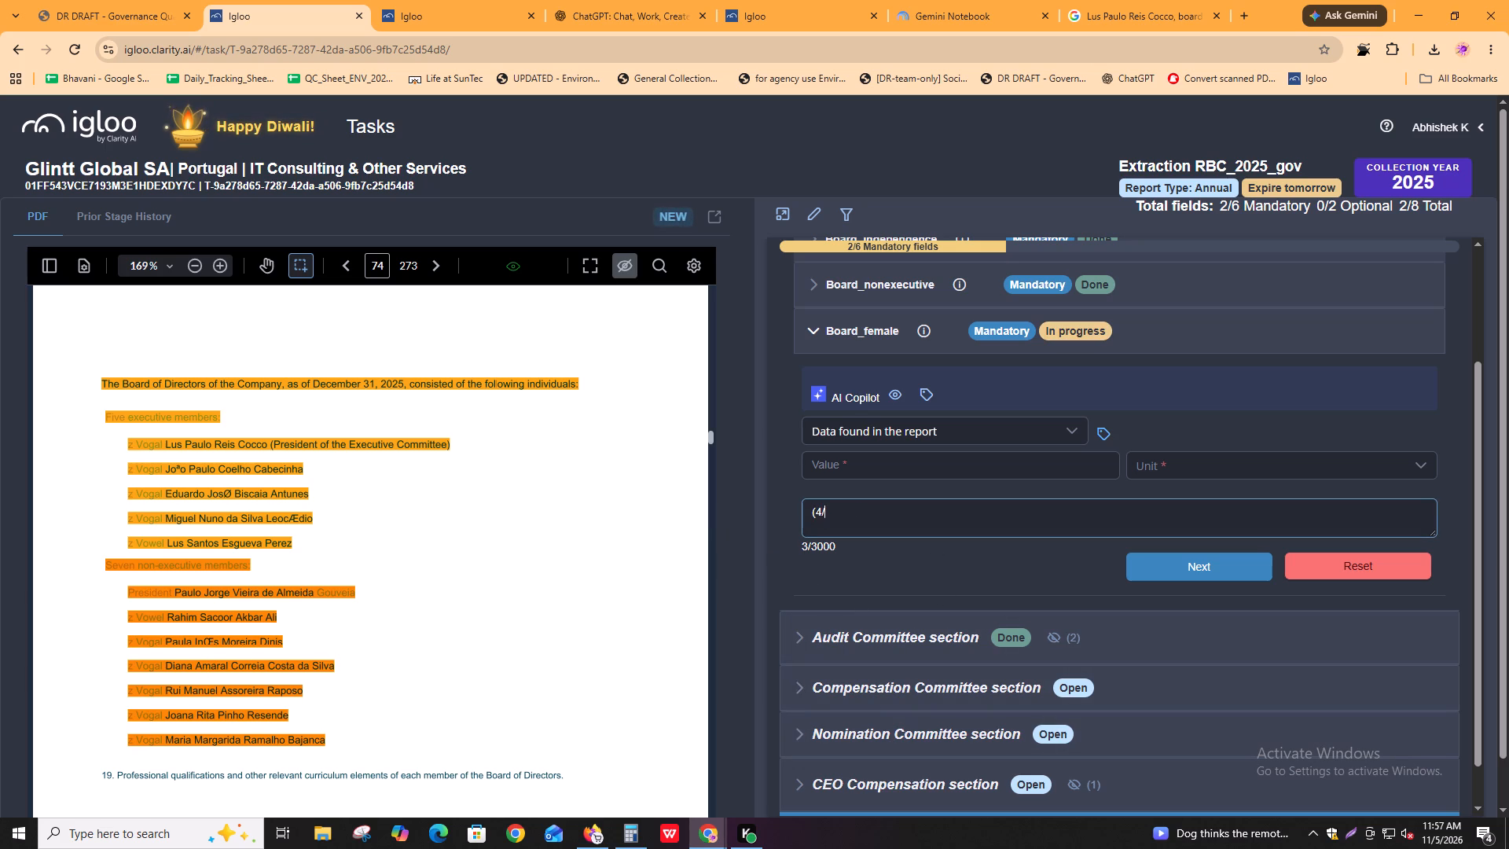
type("12")
key("shift+parenright")
key("asterisk")
type("100 =")
key("space")
Switch to Calculator, clear the previous result, and calculate 4/12*100 for the female board percentage.
key("alt+Tab")
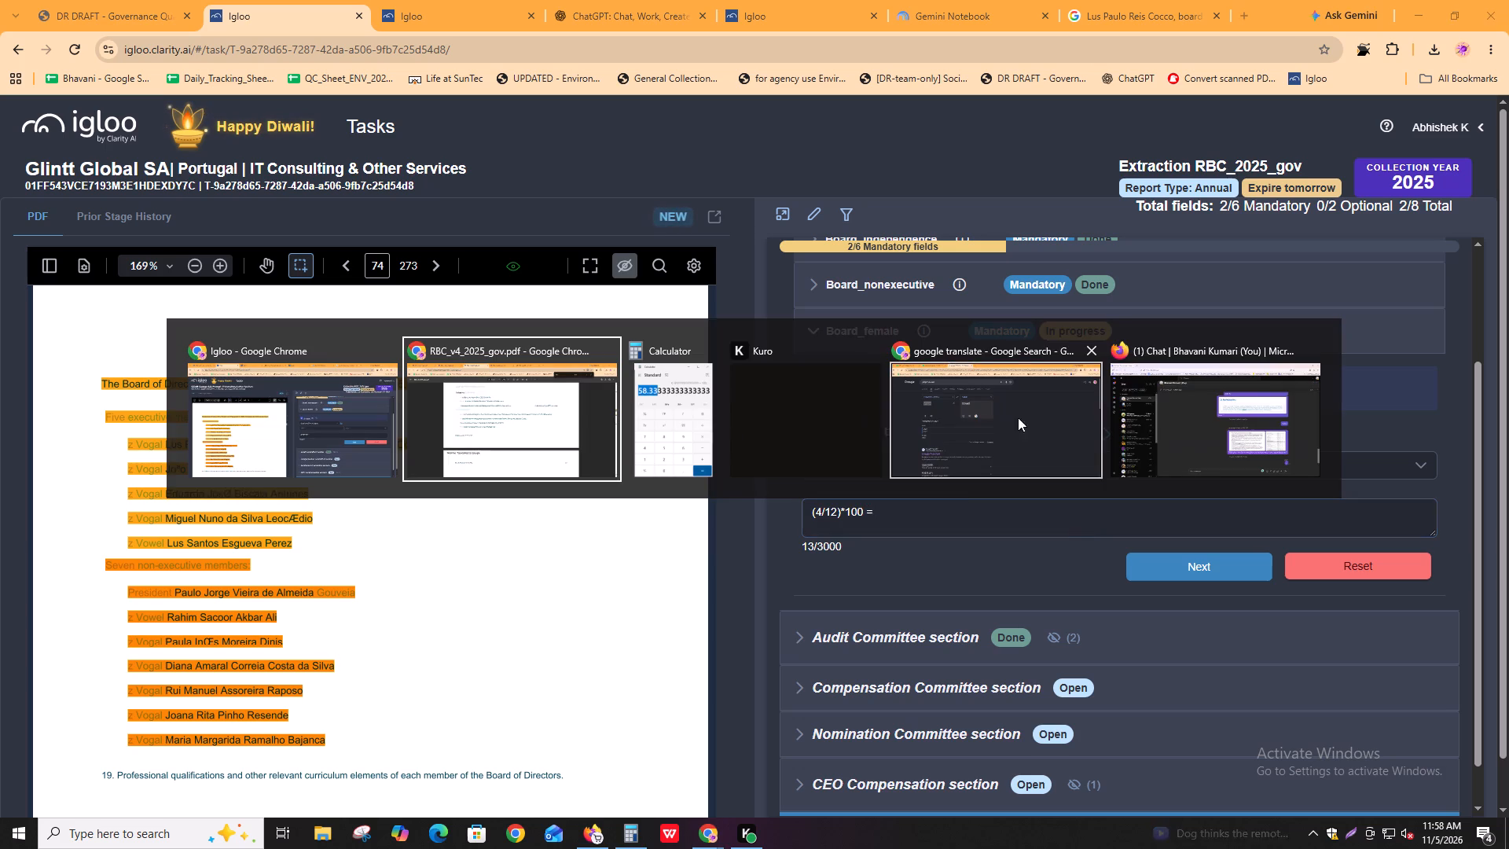
left_click(677, 421, "alt")
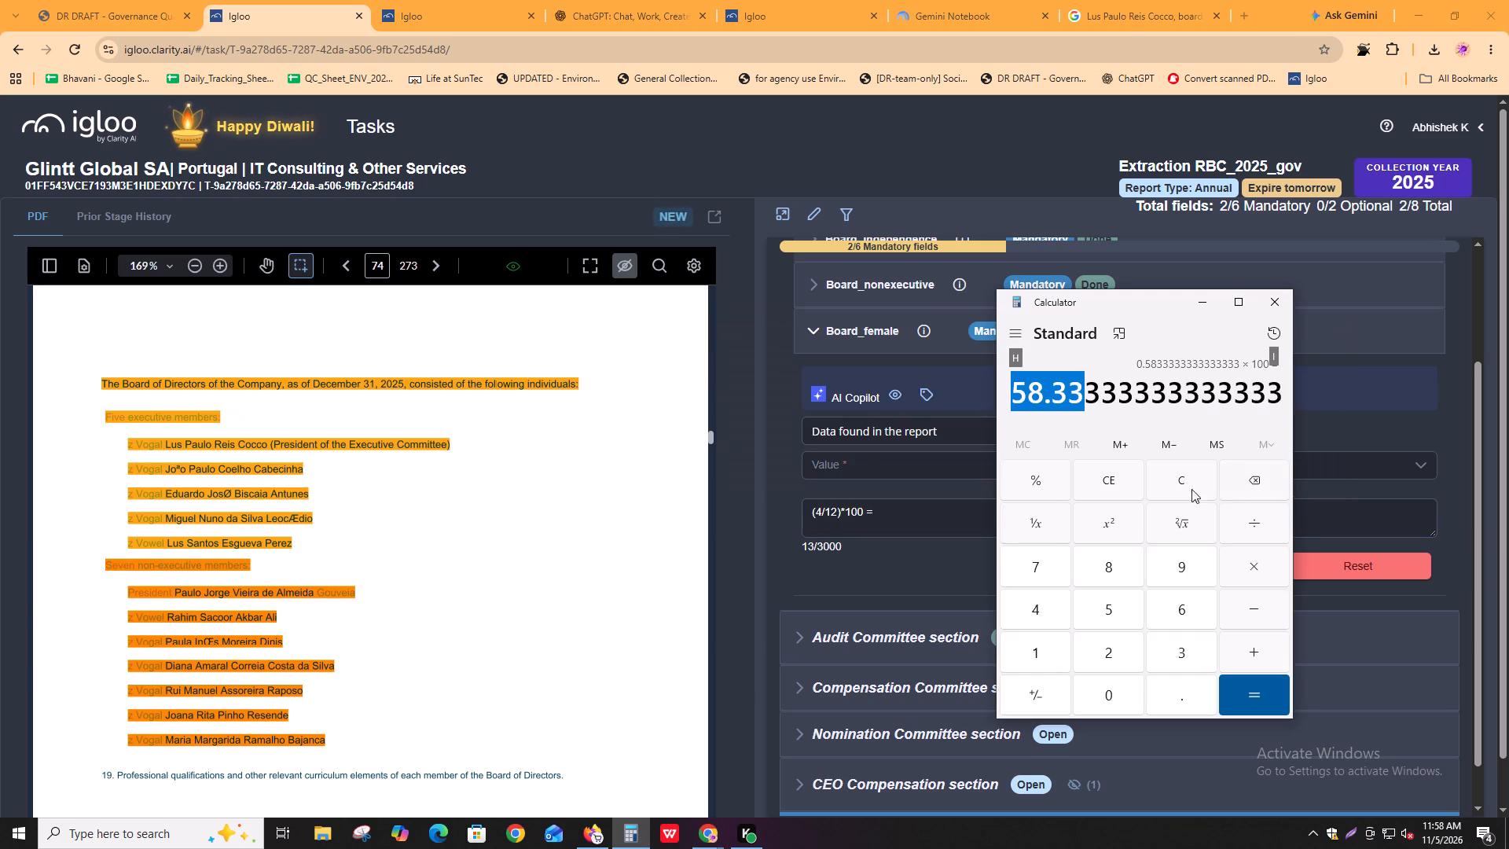
left_click(1180, 489)
type("4/12")
key("asterisk")
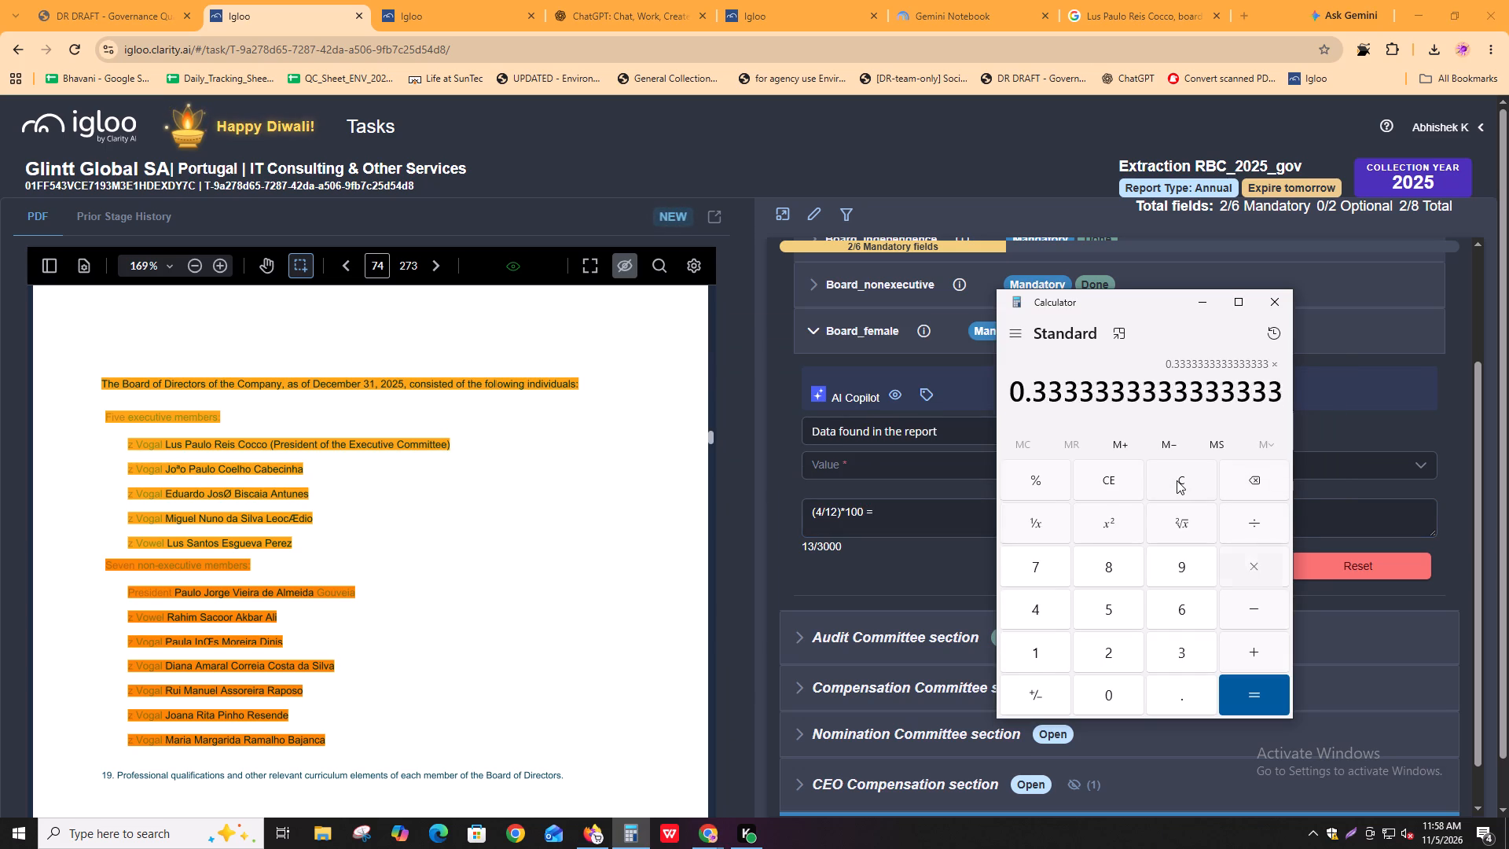
type("100")
key("Return")
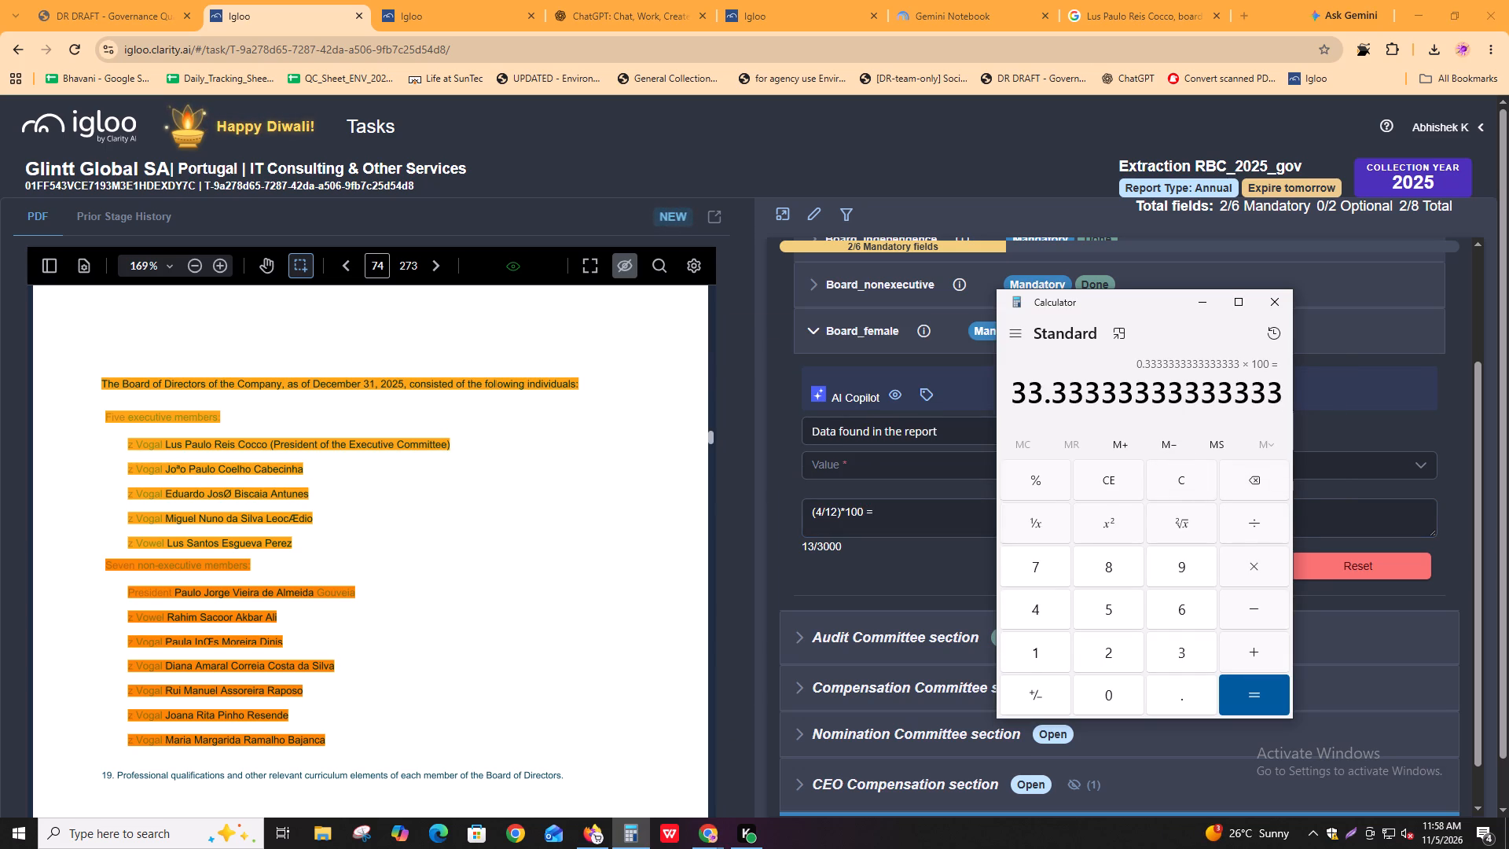
Copy the Calculator result to complete the Board_female comments as "(4/12)*100 = 33.33%", and set the value to 33.33 with unit %.
left_click_drag(1014, 394, 1082, 401)
key("ctrl+c")
left_click(937, 508)
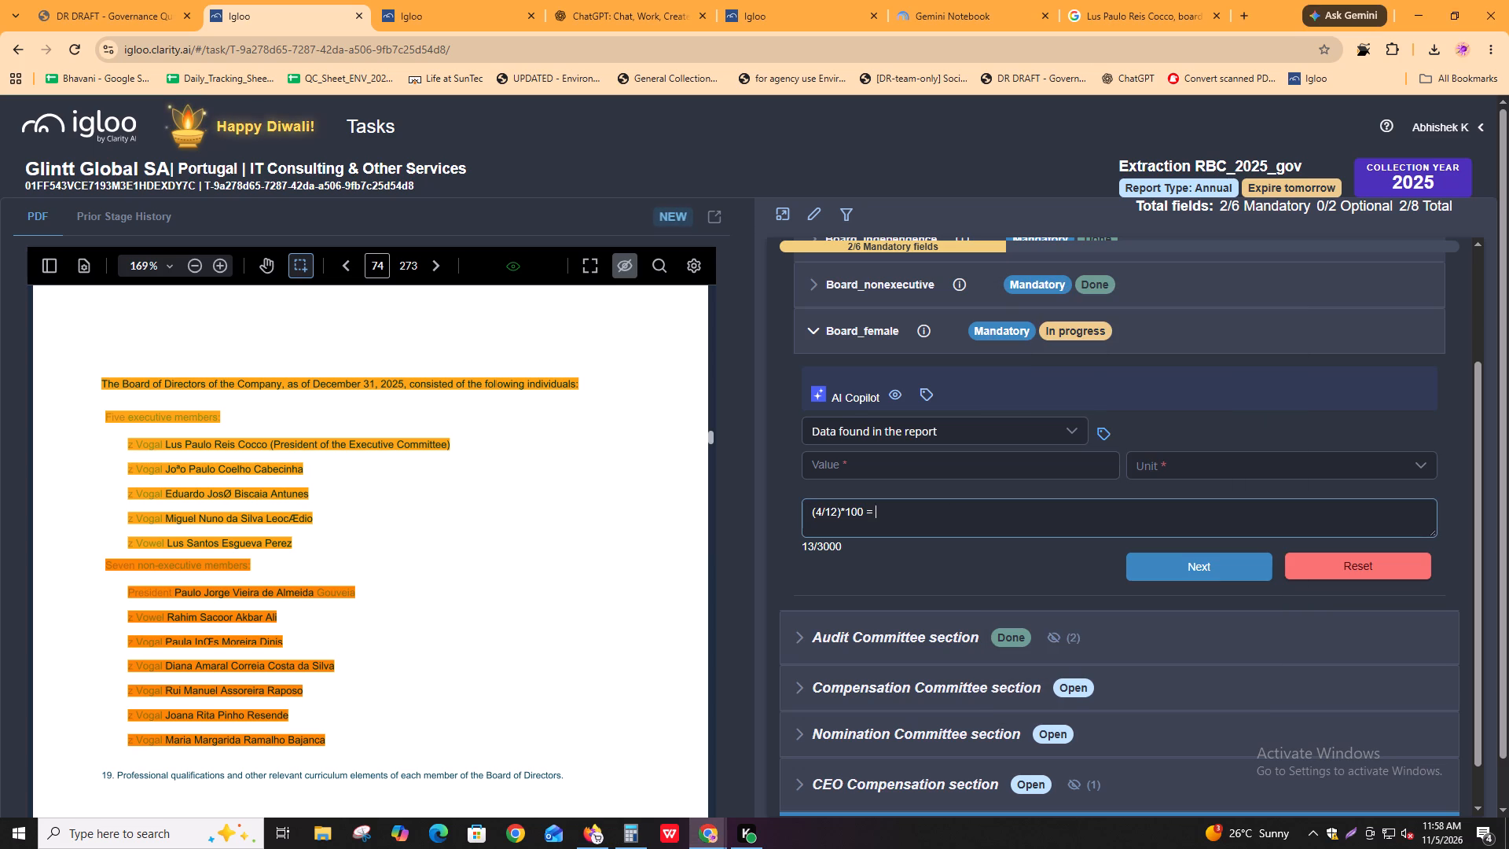
key("ctrl+v")
key("shift+percent")
left_click(959, 471)
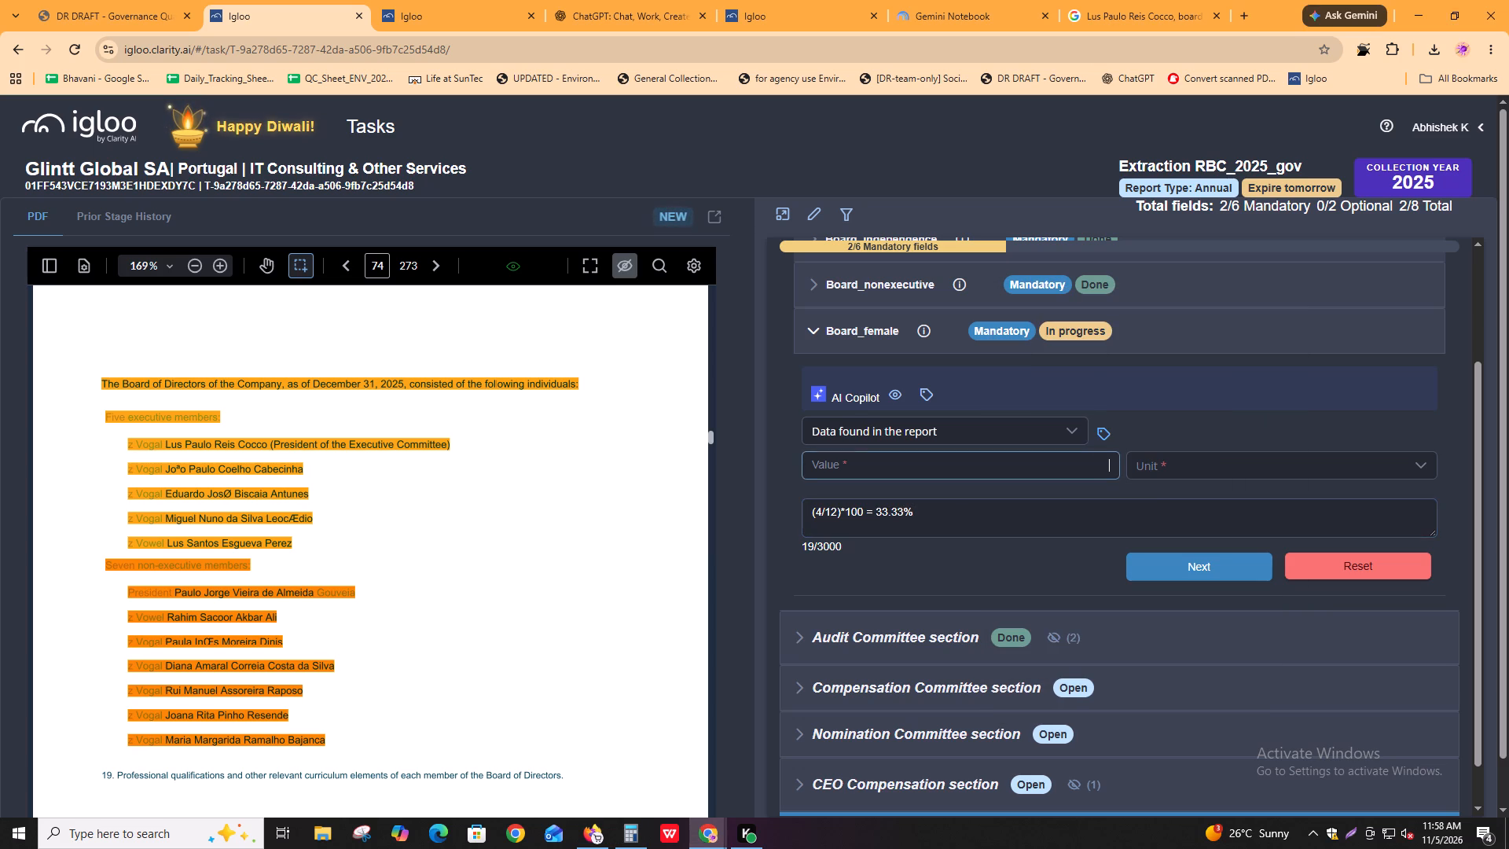
key("ctrl+v")
left_click(1211, 458)
left_click(1171, 487)
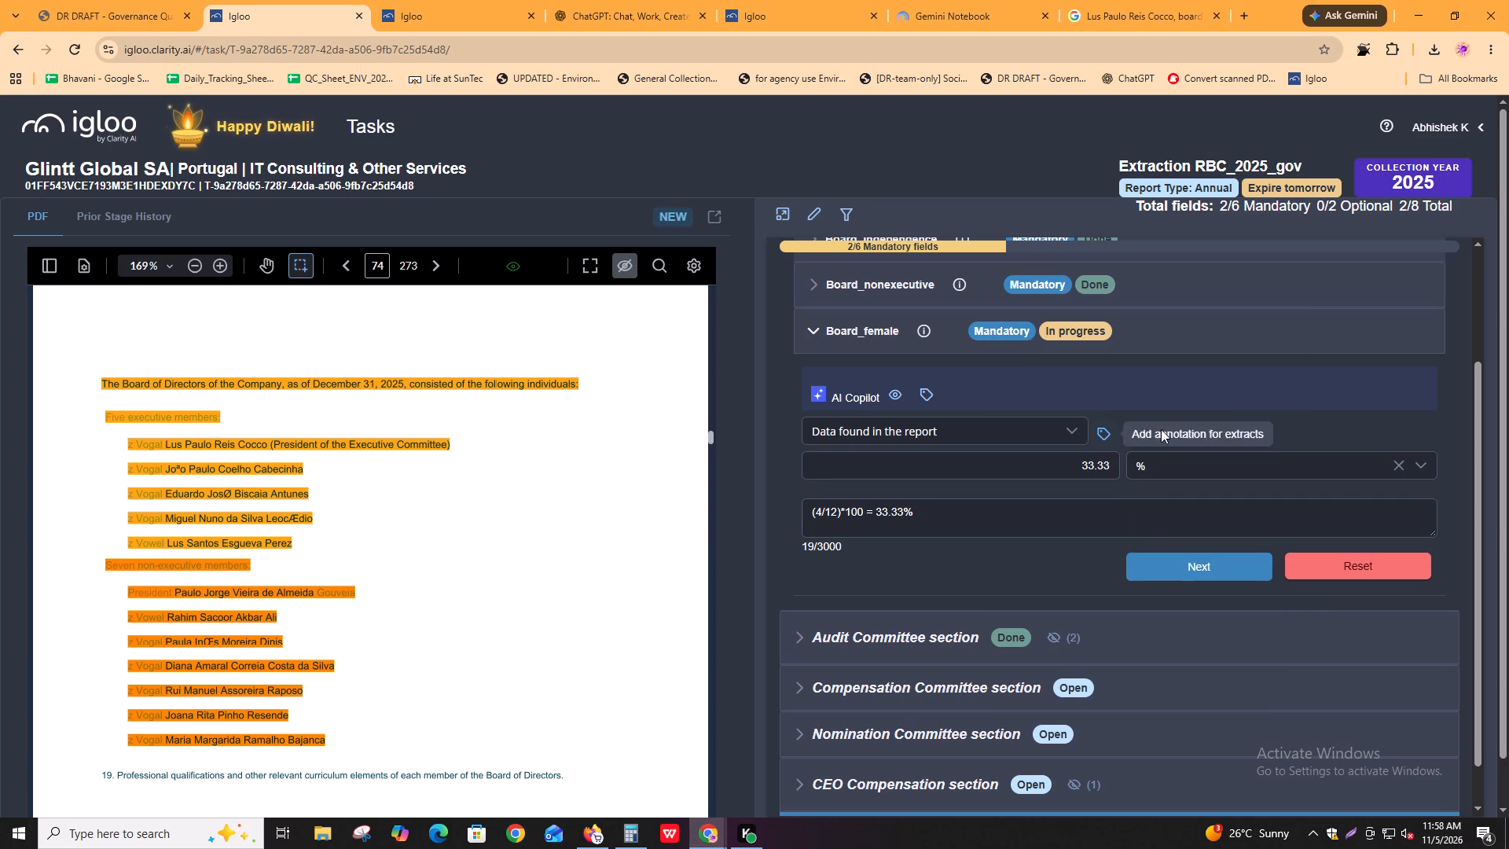
Expand Board_independence and locate its first extract, about the Board of Directors' oversight, in the report.
key("alt+Tab")
key("alt+Tab")
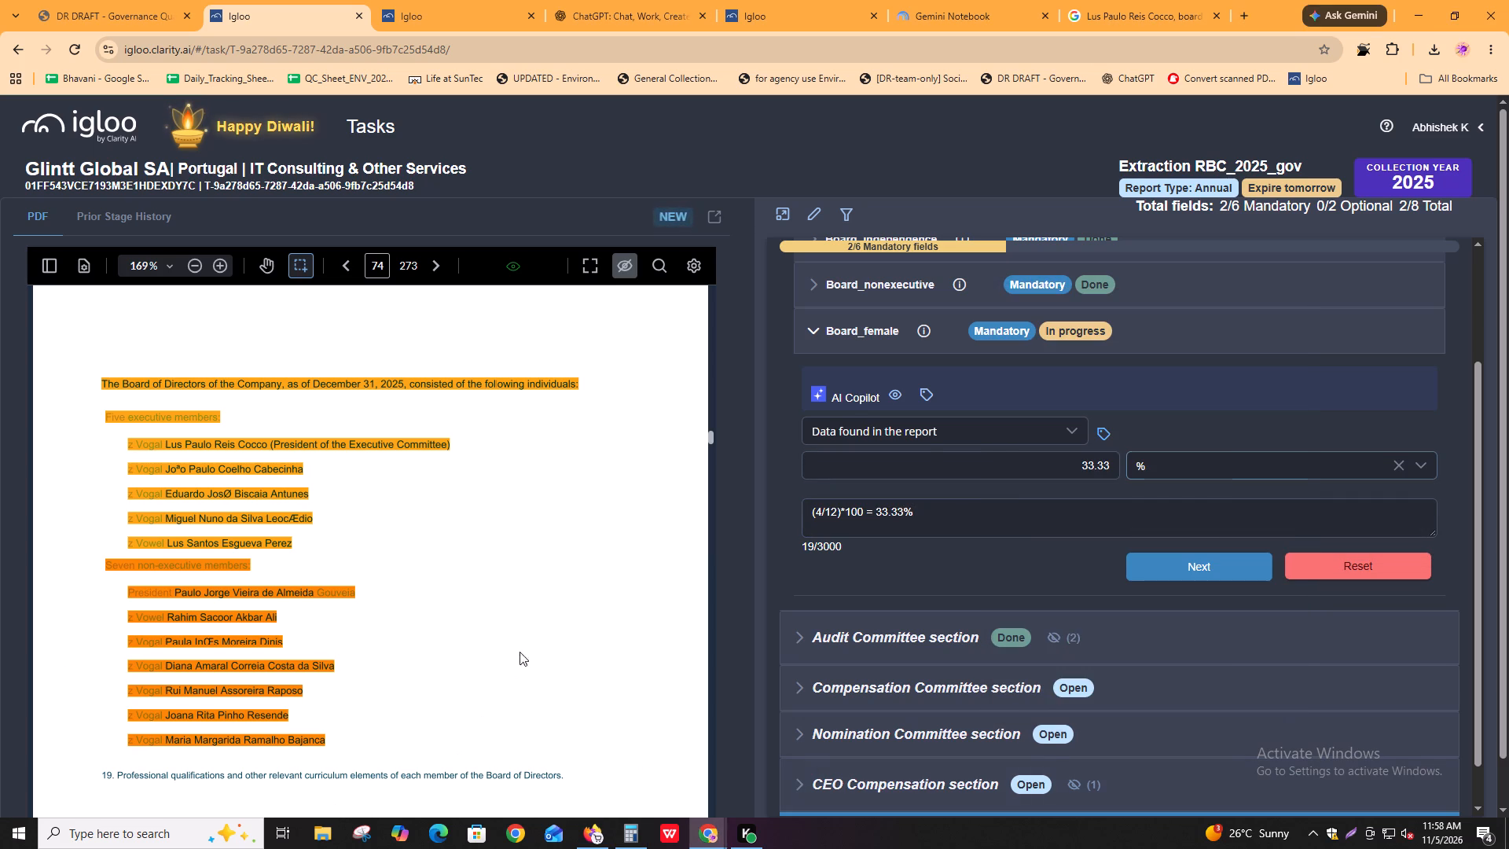
scroll(960, 428, "up", 3)
left_click(954, 397)
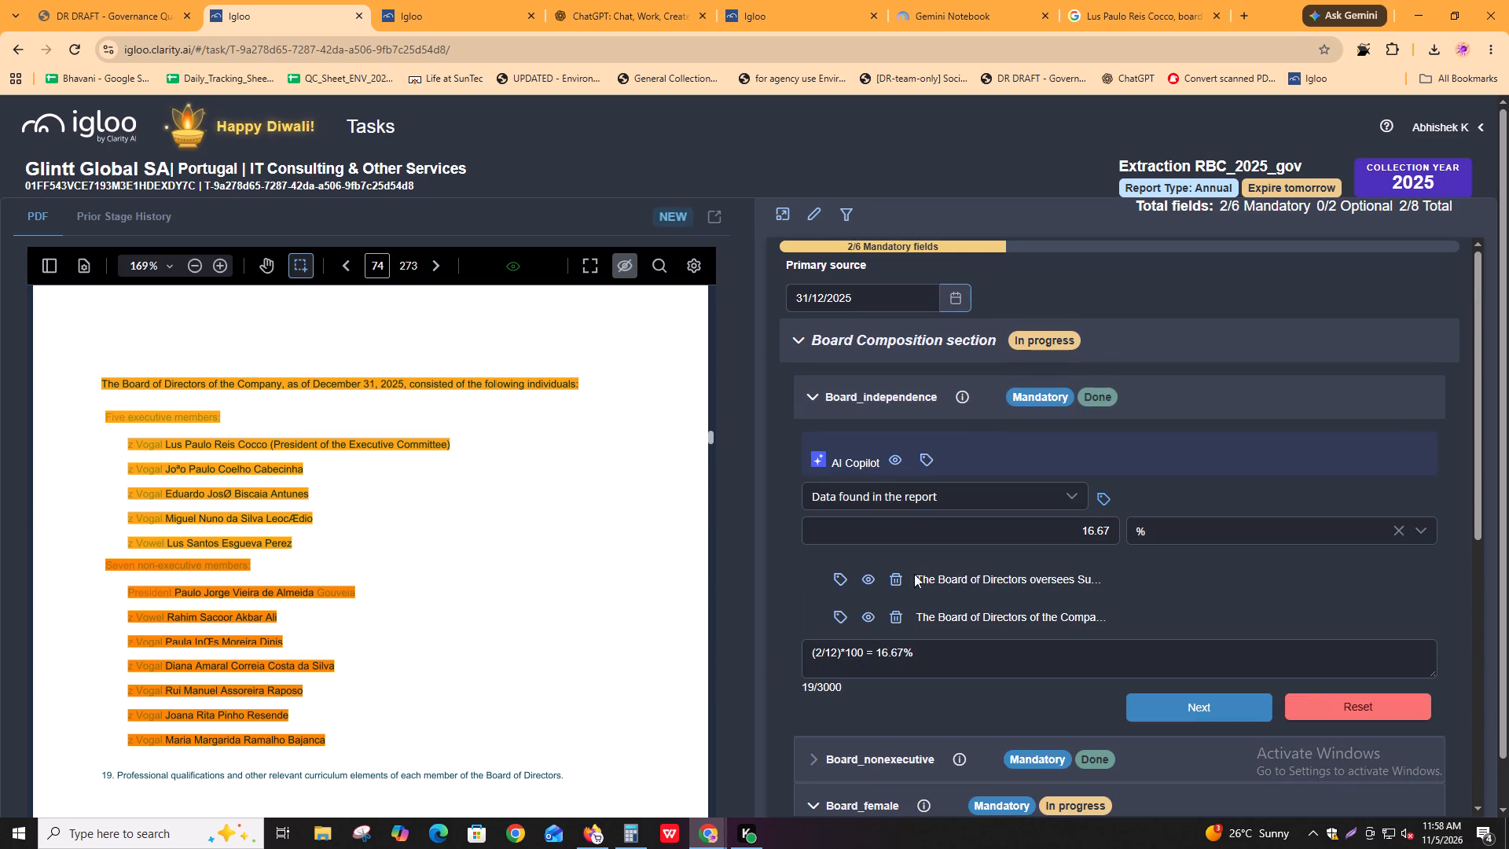
left_click(840, 580)
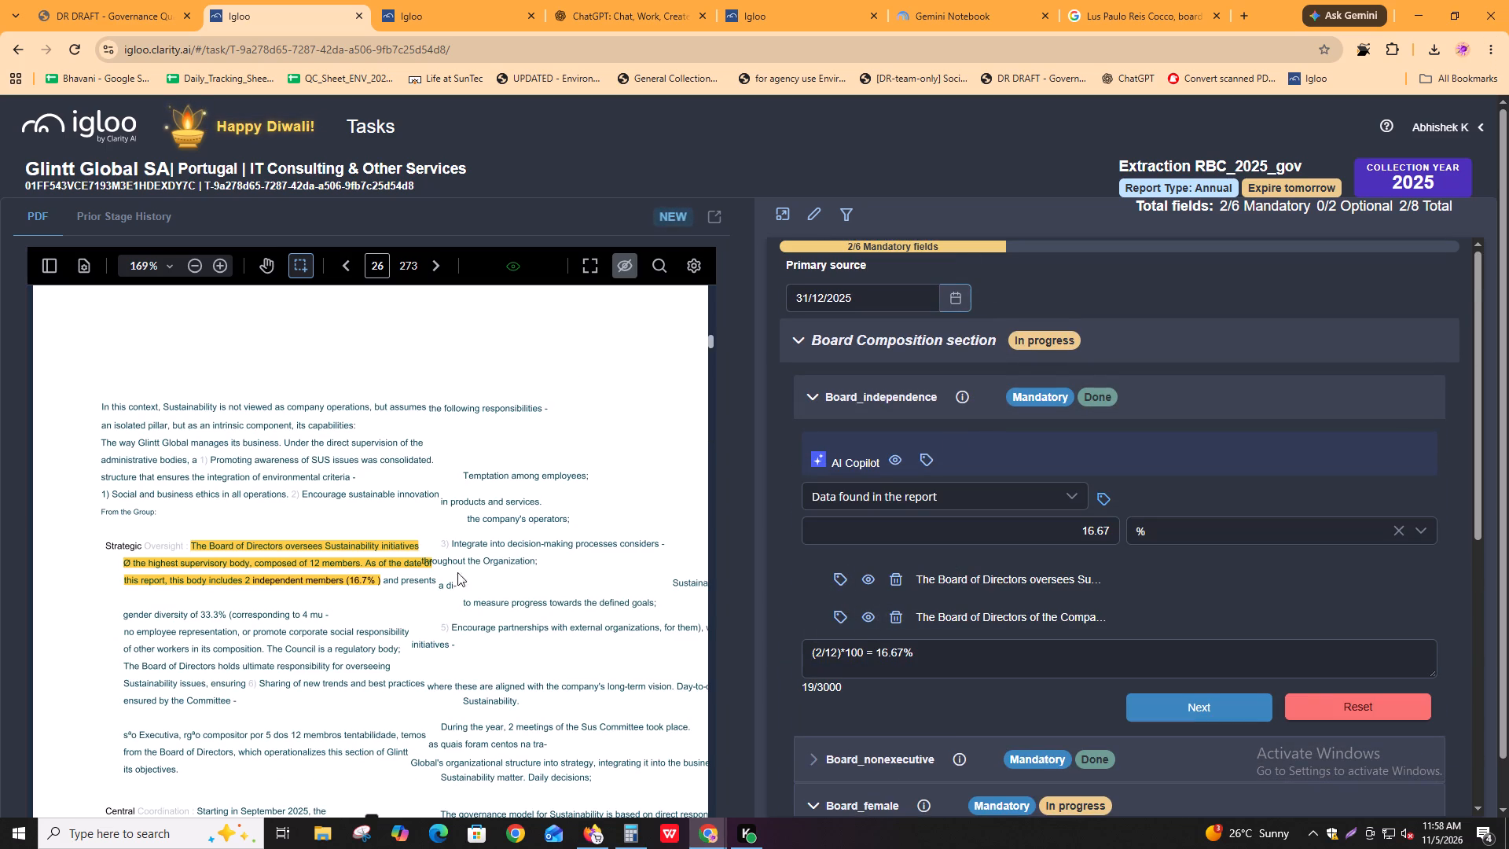
In the original Portuguese report, go to page 26 and copy the "Supervisão Estratégica" passage through "na sua composição.".
left_click(422, 0)
left_click(354, 110)
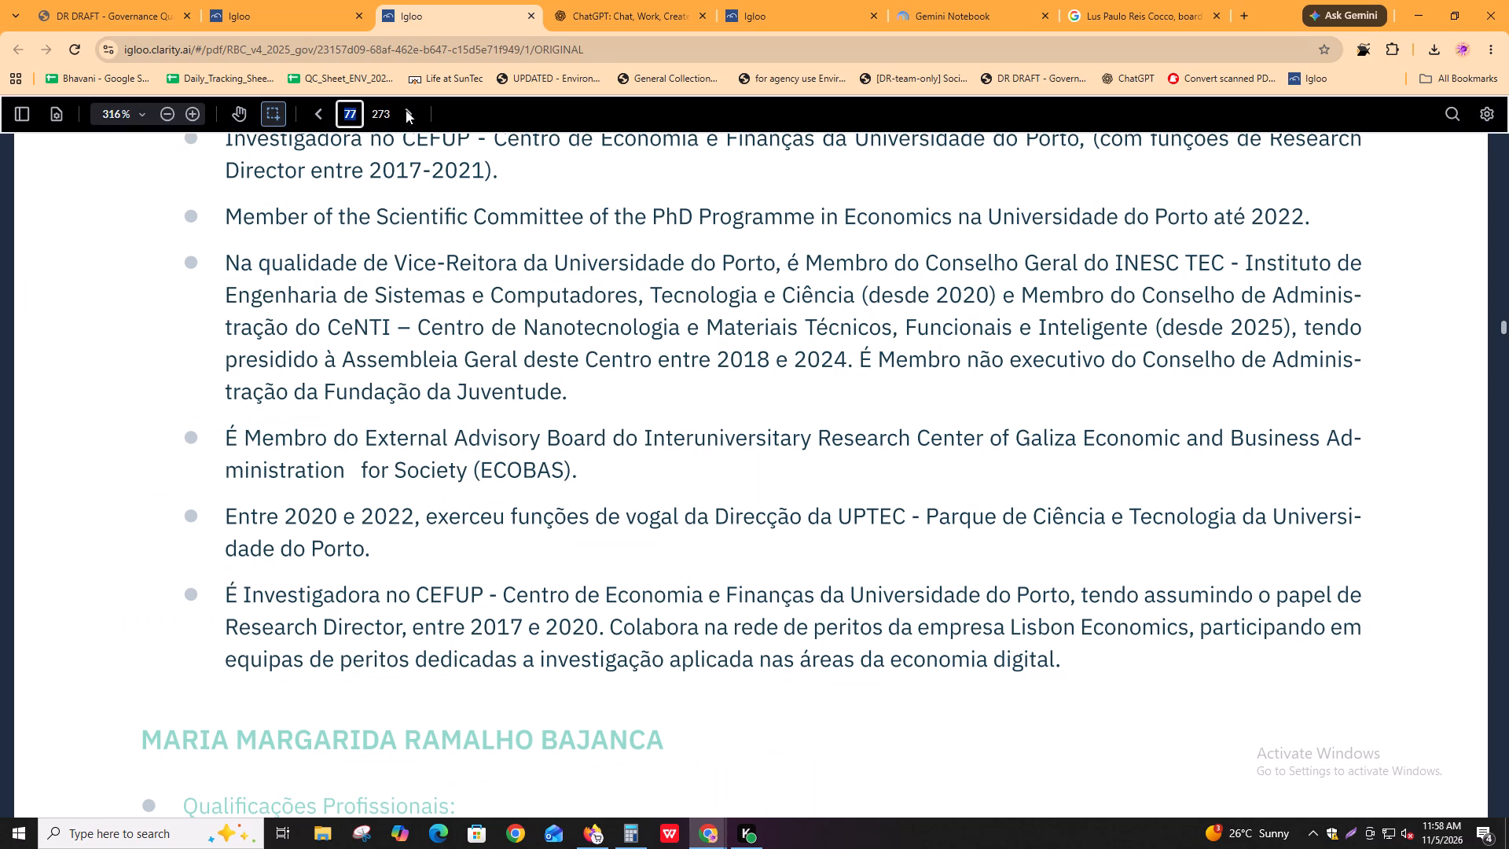
type("26")
key("Return")
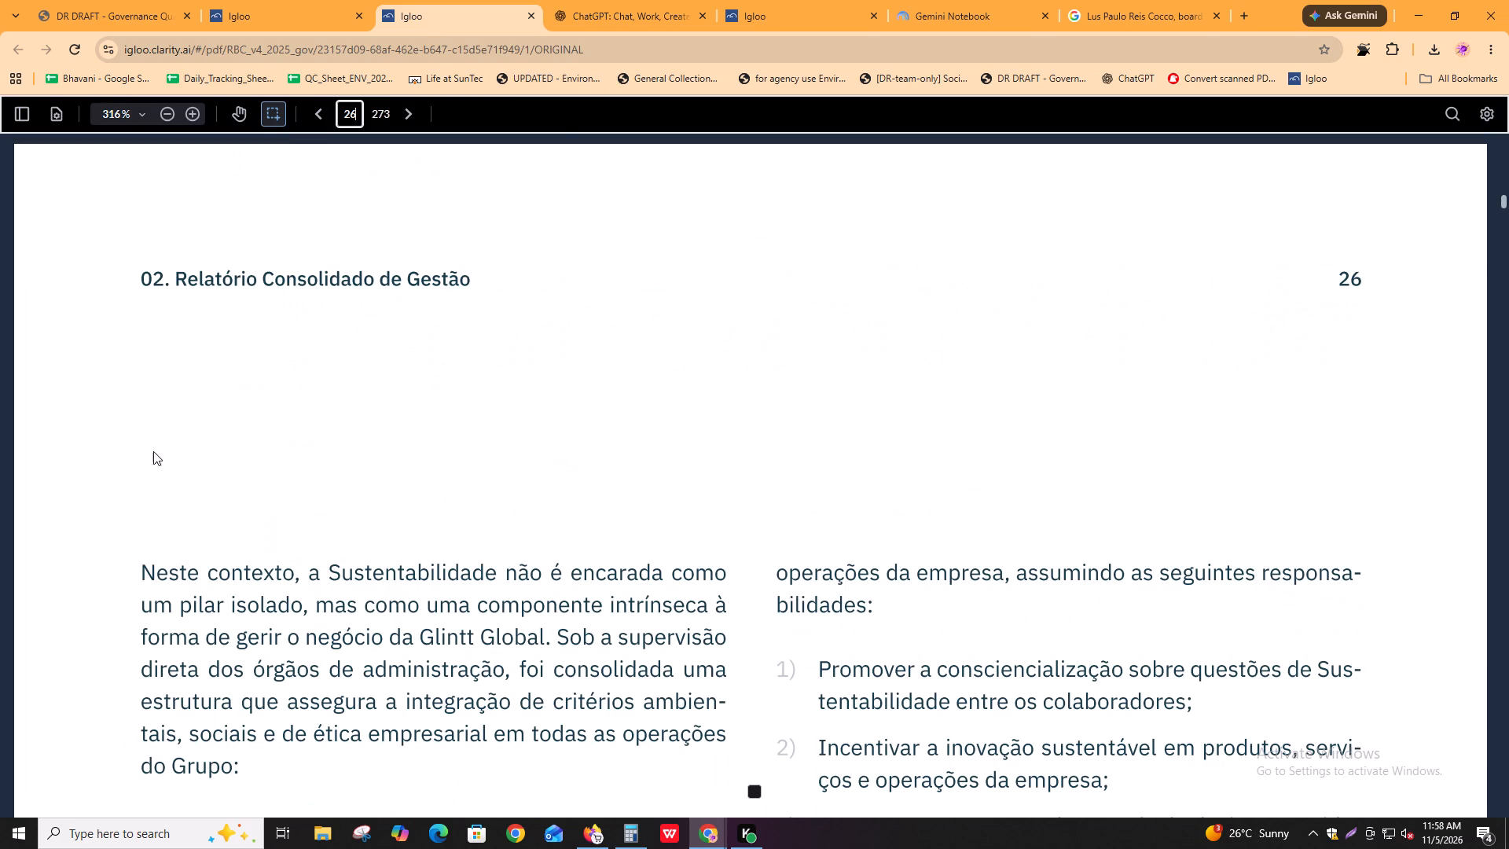
scroll(212, 502, "down", 4)
scroll(721, 831, "down", 3)
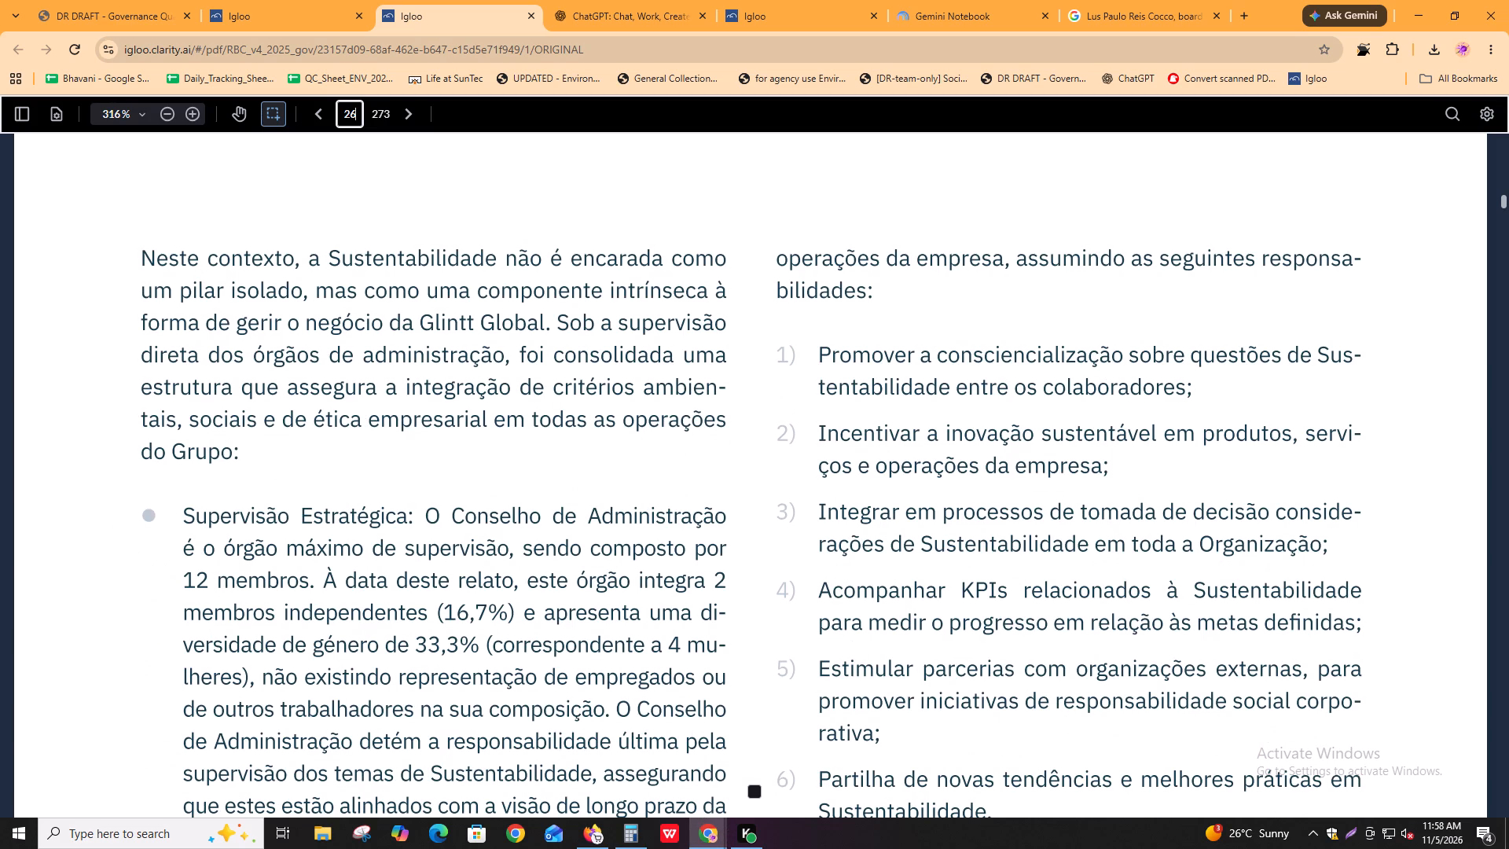
left_click_drag(182, 516, 266, 679)
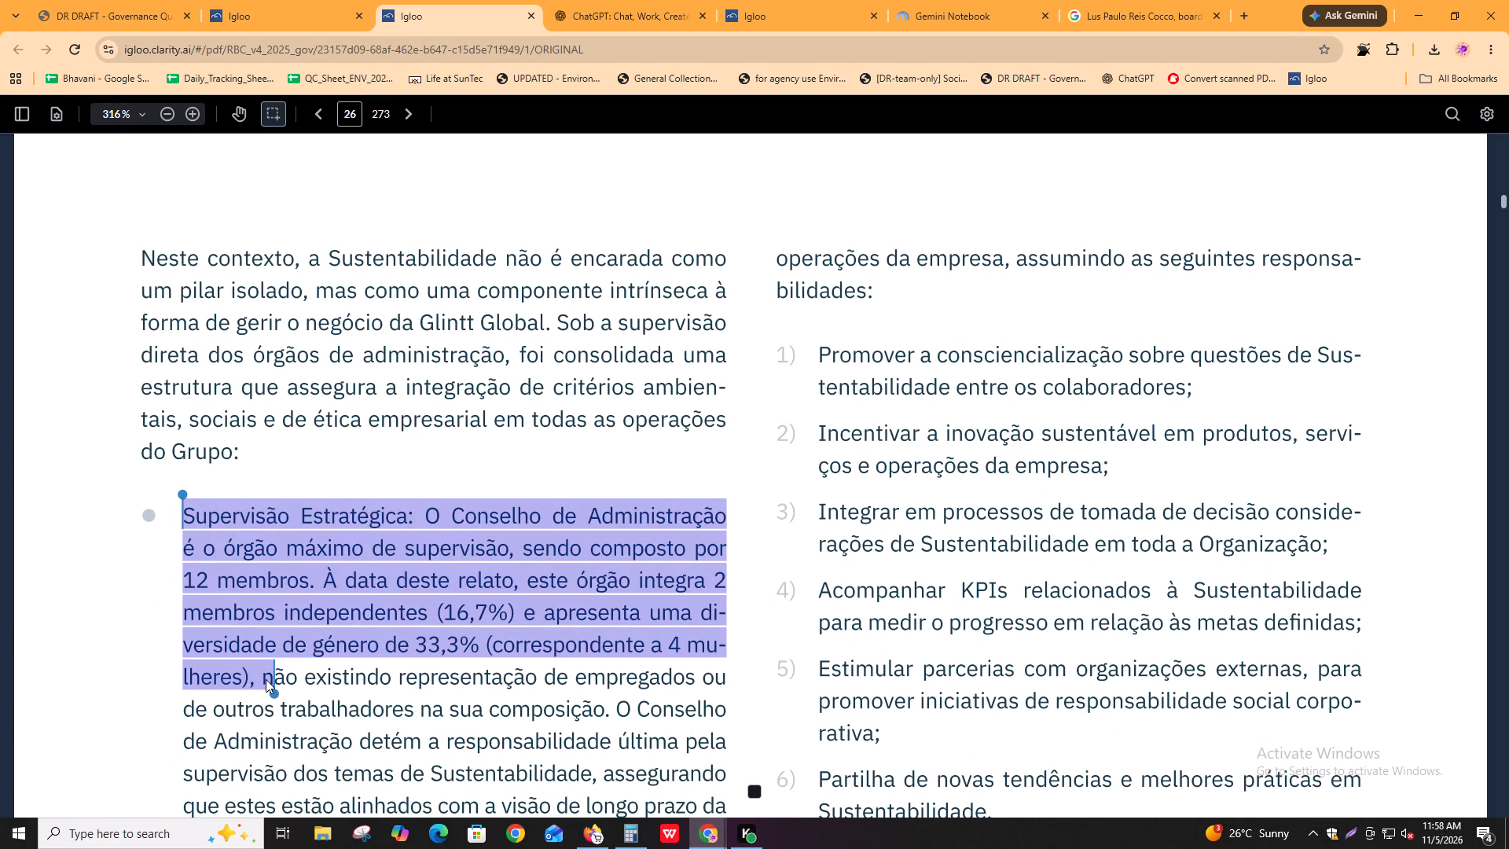
left_click_drag(266, 679, 589, 732)
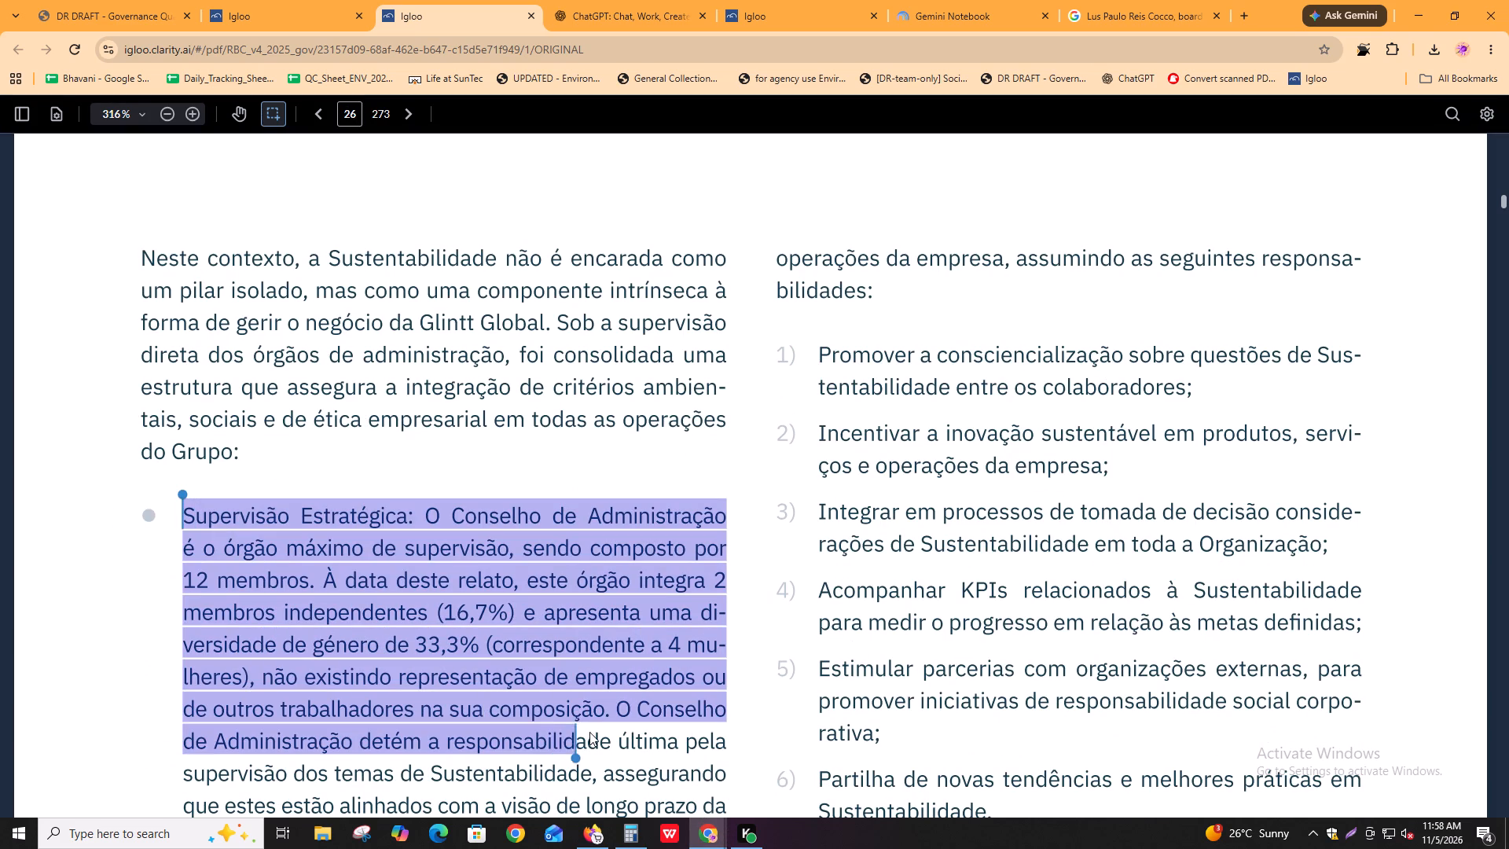
left_click_drag(589, 732, 609, 719)
key("ctrl+c")
key("ctrl+c")
key("ctrl+c")
key("ctrl+c")
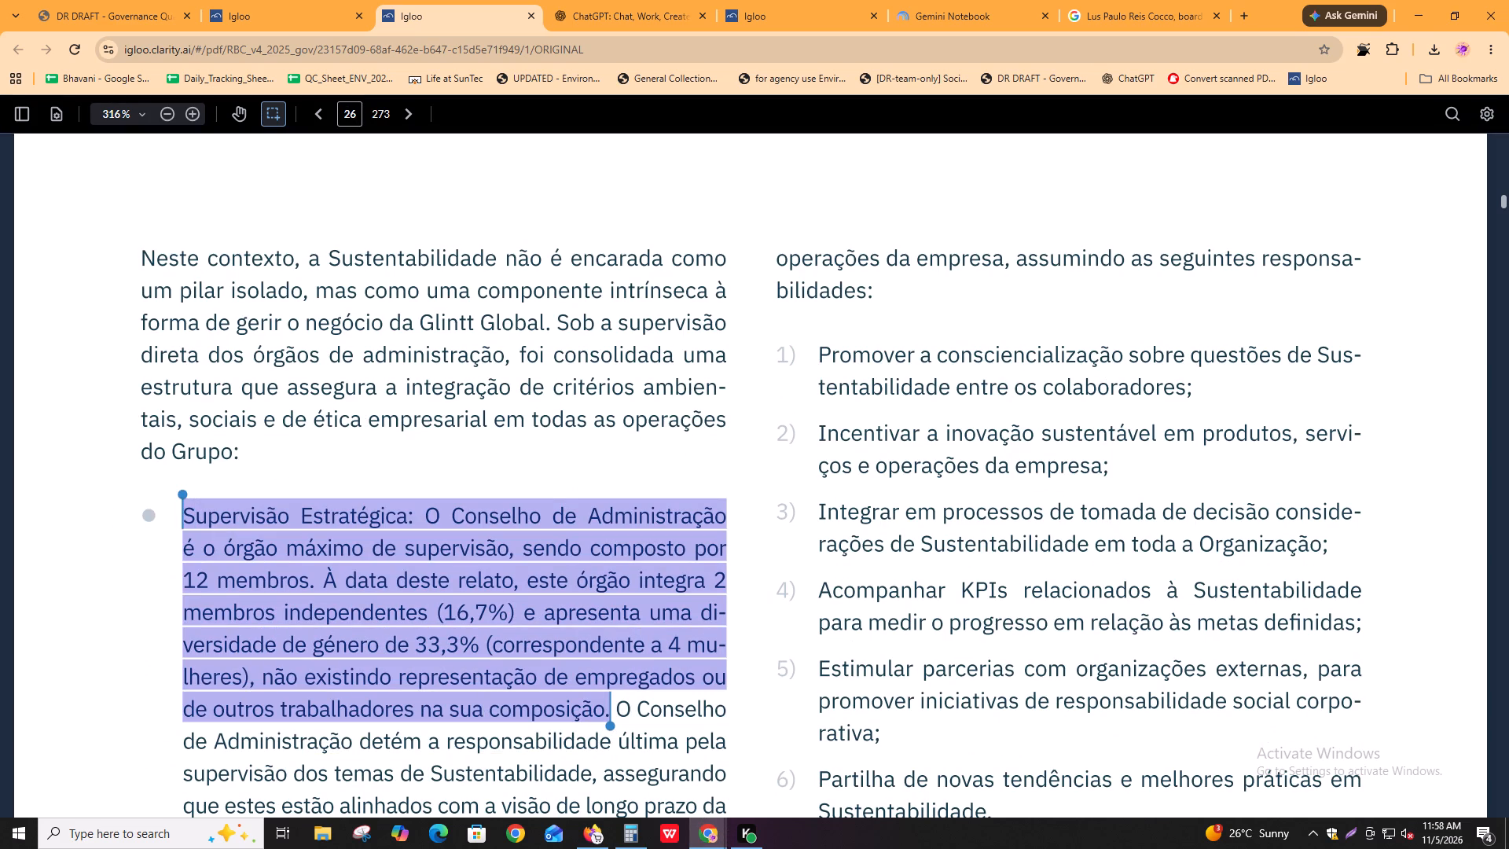
Translate the copied passage into English in Google Translate and read what it says about the board's independence and gender diversity.
key("alt+Tab")
key("alt+Tab")
key("alt+Tab")
key("alt+Tab")
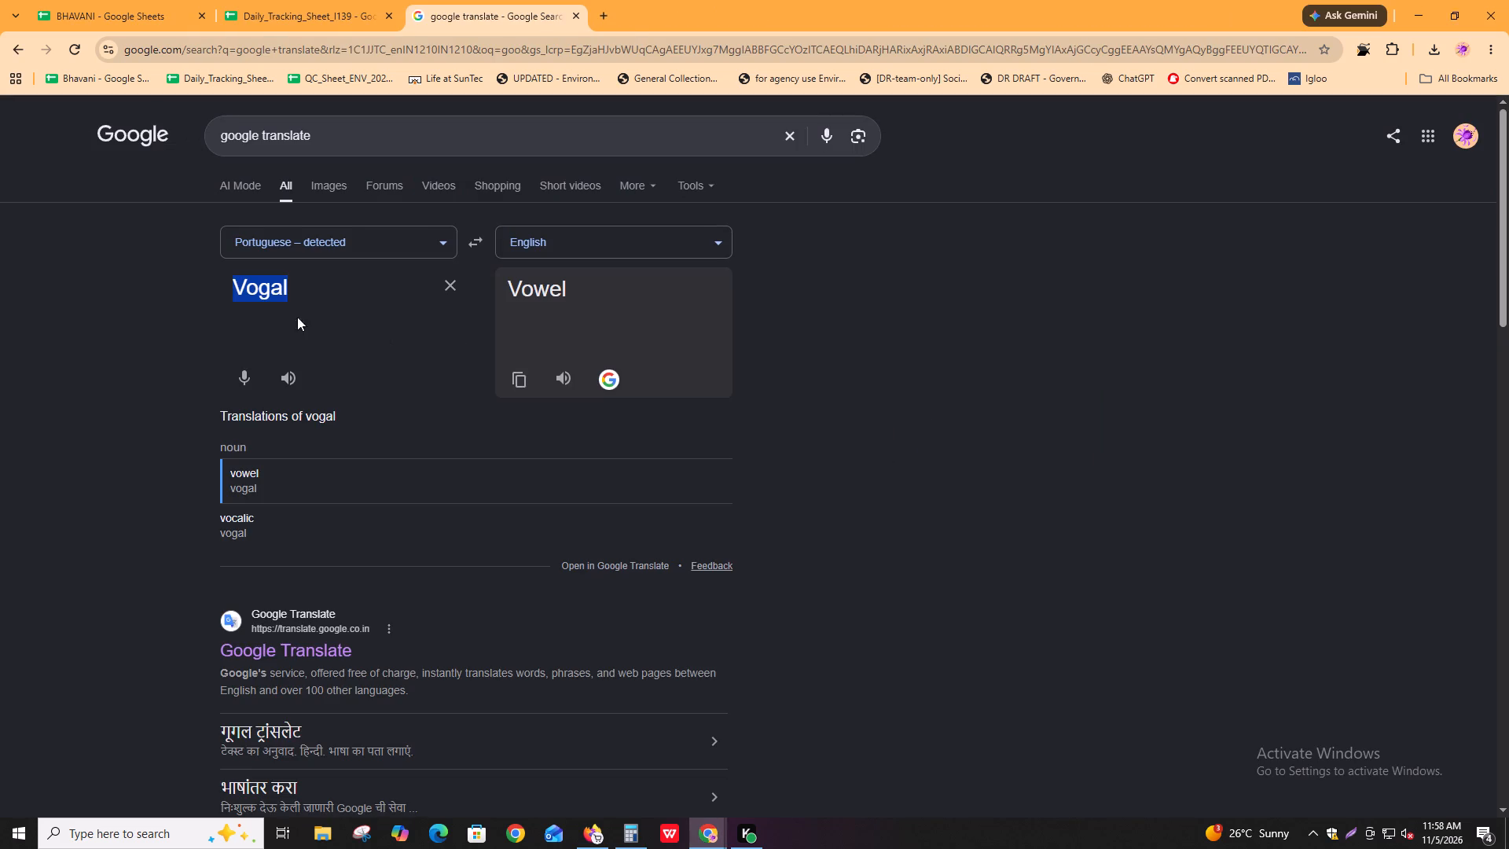
key("ctrl+v")
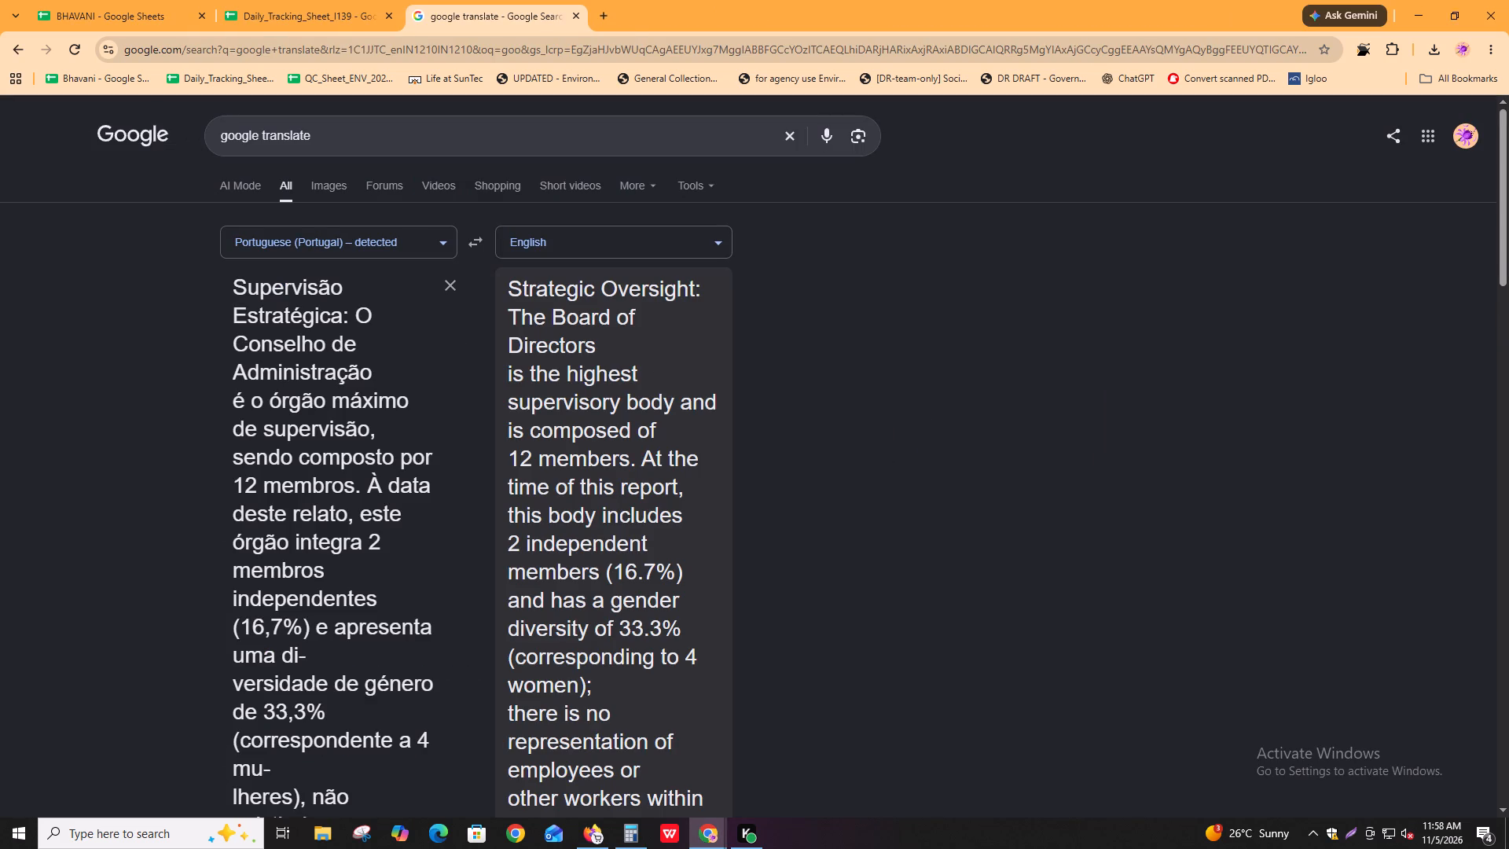
scroll(614, 486, "down", 1)
left_click_drag(591, 344, 676, 355)
left_click_drag(542, 400, 657, 413)
left_click_drag(548, 448, 555, 454)
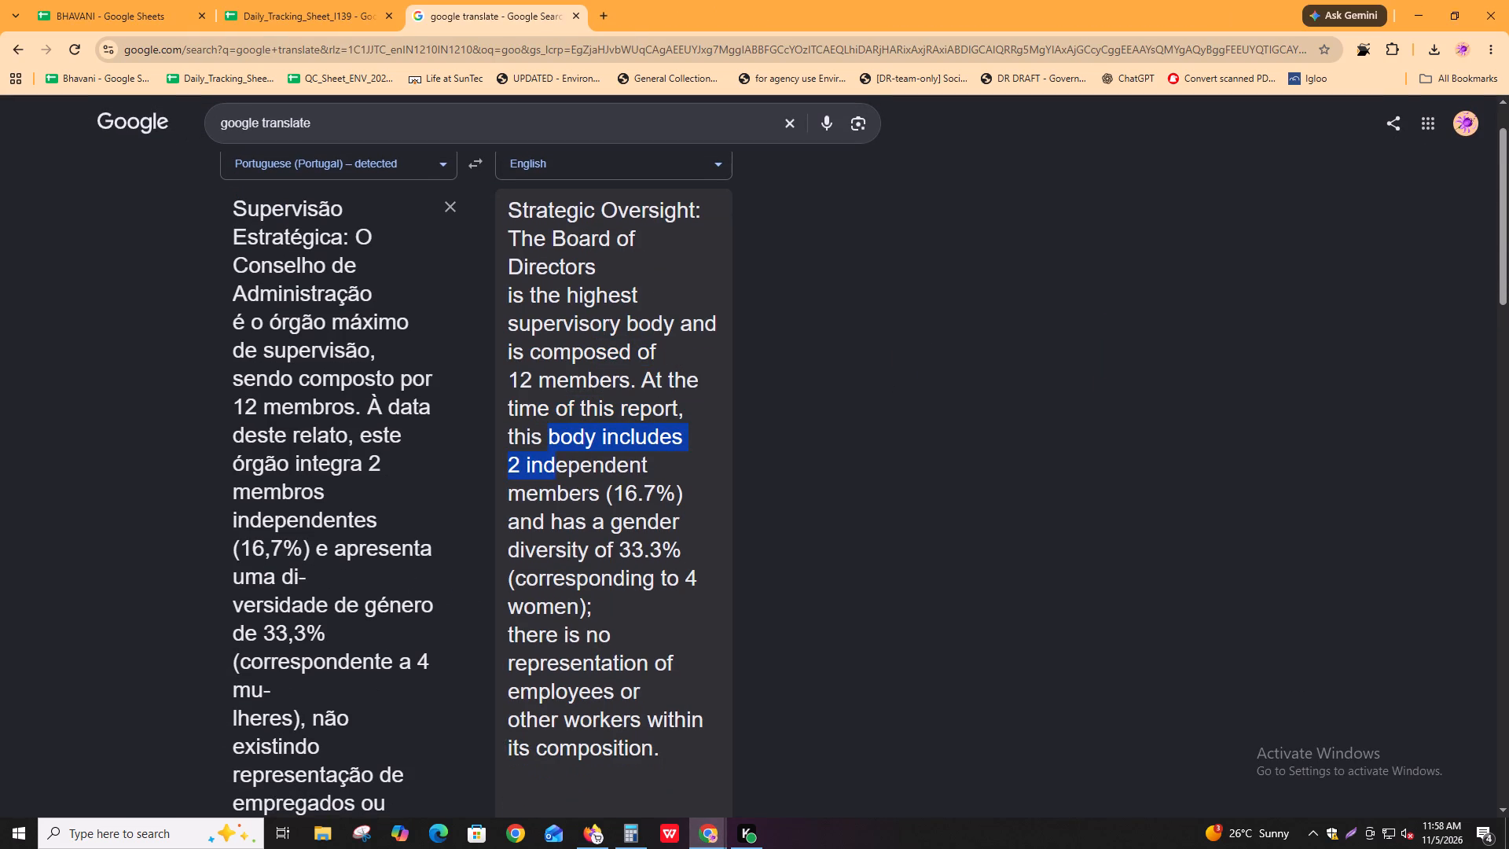
scroll(579, 575, "down", 1)
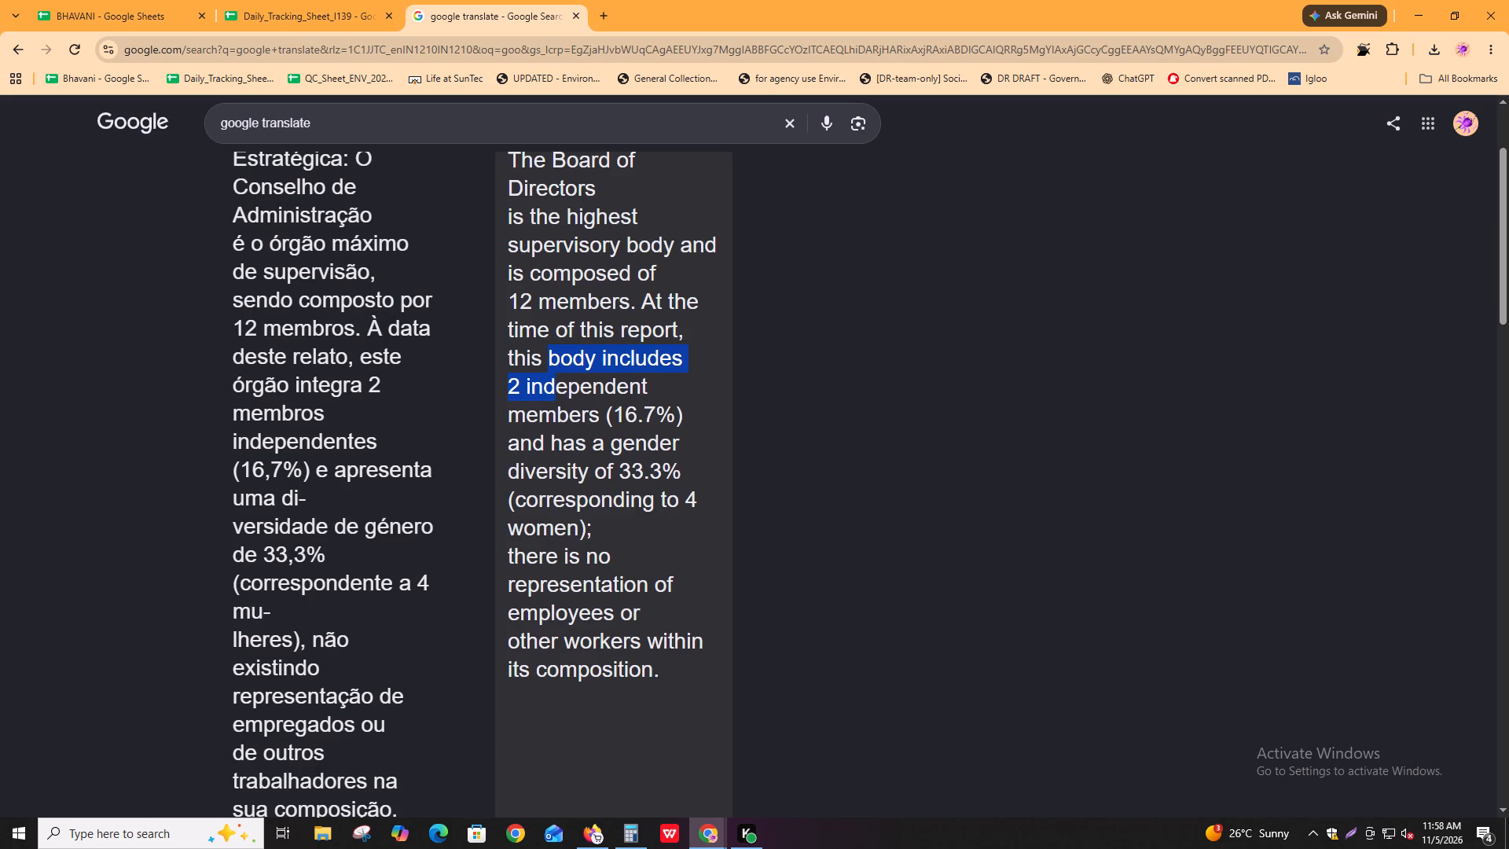
key("alt+Tab")
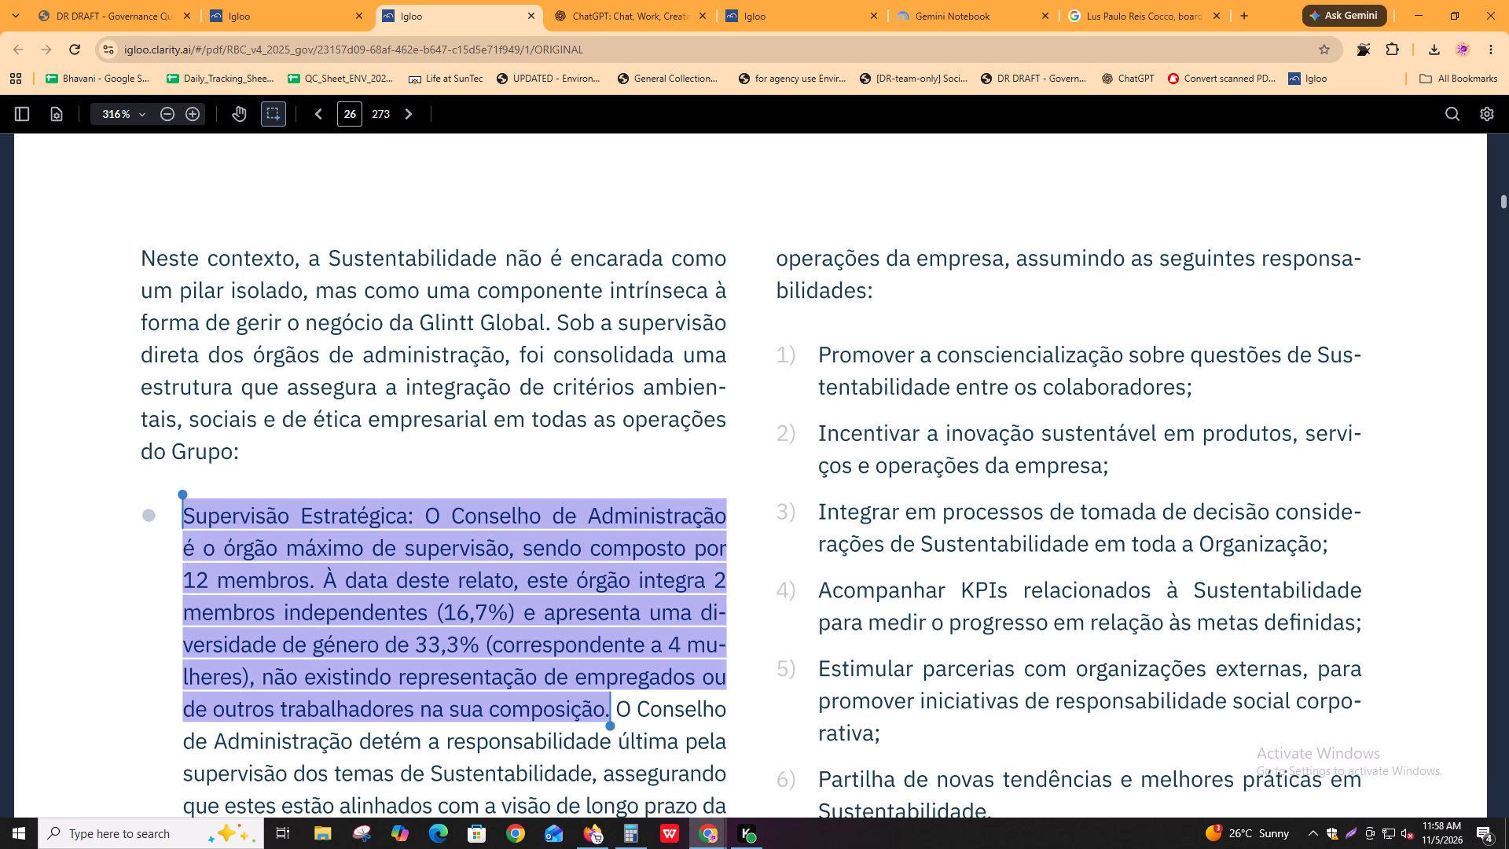
key("alt+Tab")
left_click_drag(541, 581, 648, 590)
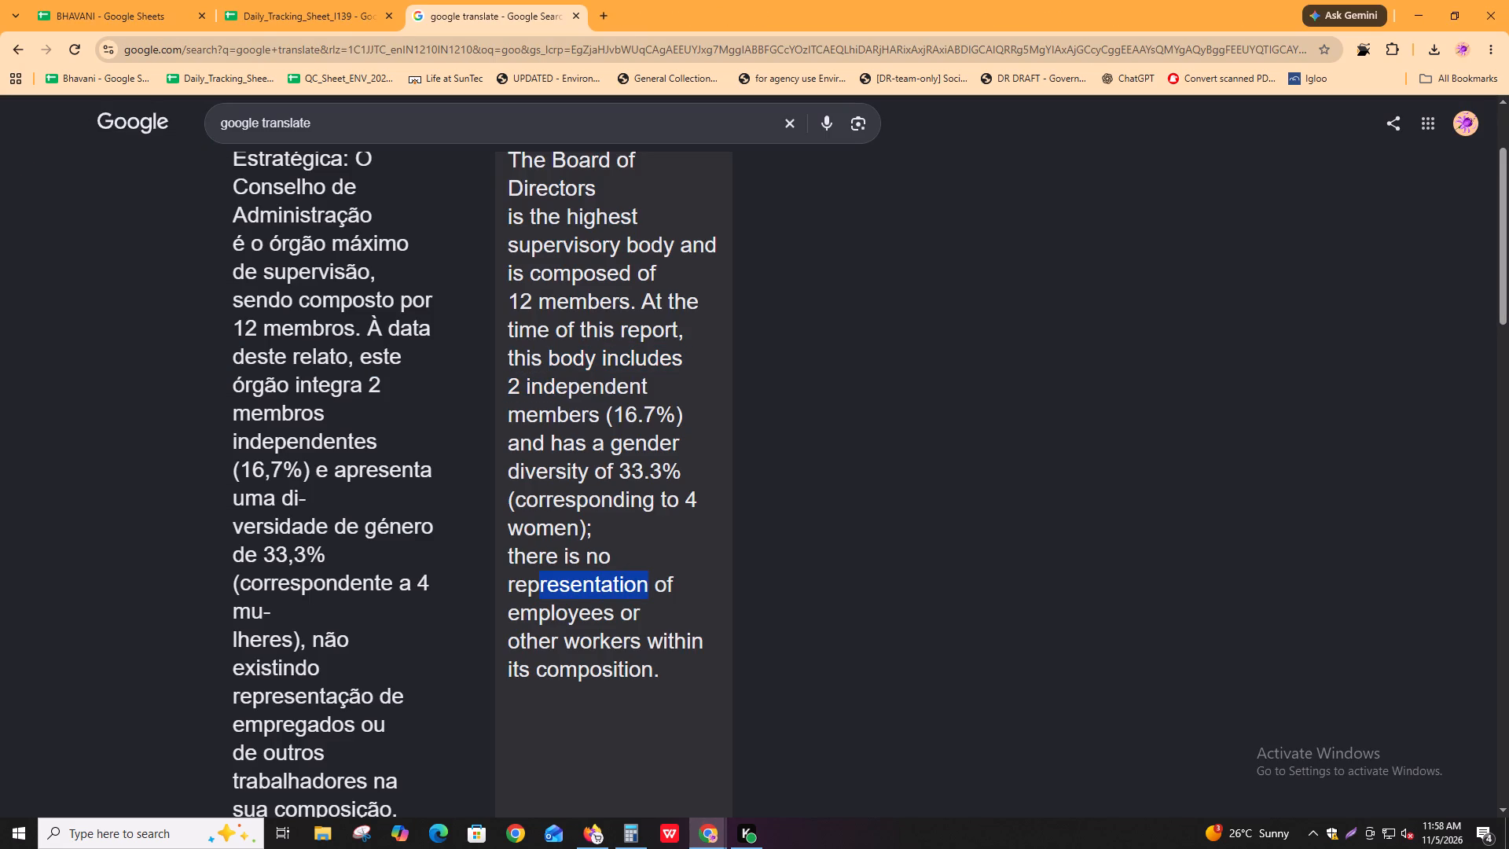
left_click(648, 590)
left_click_drag(534, 635, 618, 640)
left_click(618, 640)
key("alt+Tab")
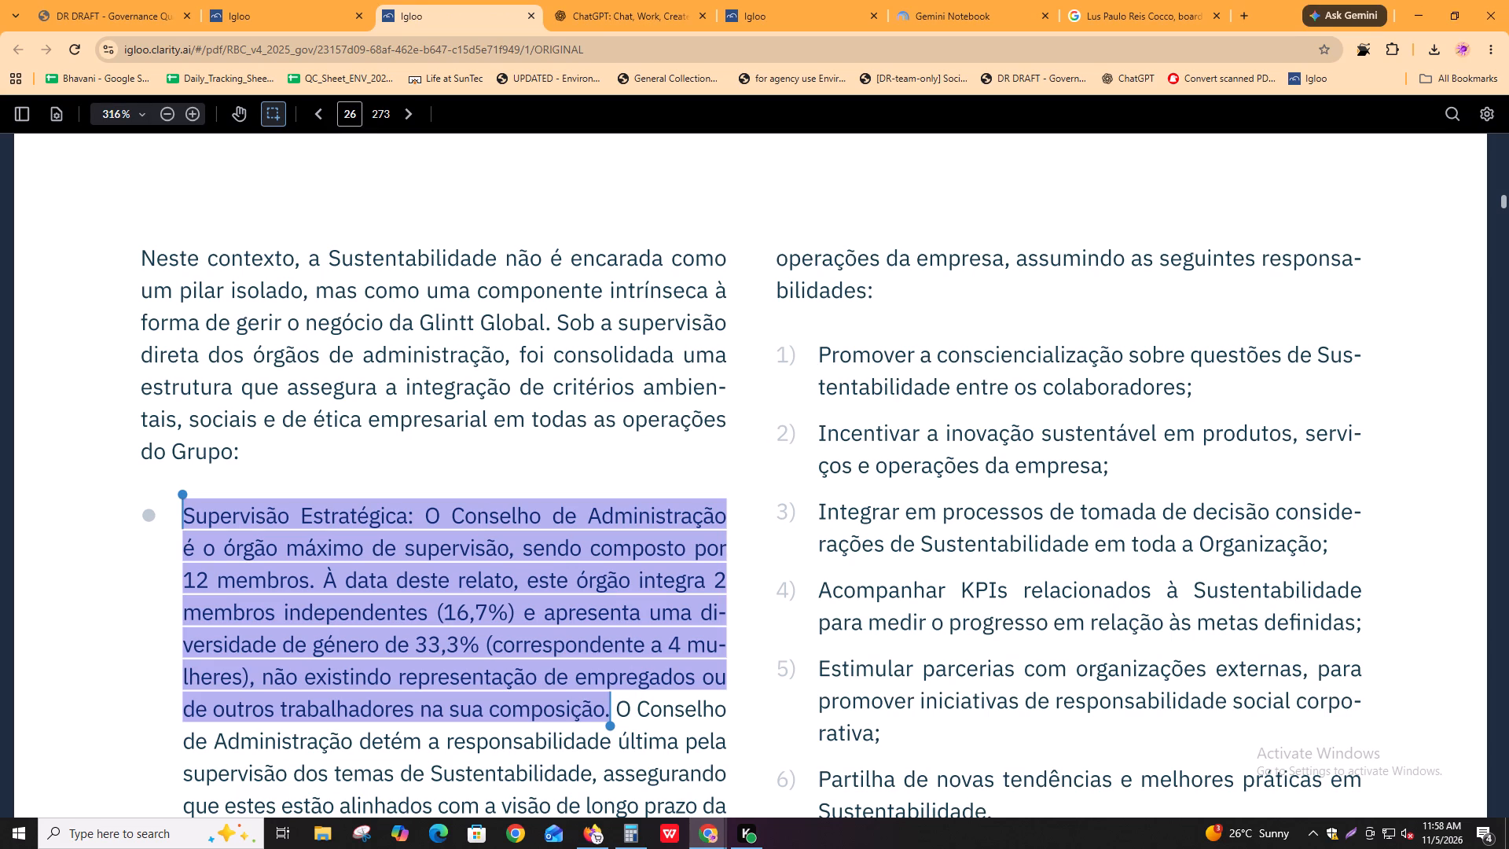
Back in the Igloo task, annotate page 26 for Board_female from "The Board of Directors oversees Sustainability initiatives" through "and presents".
left_click(277, 0)
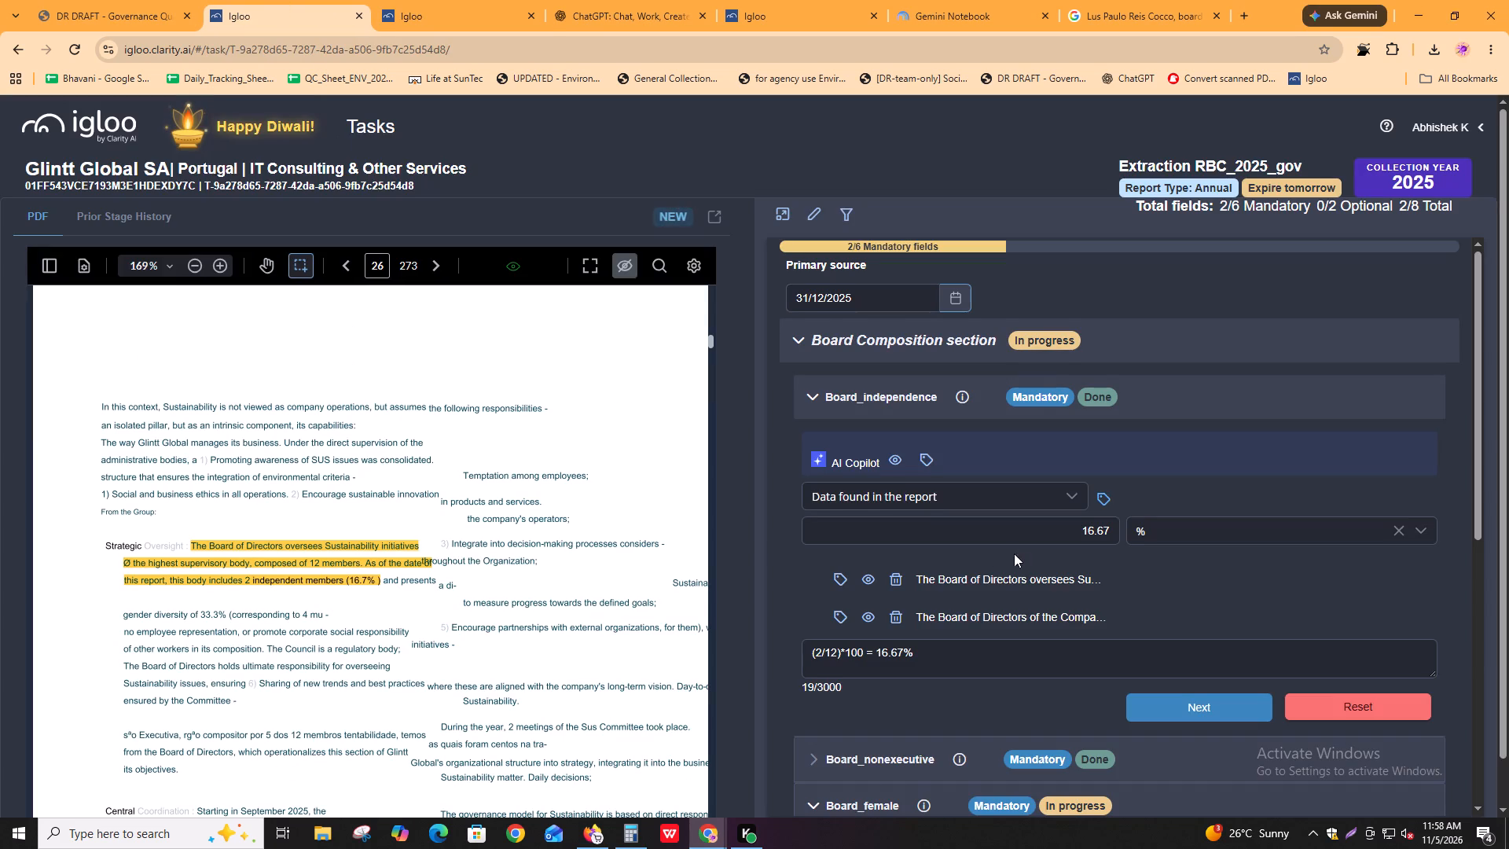
scroll(1016, 553, "down", 3)
scroll(931, 638, "down", 2)
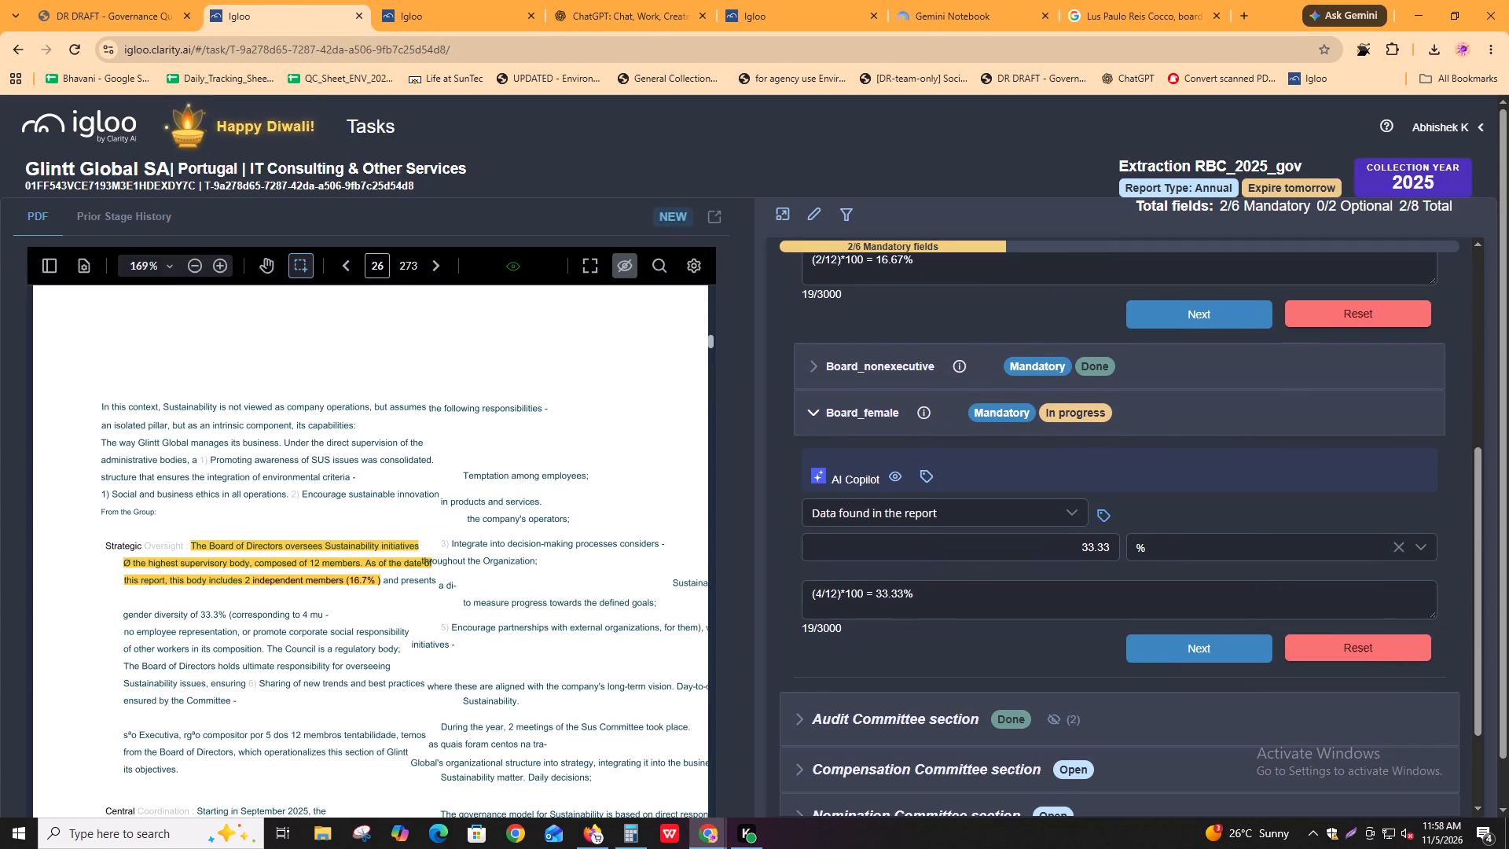
left_click(1107, 511)
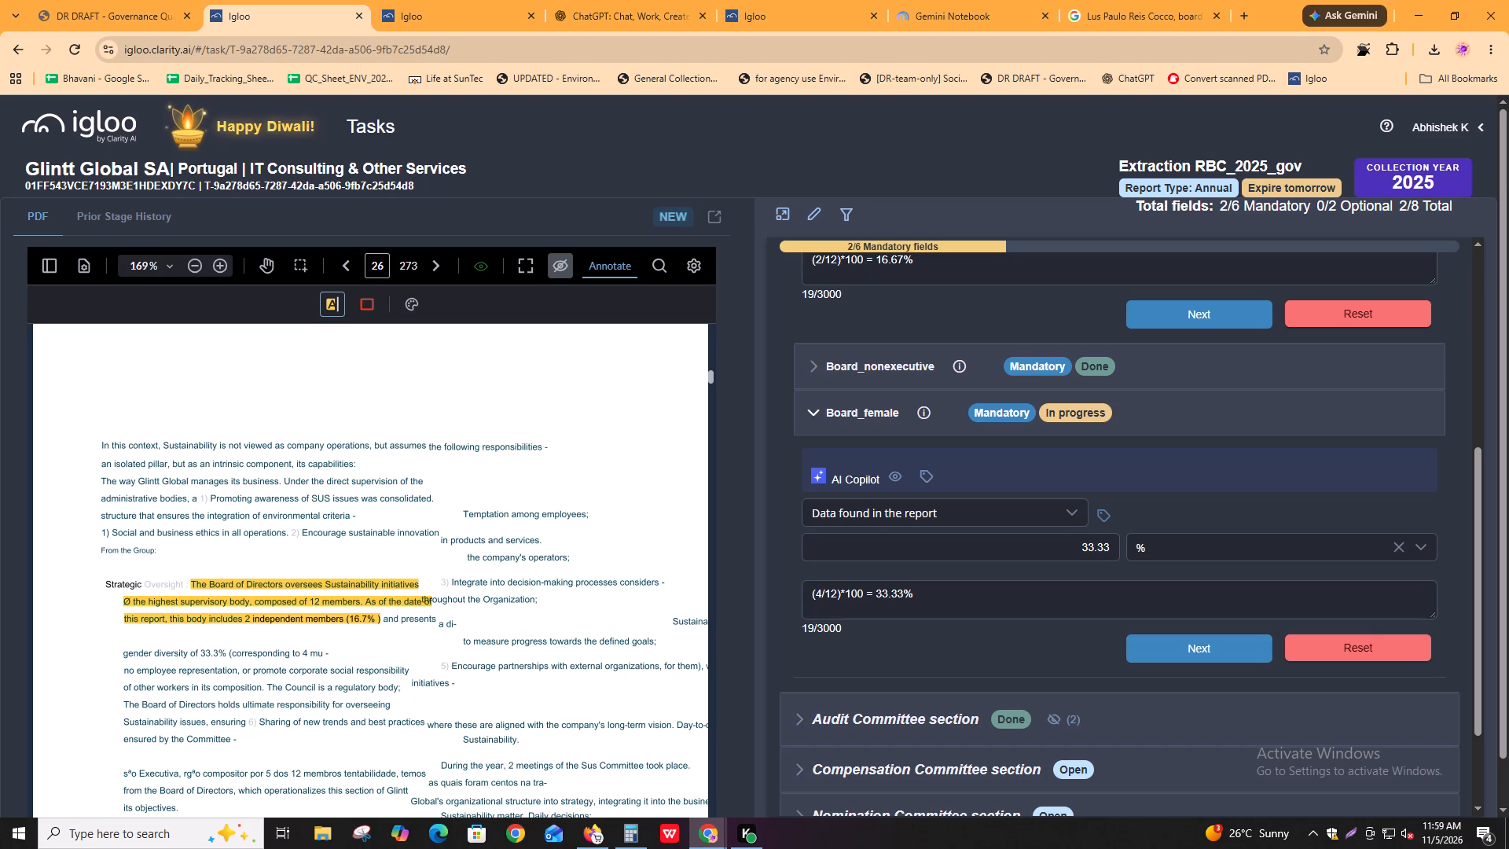
left_click_drag(193, 584, 218, 658)
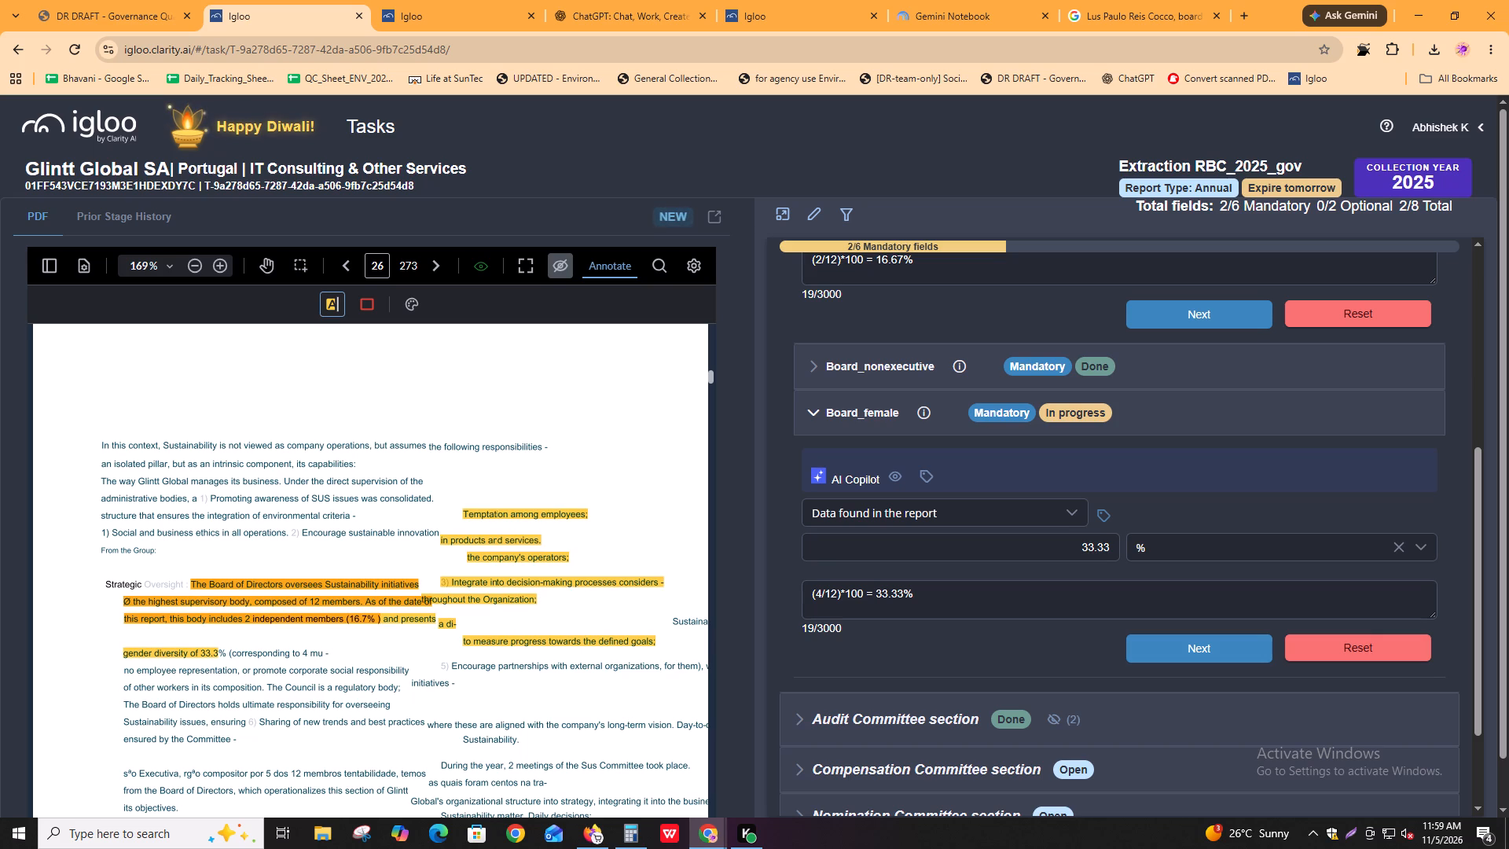
left_click_drag(218, 658, 408, 625)
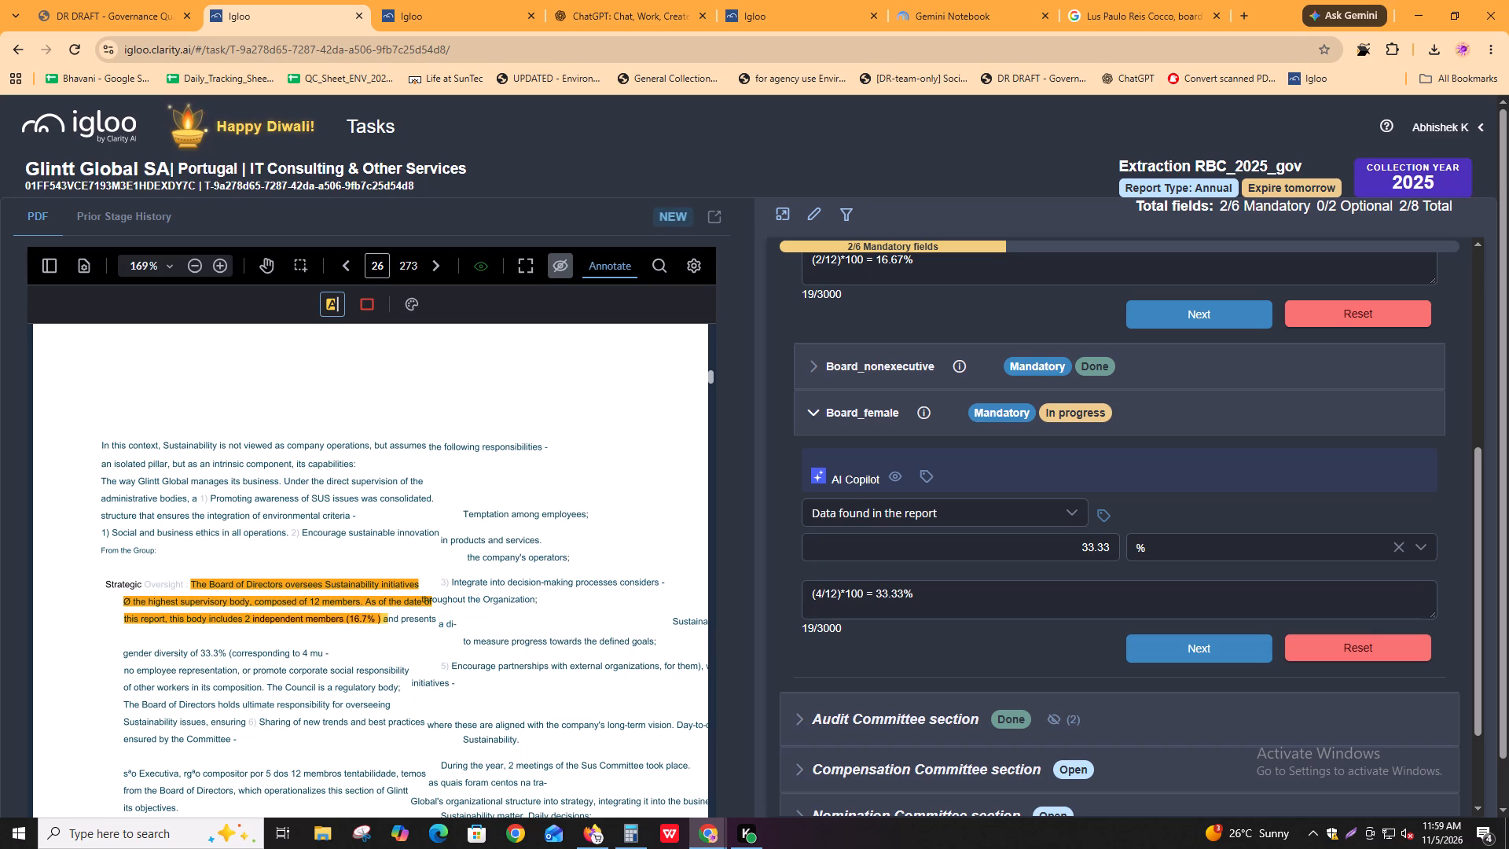
left_click_drag(408, 625, 435, 625)
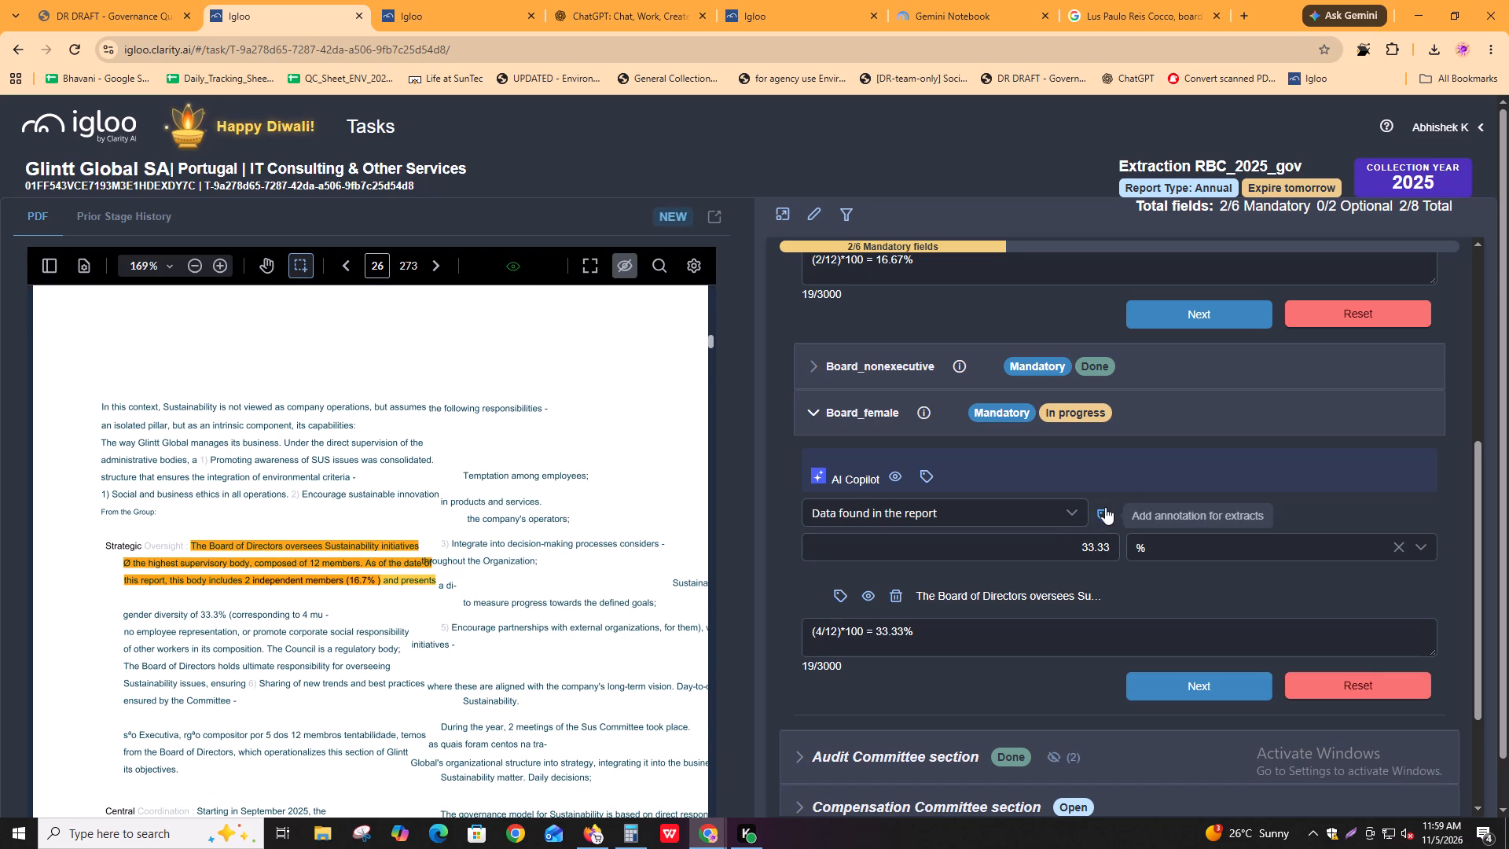
Add a second Board_female annotation on page 26 covering the line "gender diversity of 33.3% (corresponding to 4 mu -".
left_click(1105, 507)
left_click_drag(119, 657, 226, 657)
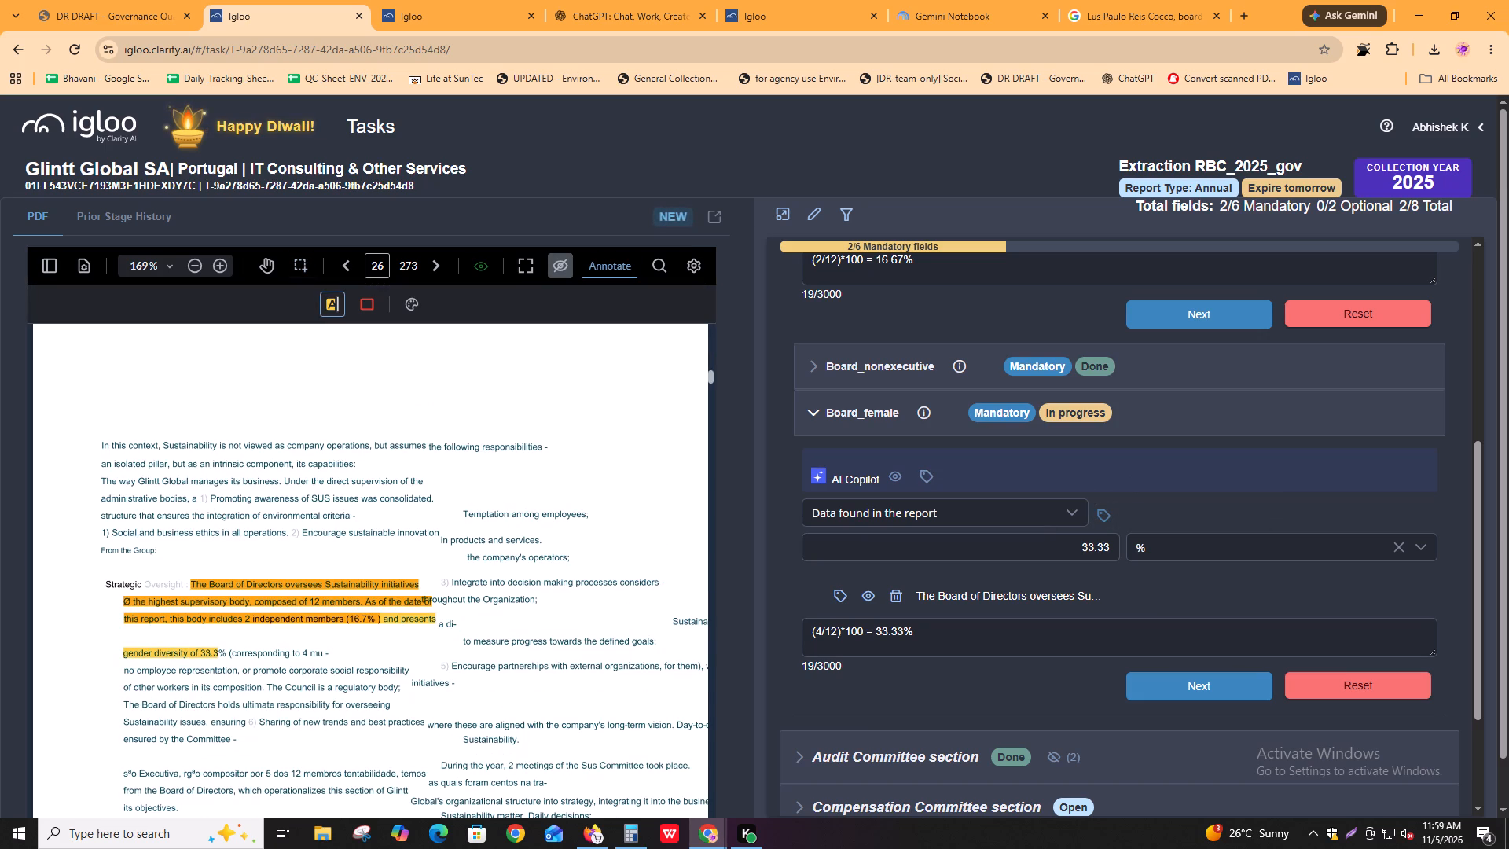
left_click_drag(226, 657, 335, 657)
left_click(1086, 673)
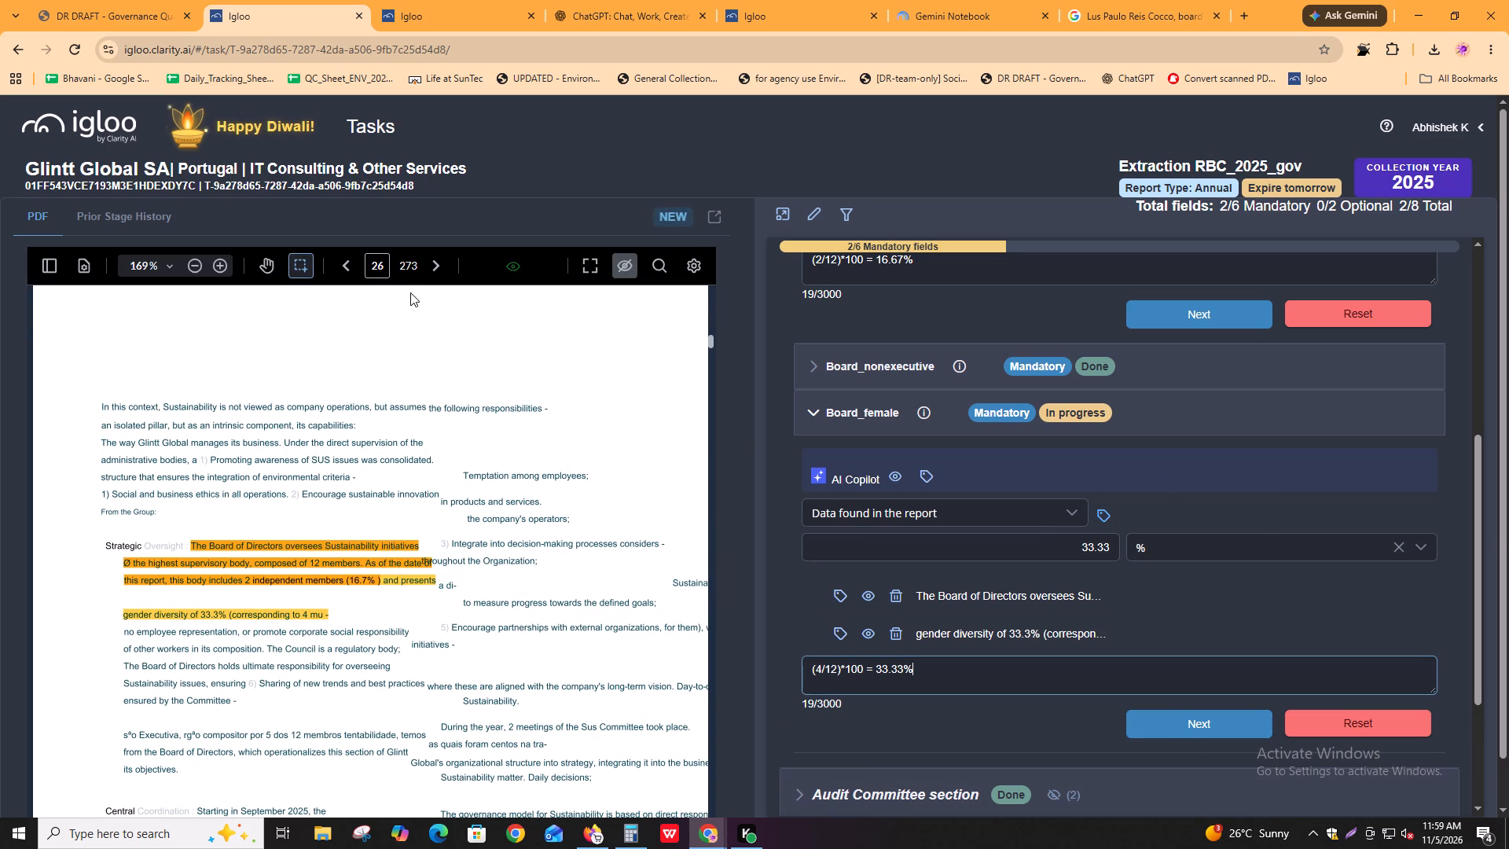
On page 74, add a rectangular Board_female annotation around the Board of Directors heading and the full executive and non-executive member lists.
left_click(379, 263)
type("74")
key("Return")
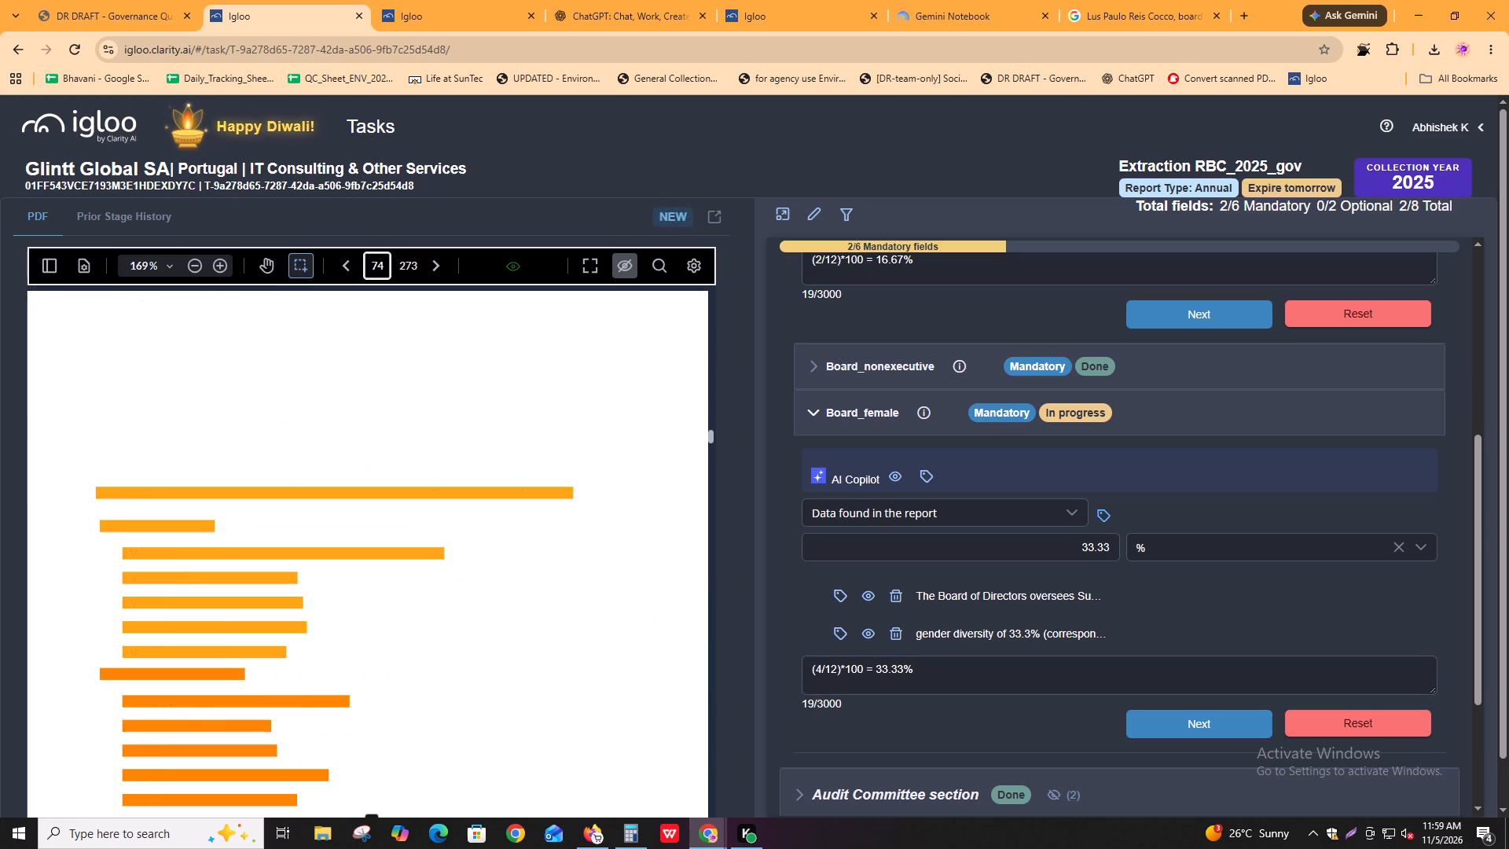
scroll(228, 730, "down", 2)
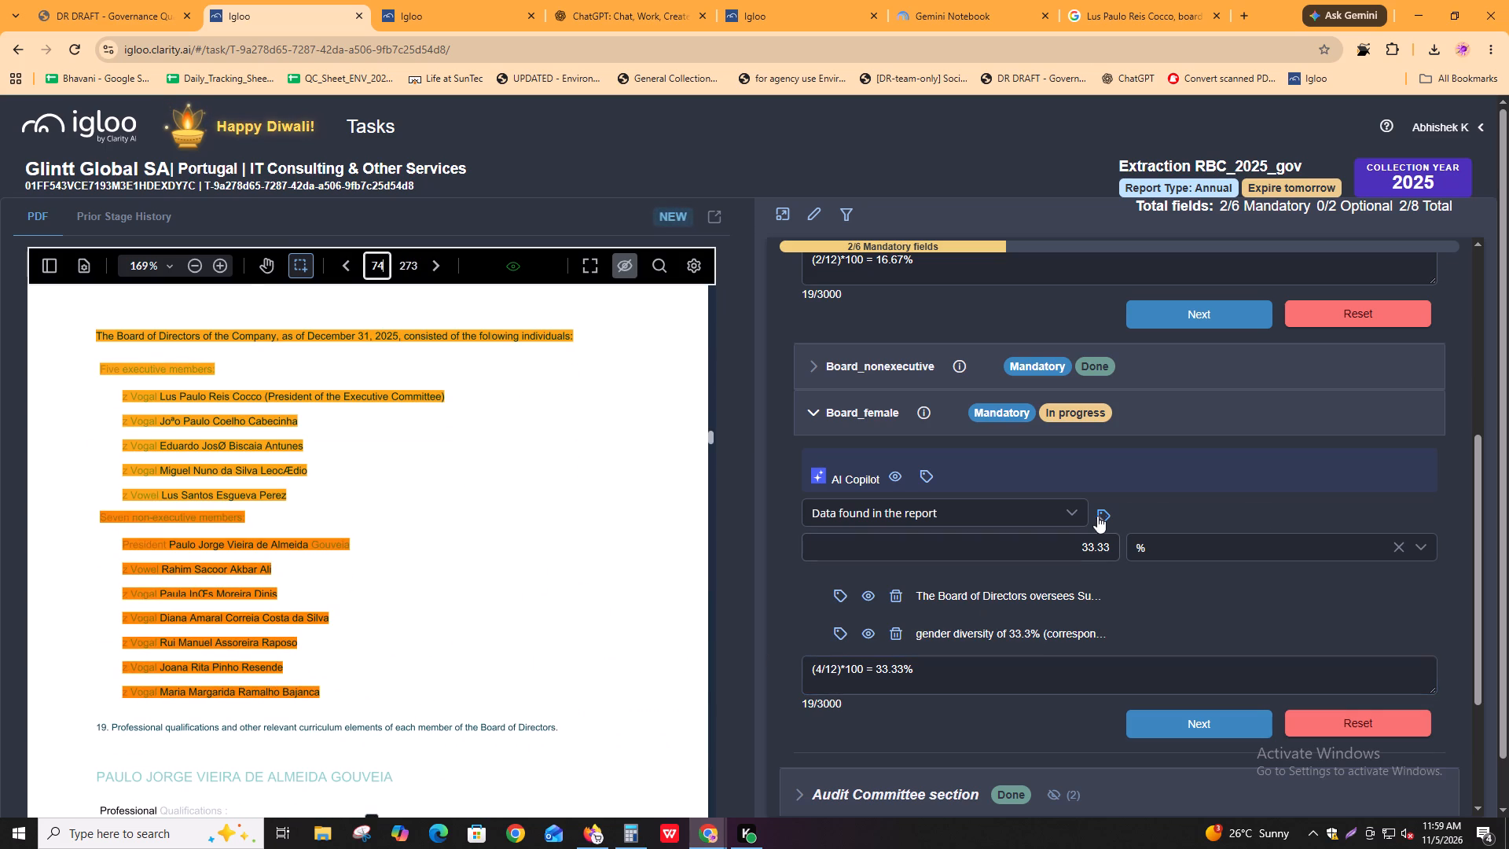
left_click(1099, 514)
left_click(366, 307)
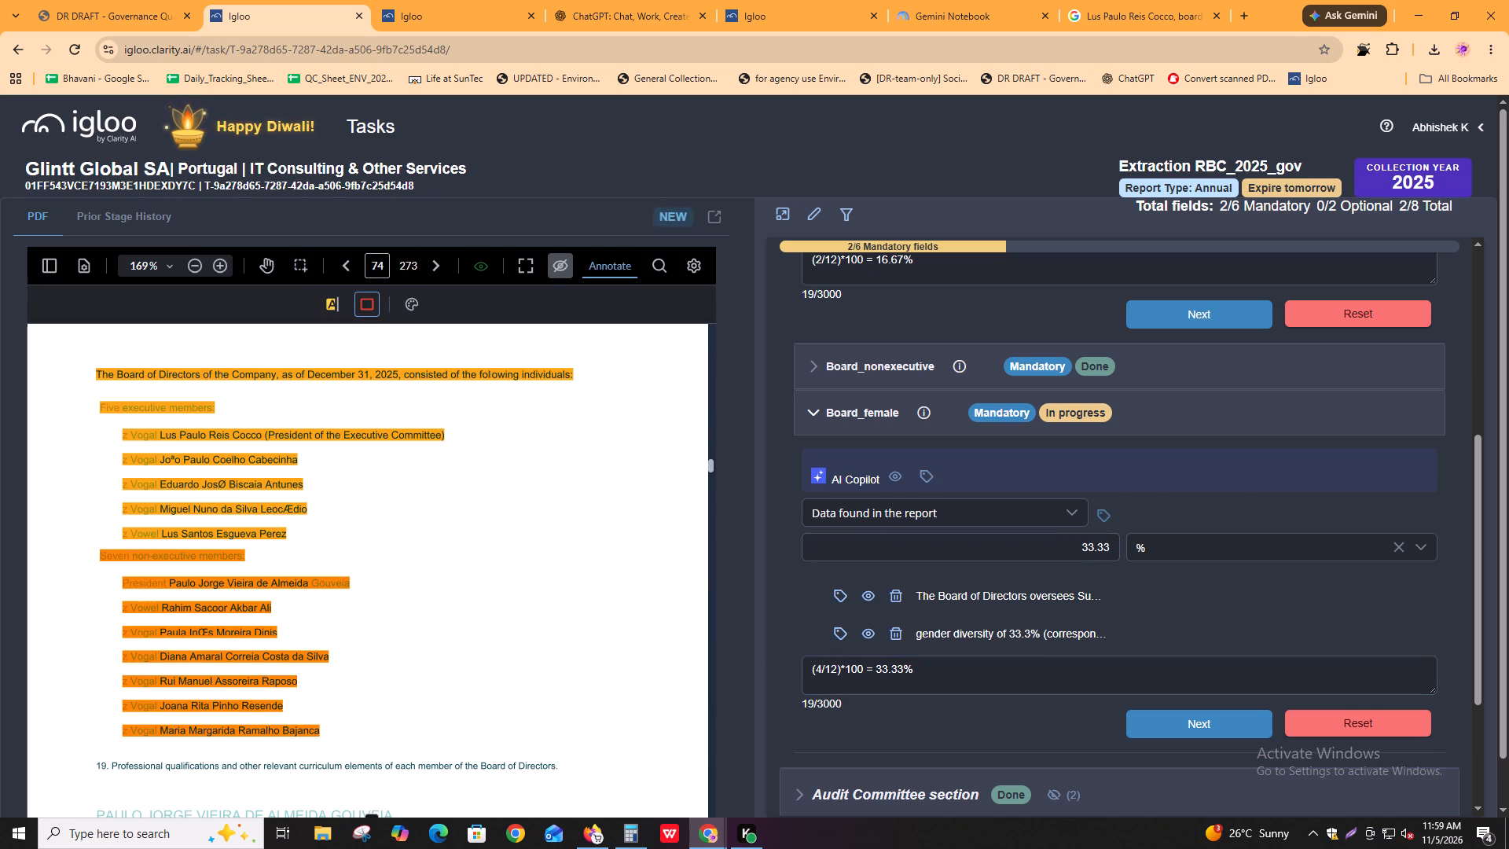
left_click_drag(79, 354, 751, 762)
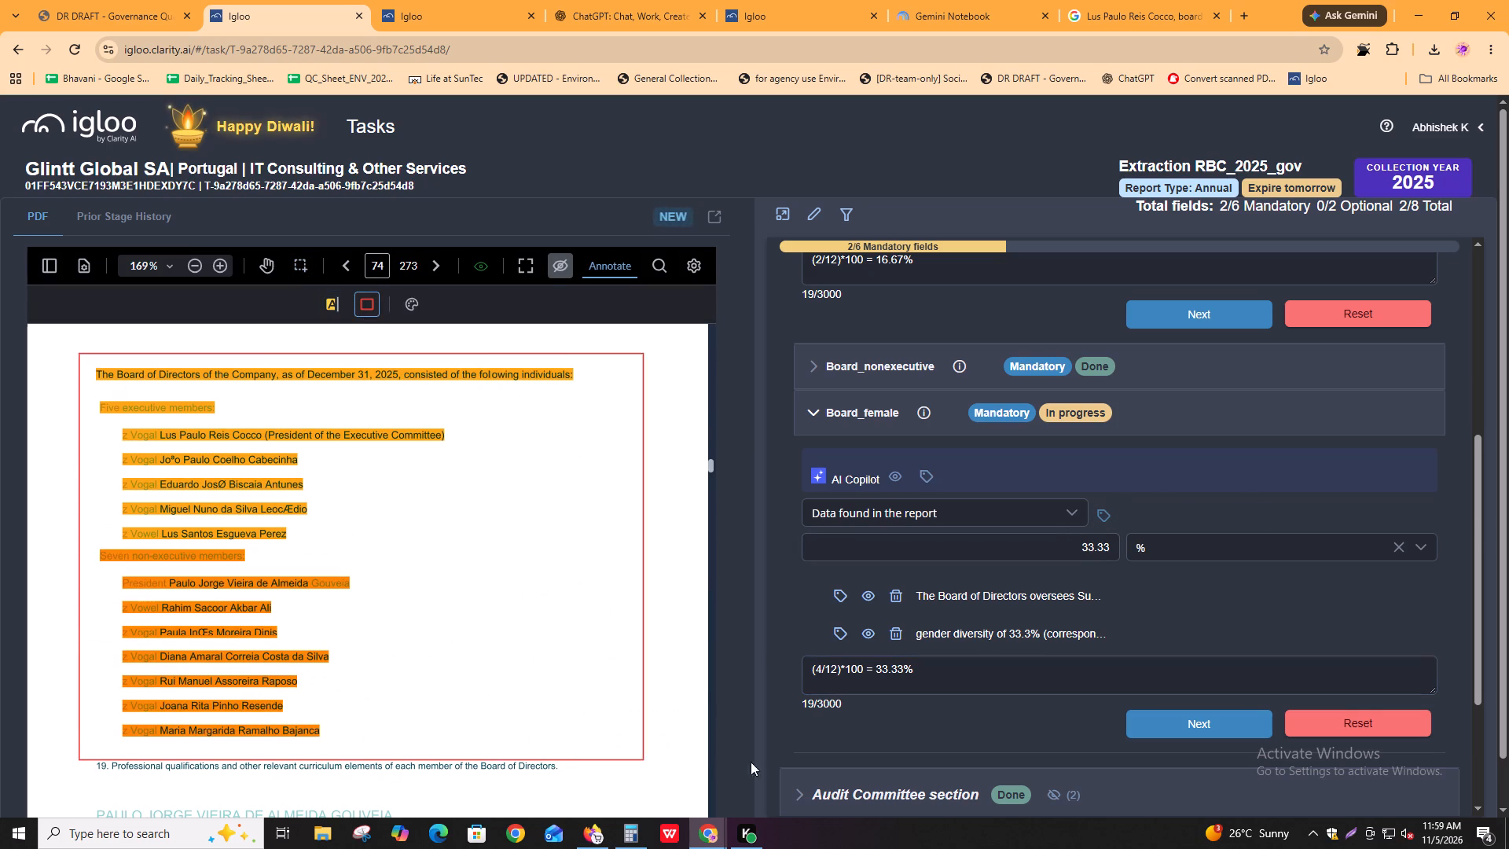
left_click_drag(751, 762, 659, 751)
Start the page 74 annotation's extract text with an opening quotation mark and the third listed non-executive member's name, followed by a comma.
left_click(1028, 698)
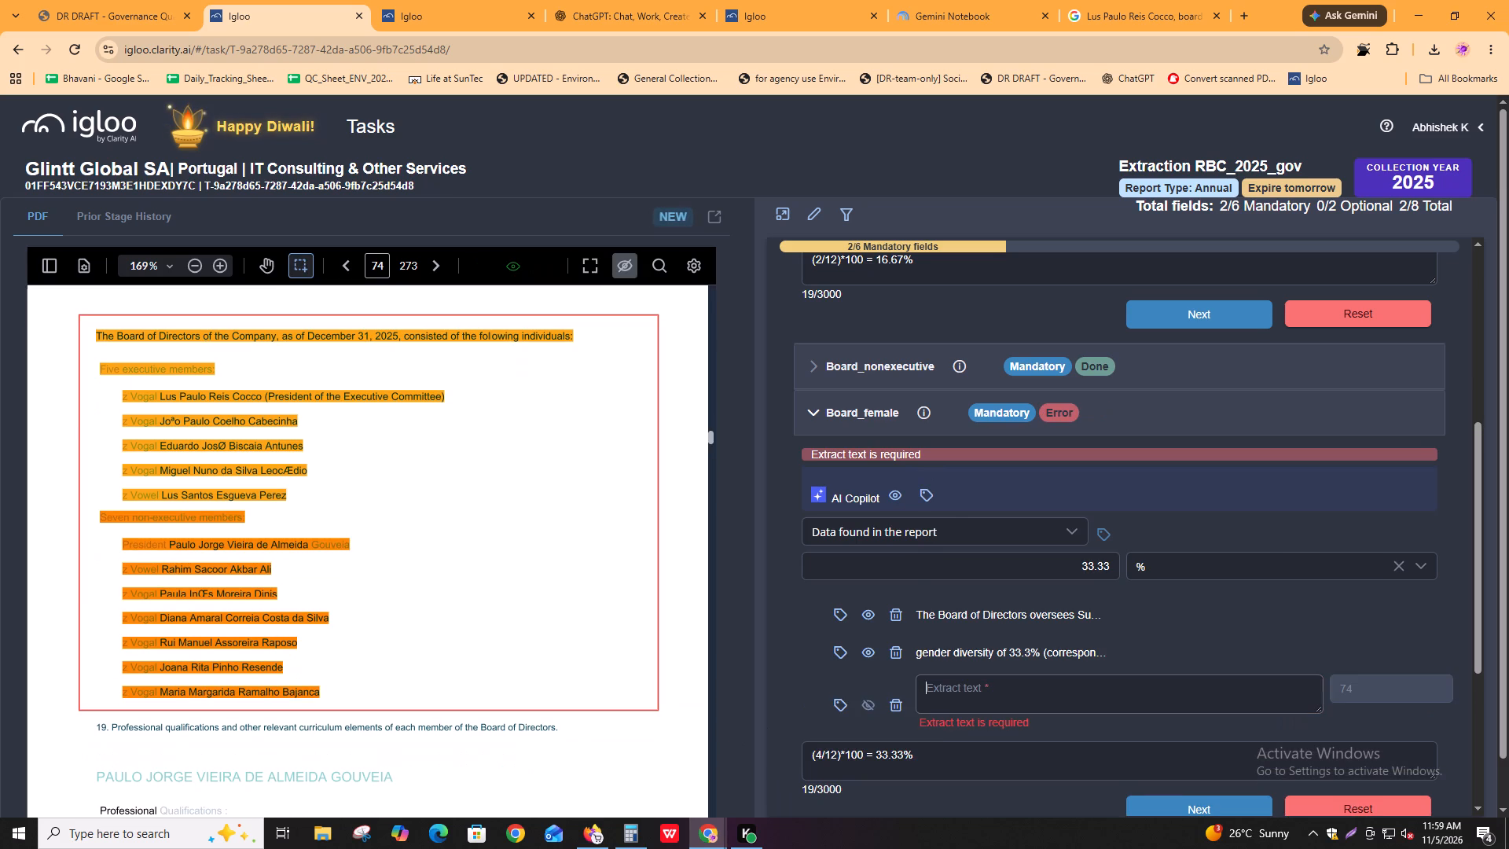
key("shift+quotedbl")
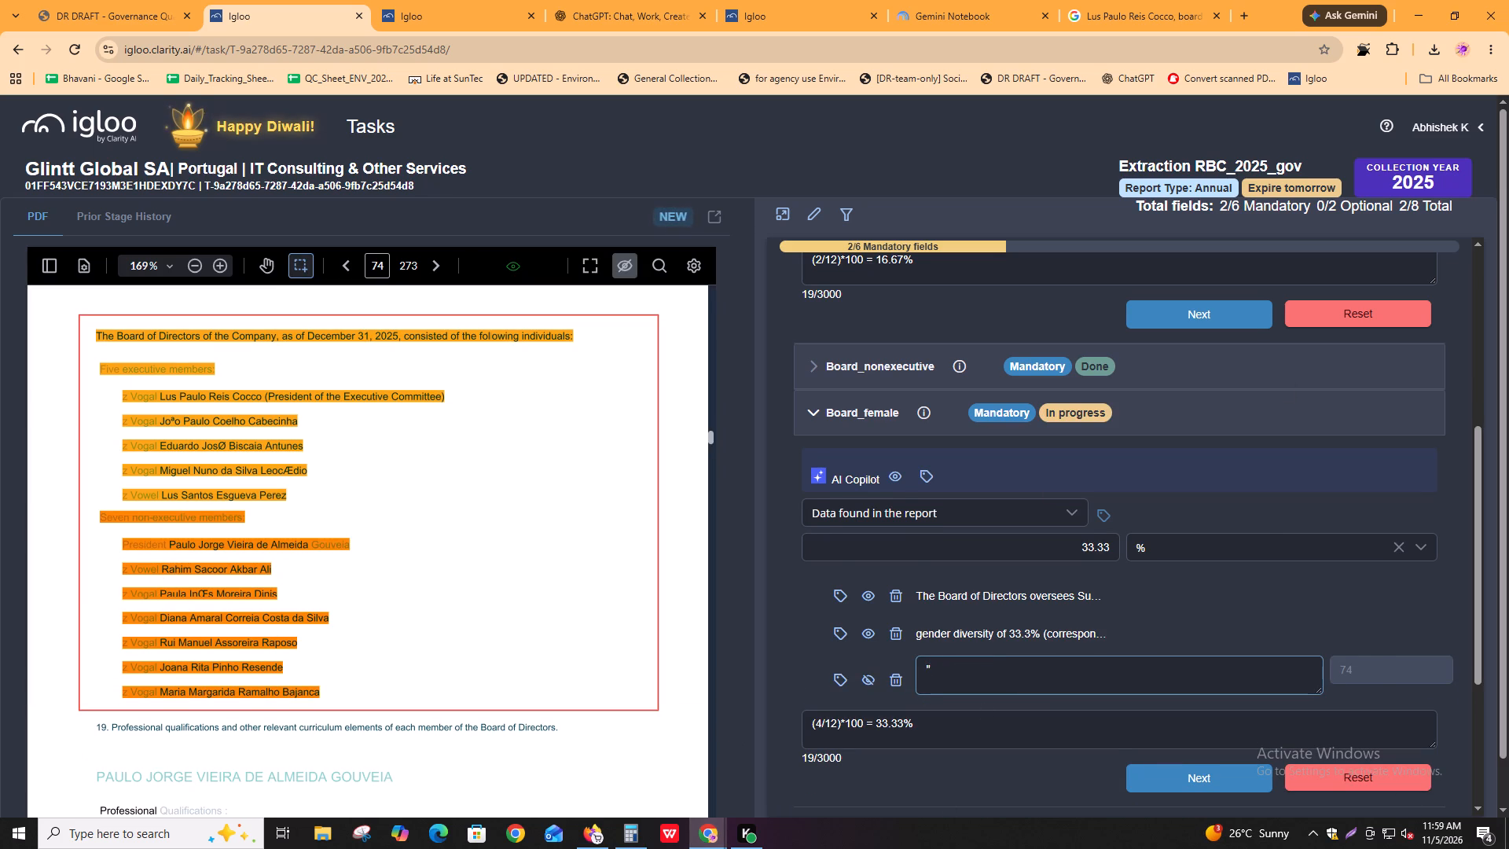
left_click_drag(160, 592, 310, 621)
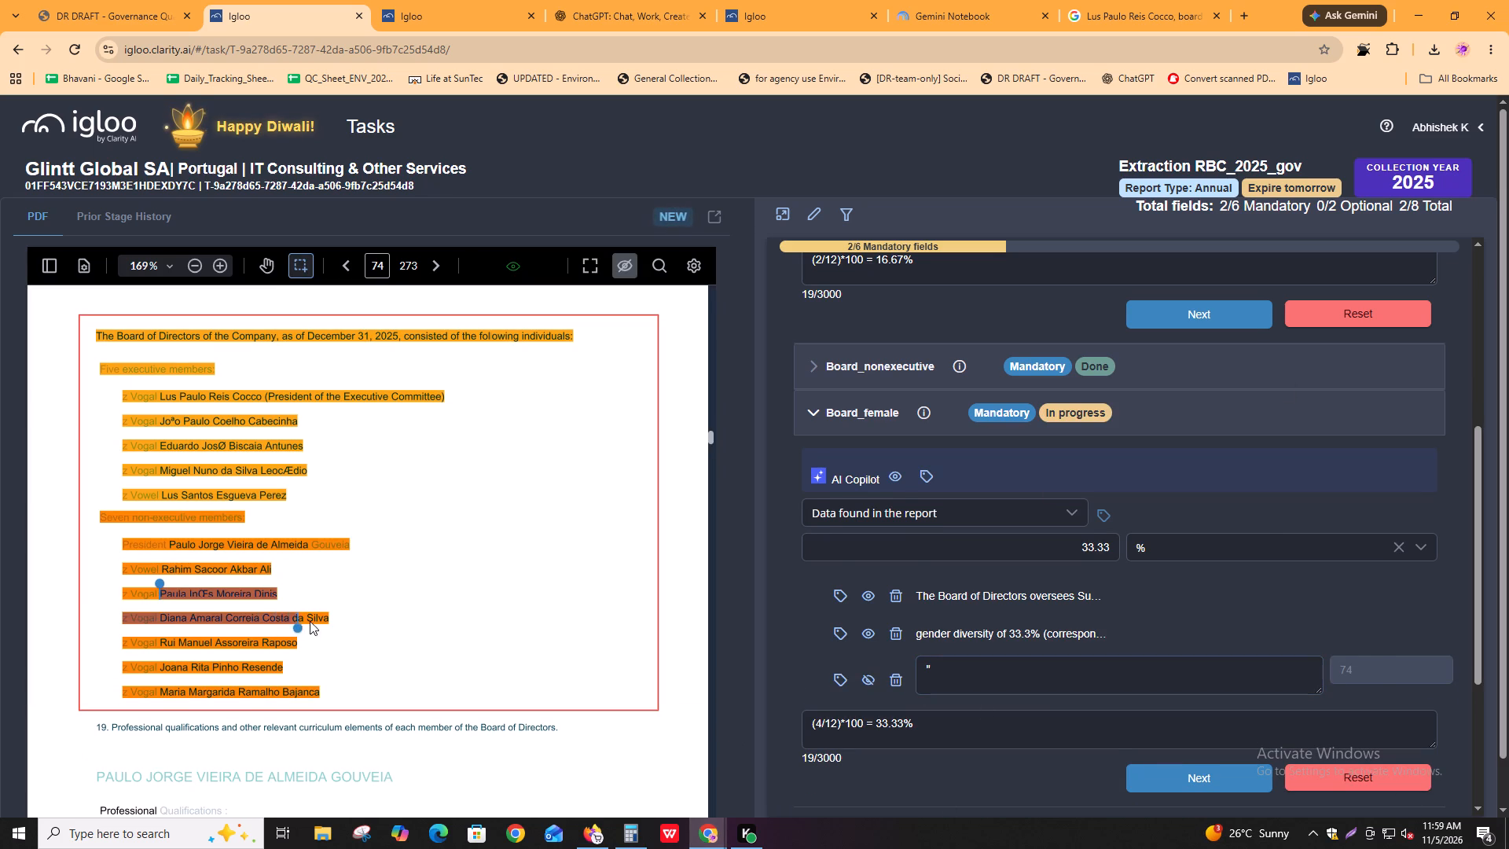
left_click_drag(310, 621, 288, 594)
key("ctrl+c")
key("ctrl+c")
key("ctrl+c")
key("ctrl+c")
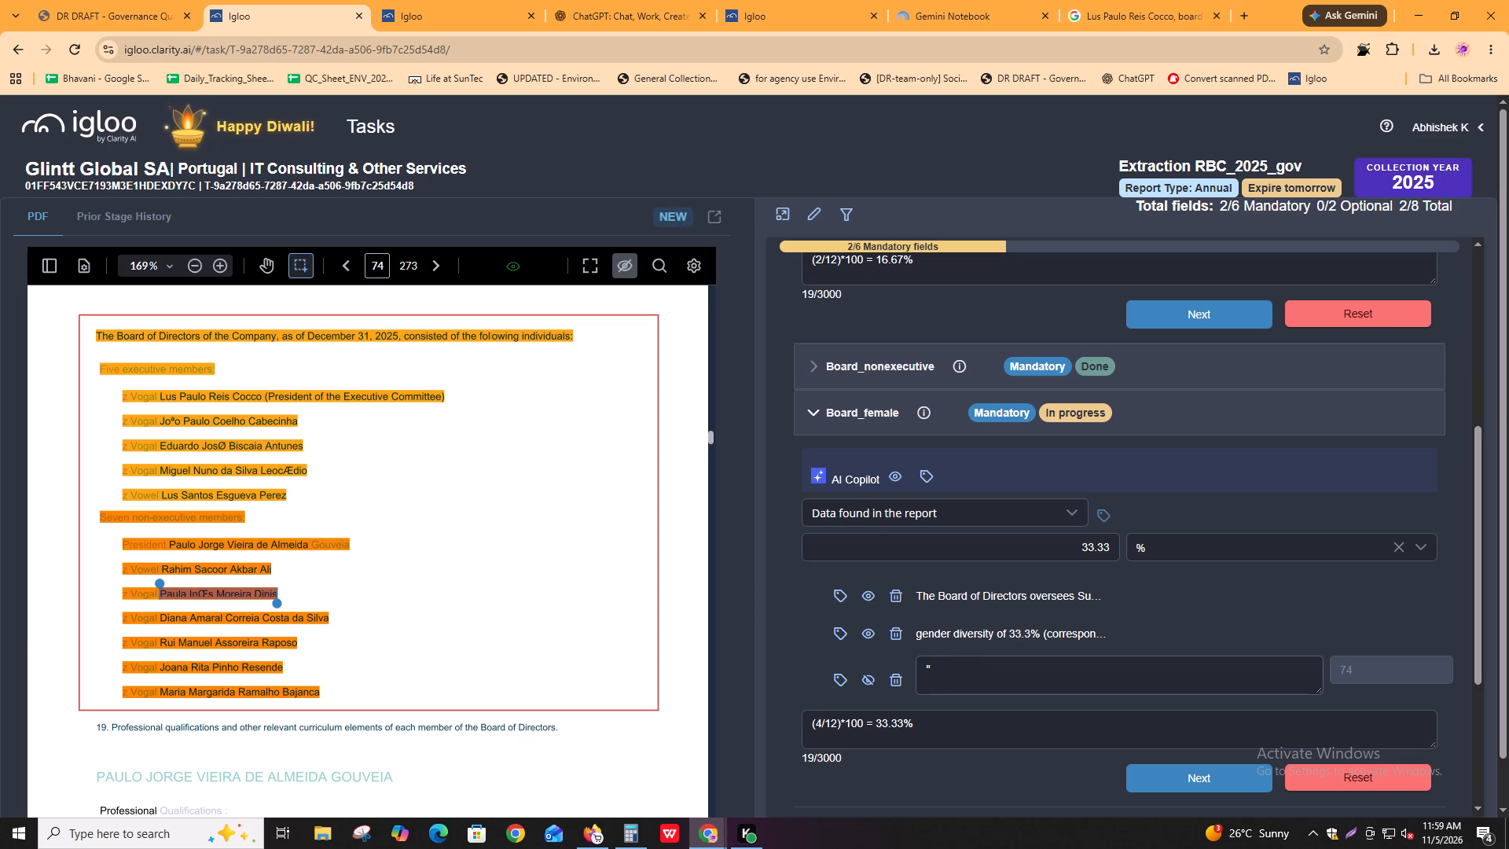
left_click(979, 671, "ctrl")
key("ctrl+v")
type(",")
key("space")
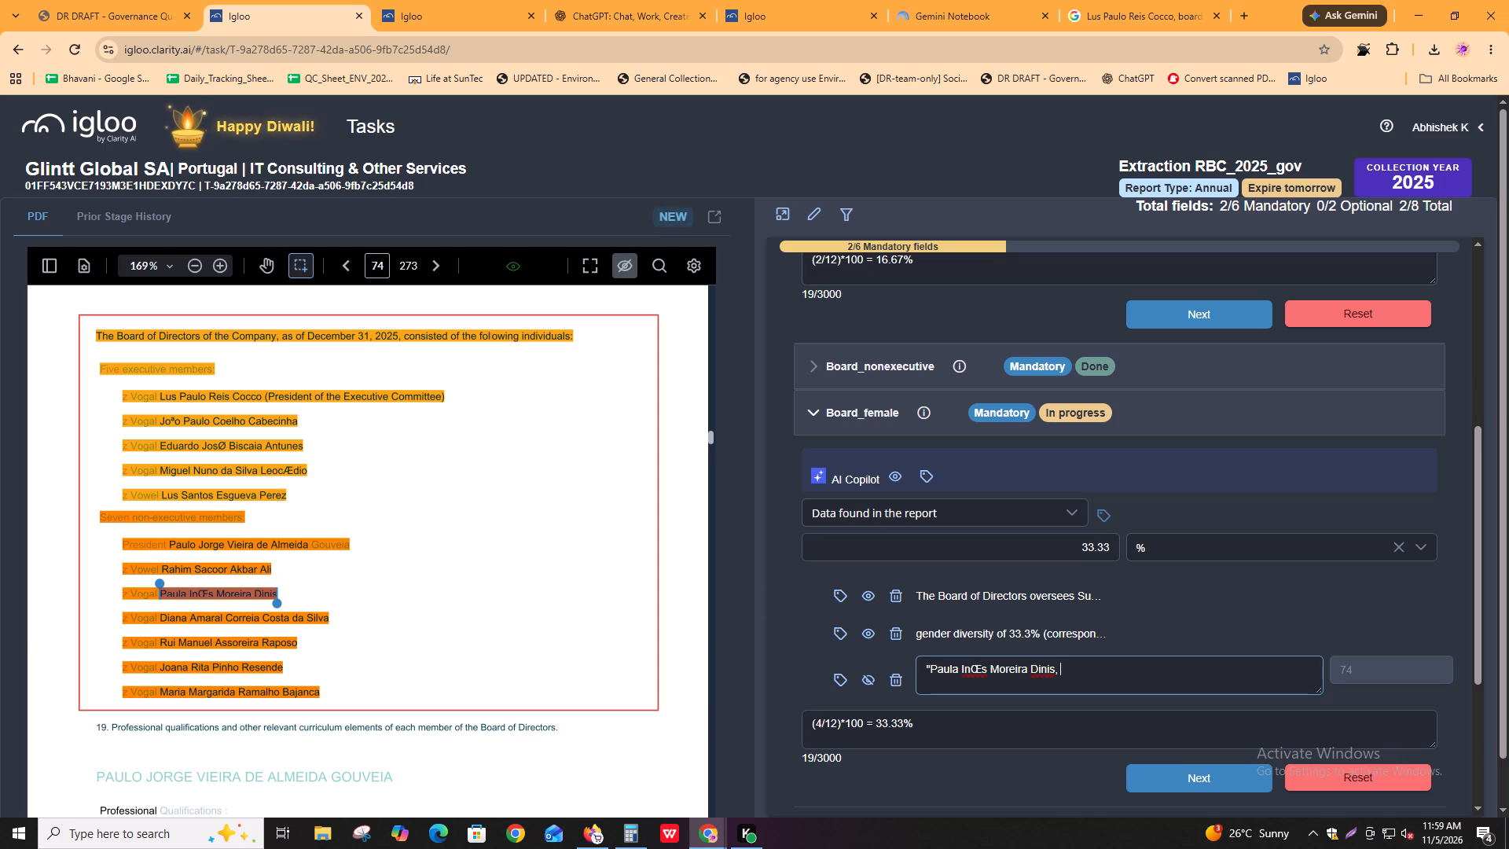
Append the names of the fourth and sixth listed non-executive members to the extract text, each followed by a comma.
left_click_drag(161, 616, 224, 619)
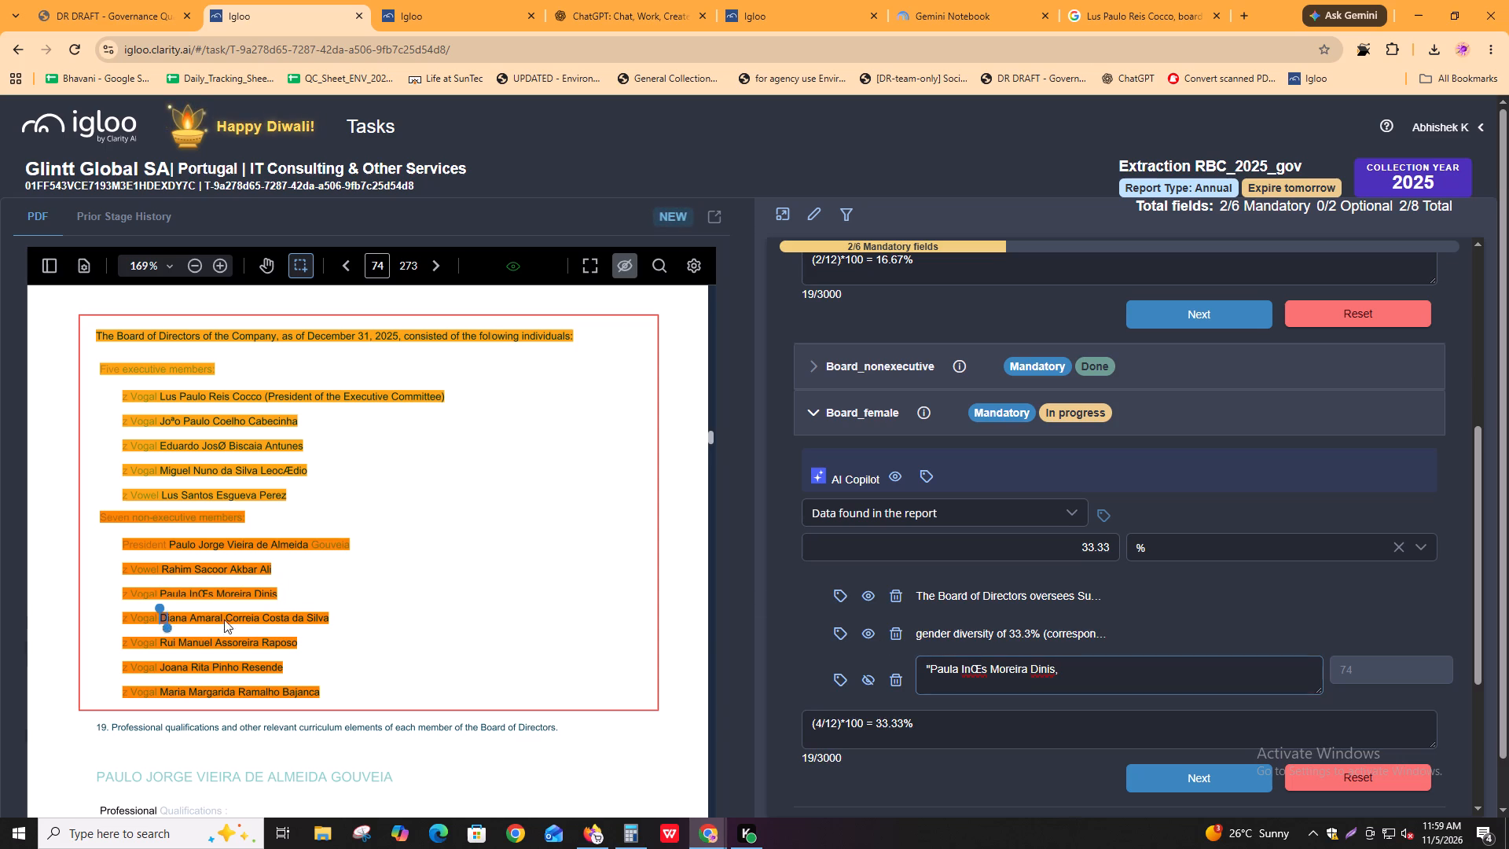
left_click_drag(224, 619, 353, 619)
key("ctrl+c")
key("ctrl+c")
left_click(1132, 687)
key("ctrl+v")
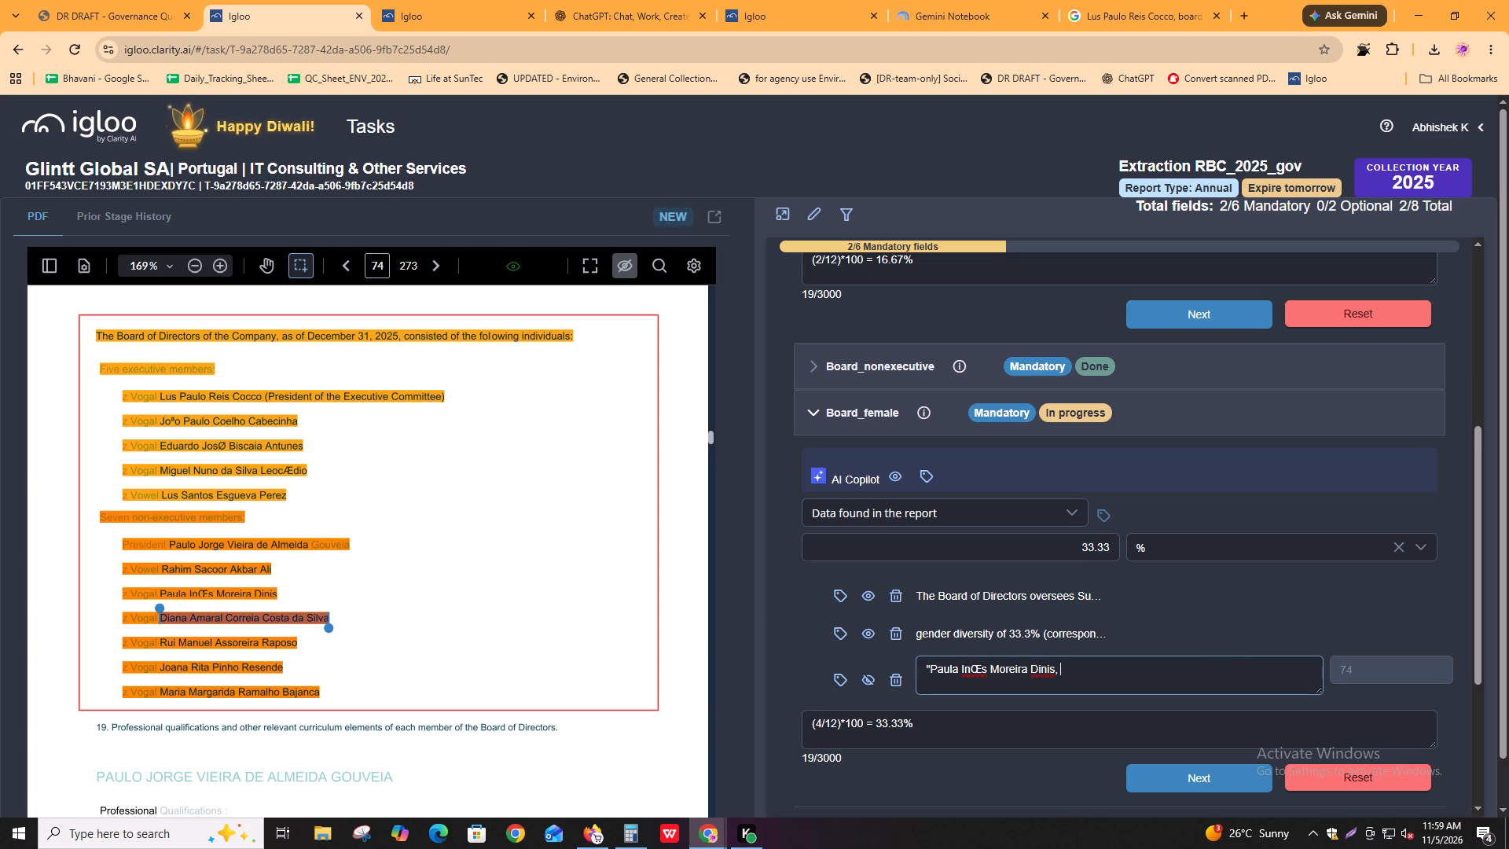
key("comma")
key("space")
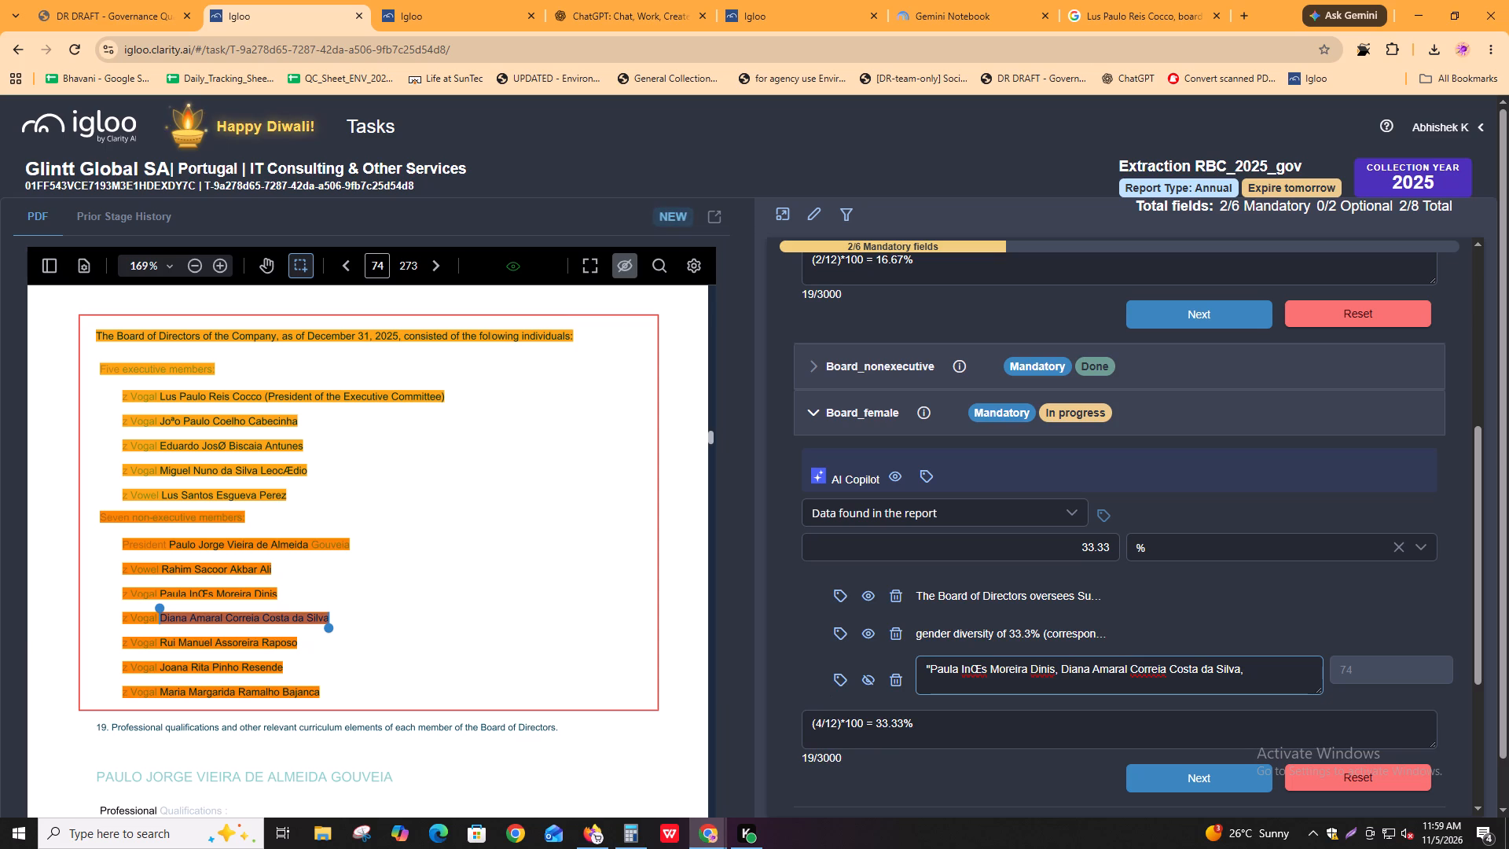
left_click_drag(160, 671, 292, 674)
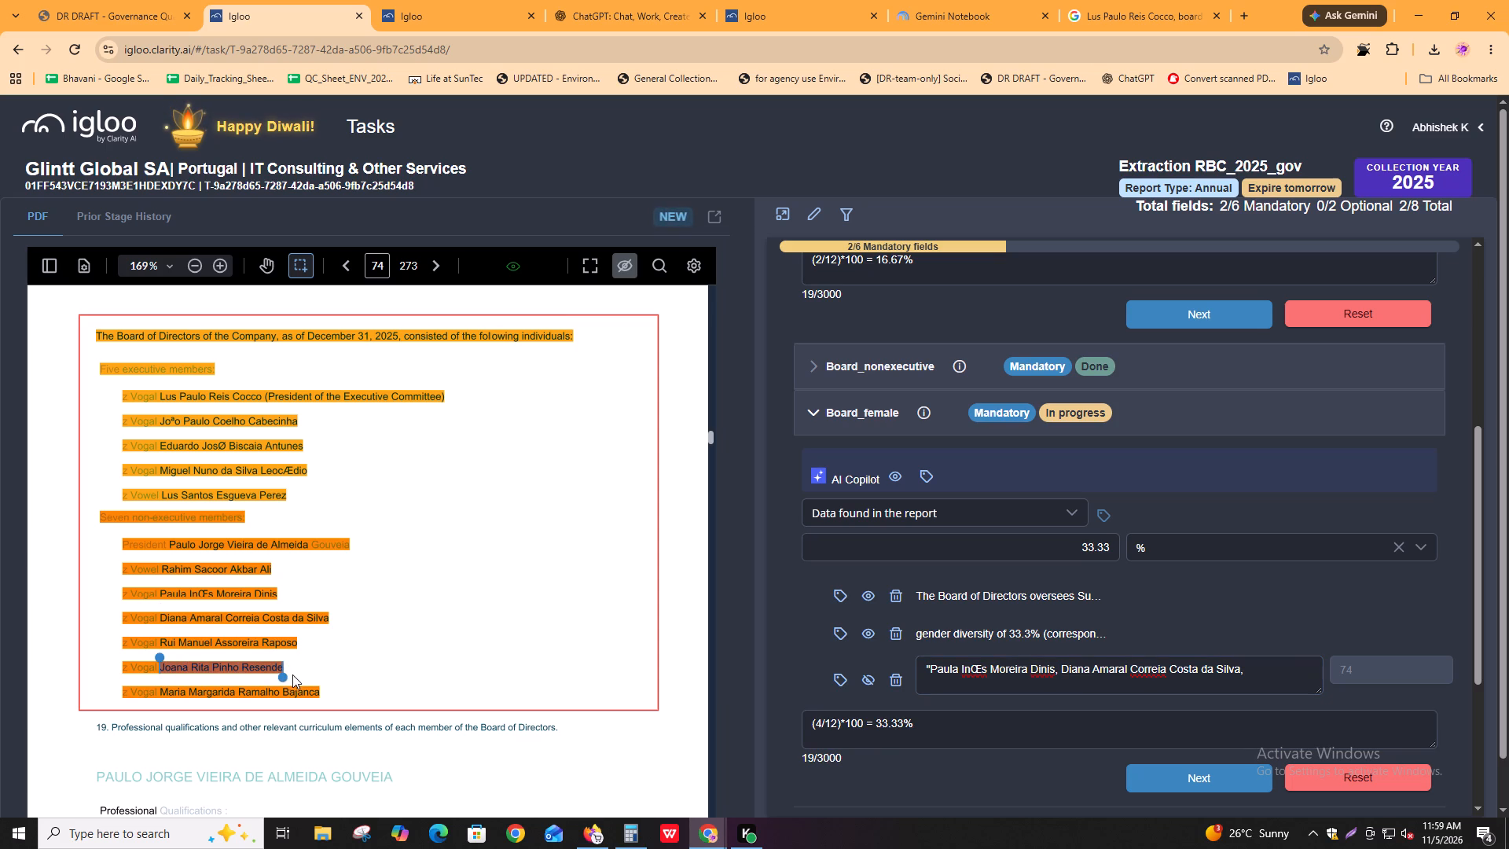
left_click_drag(292, 674, 292, 674)
key("ctrl+c")
left_click(1265, 665)
key("ctrl+v")
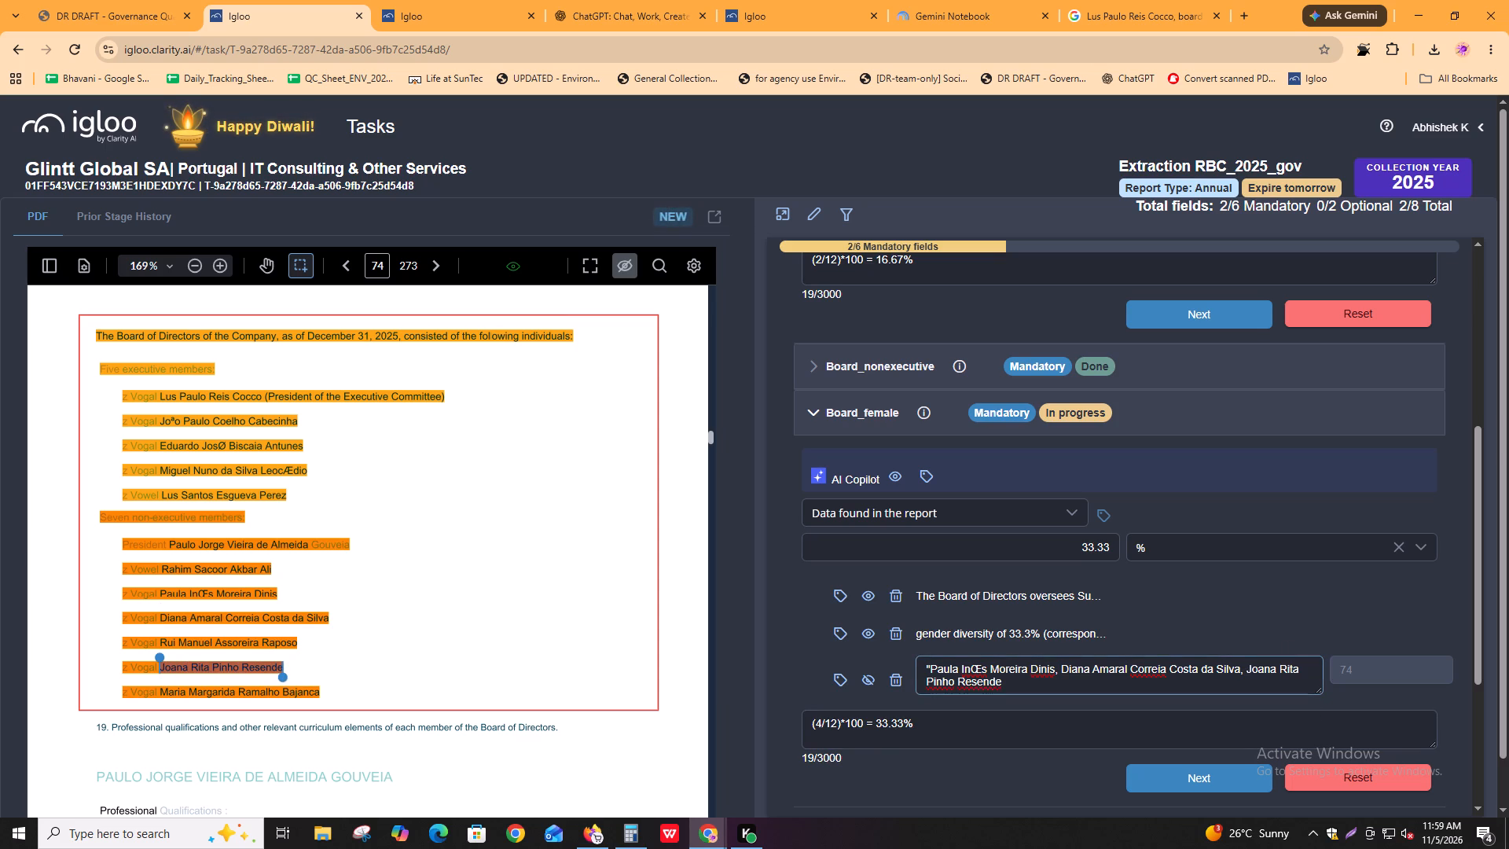
type(",")
key("space")
Append the seventh listed non-executive member's name, close the quotation, and save the page 74 Board_female extract text.
scroll(1261, 659, "up", 1)
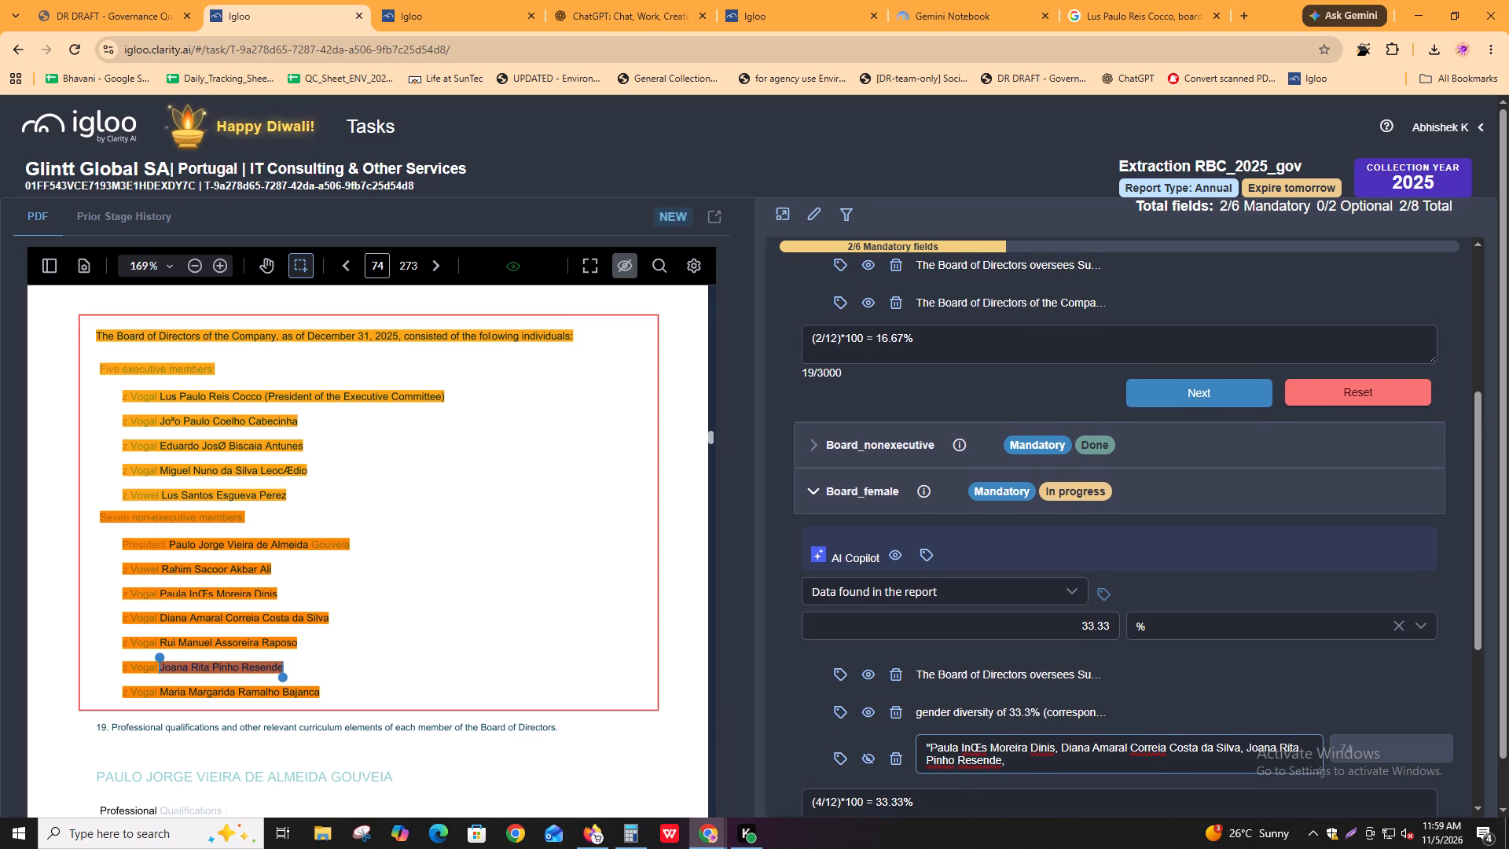
left_click_drag(161, 695, 348, 696)
key("ctrl+c")
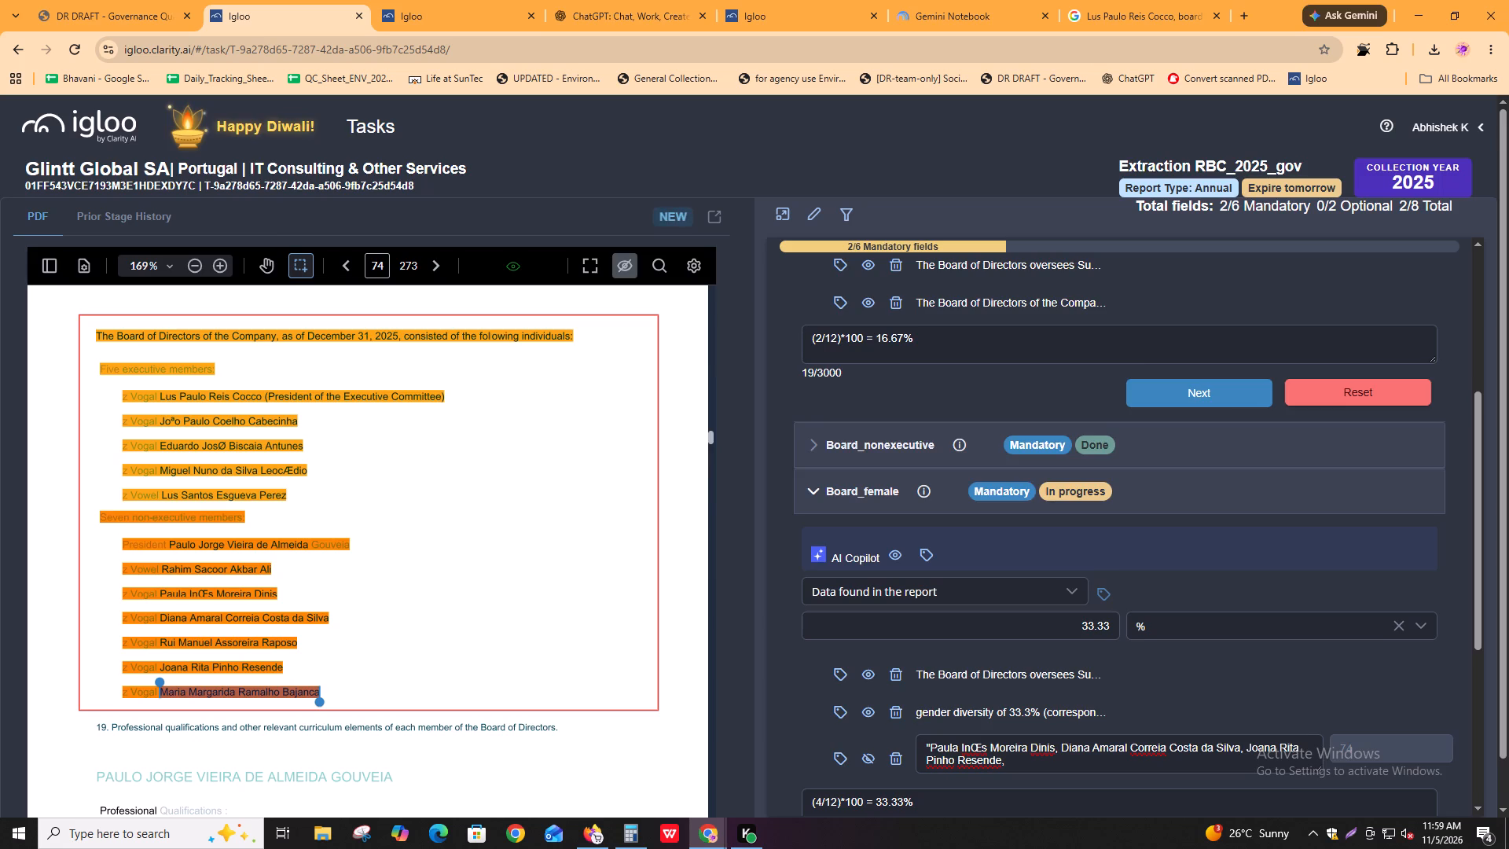
key("alt+Tab")
key("alt+Tab")
scroll(1142, 678, "down", 4)
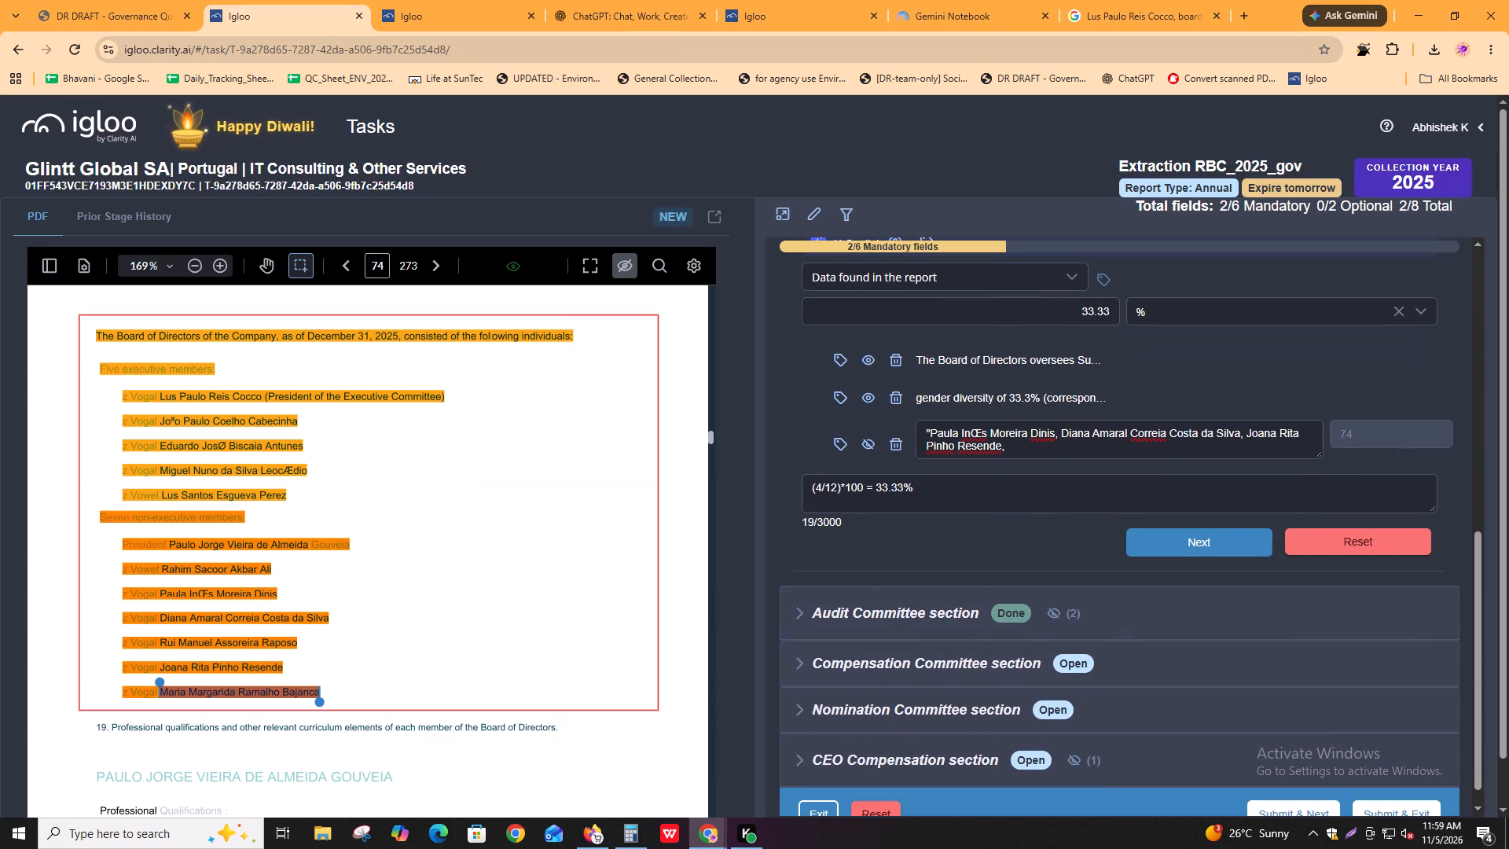
key("ctrl+c")
left_click(1023, 454)
key("ctrl+v")
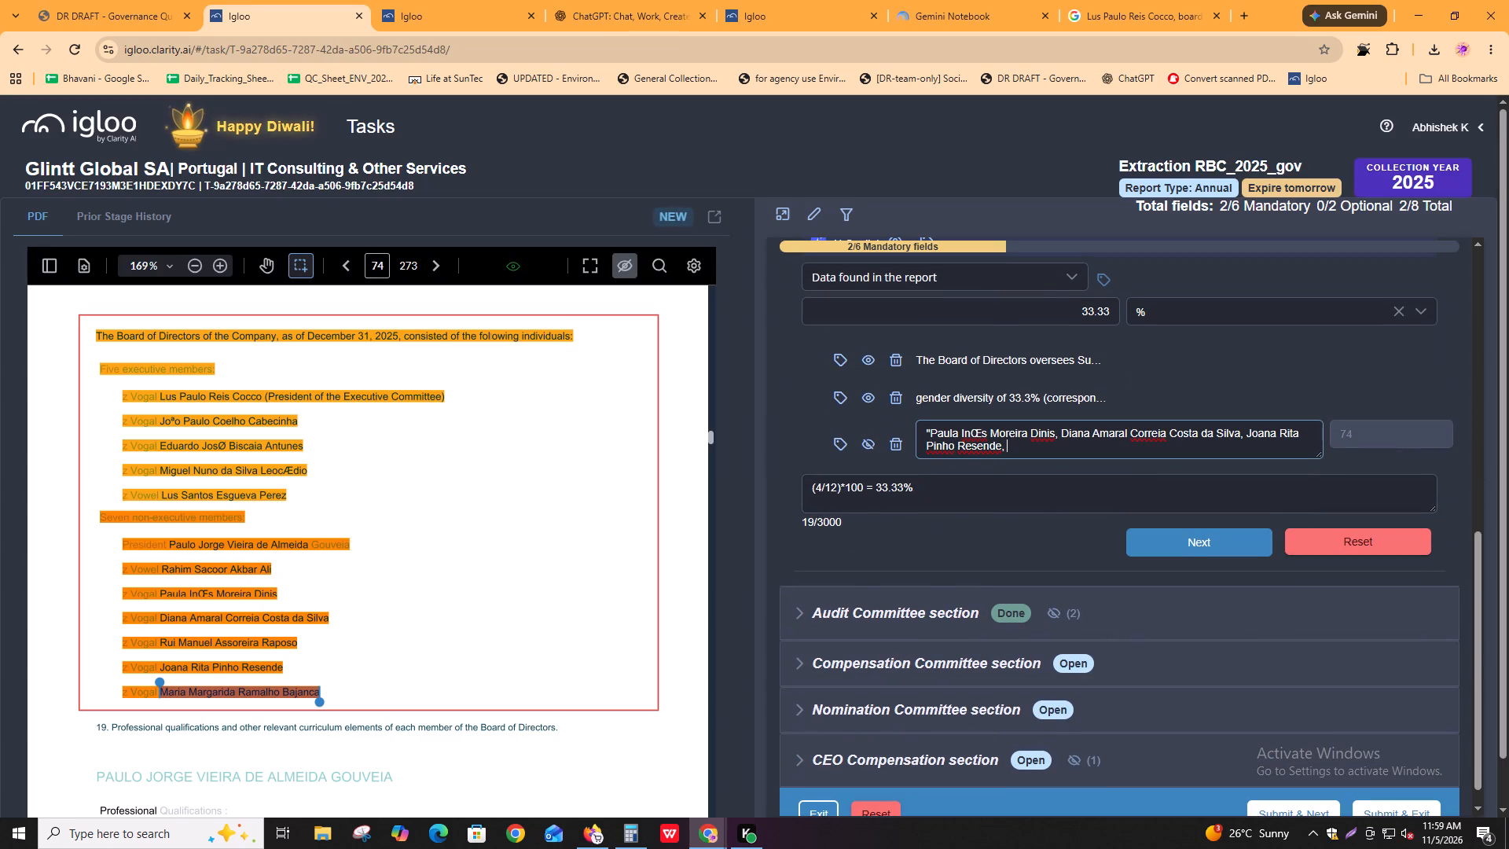
key("shift+quotedbl")
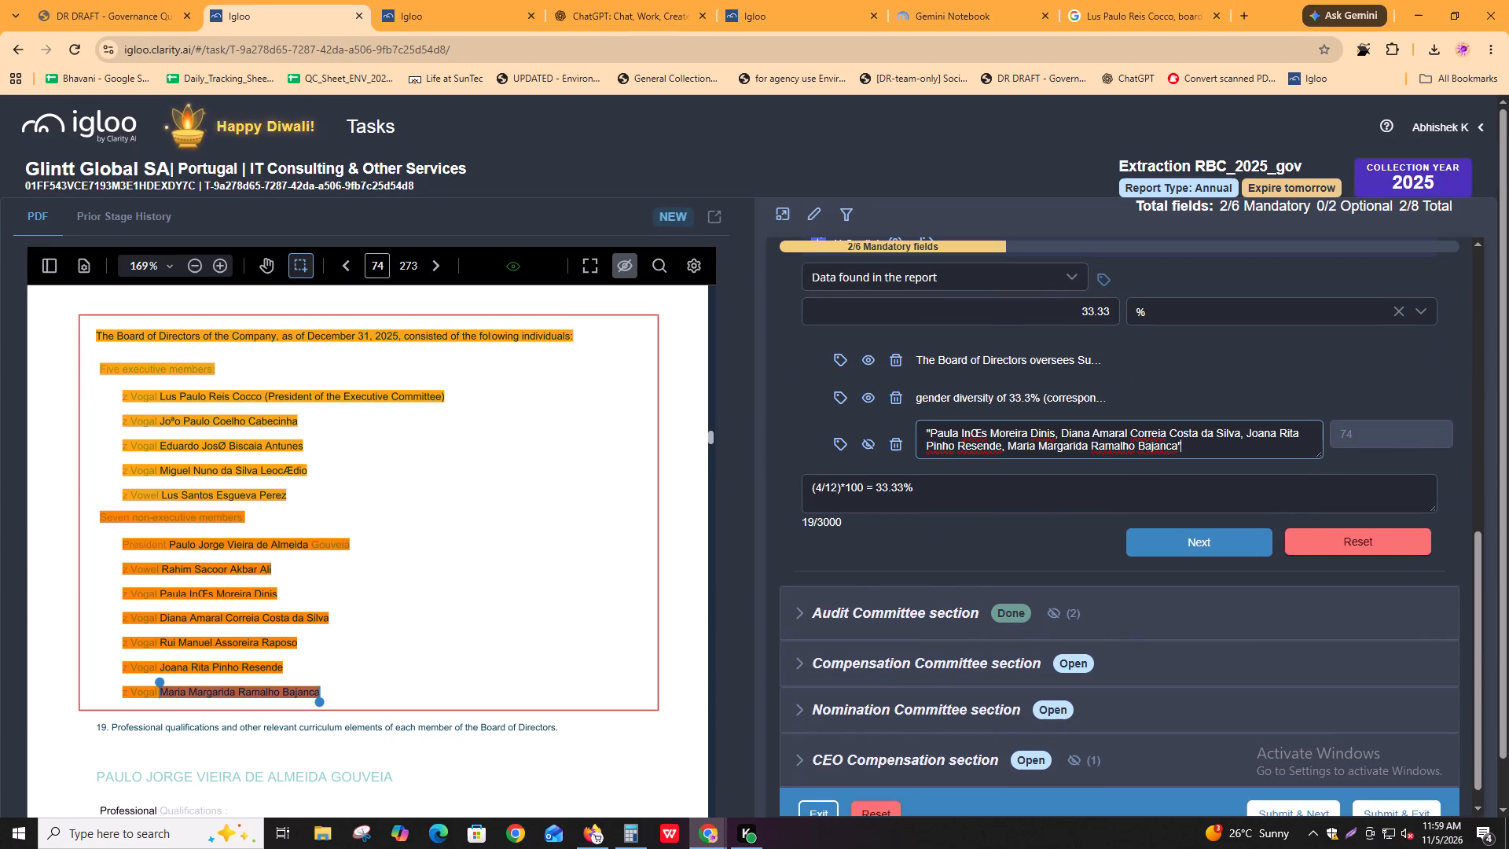
left_click(872, 450)
Switch to the RBC_v4_2025_gov.pdf report and review the "she" matches in the directors' biographies on pages 77 to 79.
key("alt+Tab")
key("alt+Tab")
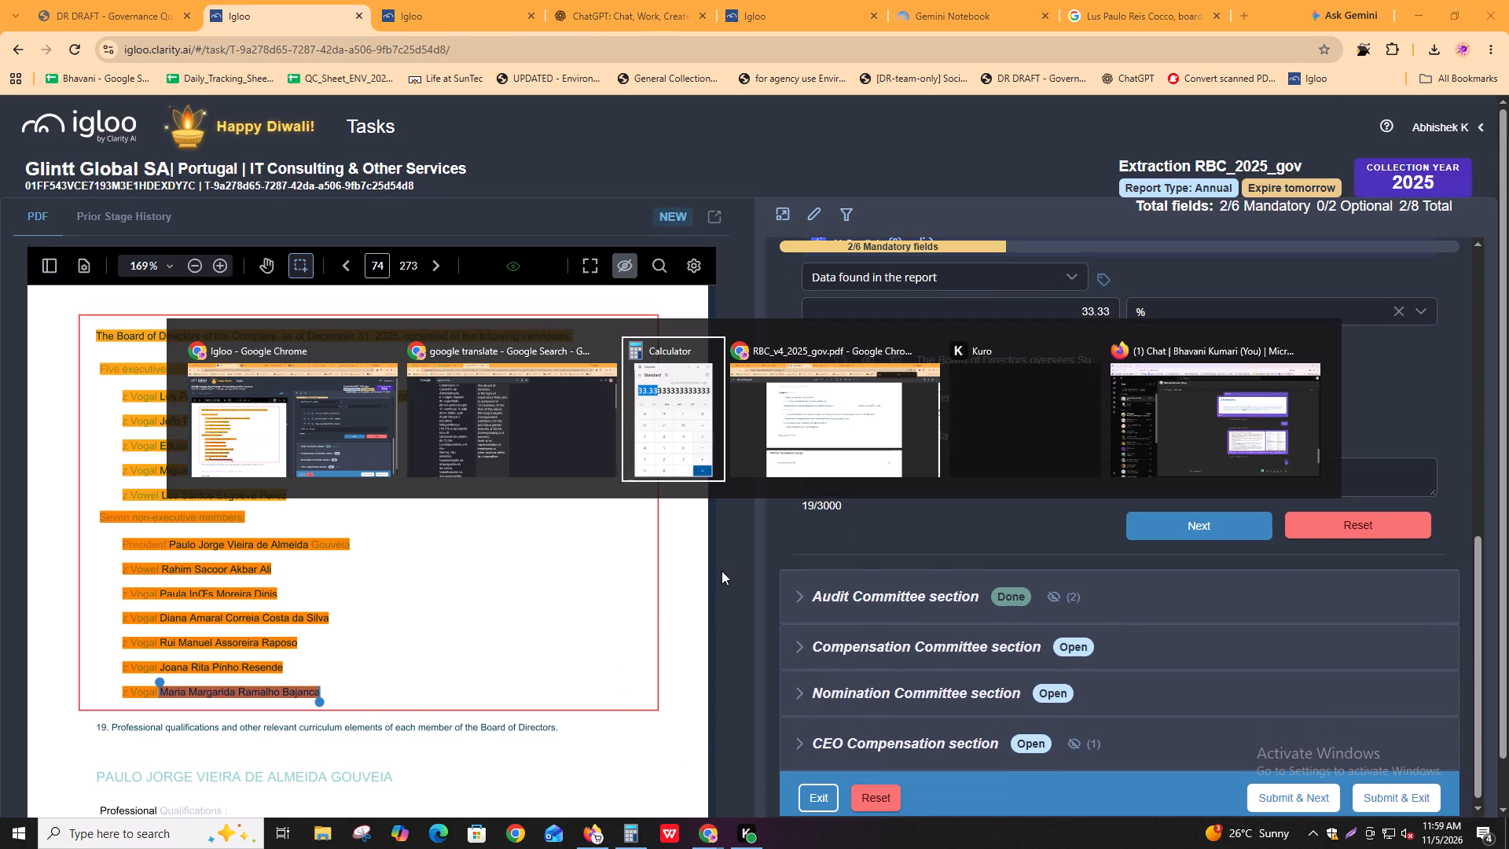
key("alt+Tab")
key("ctrl+f")
key("Return")
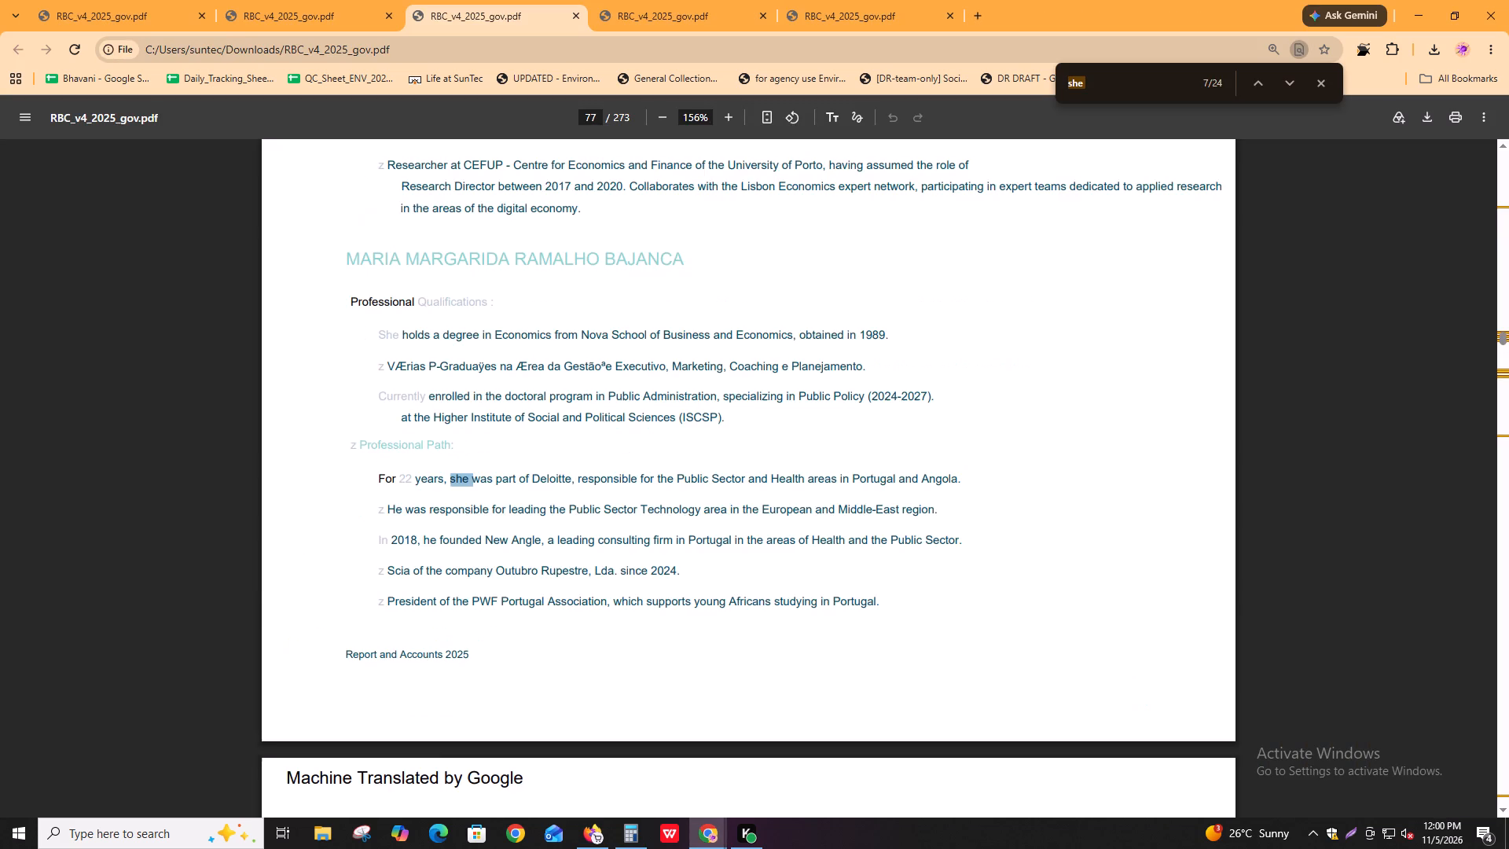
key("Return")
key("shift+Return")
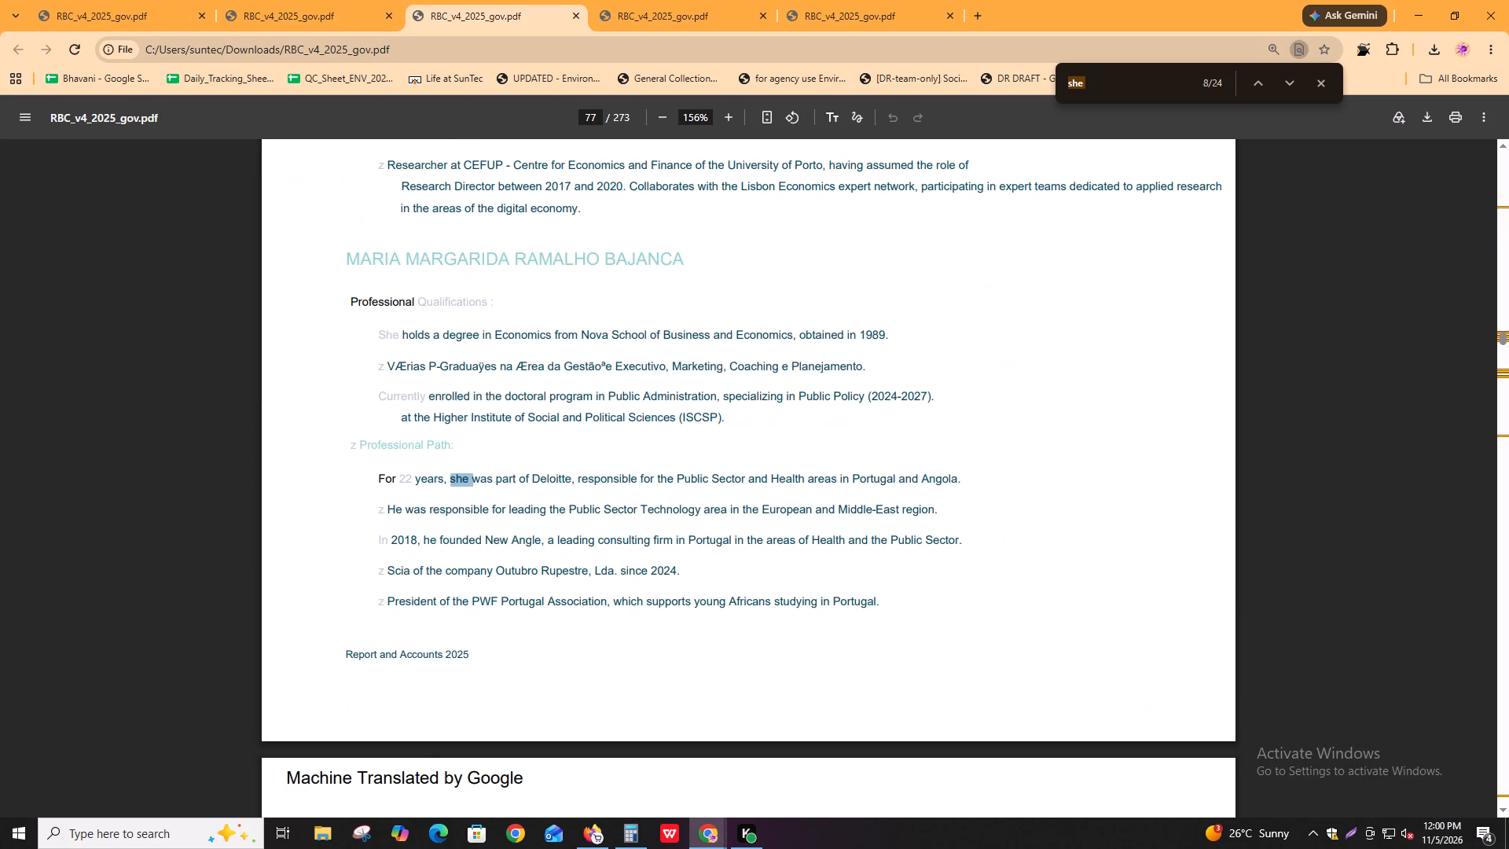
key("Return")
key("Return")
key("Return")
key("Return")
key("Return")
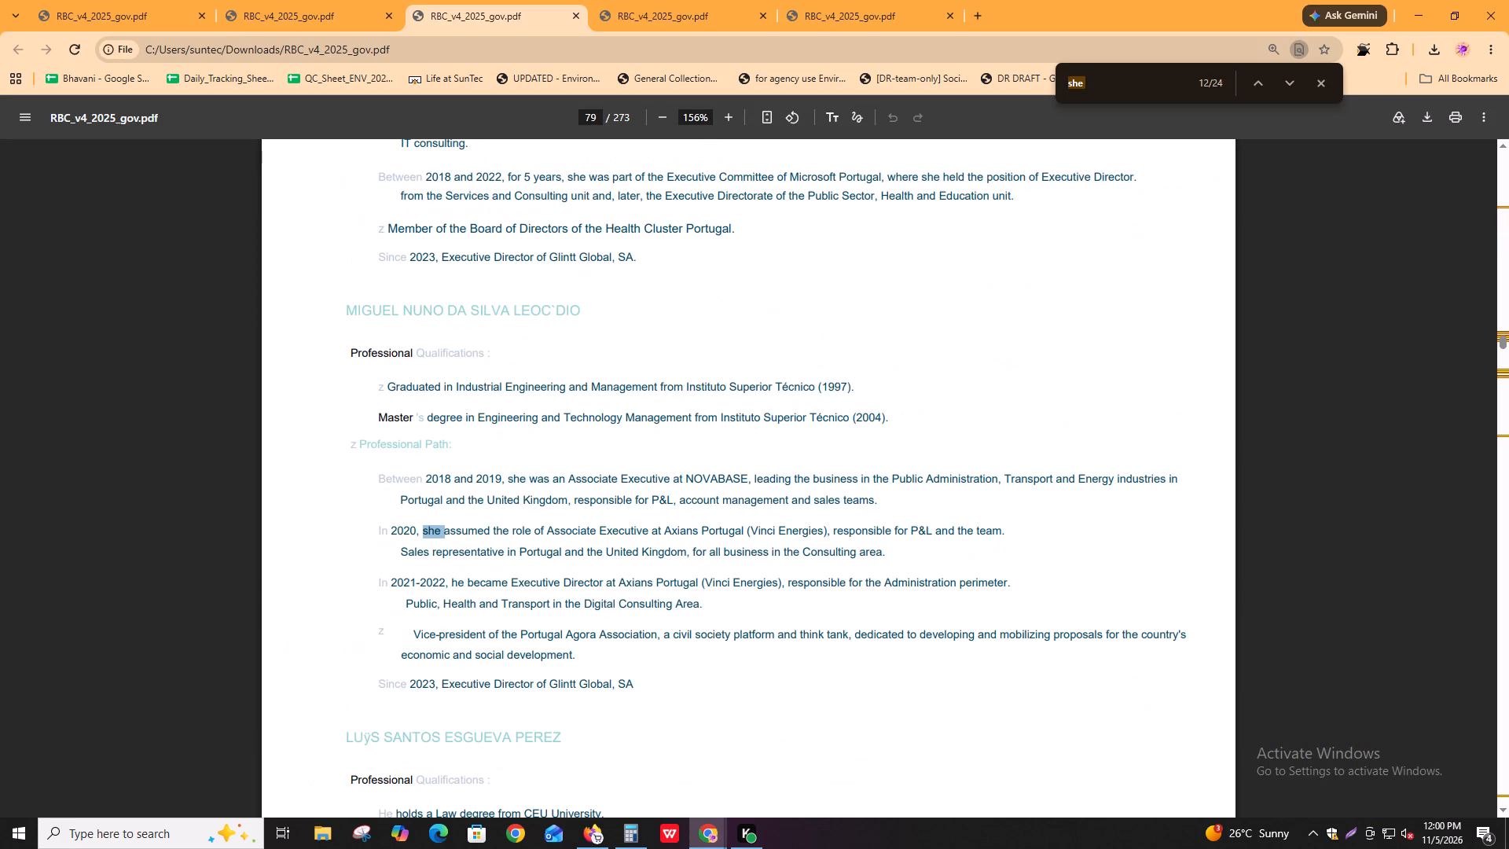
key("shift+Return")
key("shift+Return")
key("shift+Return")
key("shift+Return")
key("shift+Return")
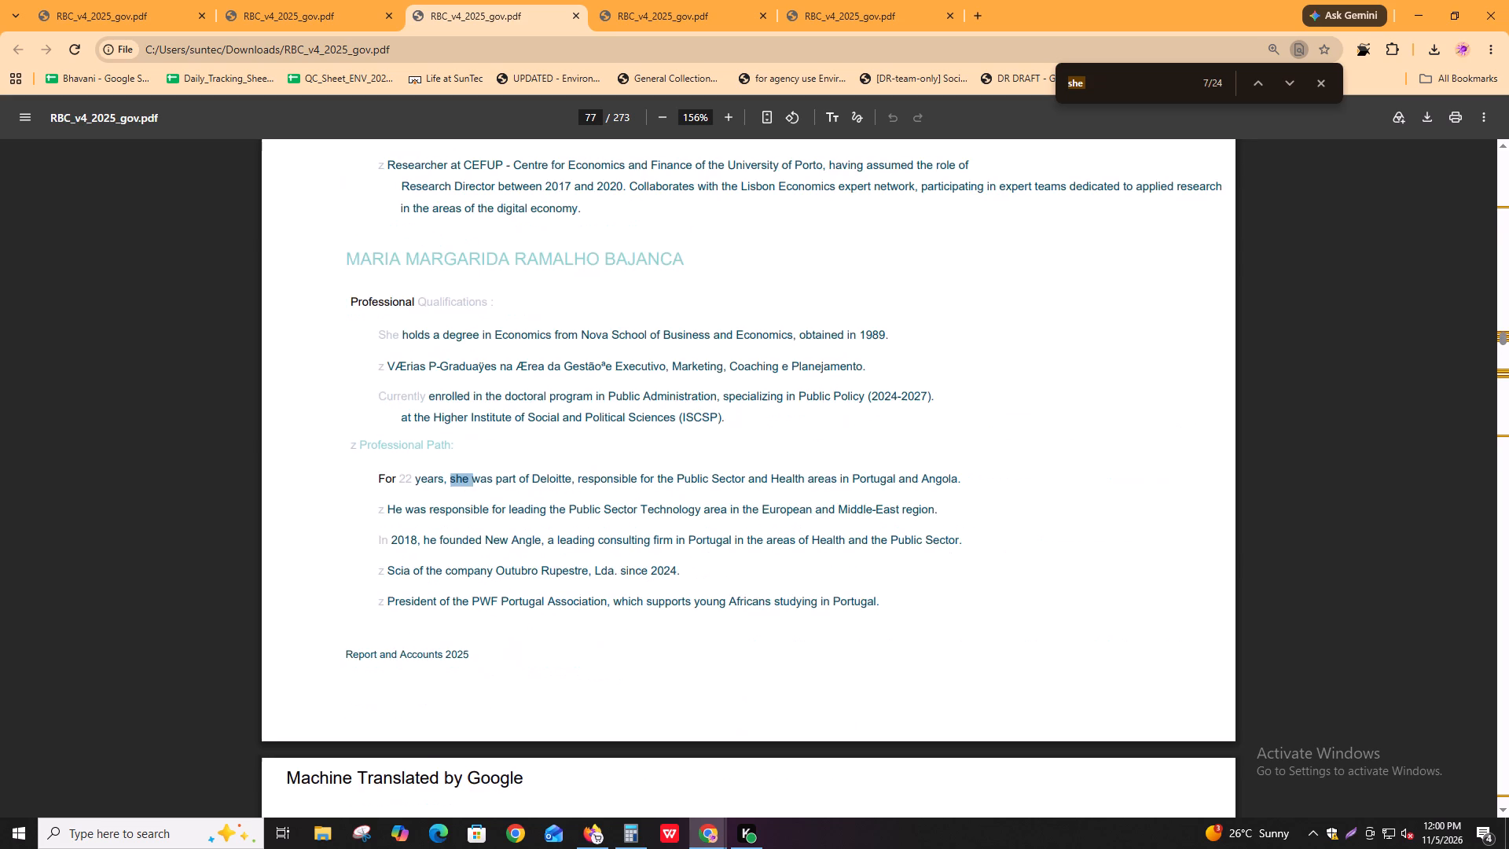
key("shift+Return")
key("shift+Return")
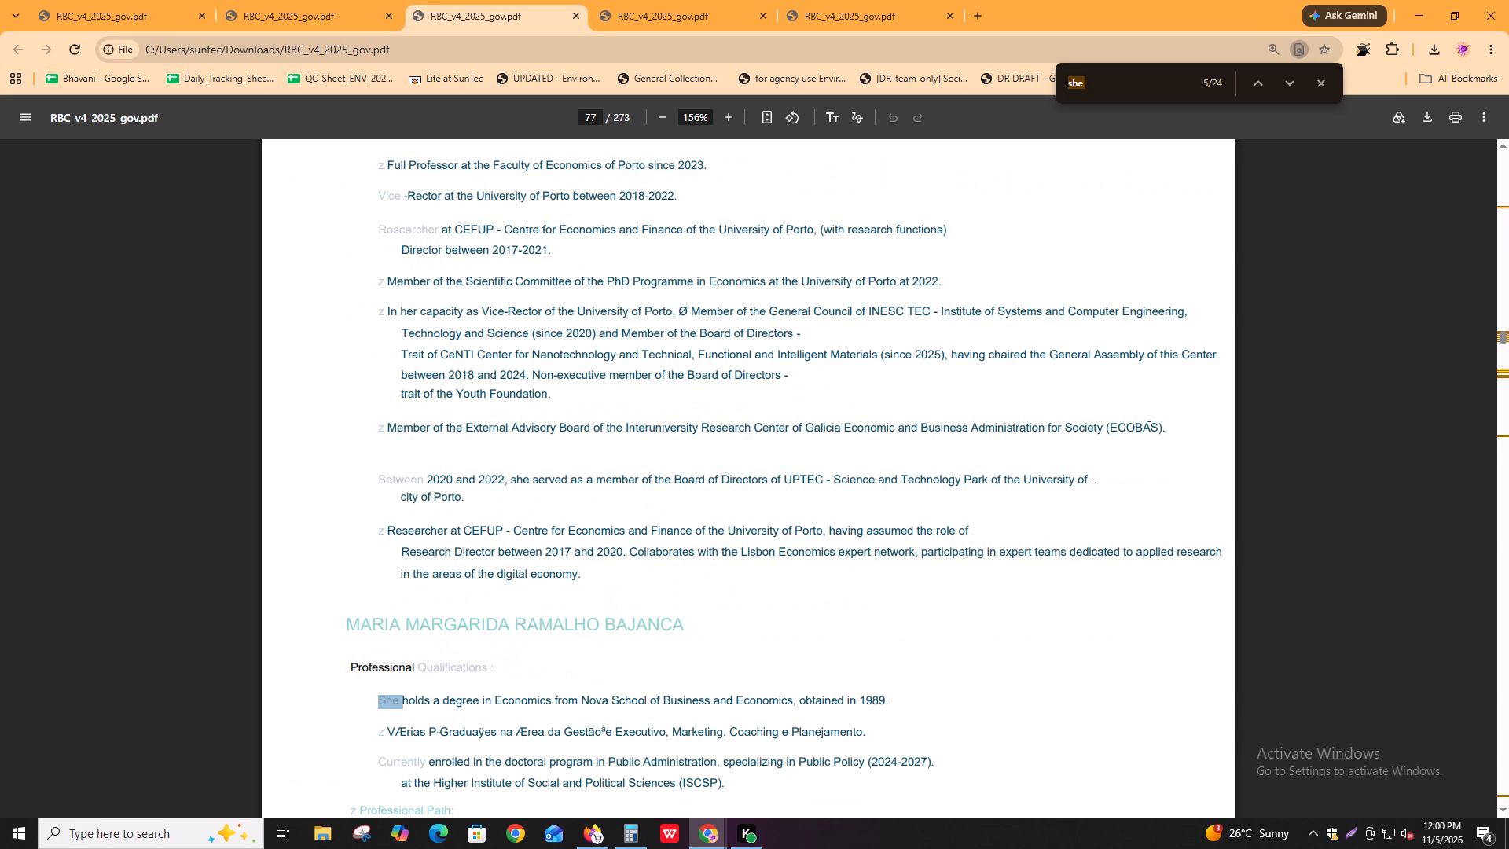
Back in the Igloo task, add "The data has been verified from original report of the company." to the Board_female comment and complete the field.
key("alt+Tab")
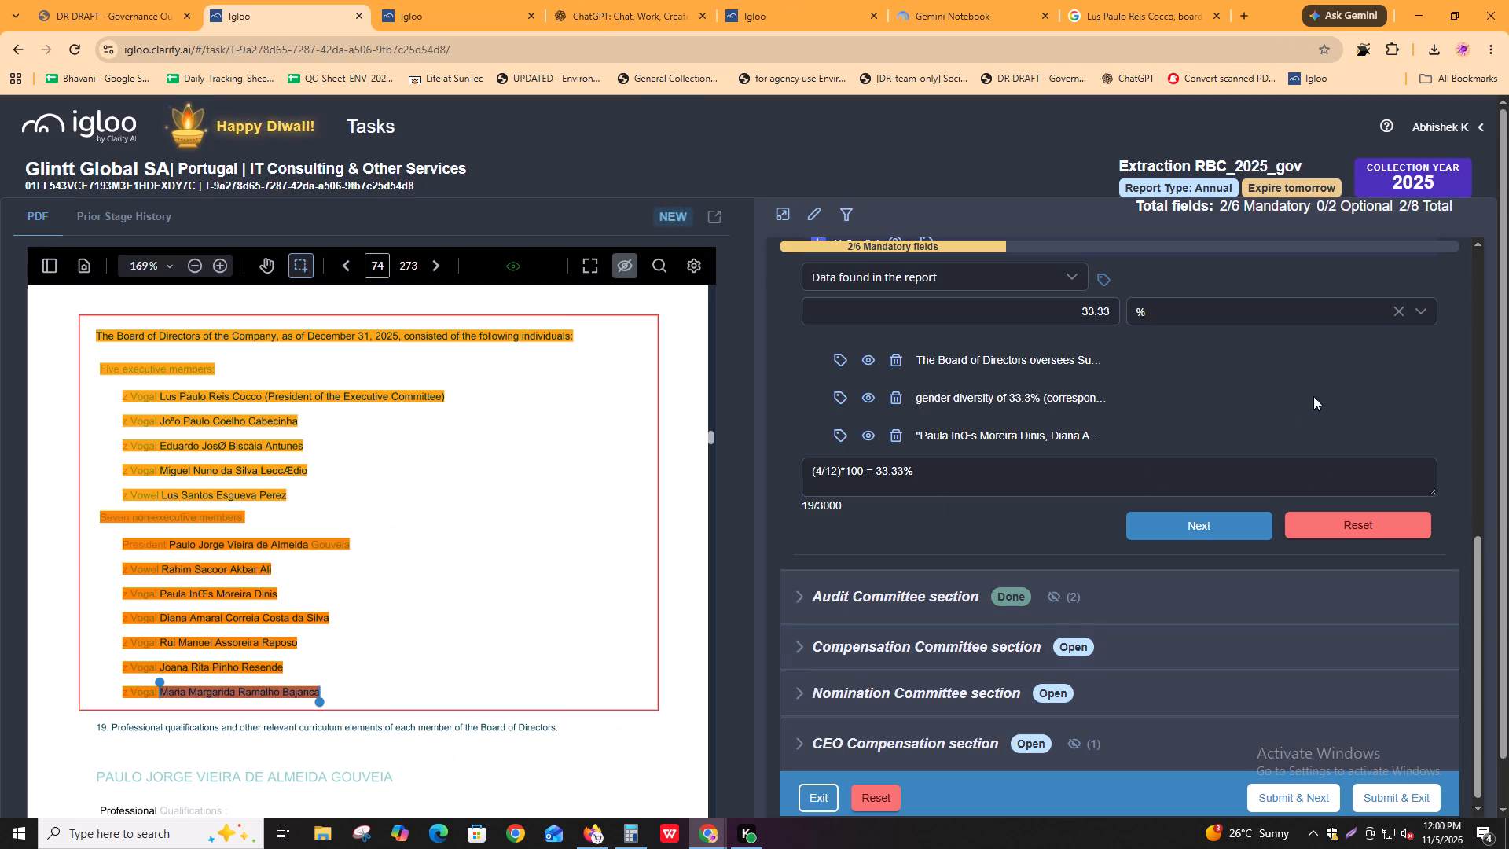
left_click(1261, 412)
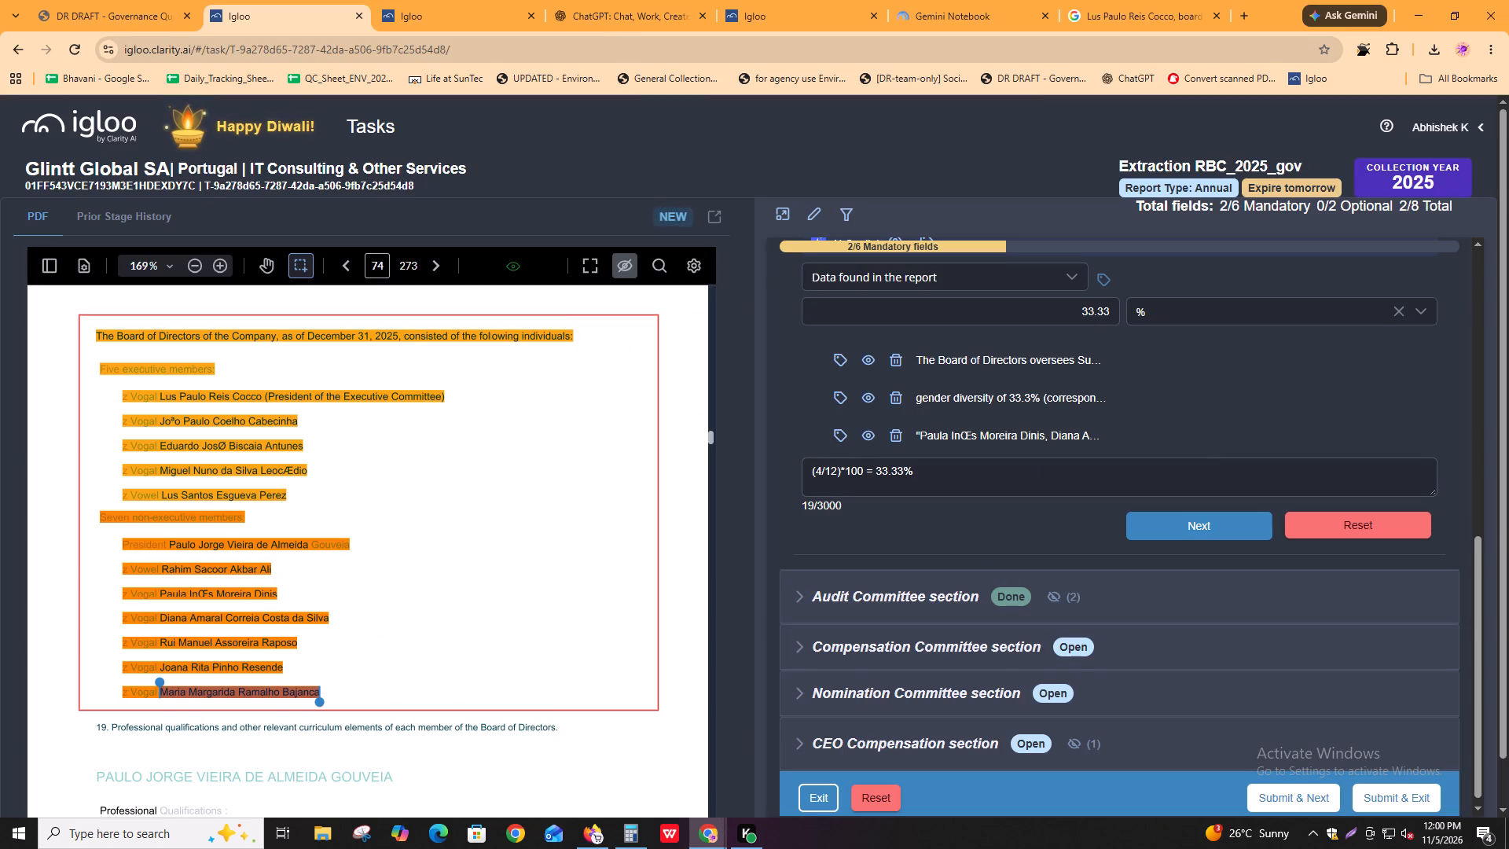
left_click(194, 567)
left_click(962, 482)
key("Return")
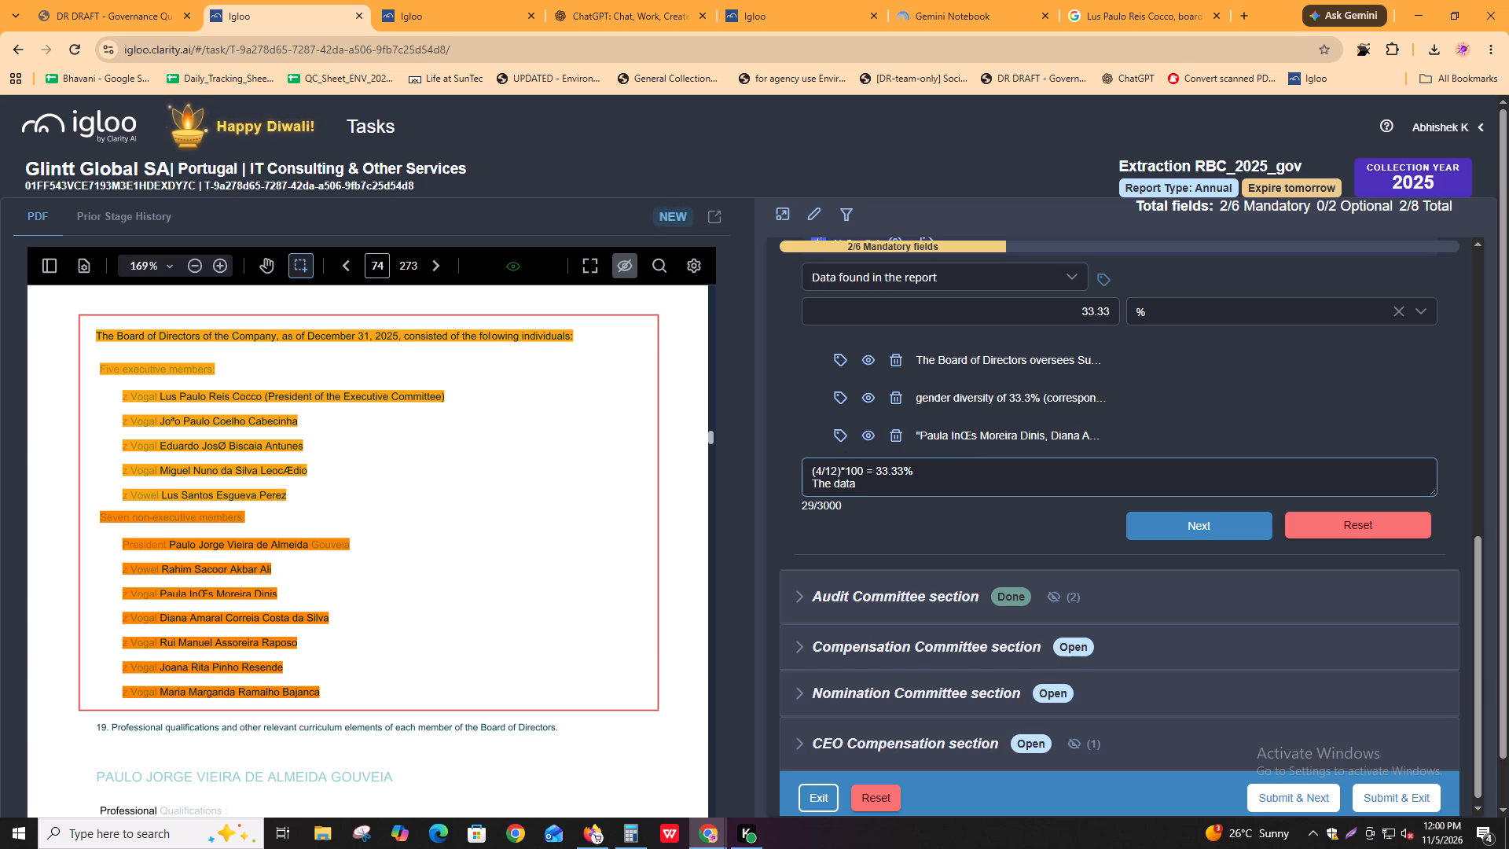
type("has ne")
key("BackSpace")
key("BackSpace")
type("been verifir")
key("BackSpace")
type("ed from original report of the company")
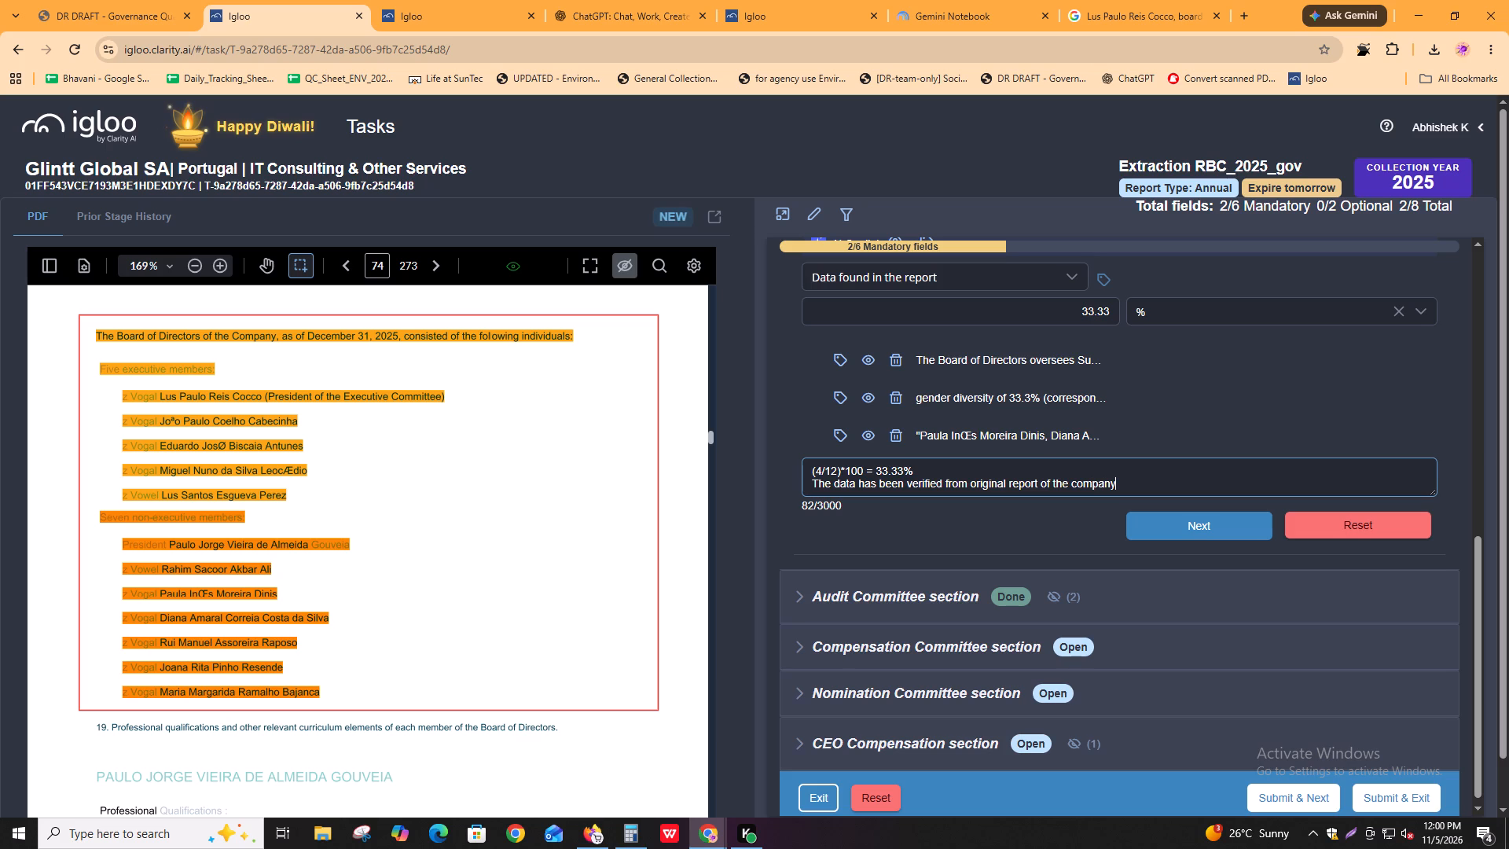
key("period")
left_click(1190, 531)
Expand the Compensation Committee section and open its Compensation_independence field.
scroll(968, 405, "up", 1)
left_click(928, 405)
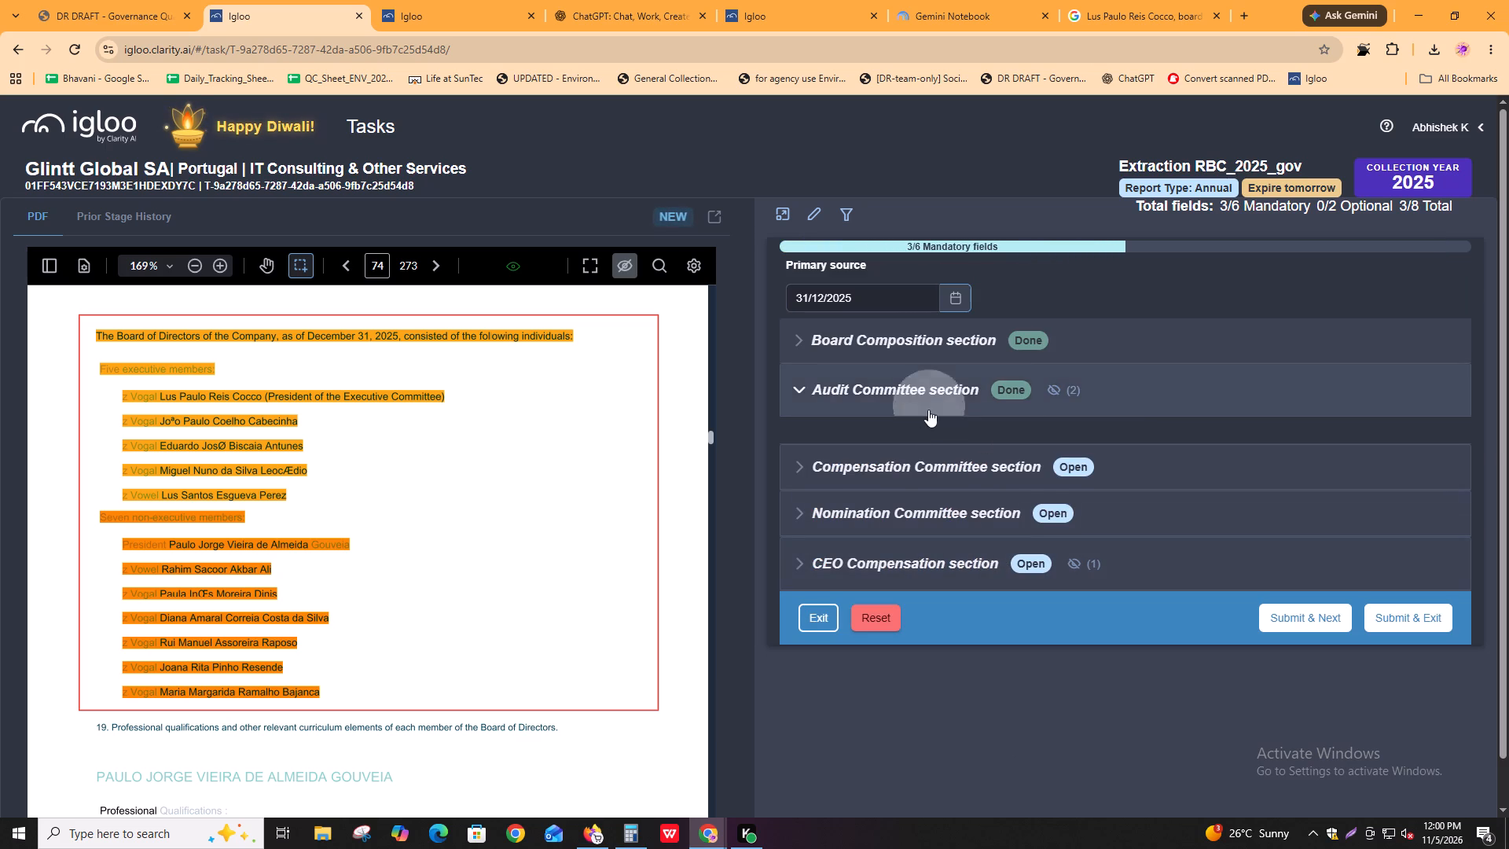
left_click(912, 439)
left_click(935, 509)
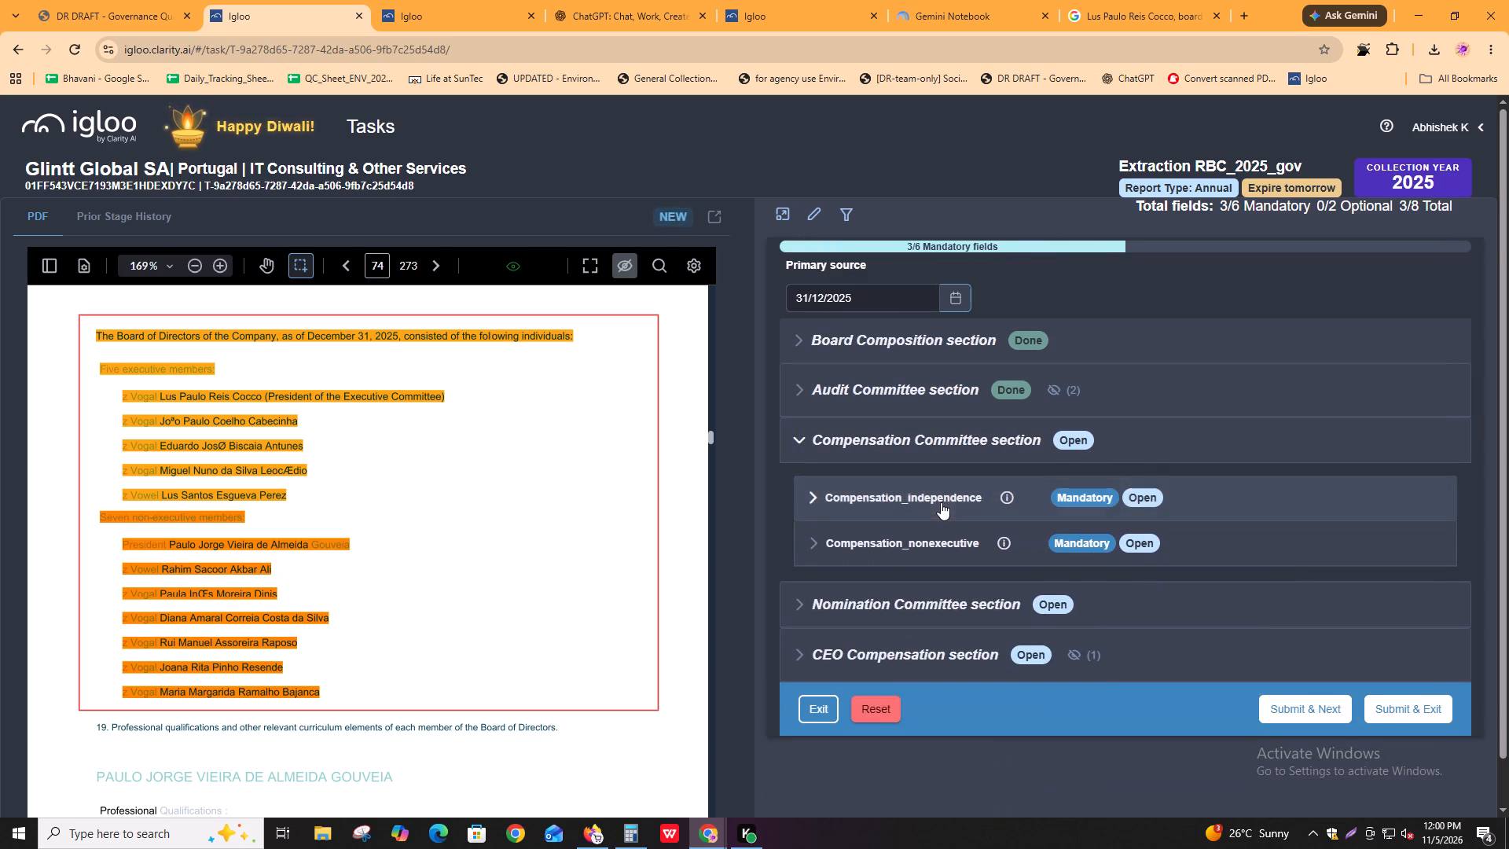
Switch to the report PDF and search for "remuneration", narrowing the search to "remuneration commit".
key("alt+Tab")
key("ctrl+f")
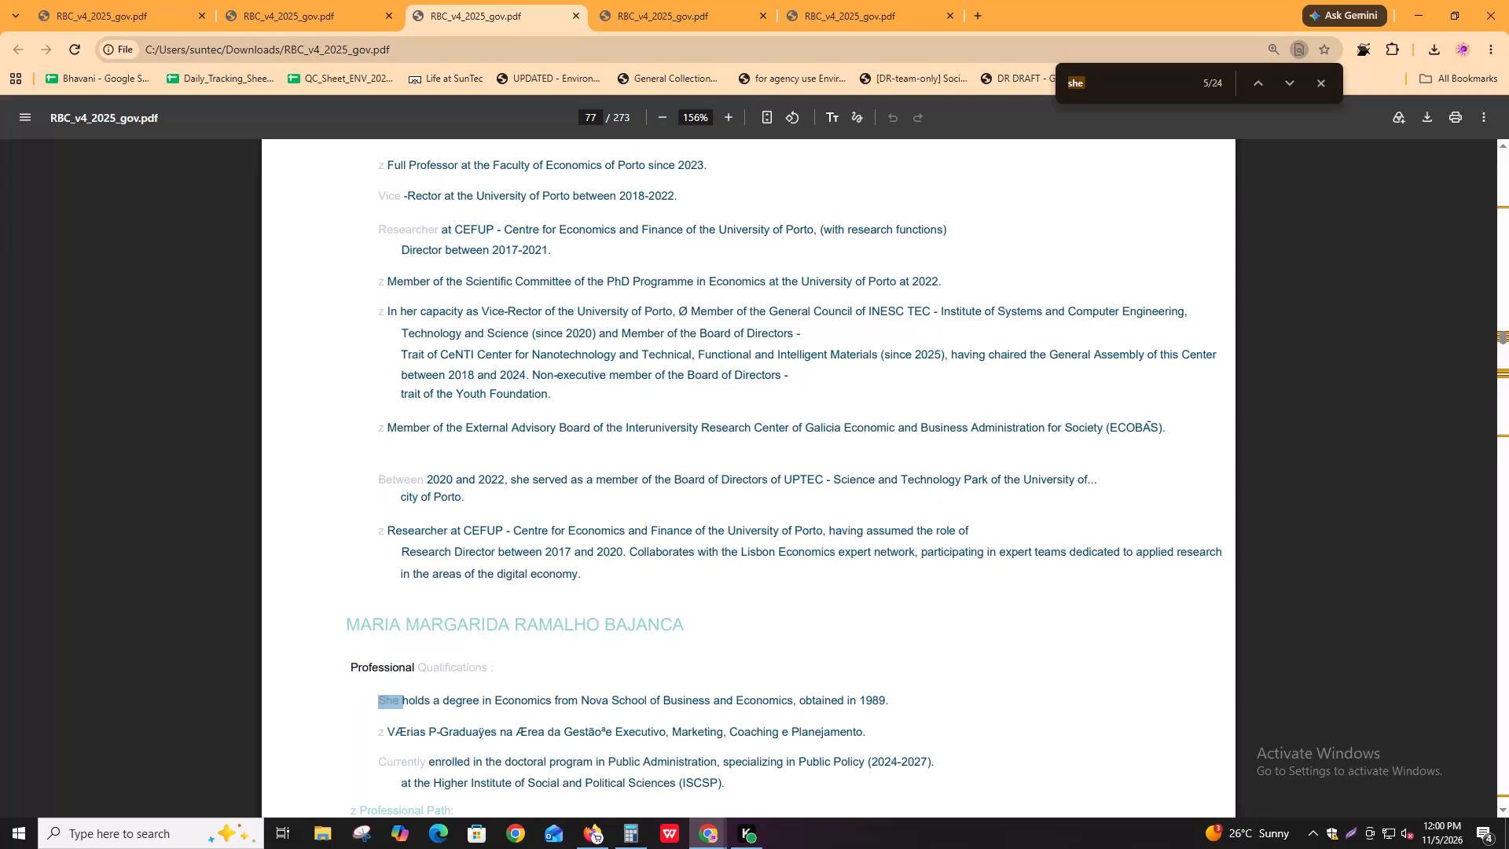
key("Return")
key("Return")
key("Return")
key("Return")
key("Return")
key("Return")
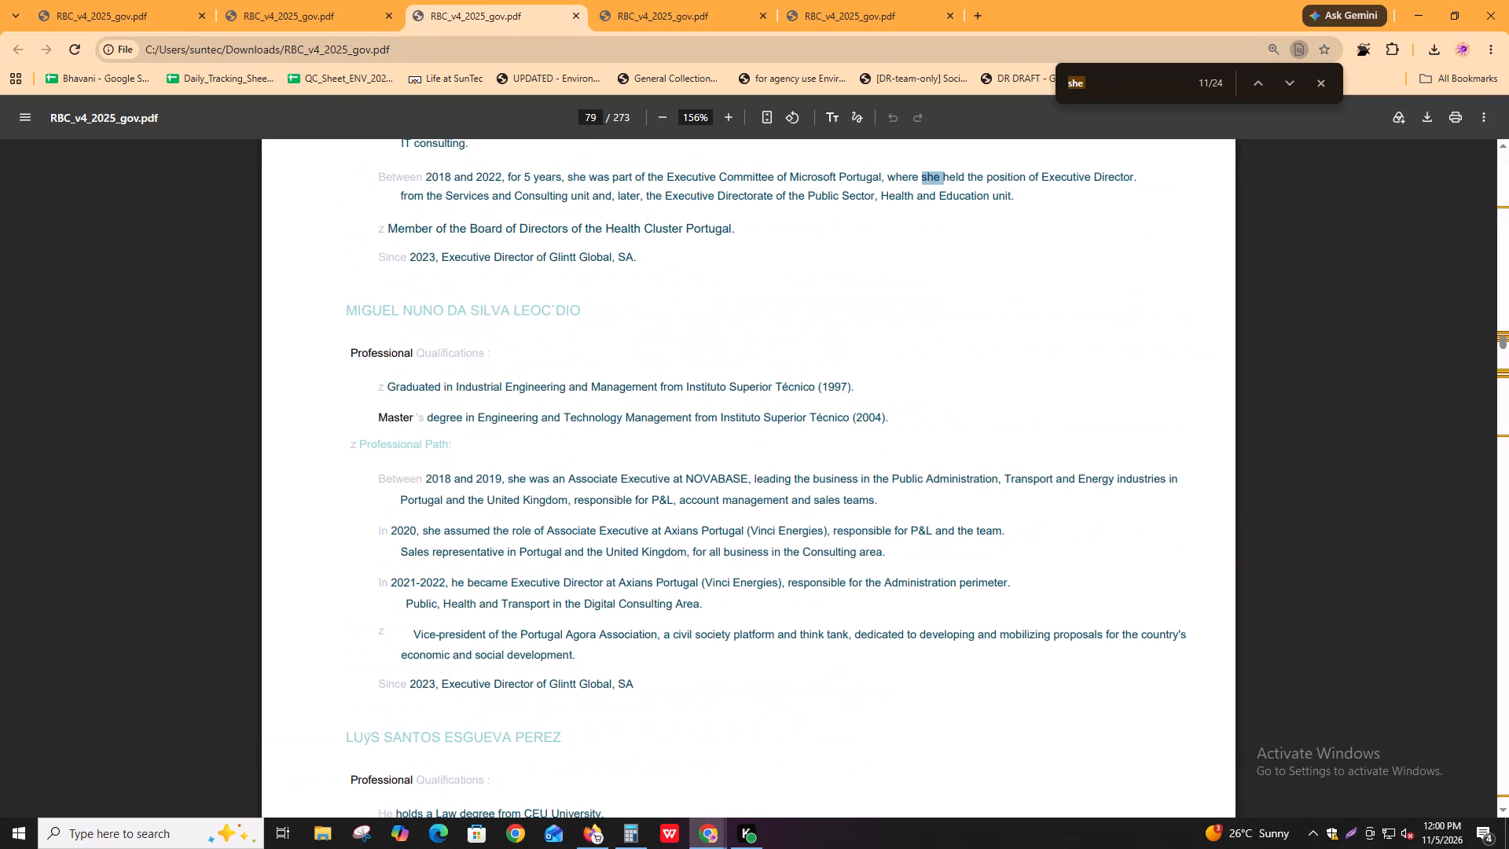
type("remuneration")
key("Return")
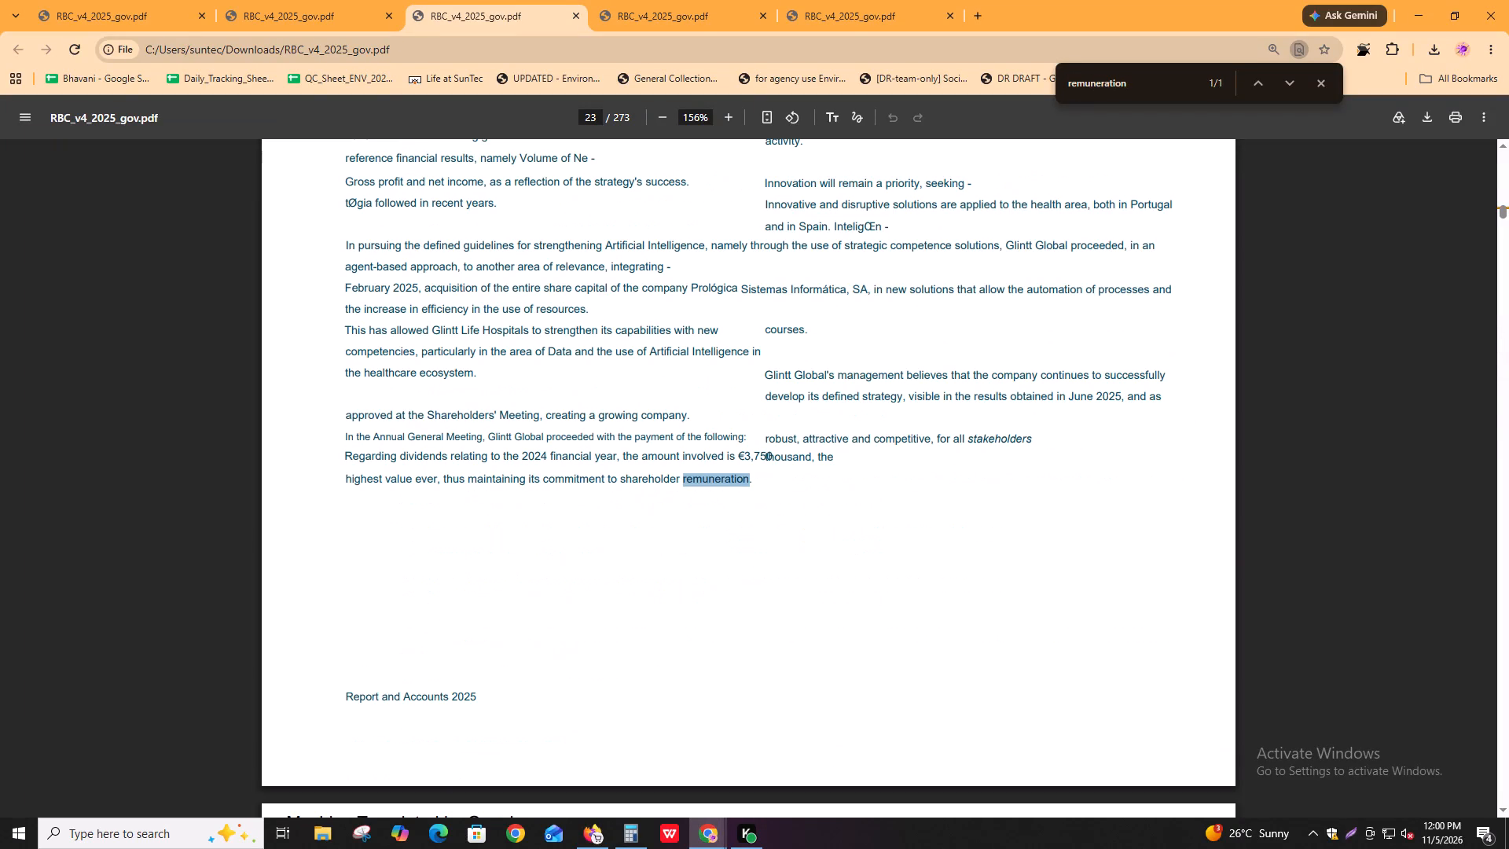
key("Return")
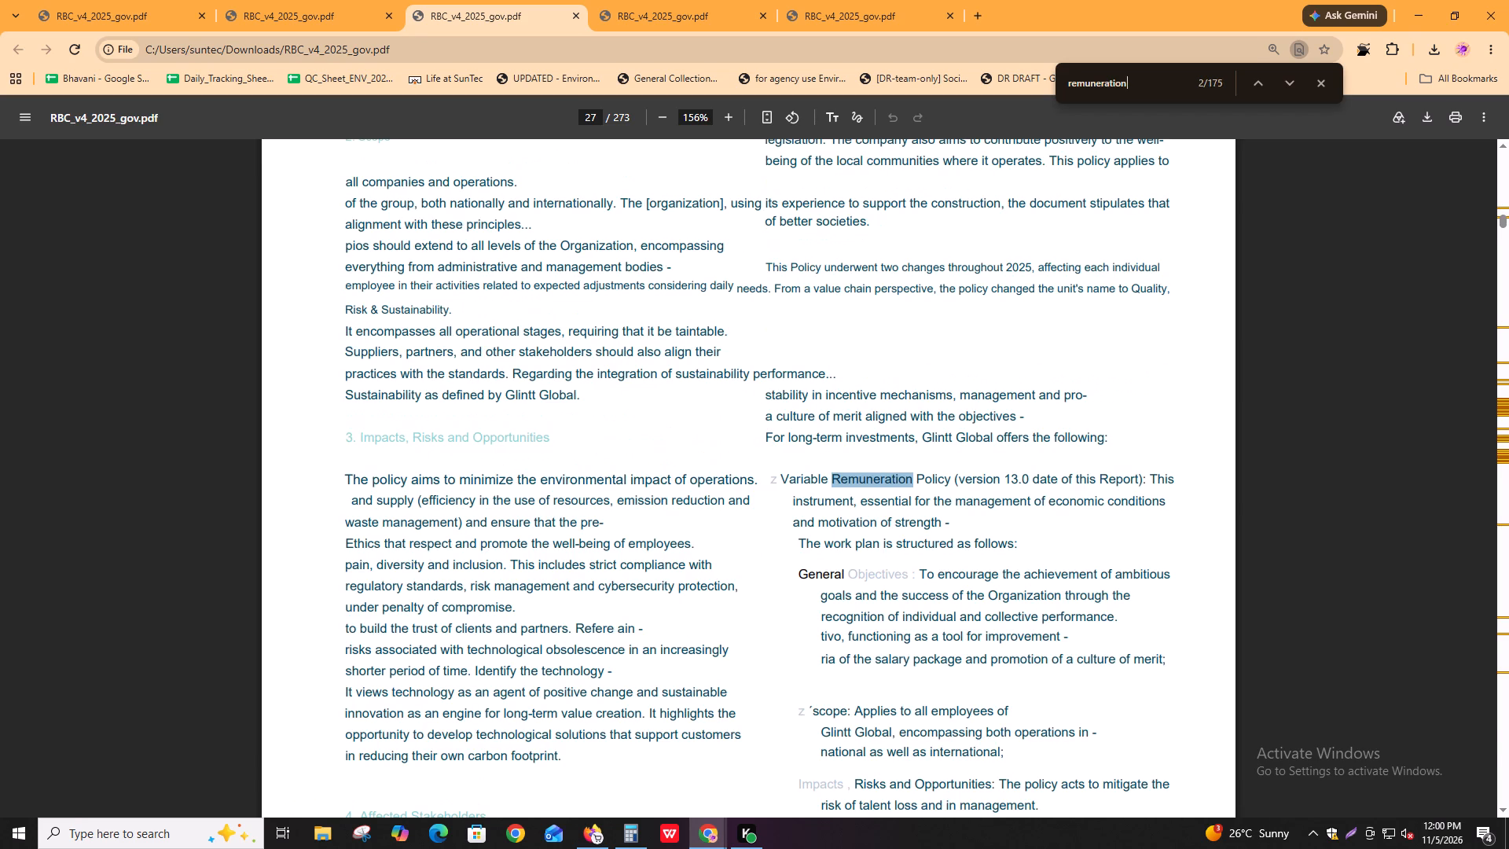
key("space")
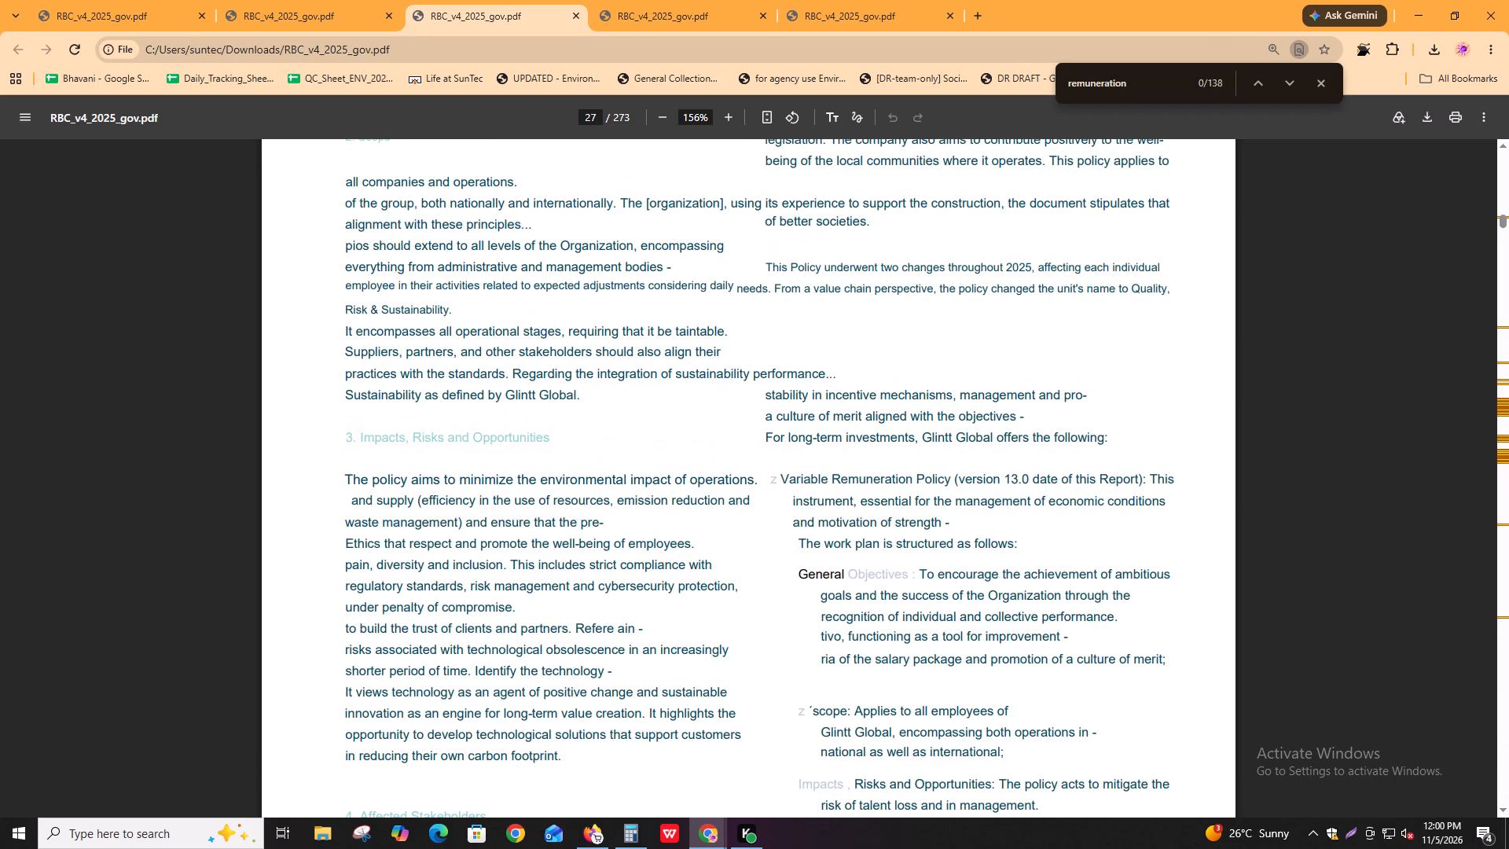
type("commit")
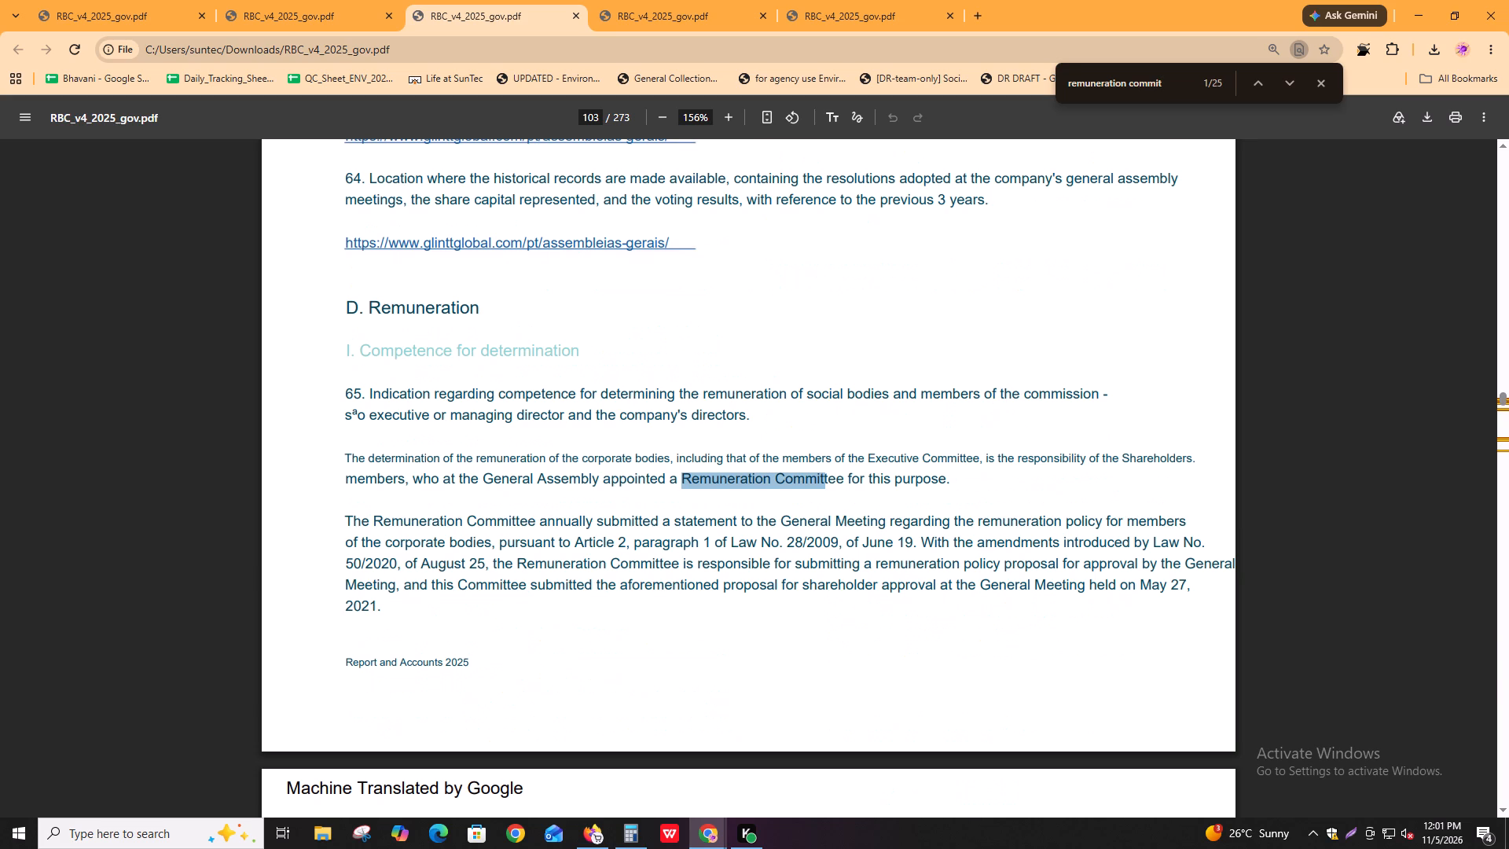
Locate the Remuneration Committee's composition in the report and tag that page 104 passage as the source for Compensation_independence in Igloo.
key("Return")
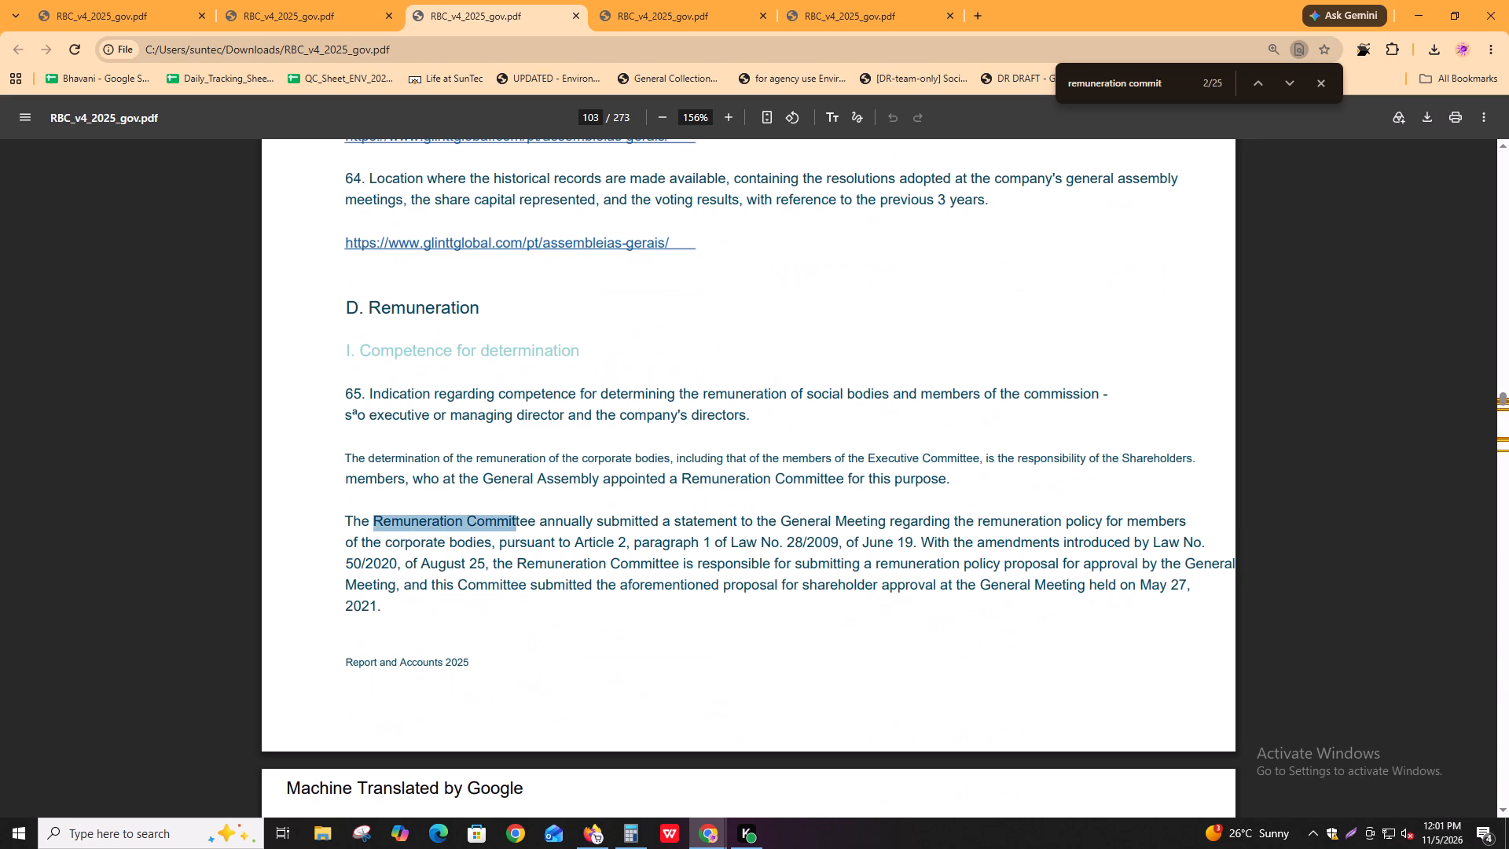
key("Return")
key("Return")
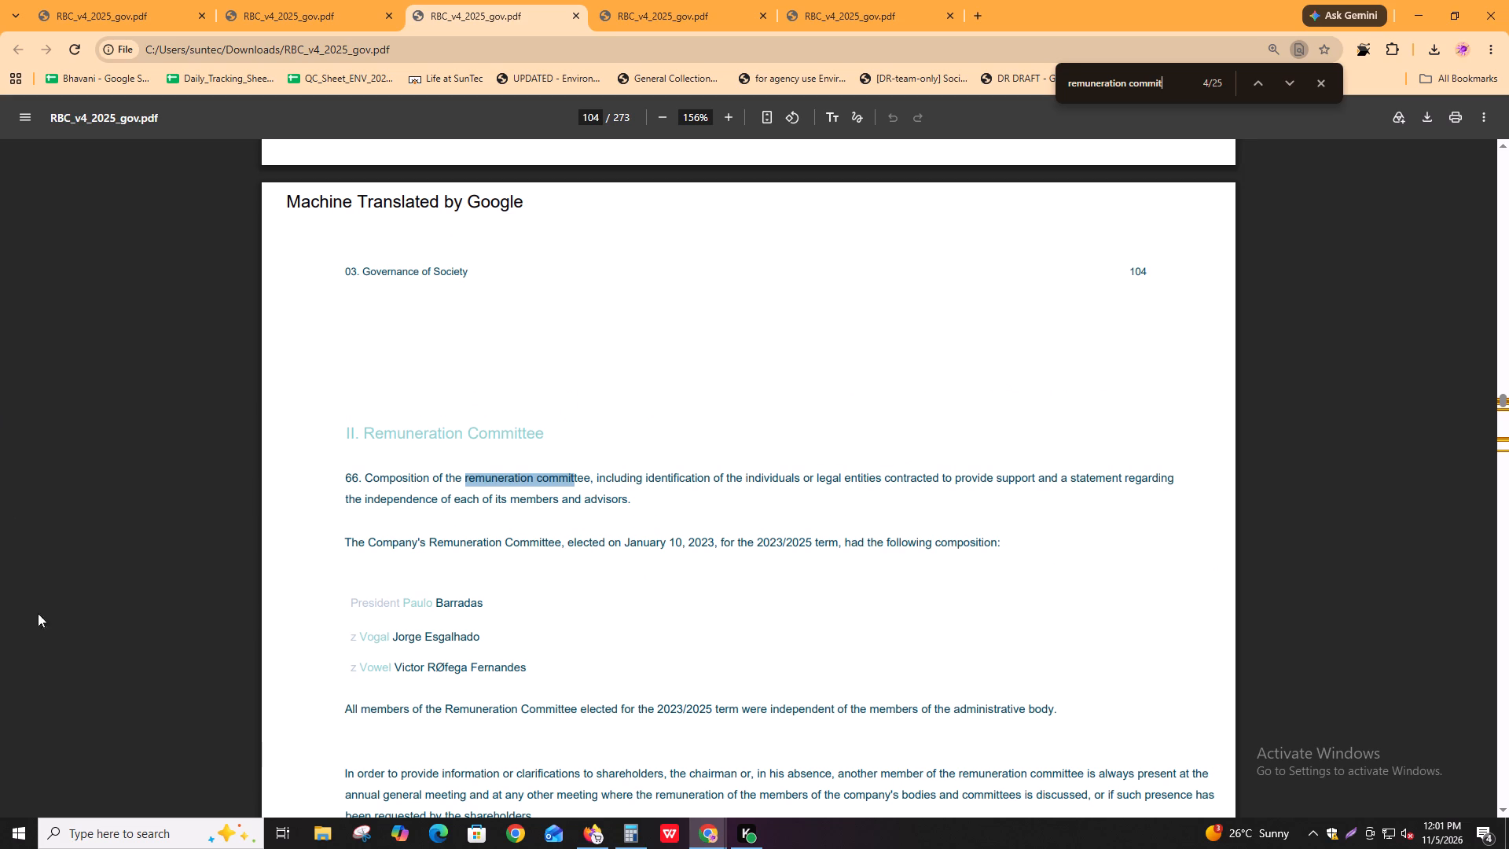
key("alt+Tab")
left_click(852, 480)
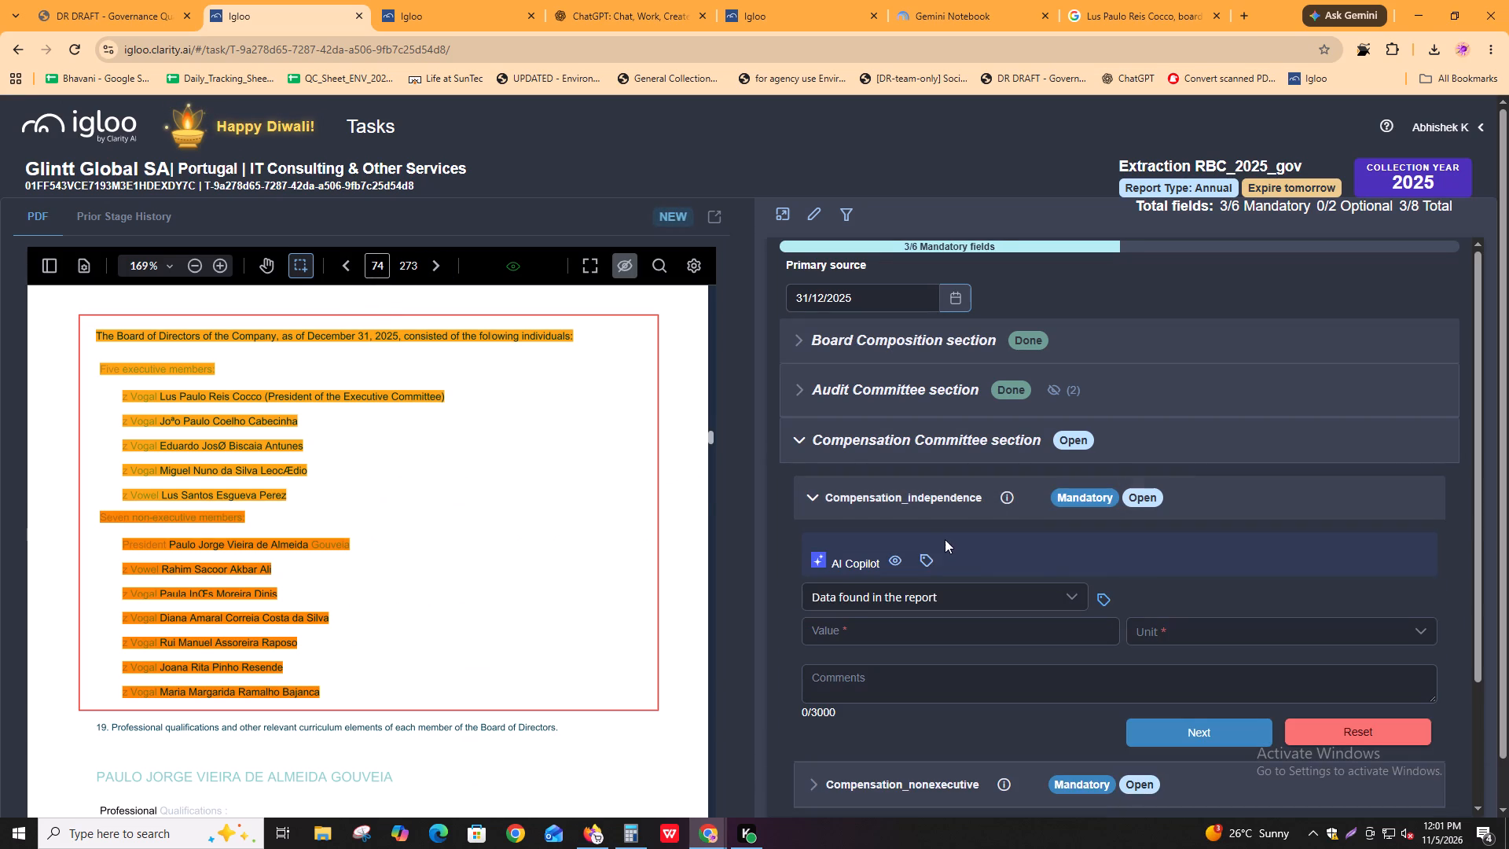
left_click(934, 553)
scroll(85, 527, "up", 1)
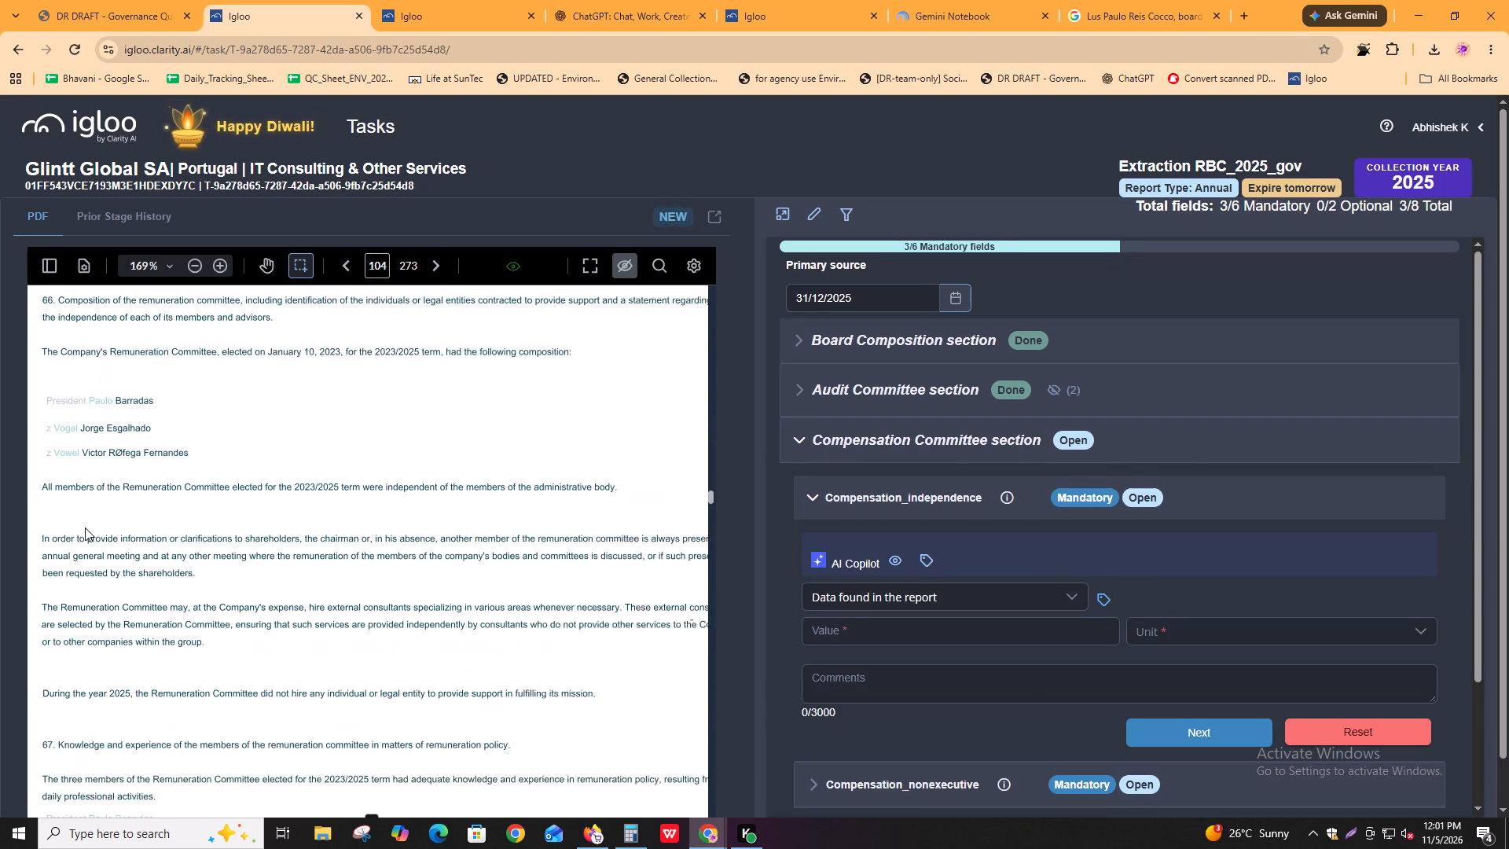
scroll(101, 537, "up", 1, "shift")
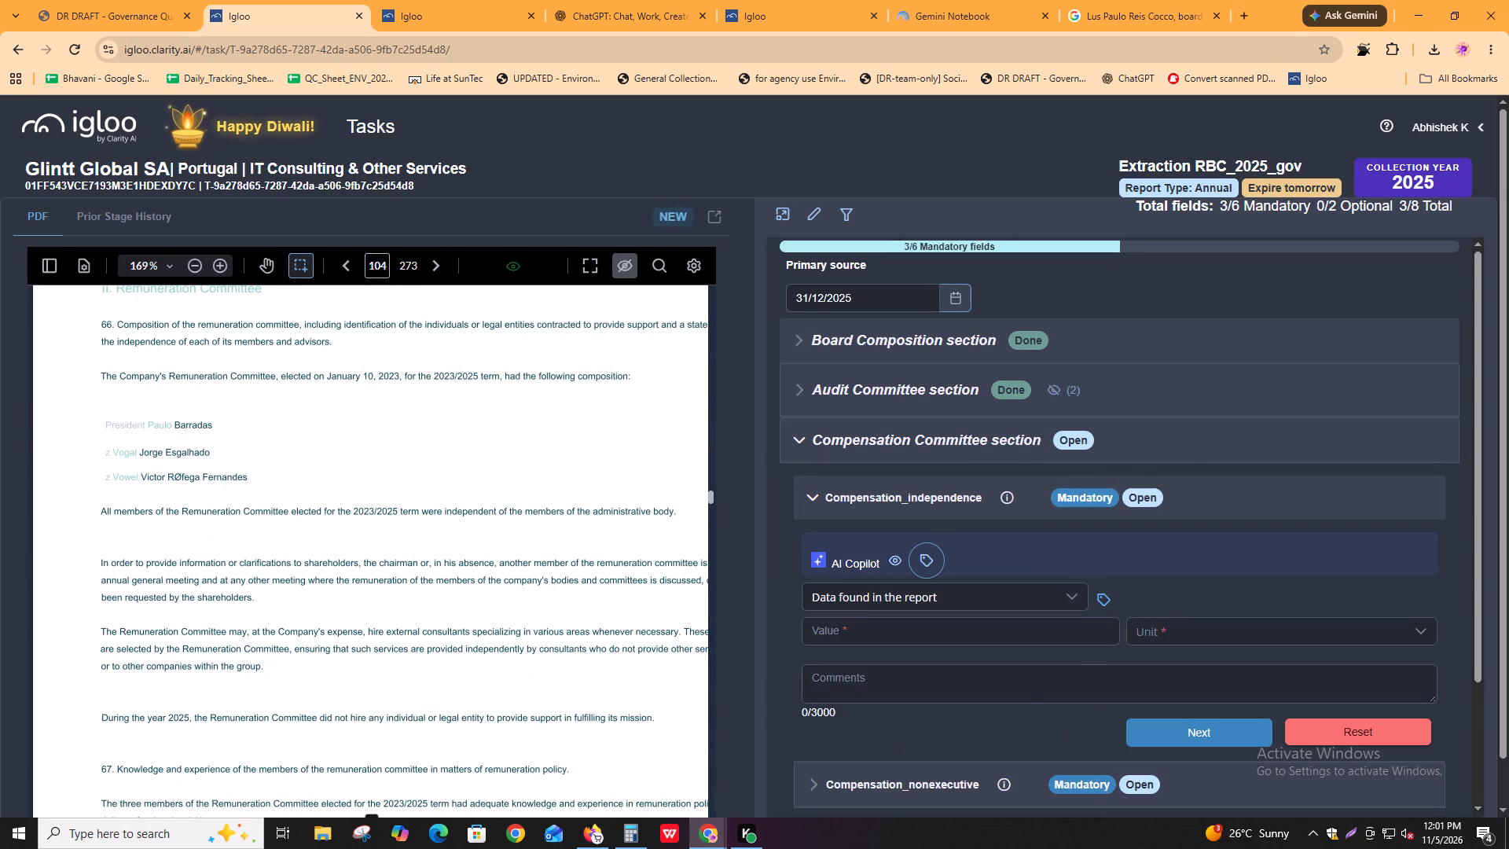
left_click(1096, 589)
left_click_drag(97, 411, 152, 454)
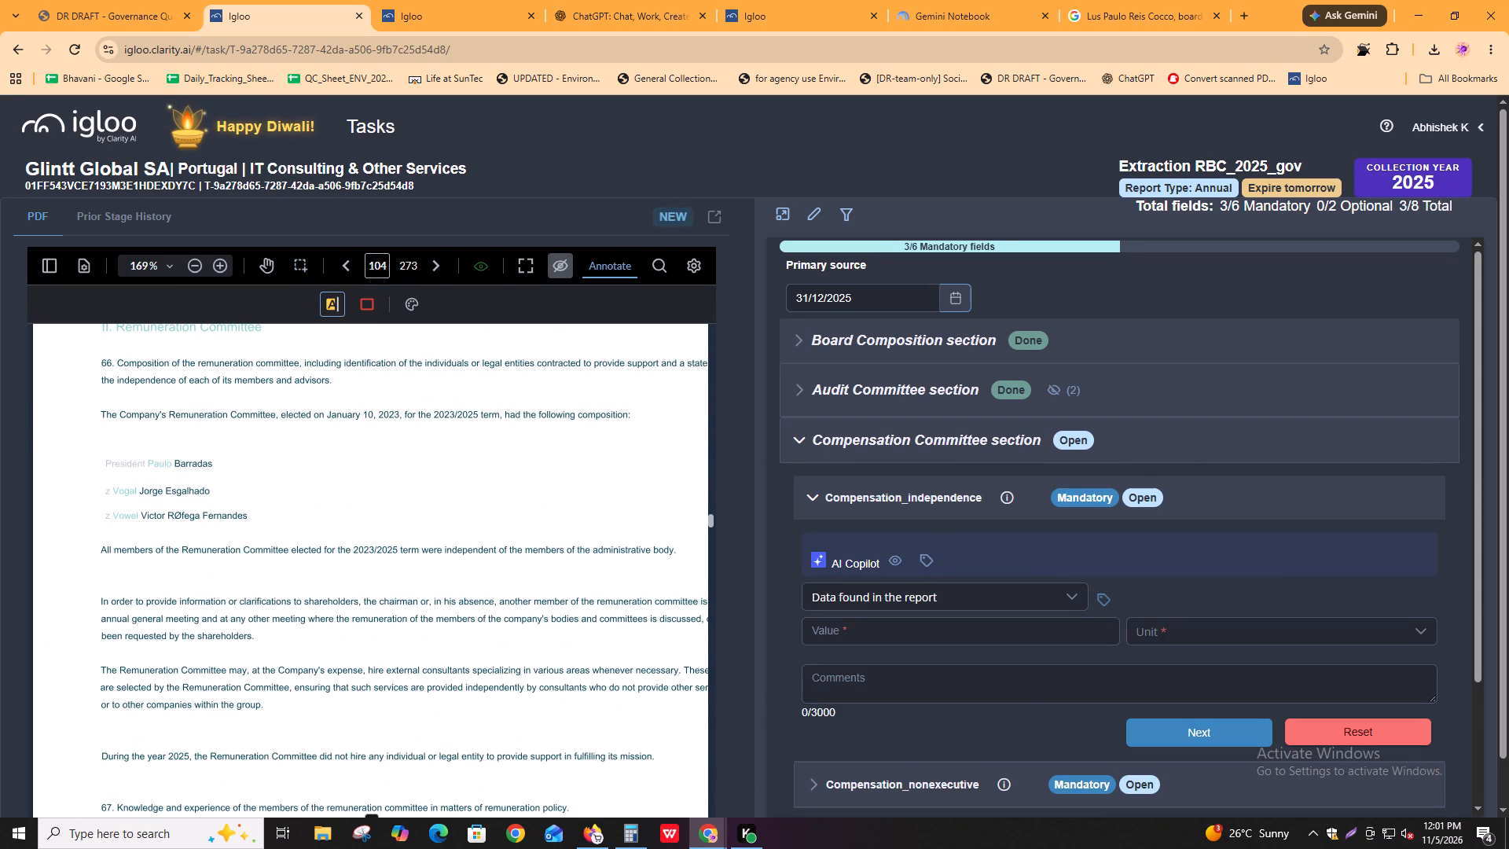
left_click_drag(152, 454, 254, 520)
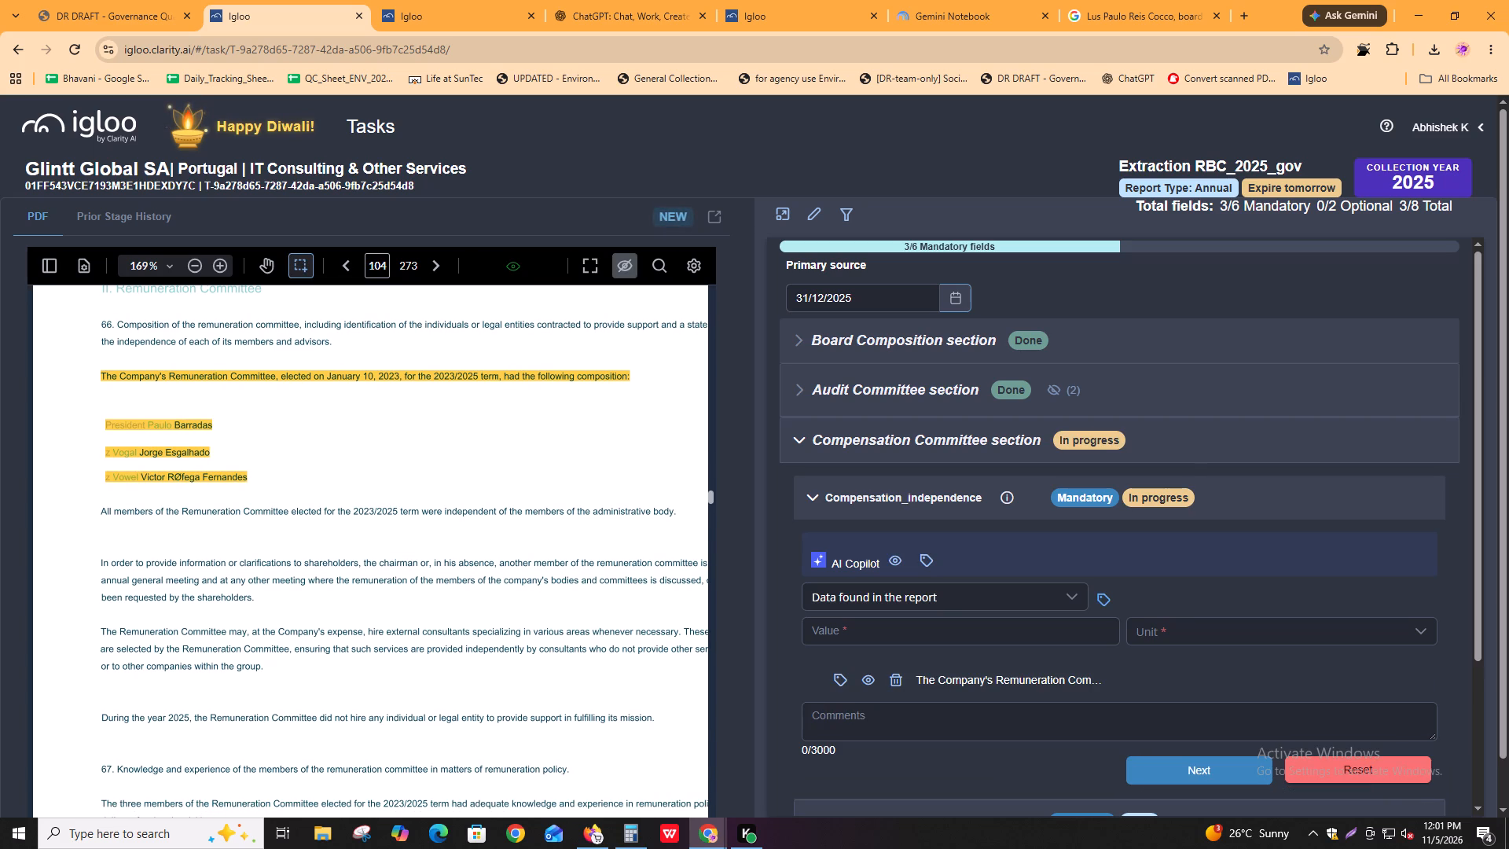
Copy the committee president's first name from the tagged passage and search another open copy of the report for it, reviewing matches through page 18.
double_click(160, 427)
key("ctrl+c")
key("alt+Tab")
left_click(651, 0)
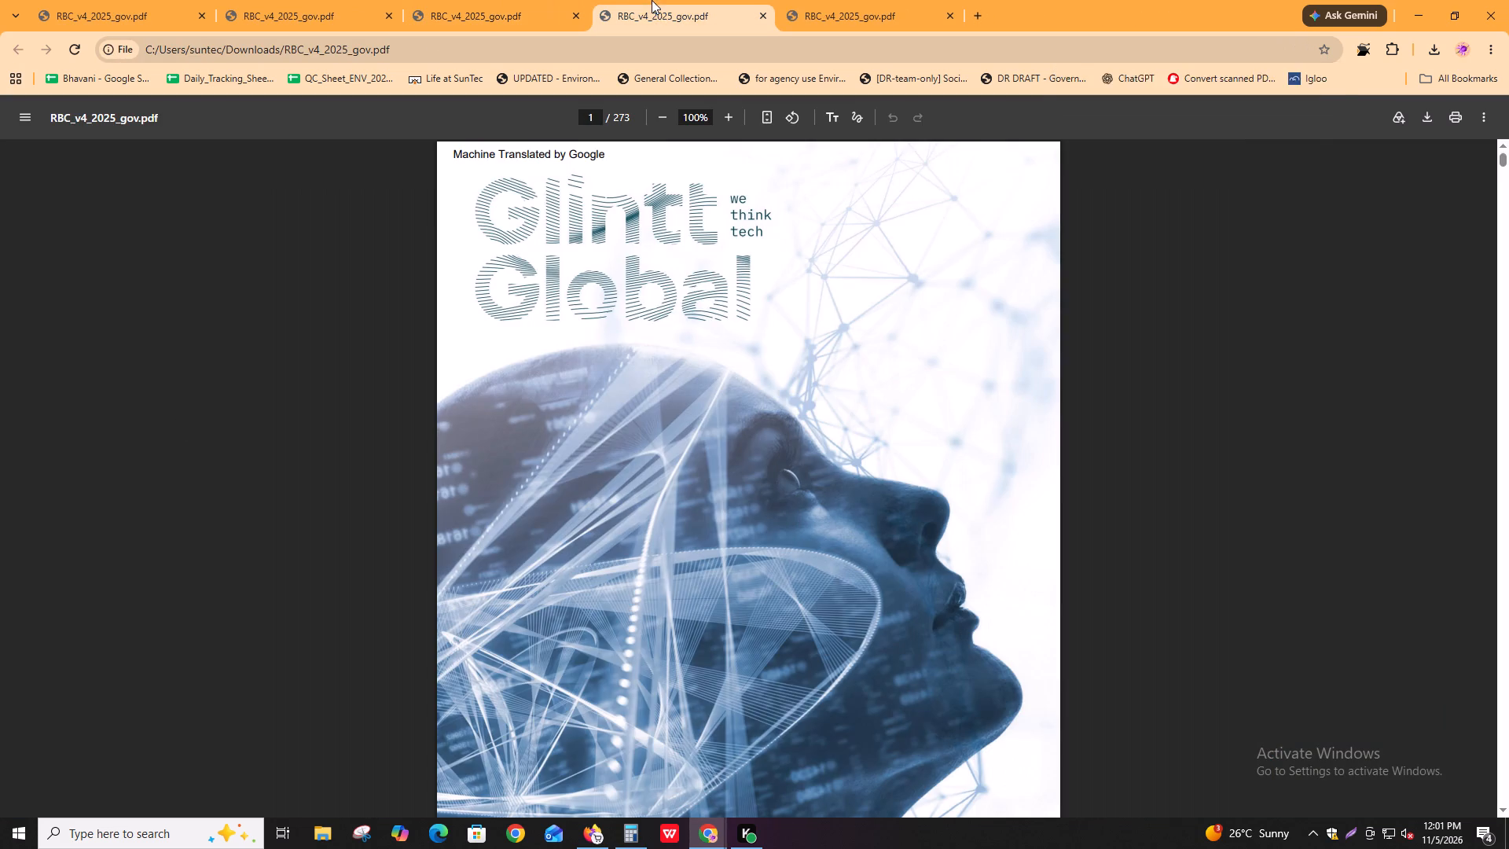
key("ctrl+f")
key("ctrl+v")
key("Return")
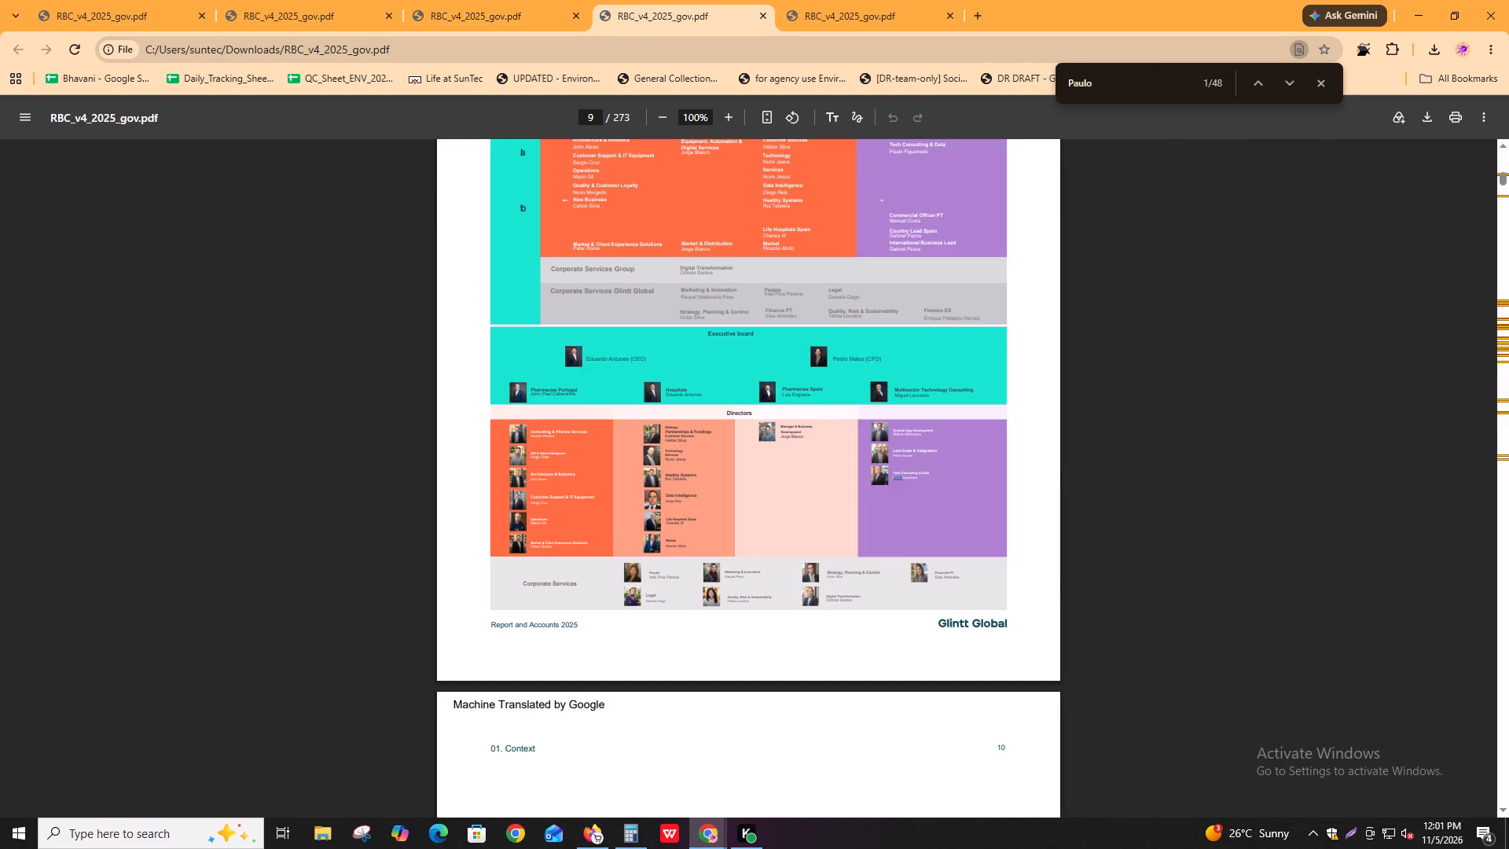
key("Return")
key("Return")
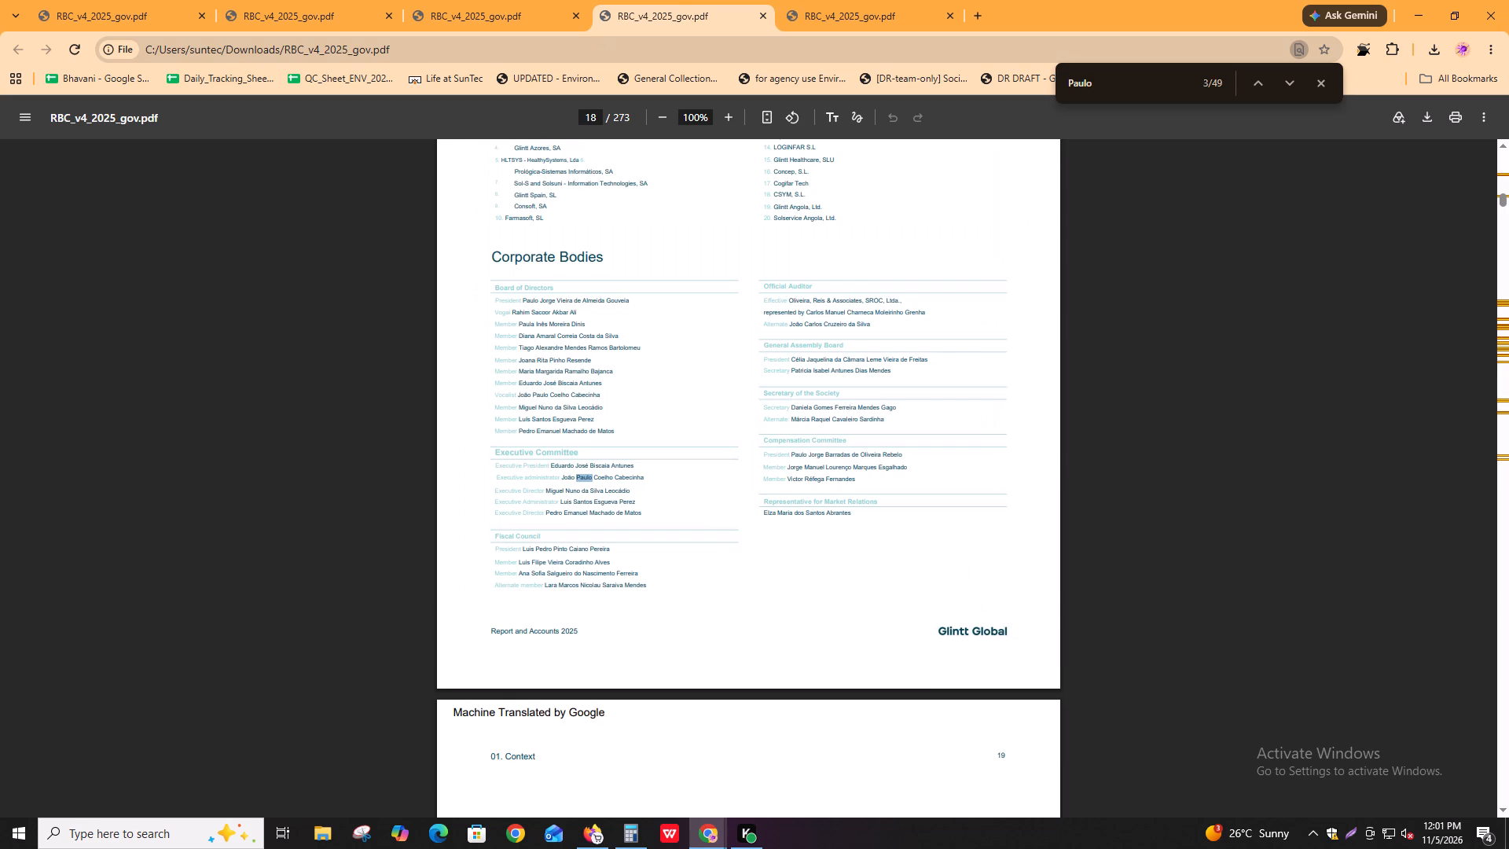
key("shift+Return")
scroll(759, 516, "up", 4, "ctrl")
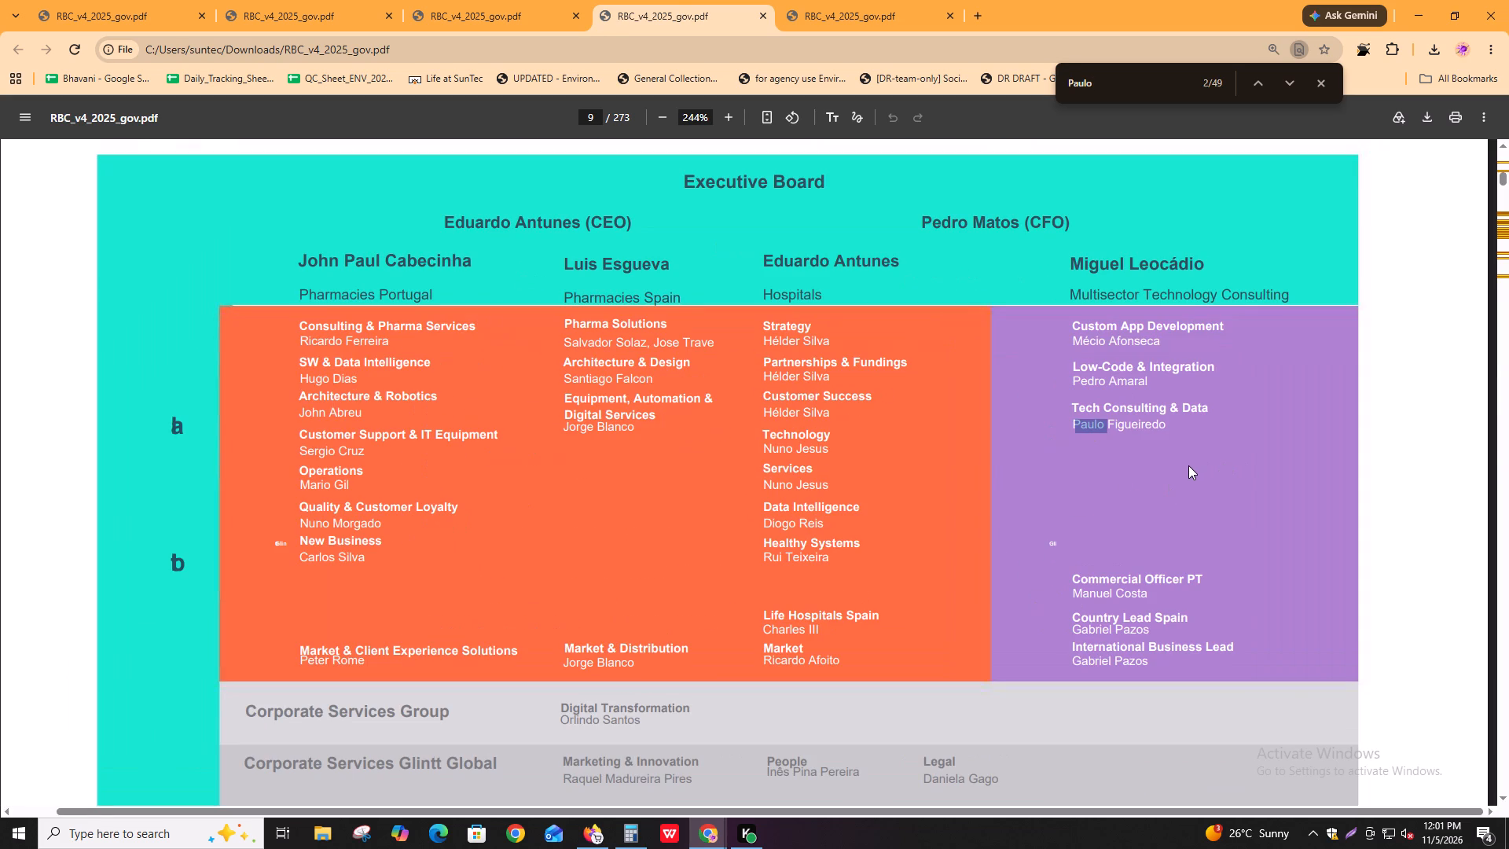
scroll(1187, 465, "down", 2, "ctrl")
scroll(1188, 465, "up", 1, "ctrl")
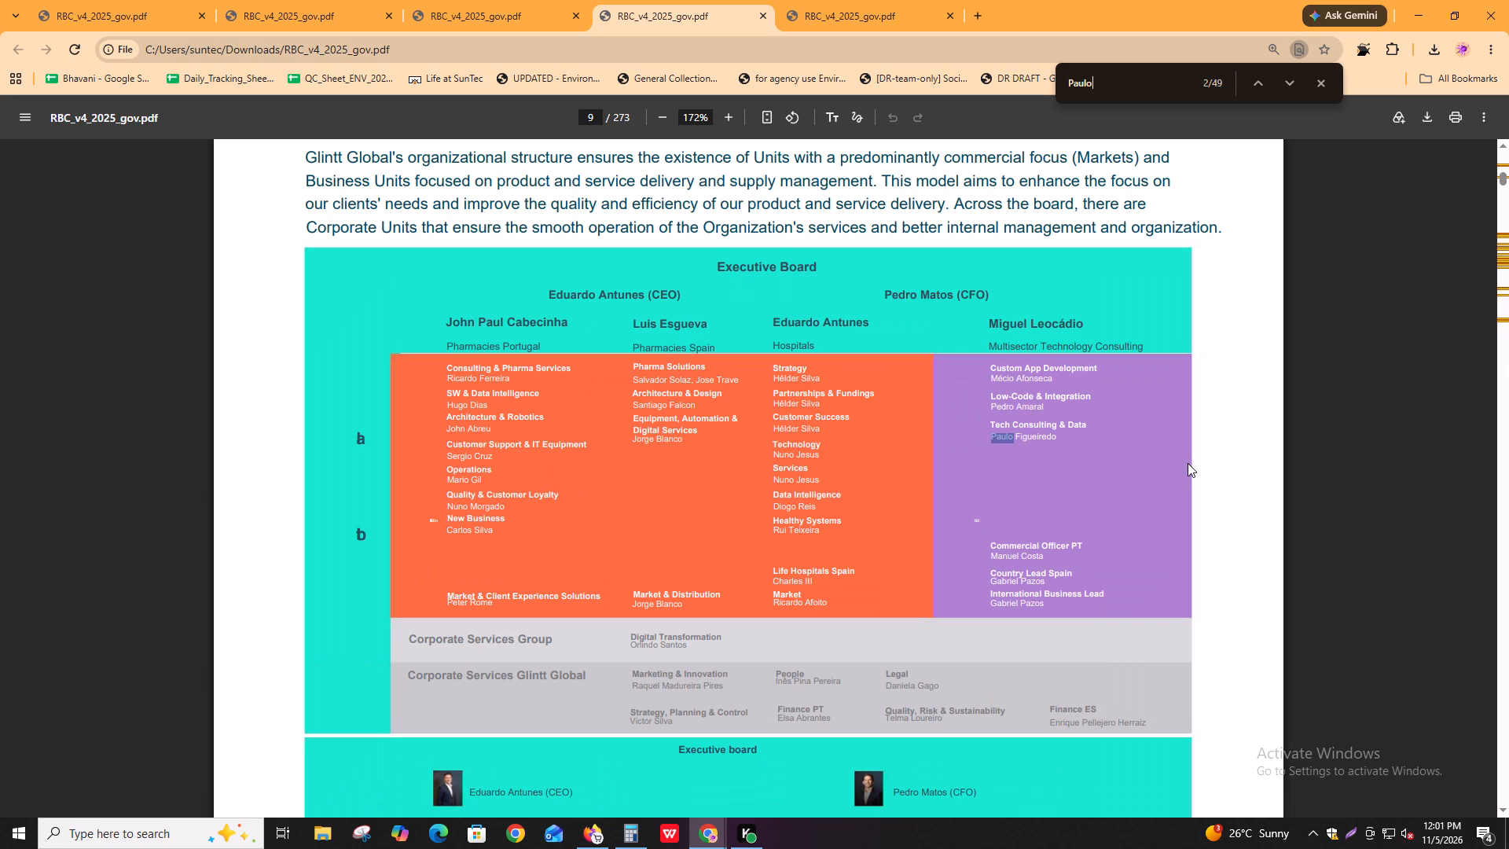
key("ctrl+f")
key("Return")
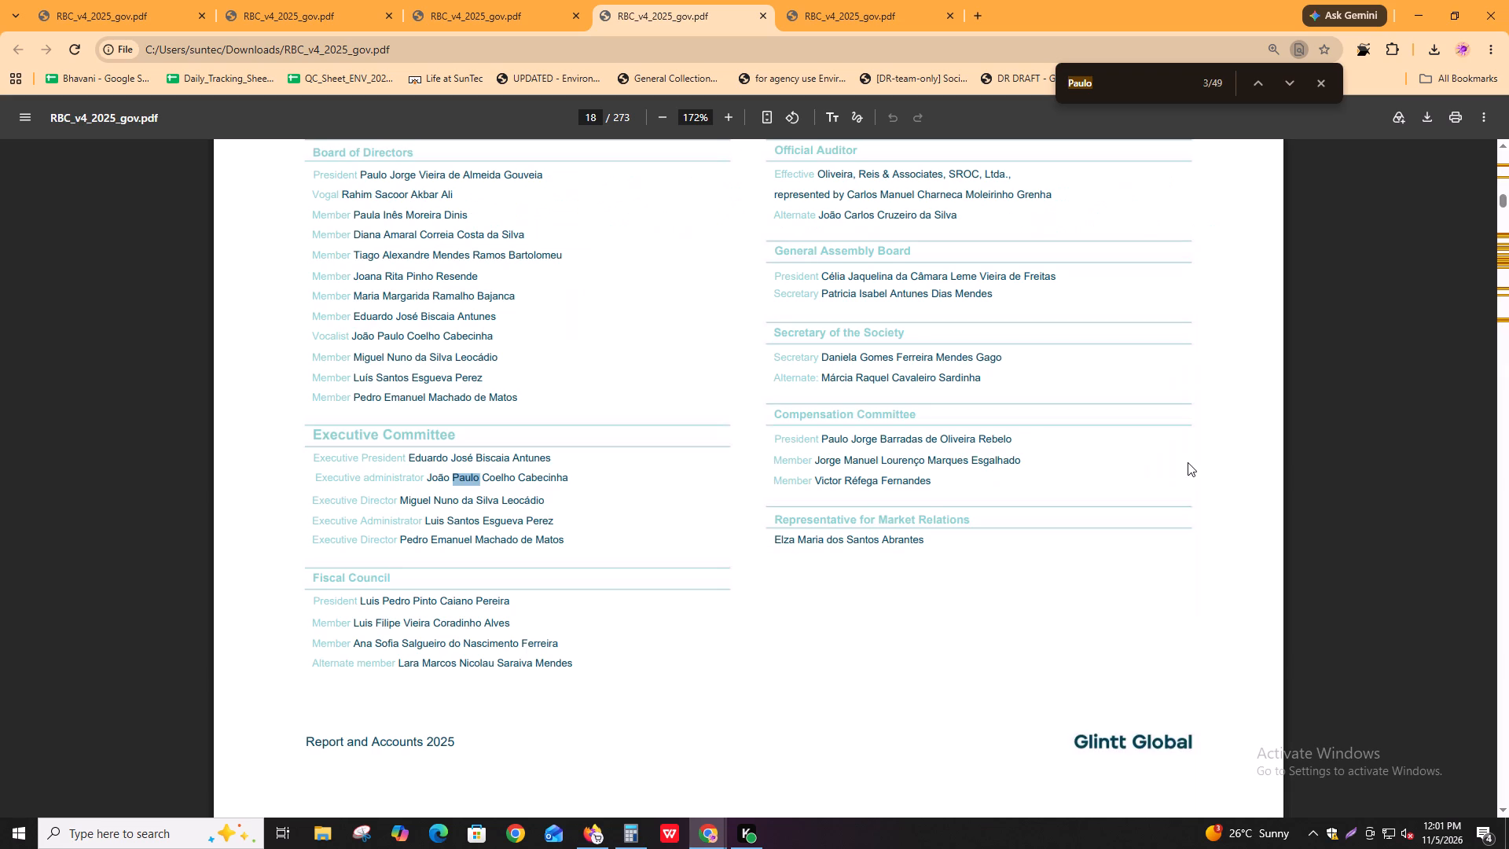
Open page 104 of the original Portuguese report in Igloo and copy the remuneration committee president's name.
key("alt+Tab")
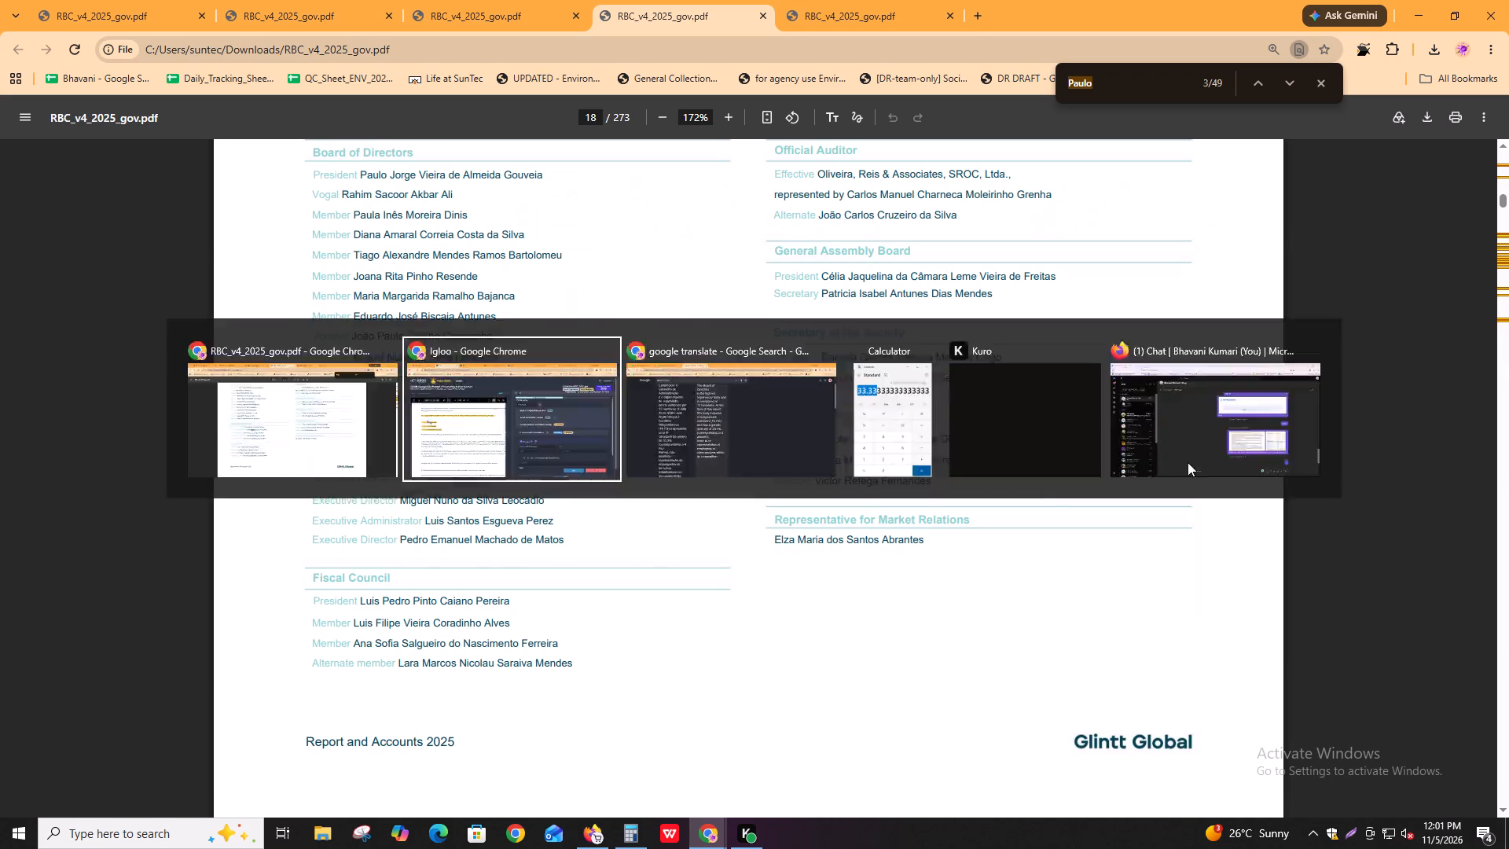
key("alt+Tab")
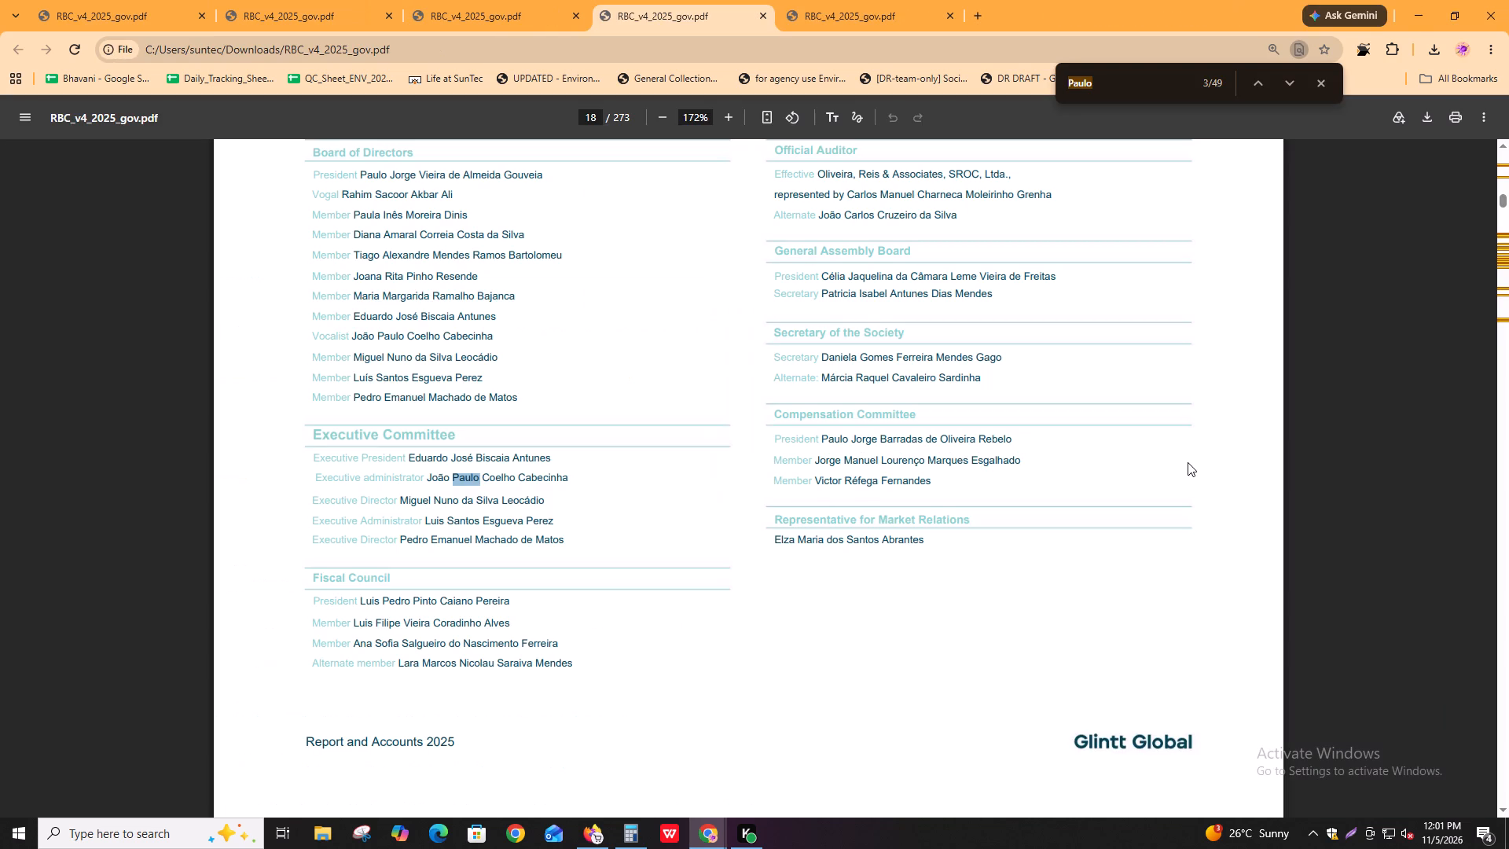
key("alt+Tab")
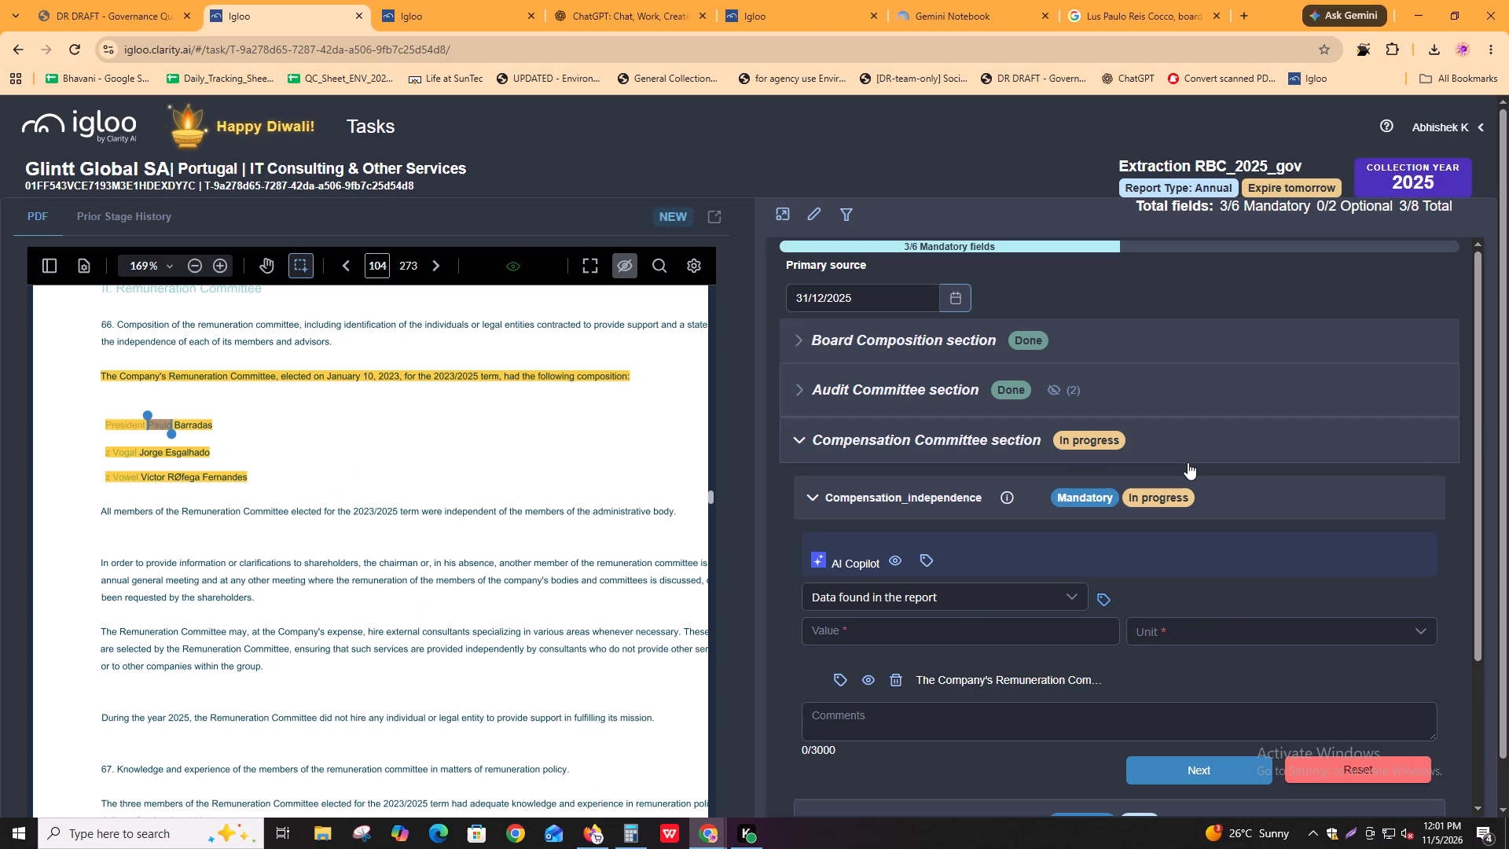
left_click(422, 0)
left_click(342, 110)
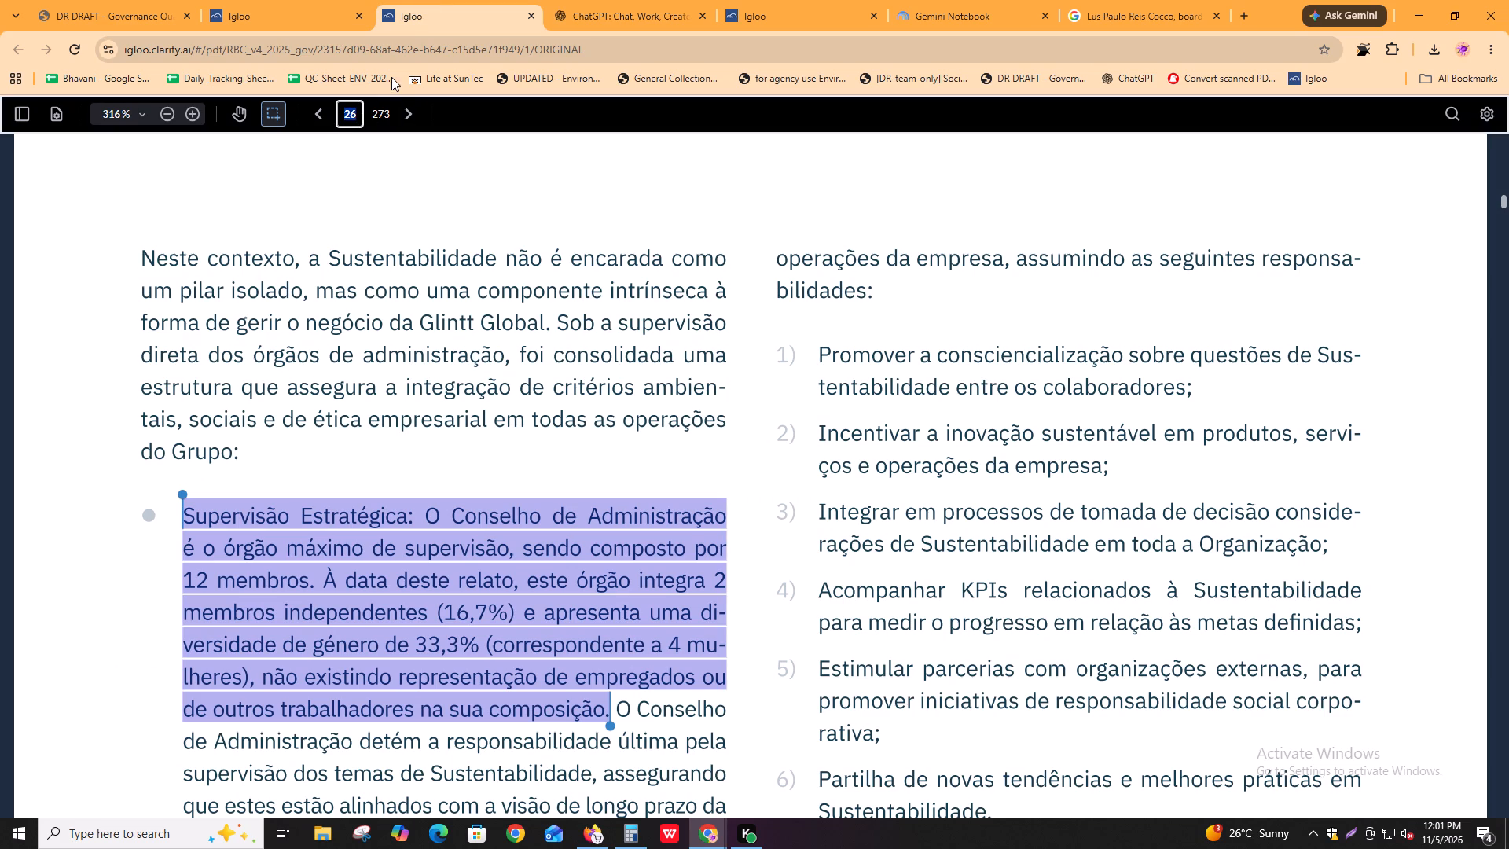
type("104")
key("Return")
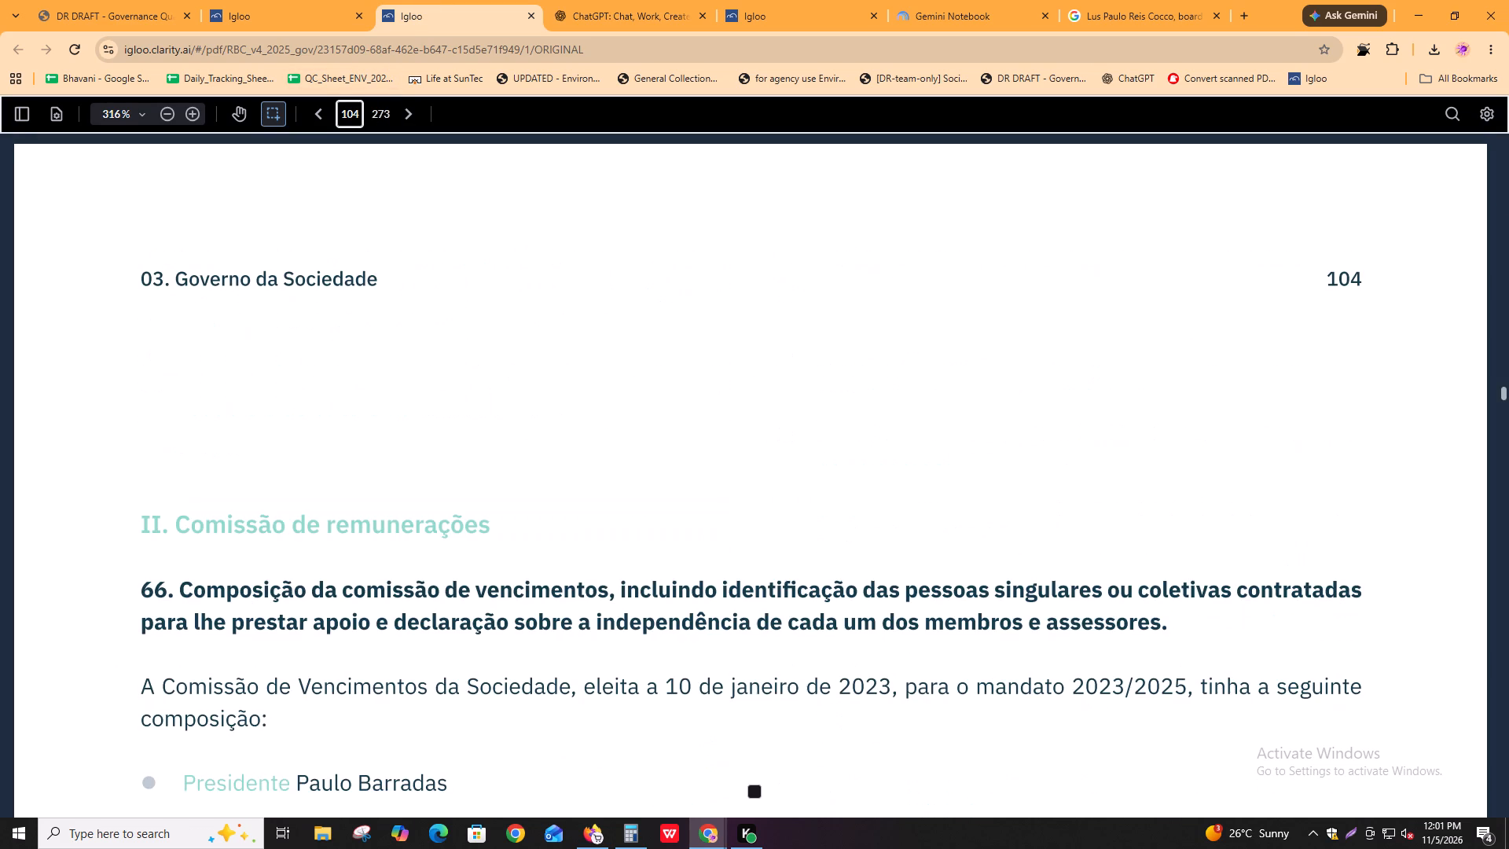
scroll(266, 655, "down", 3)
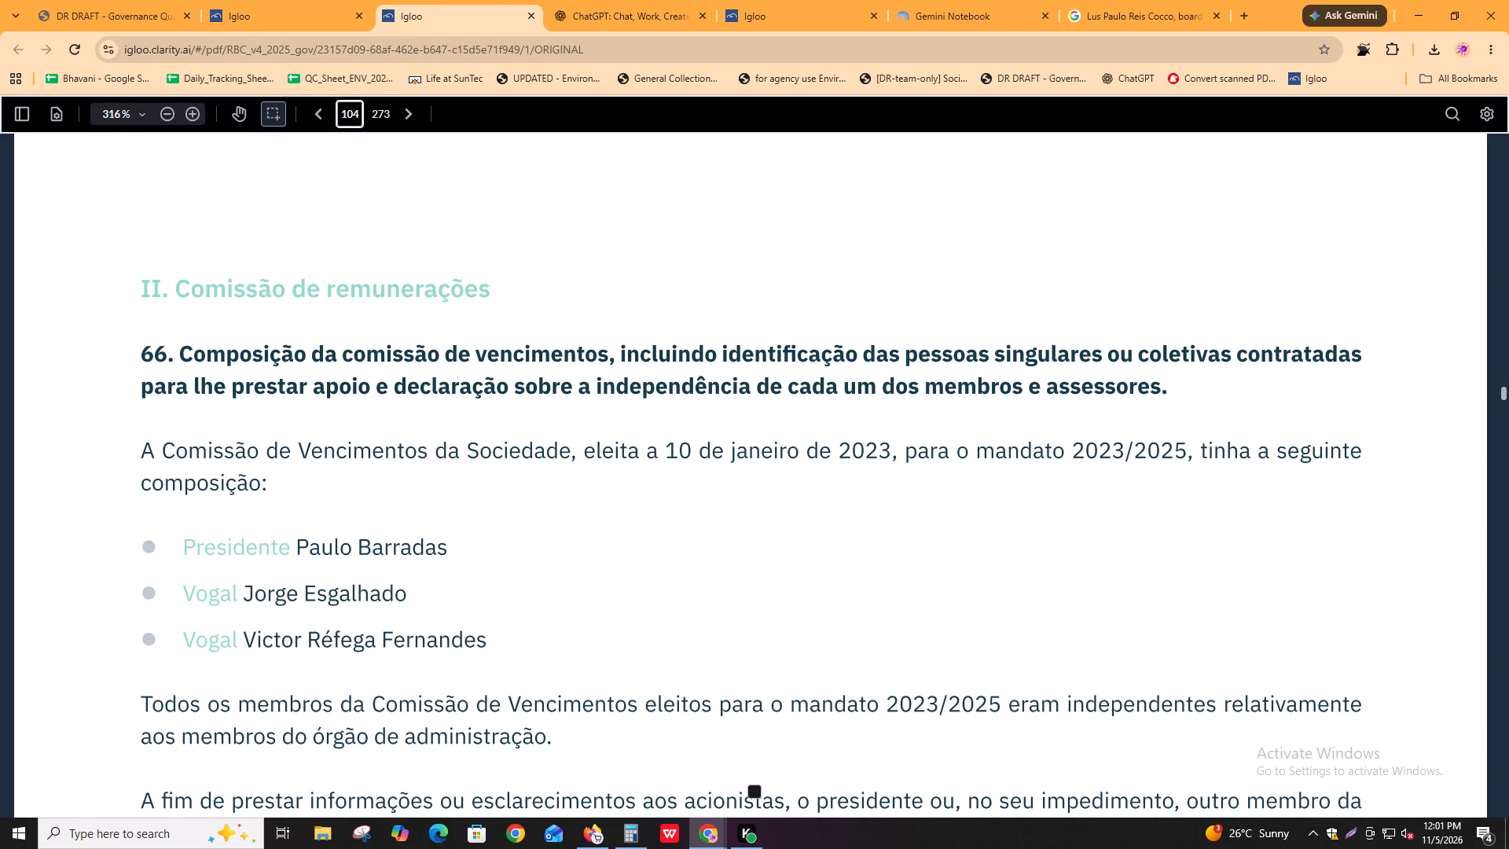
left_click_drag(296, 546, 444, 557)
key("ctrl+c")
key("ctrl+c")
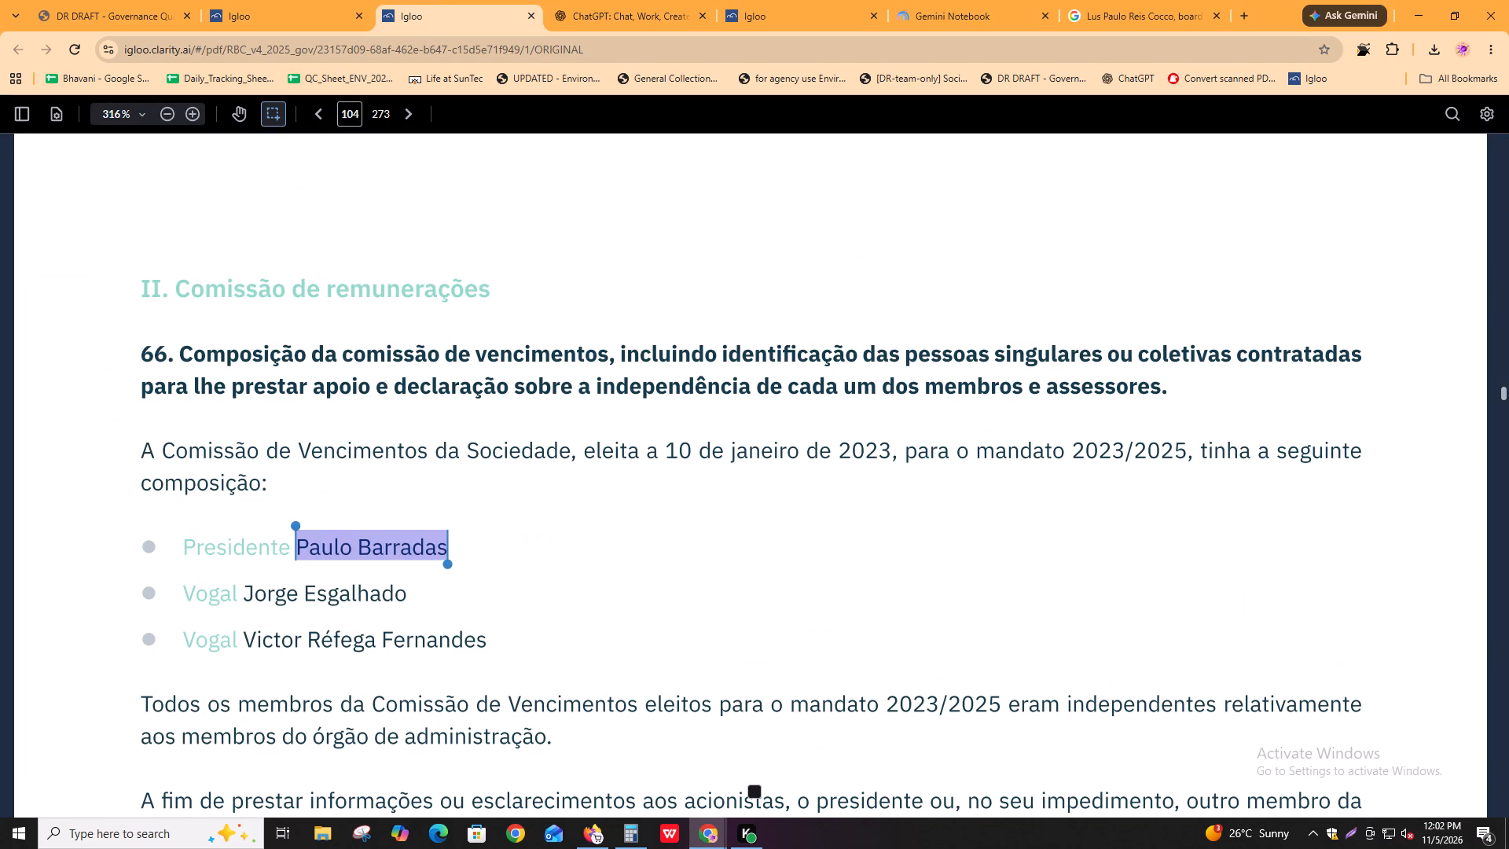
key("ctrl+c")
Search the translated report PDF for the committee president's copied name and review its matches on page 104.
key("alt+Tab")
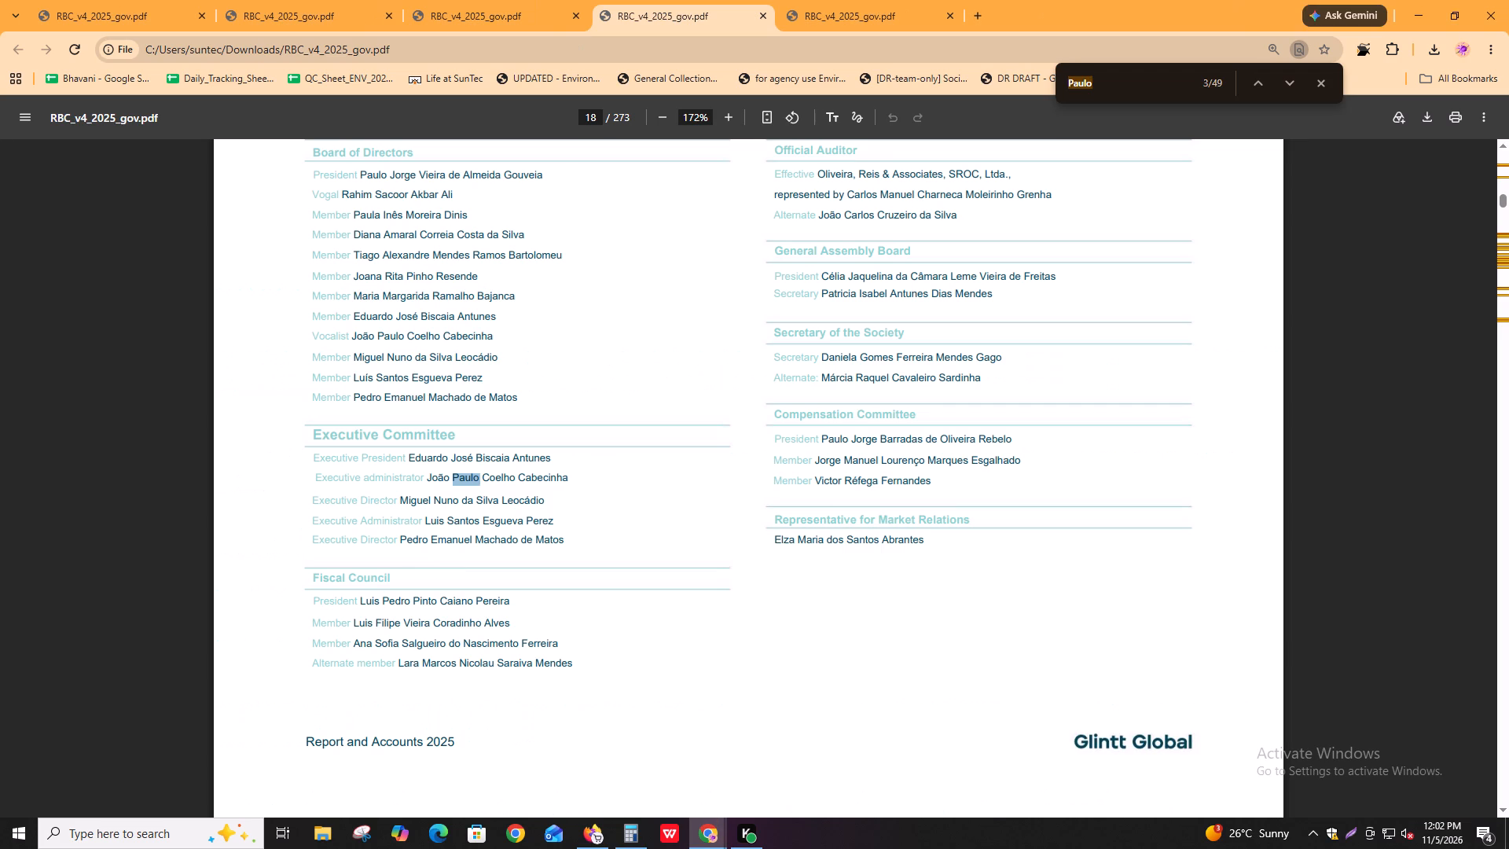
key("ctrl+f")
key("ctrl+v")
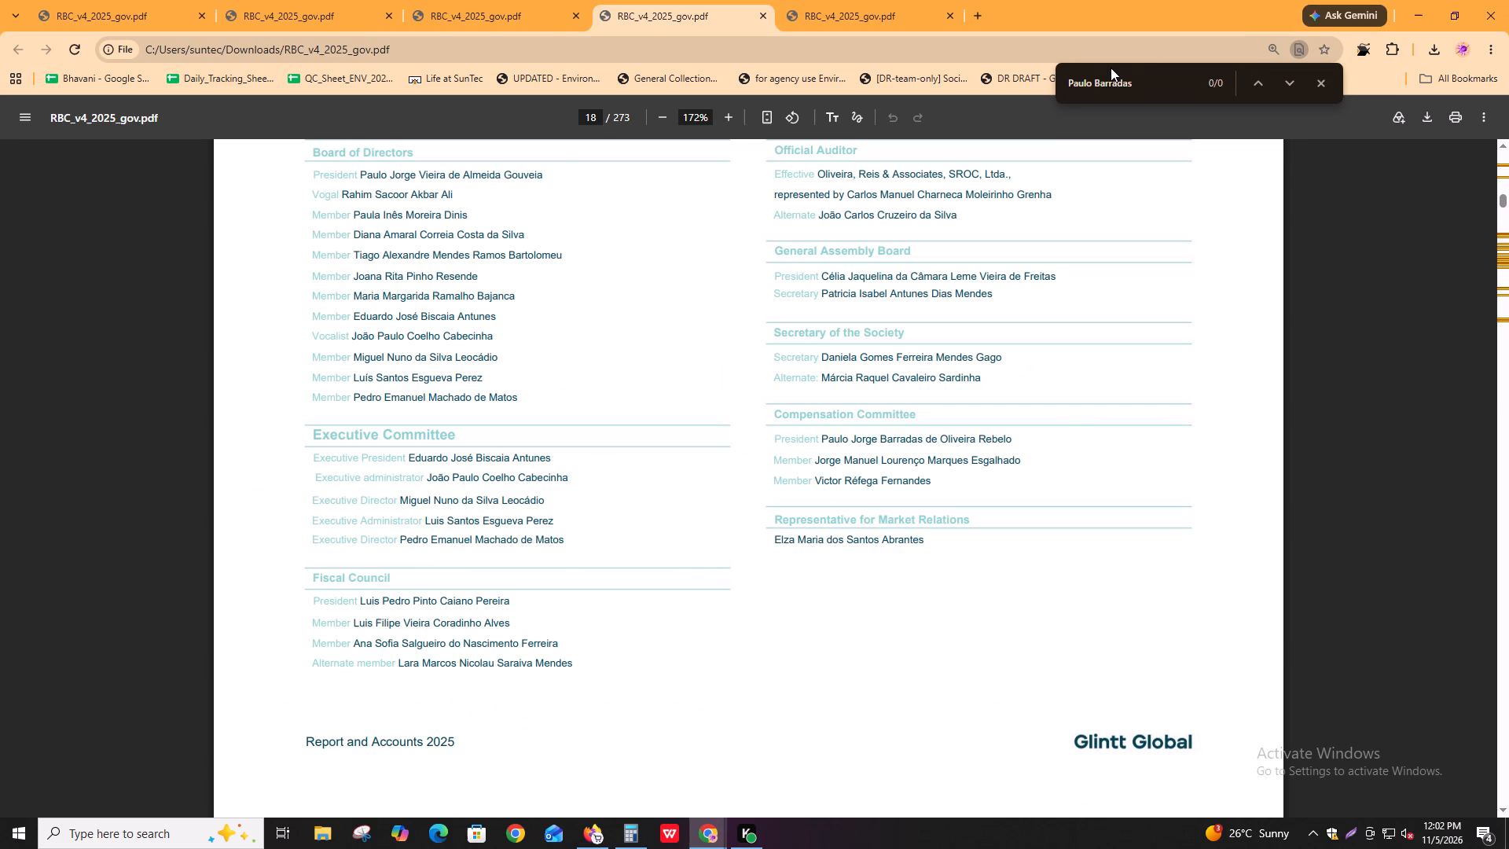
key("Return")
key("Return")
key("Return")
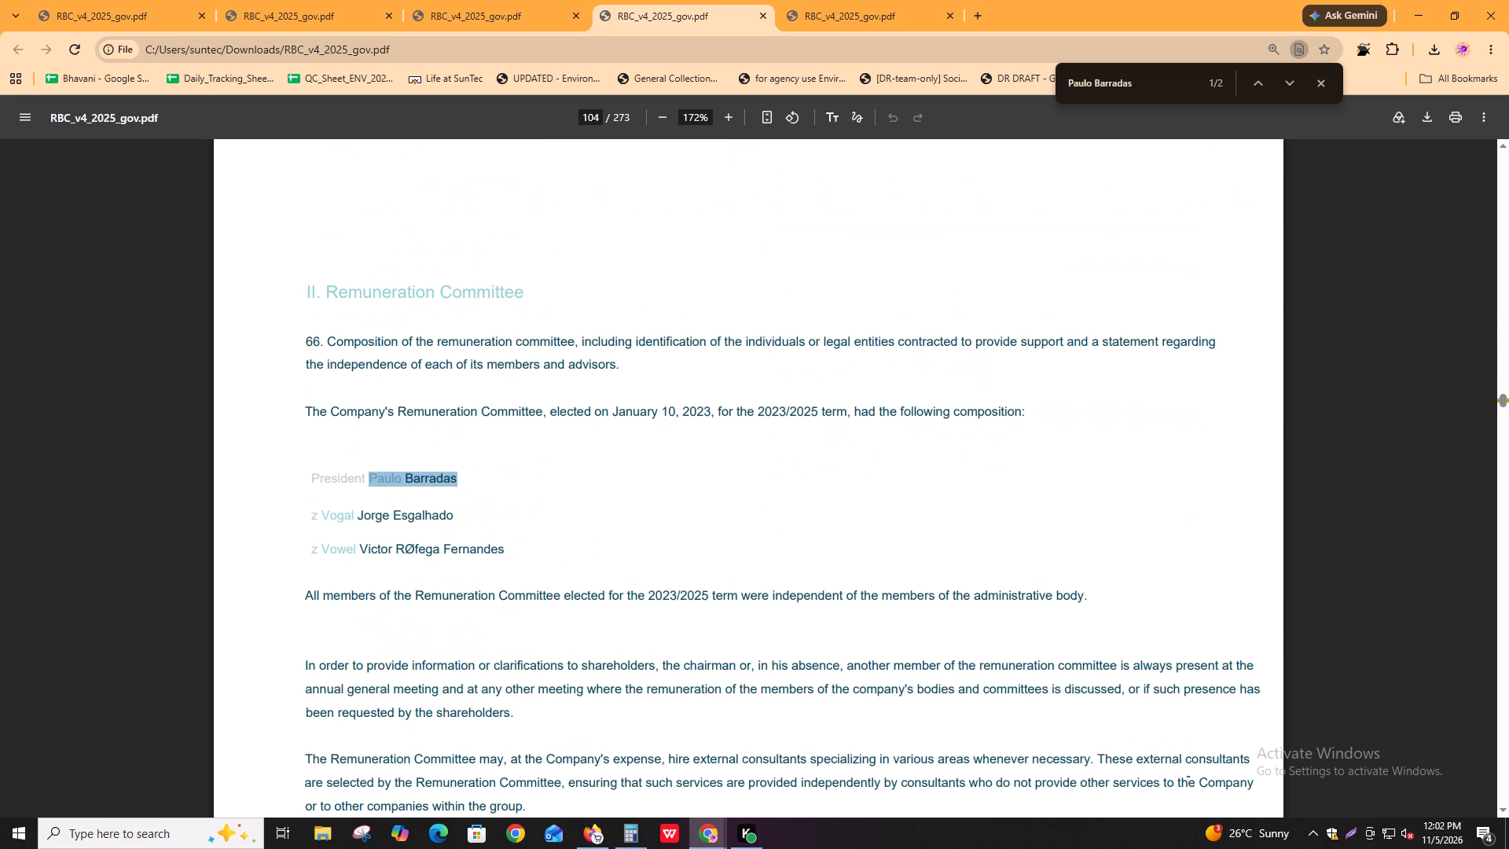
key("shift+Return")
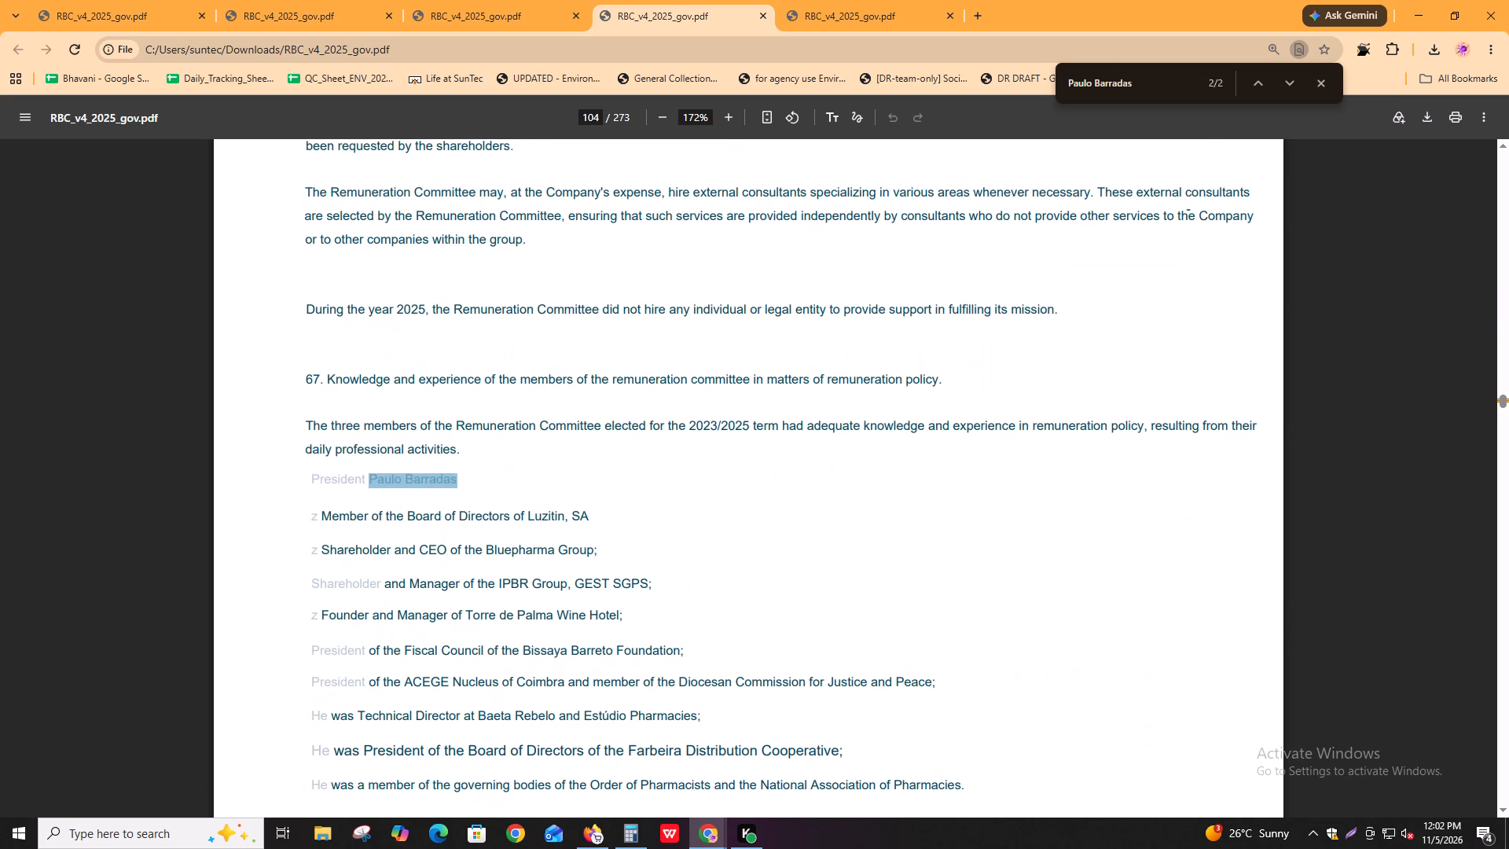
key("Return")
key("Return")
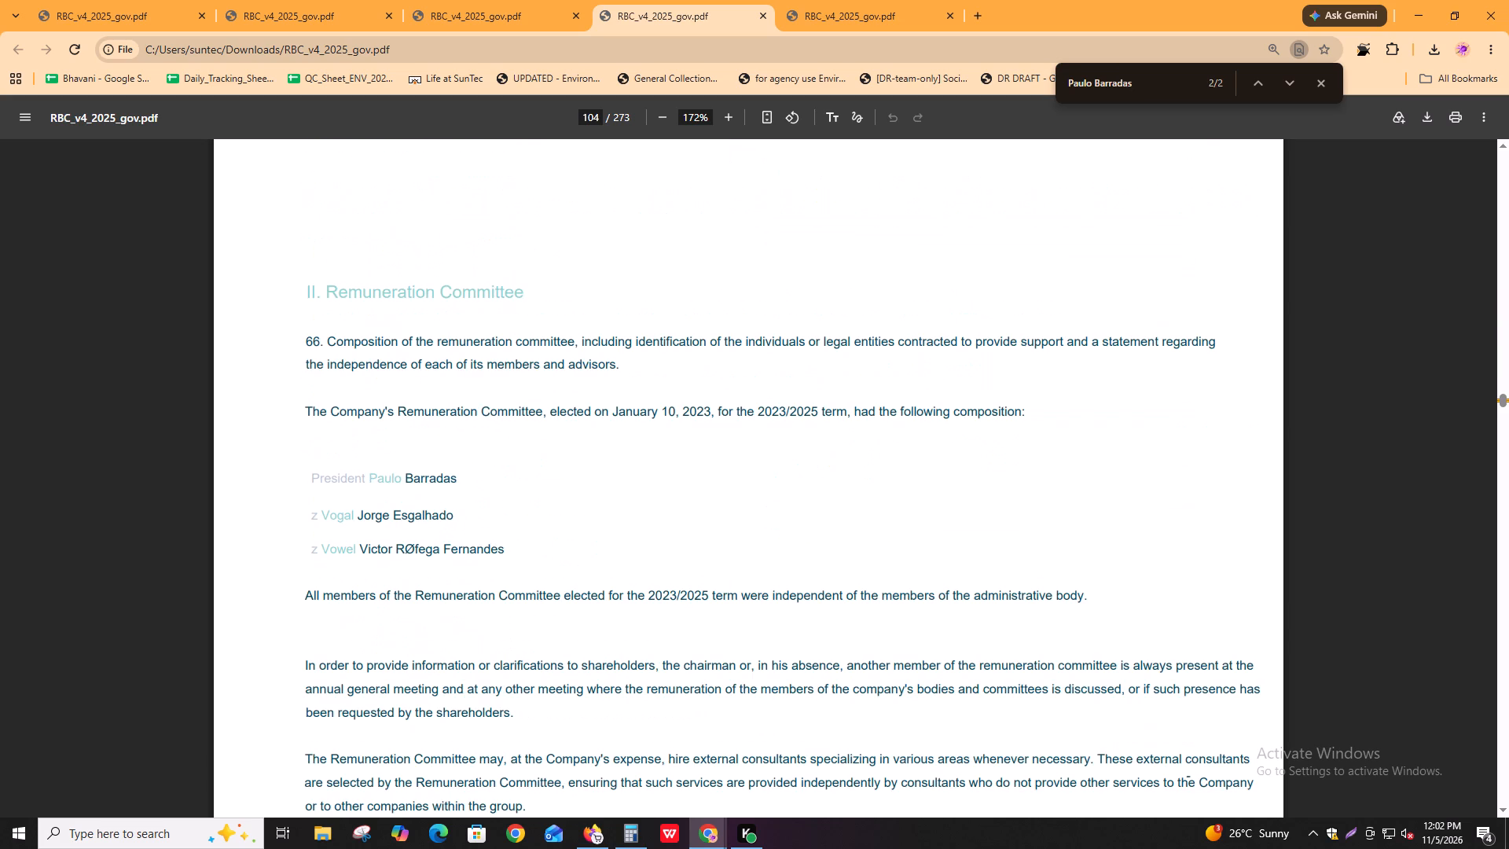
key("Return")
key("Return")
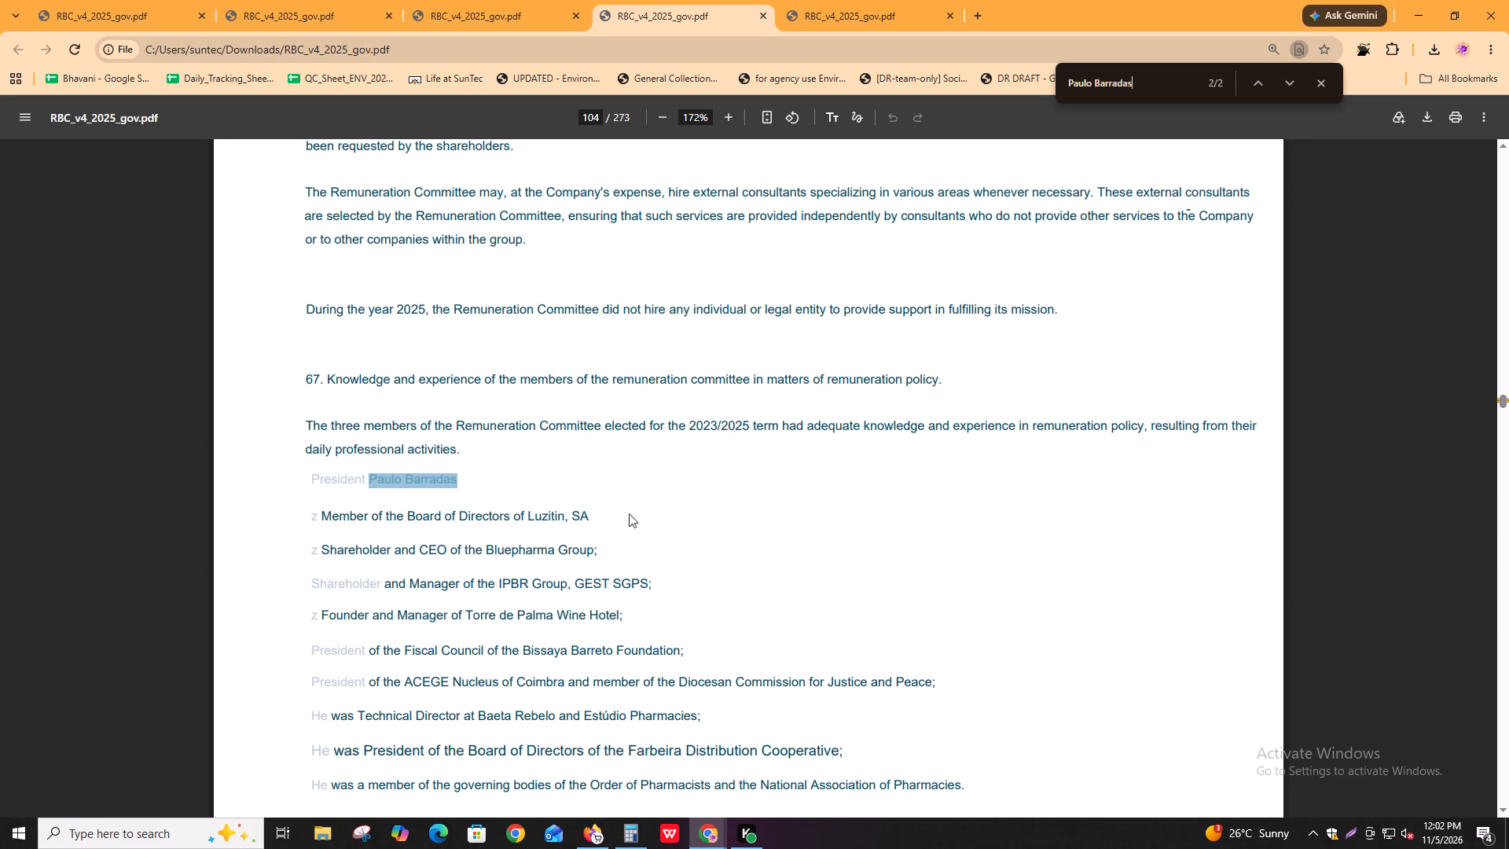
Examine the remuneration committee members' professional backgrounds in item 67 on pages 104 and 105.
scroll(425, 647, "down", 4)
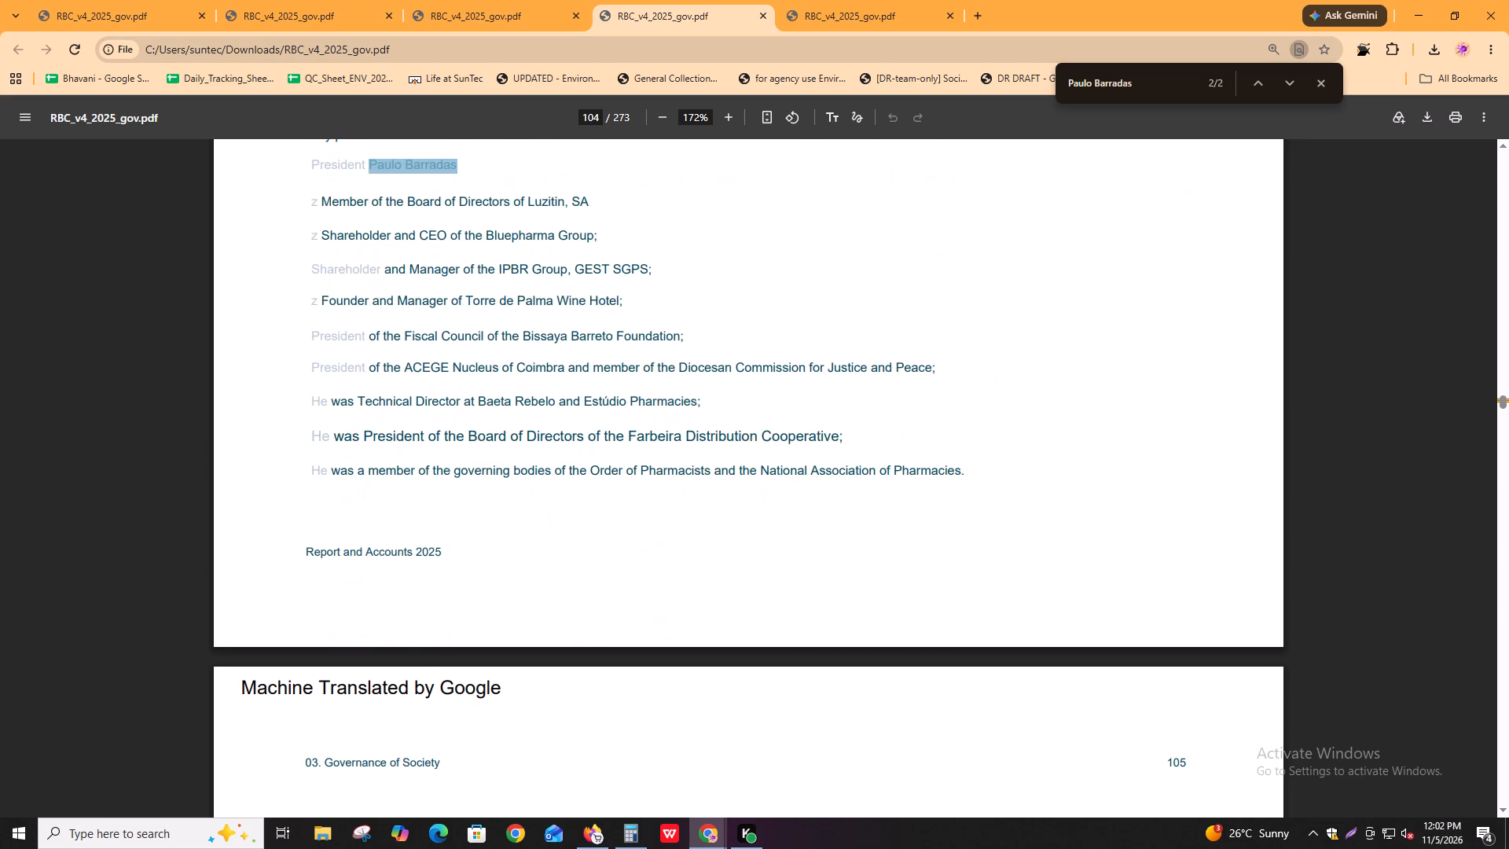
scroll(454, 507, "down", 3)
scroll(556, 530, "down", 3)
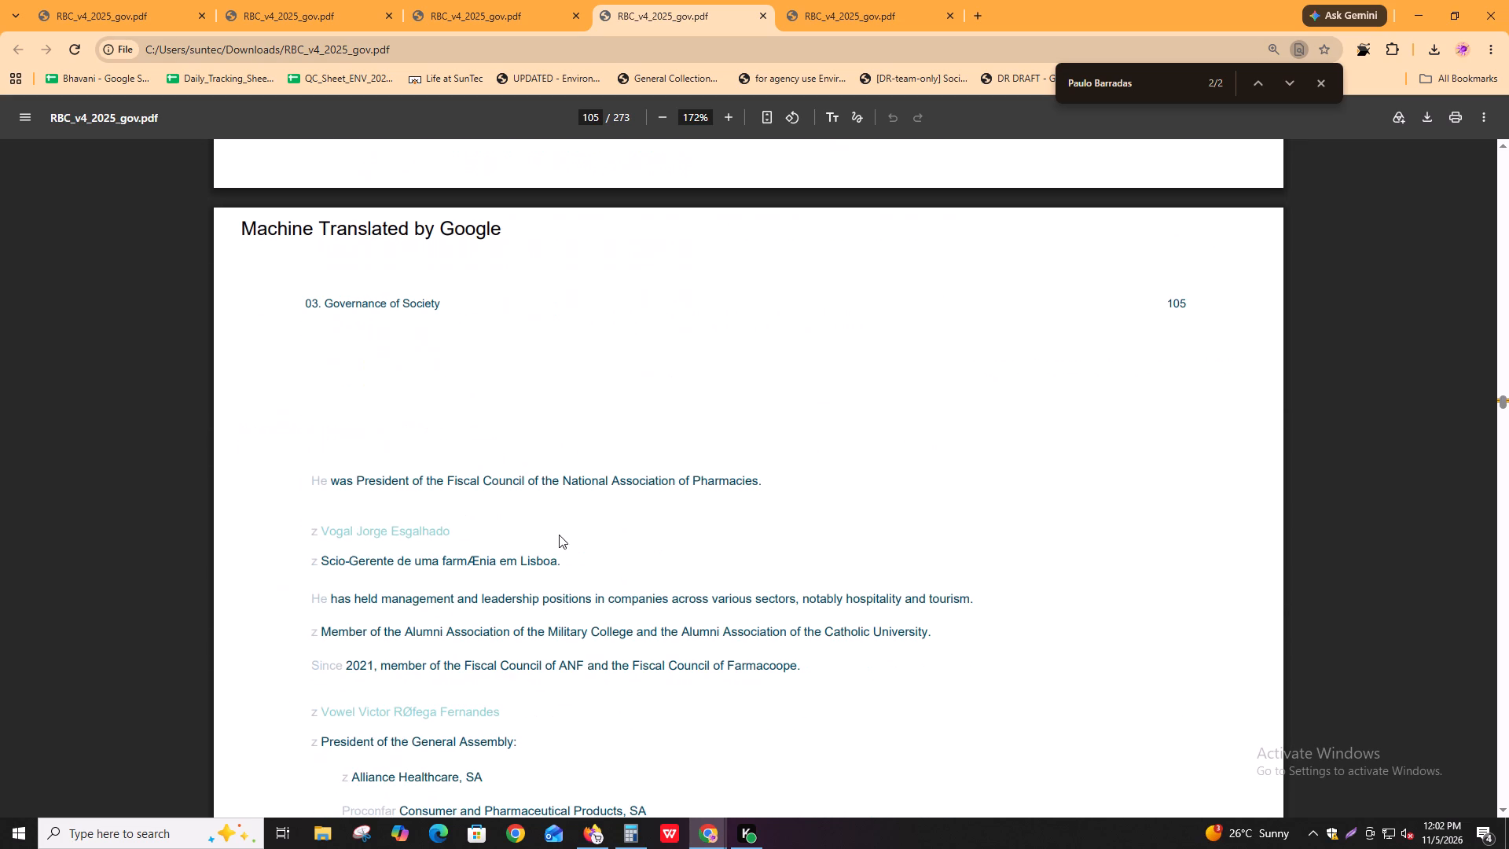
scroll(559, 535, "down", 2)
scroll(559, 535, "up", 1)
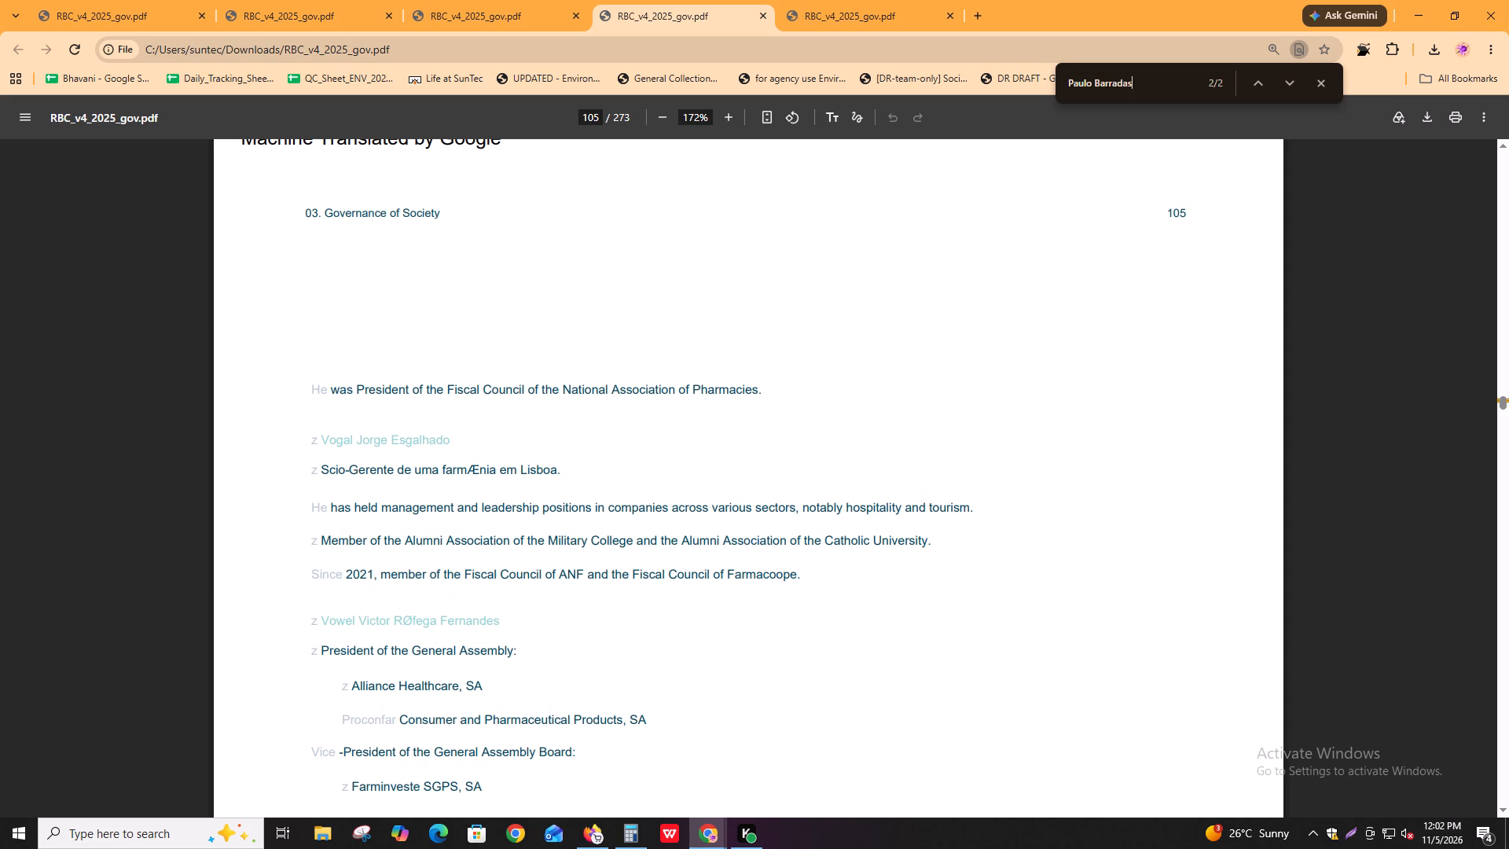
scroll(682, 536, "up", 12)
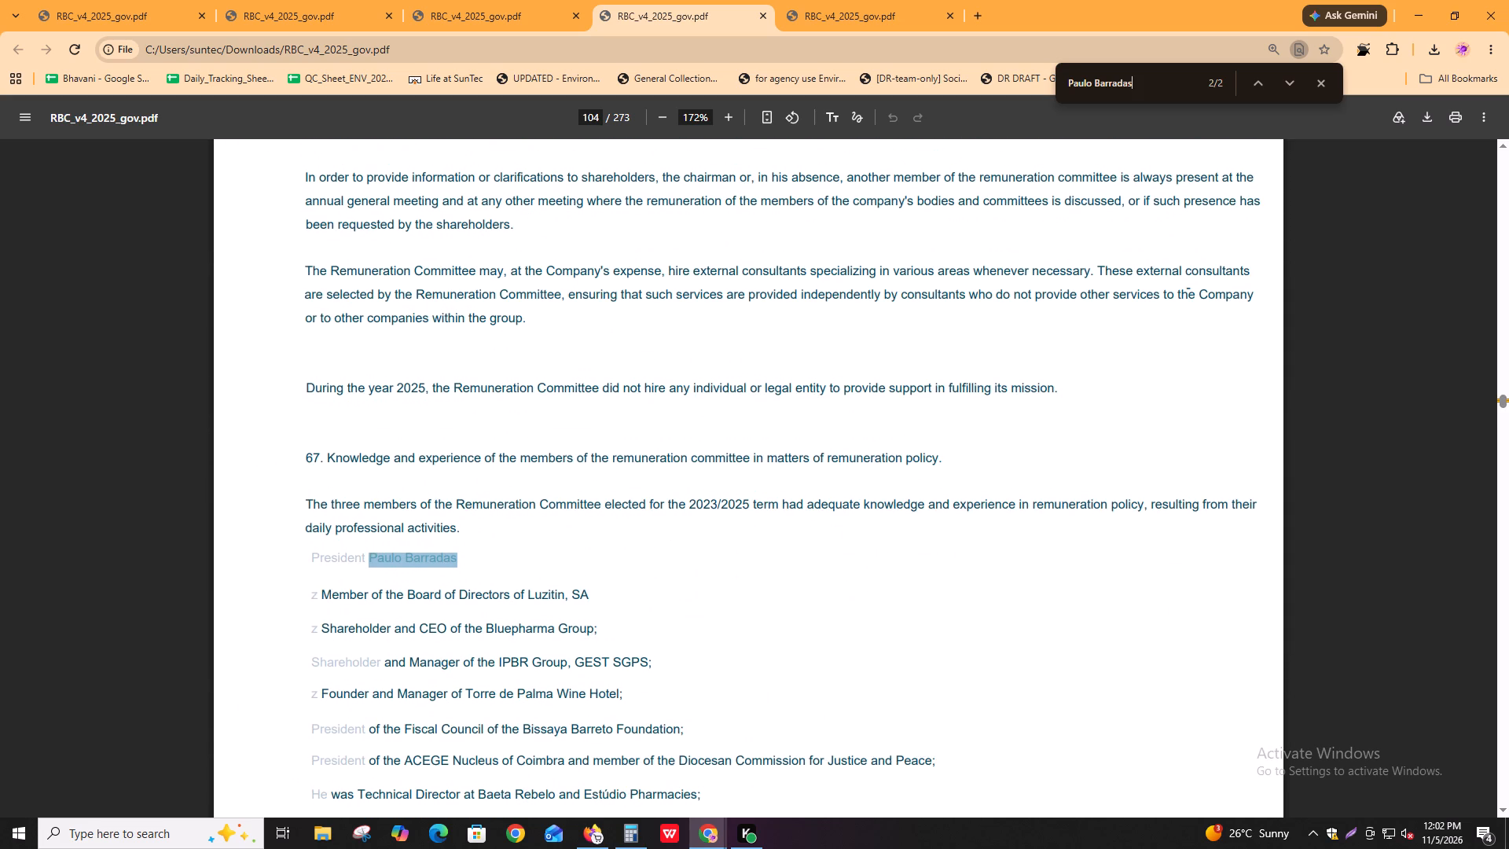
Return to the Compensation_independence field in the Igloo task and switch back to the report PDF.
key("ctrl+f")
key("alt+Tab")
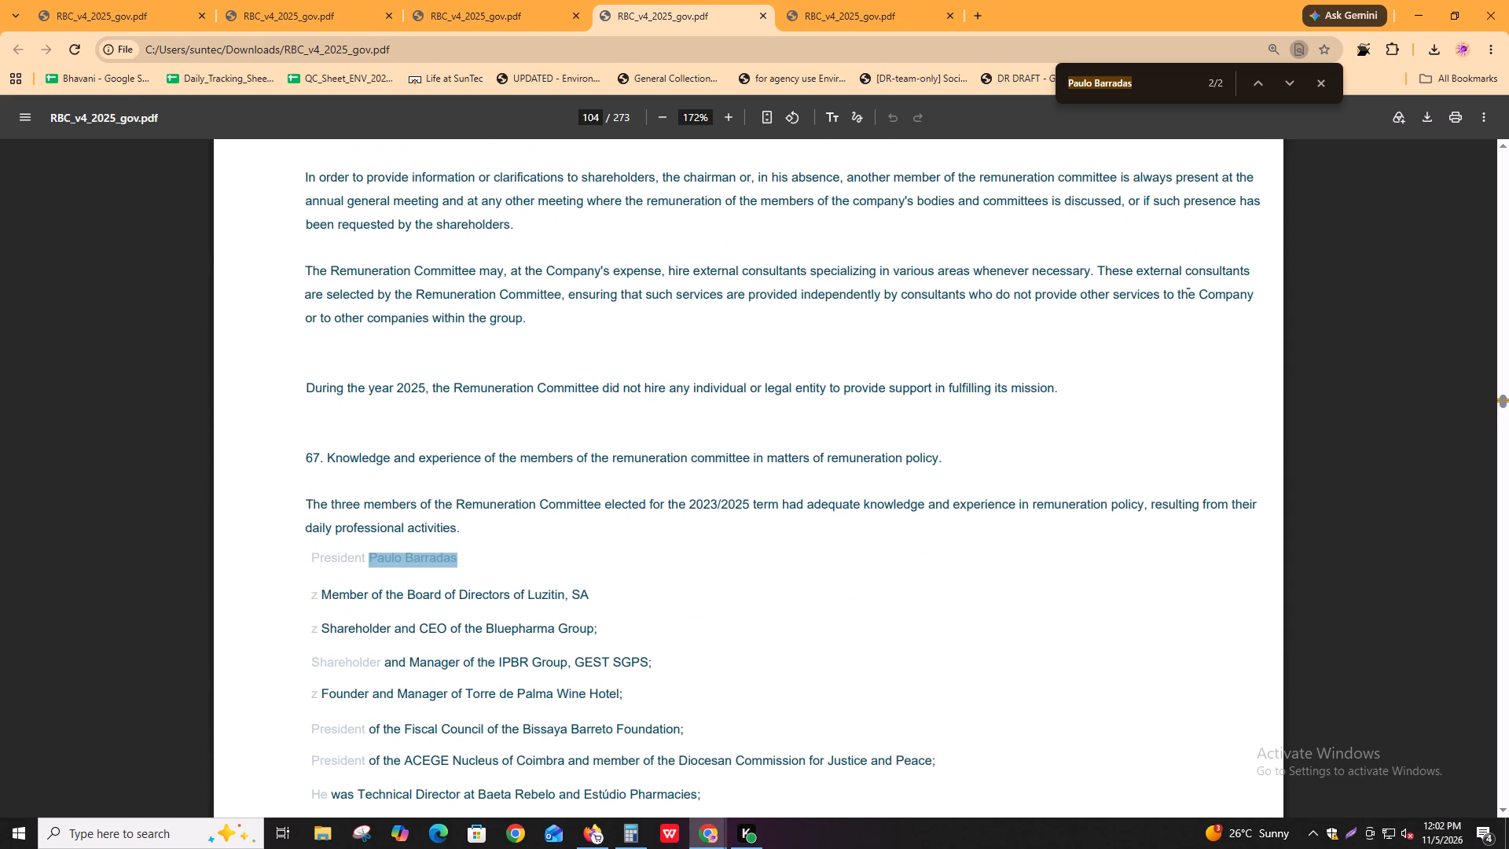
left_click(242, 0)
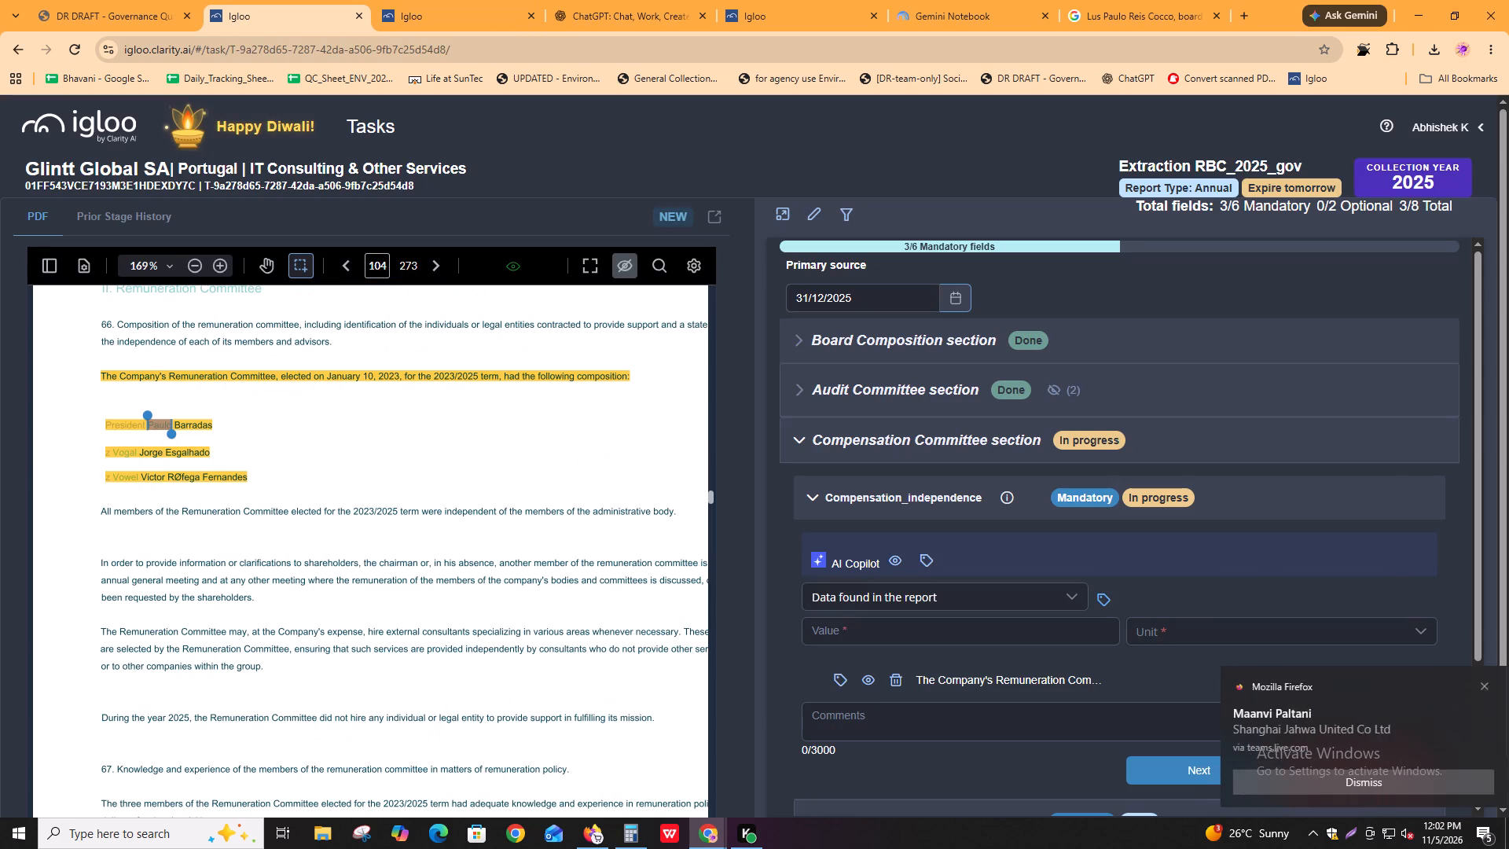
key("alt+Tab")
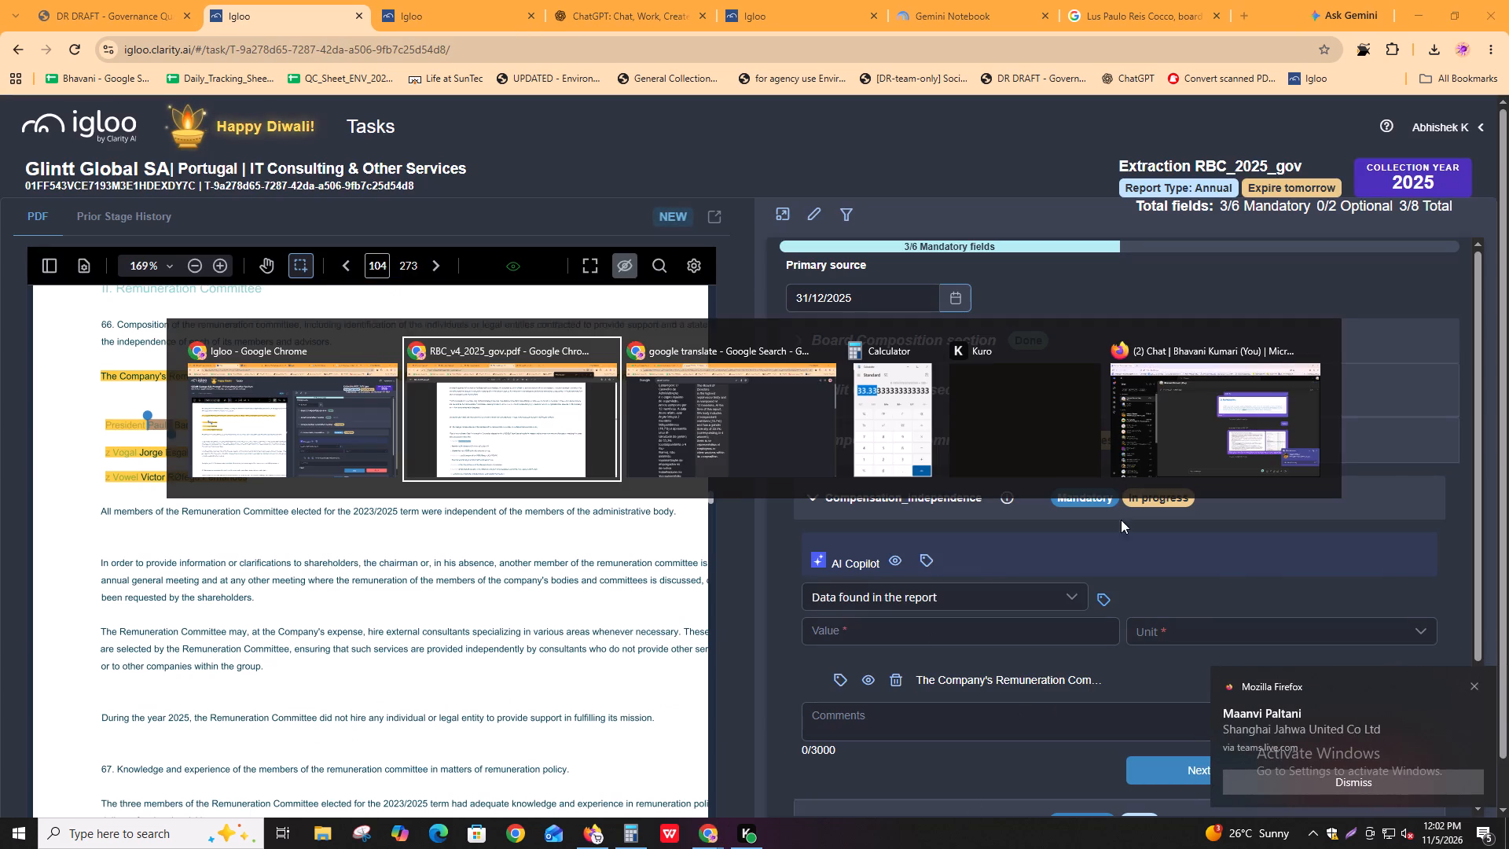
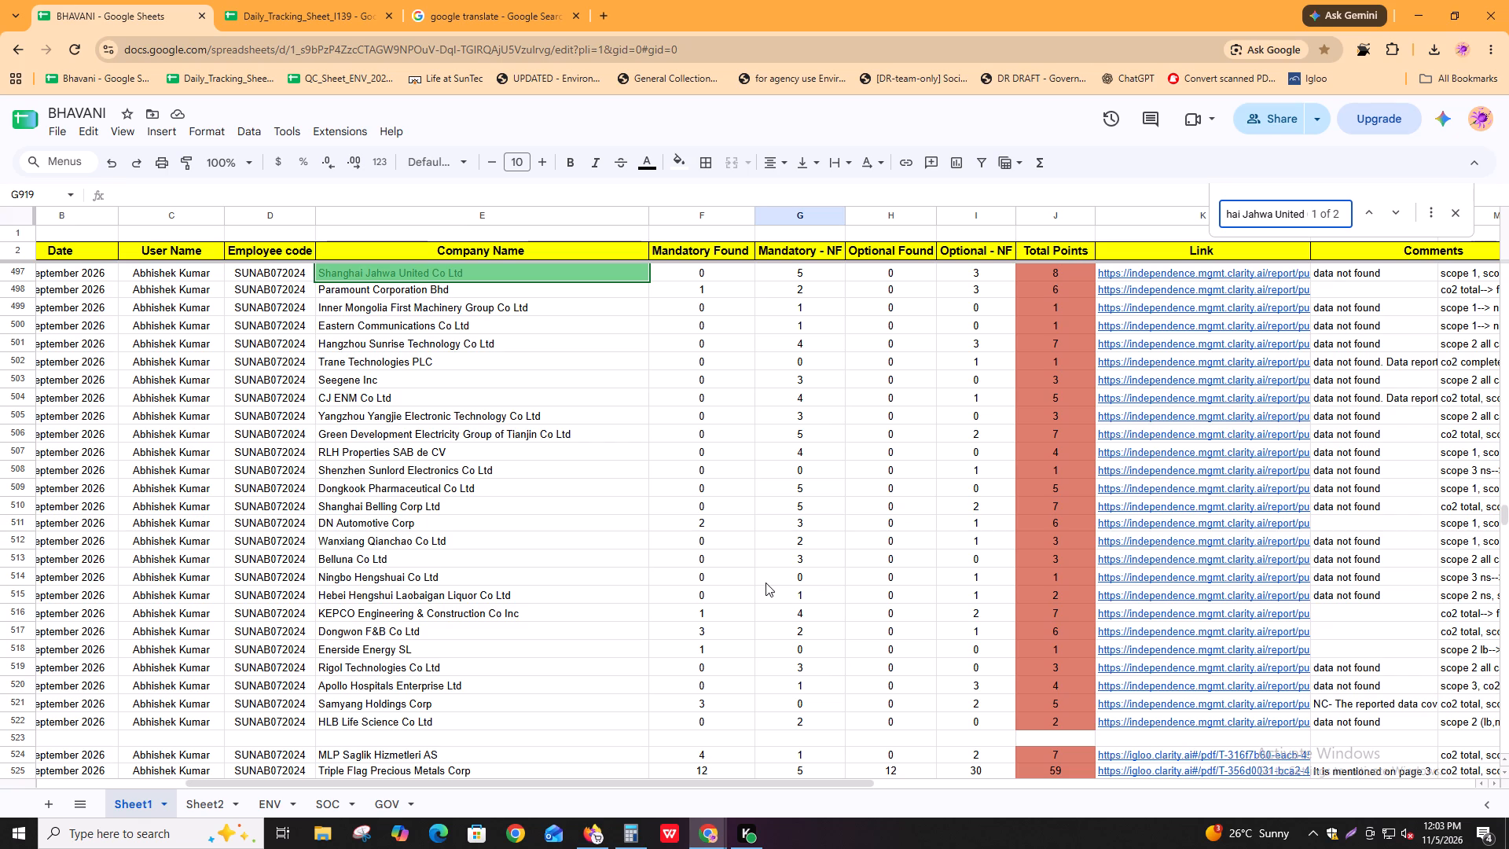
Examine both Shanghai Jahwa United Co Ltd entries in Sheet1 of the BHAVANI spreadsheet, including their extraction type, dates, links and comments.
key("Return")
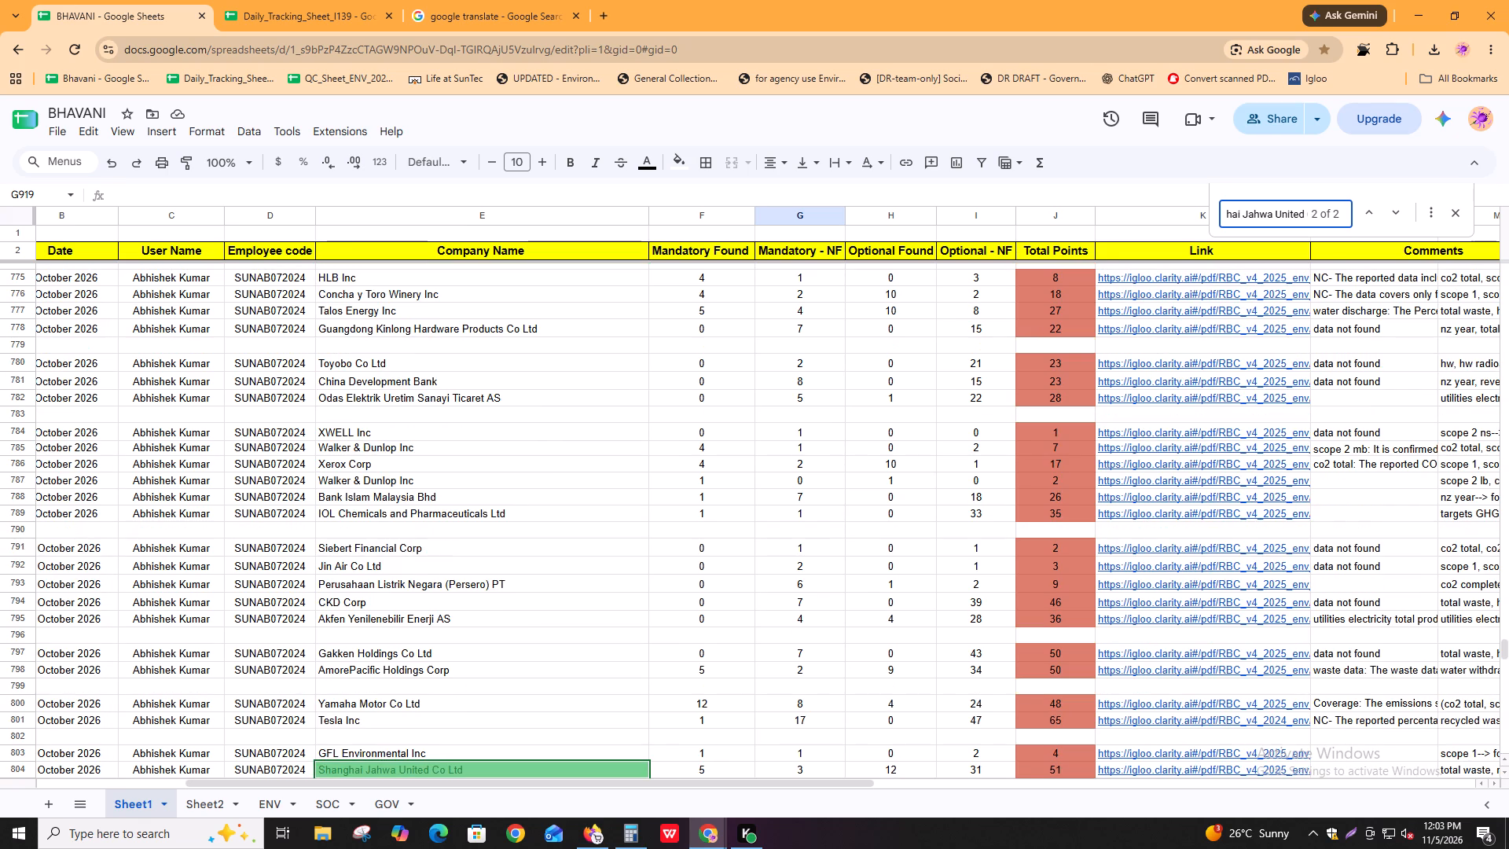
scroll(303, 726, "up", 6, "shift")
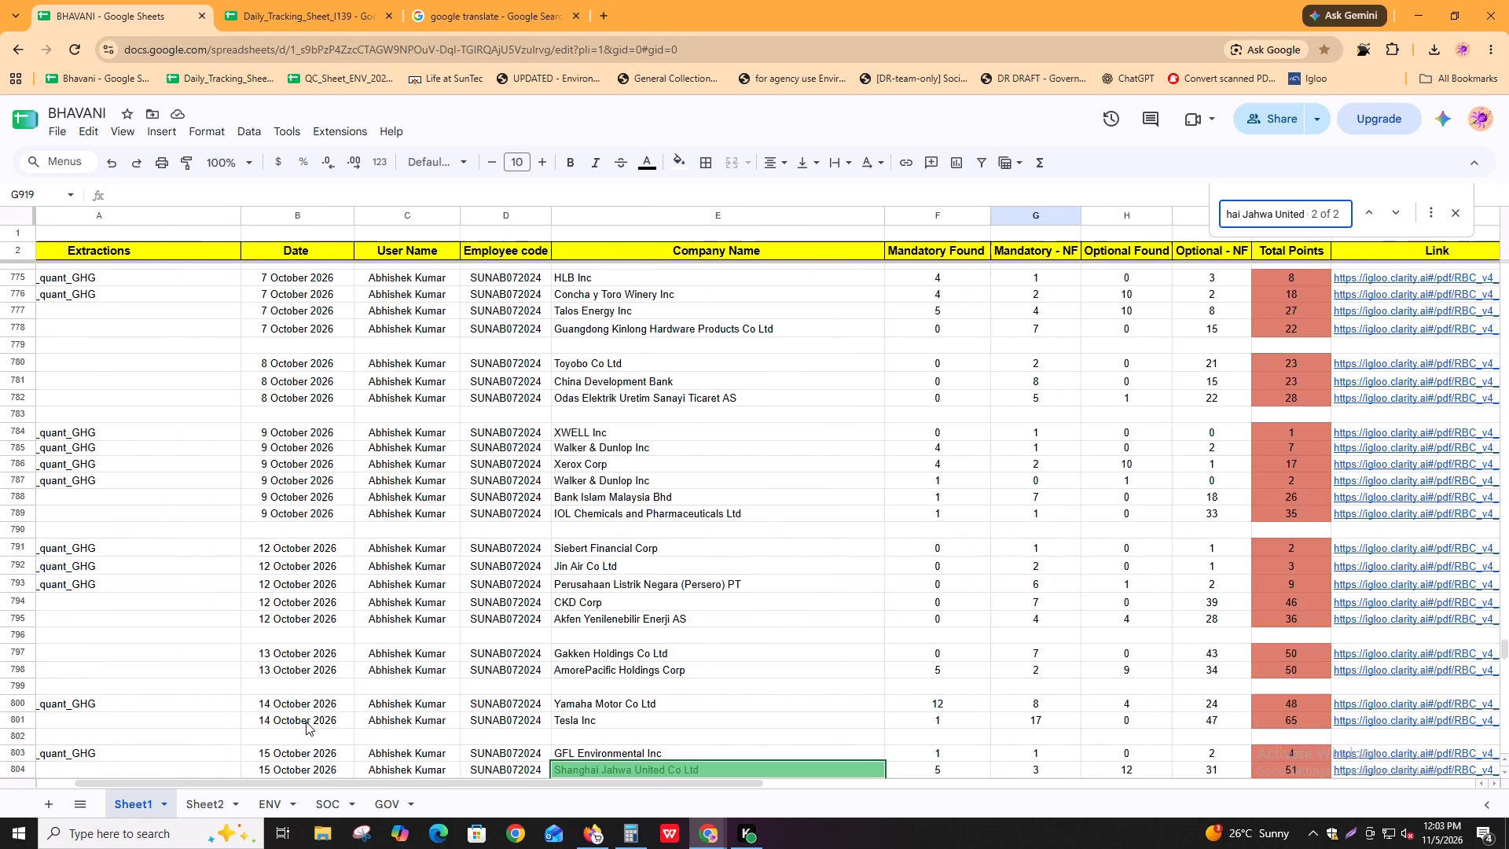
scroll(306, 722, "up", 2, "shift")
scroll(340, 711, "down", 2)
key("Return")
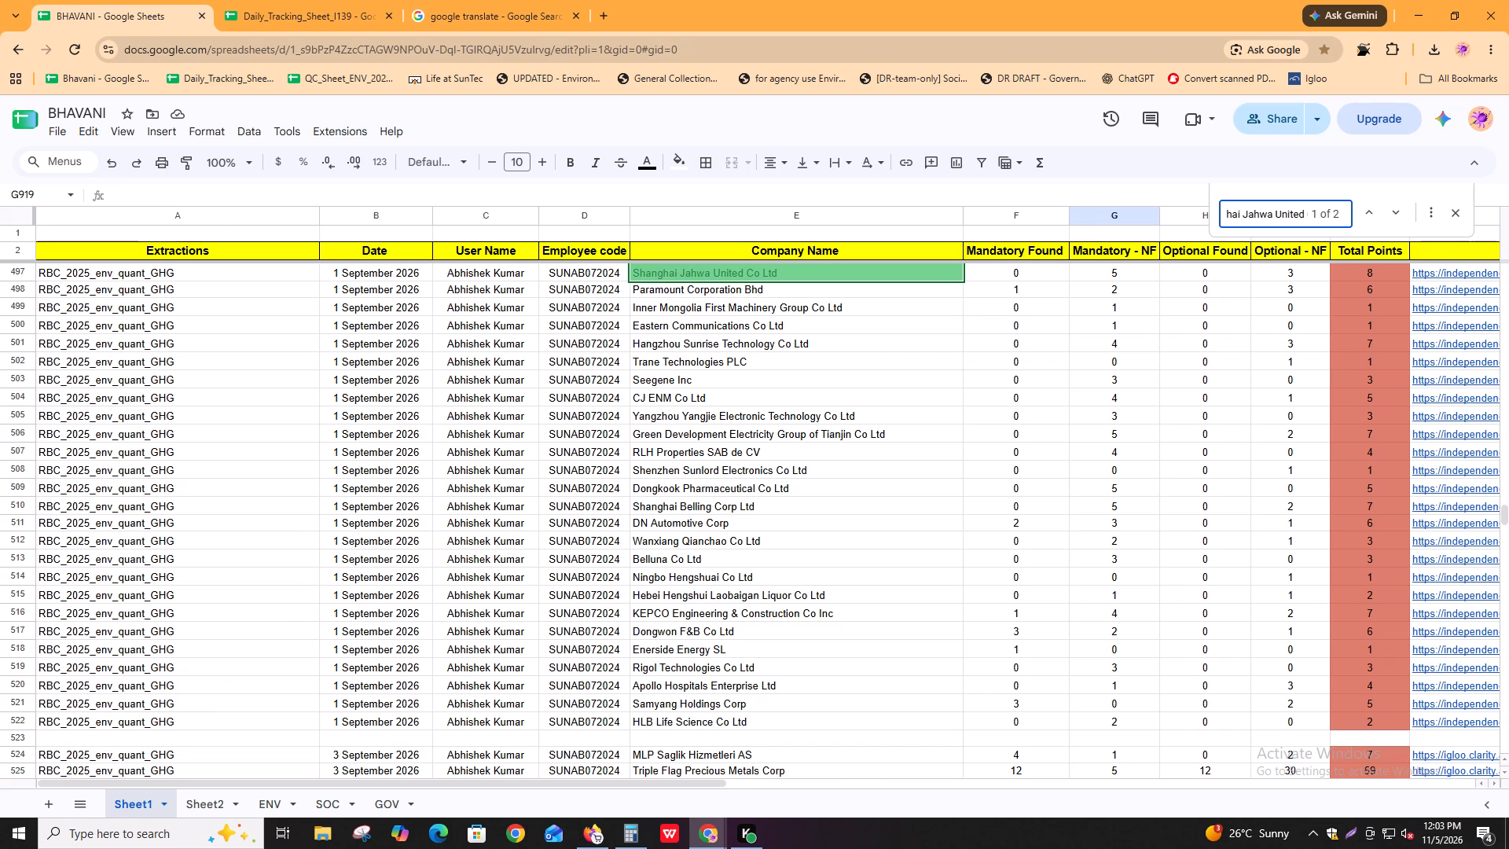
scroll(1360, 677, "up", 3)
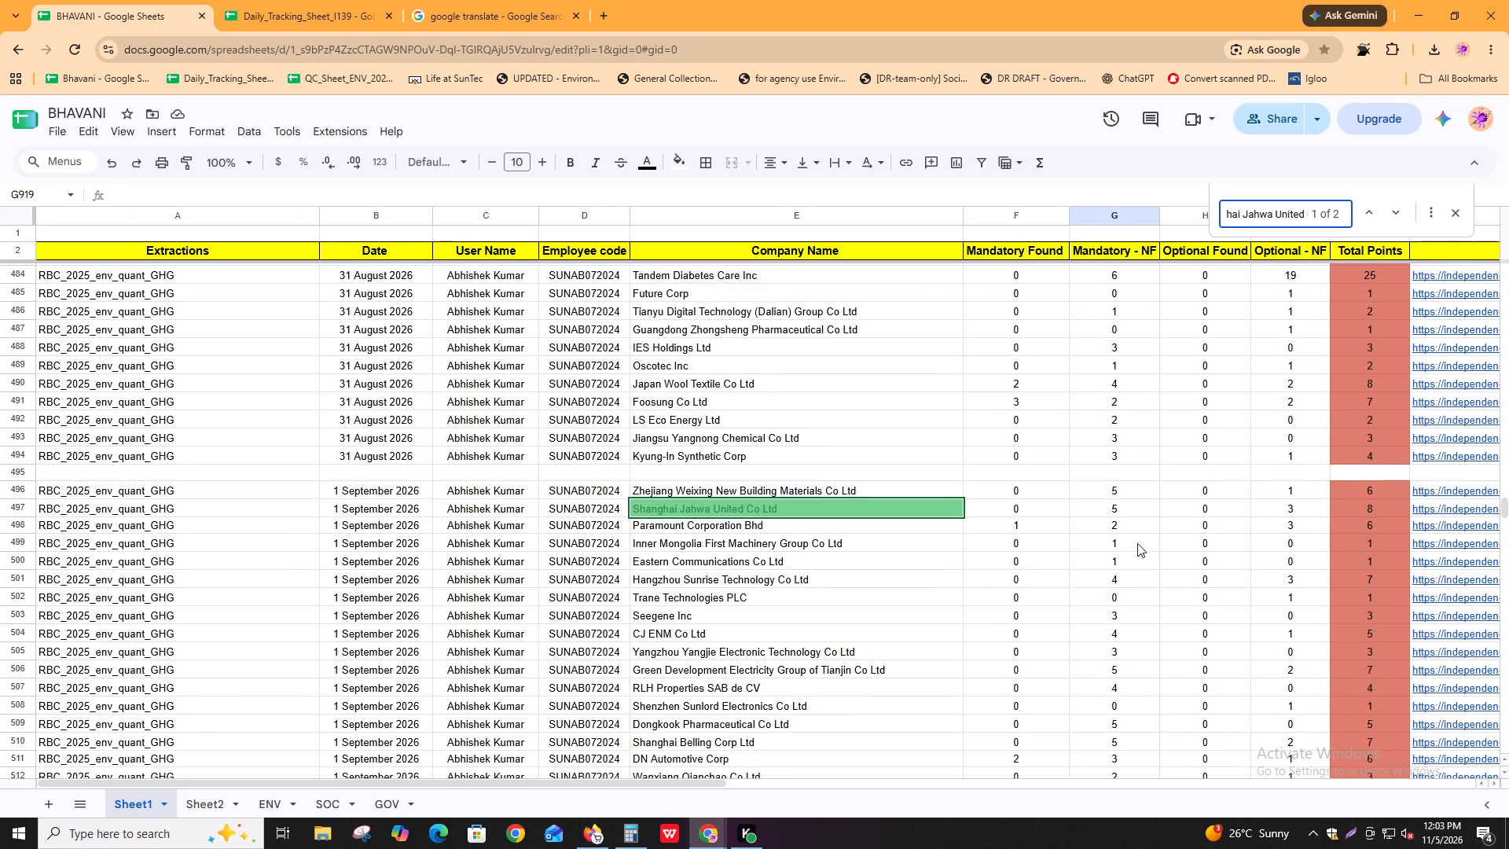
scroll(1137, 561, "down", 8, "shift")
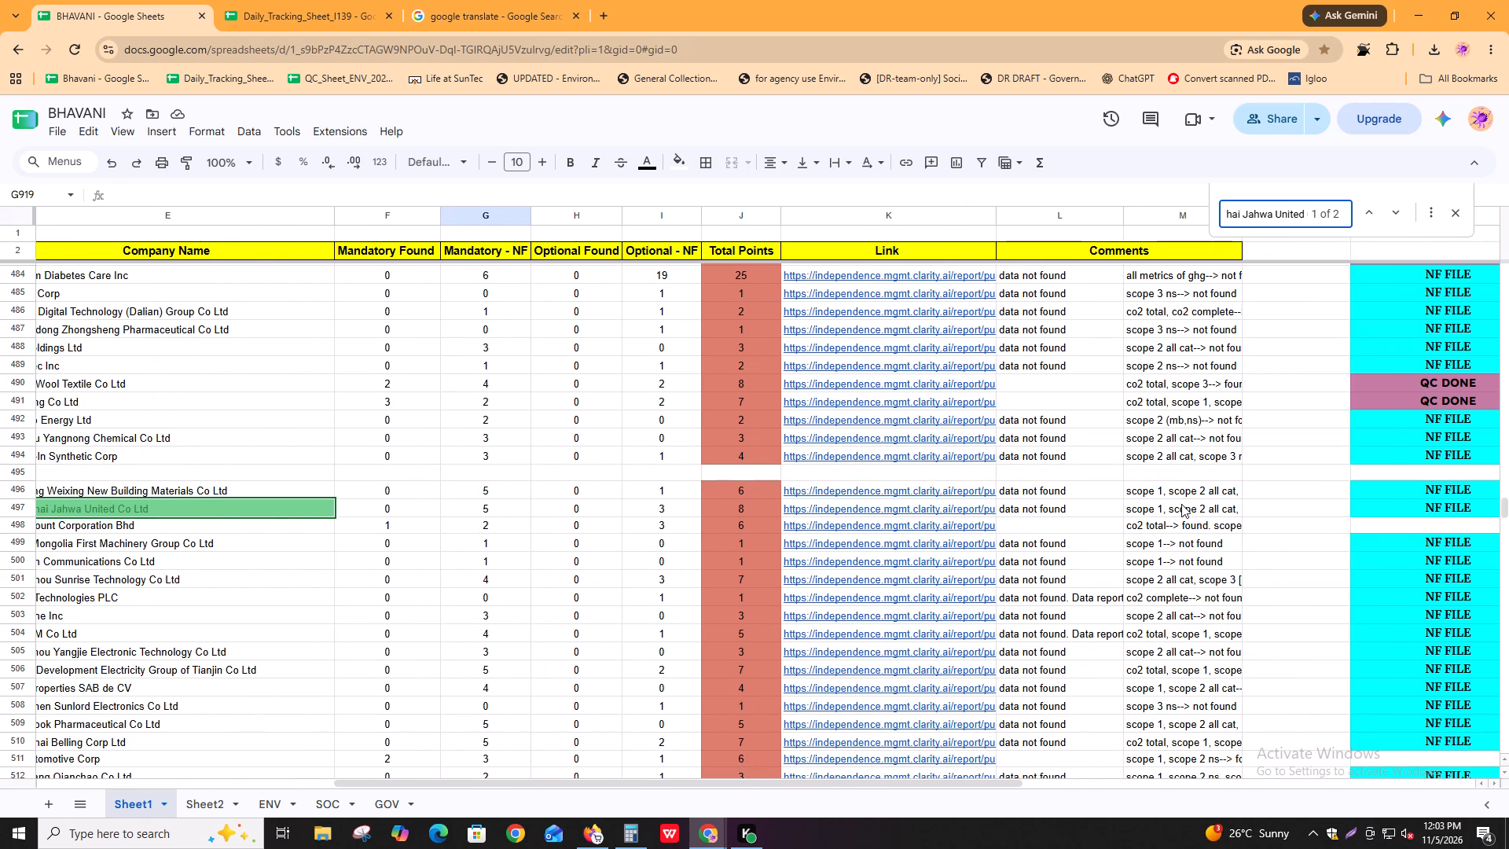
scroll(1375, 516, "down", 2, "shift")
scroll(1375, 516, "up", 6, "shift")
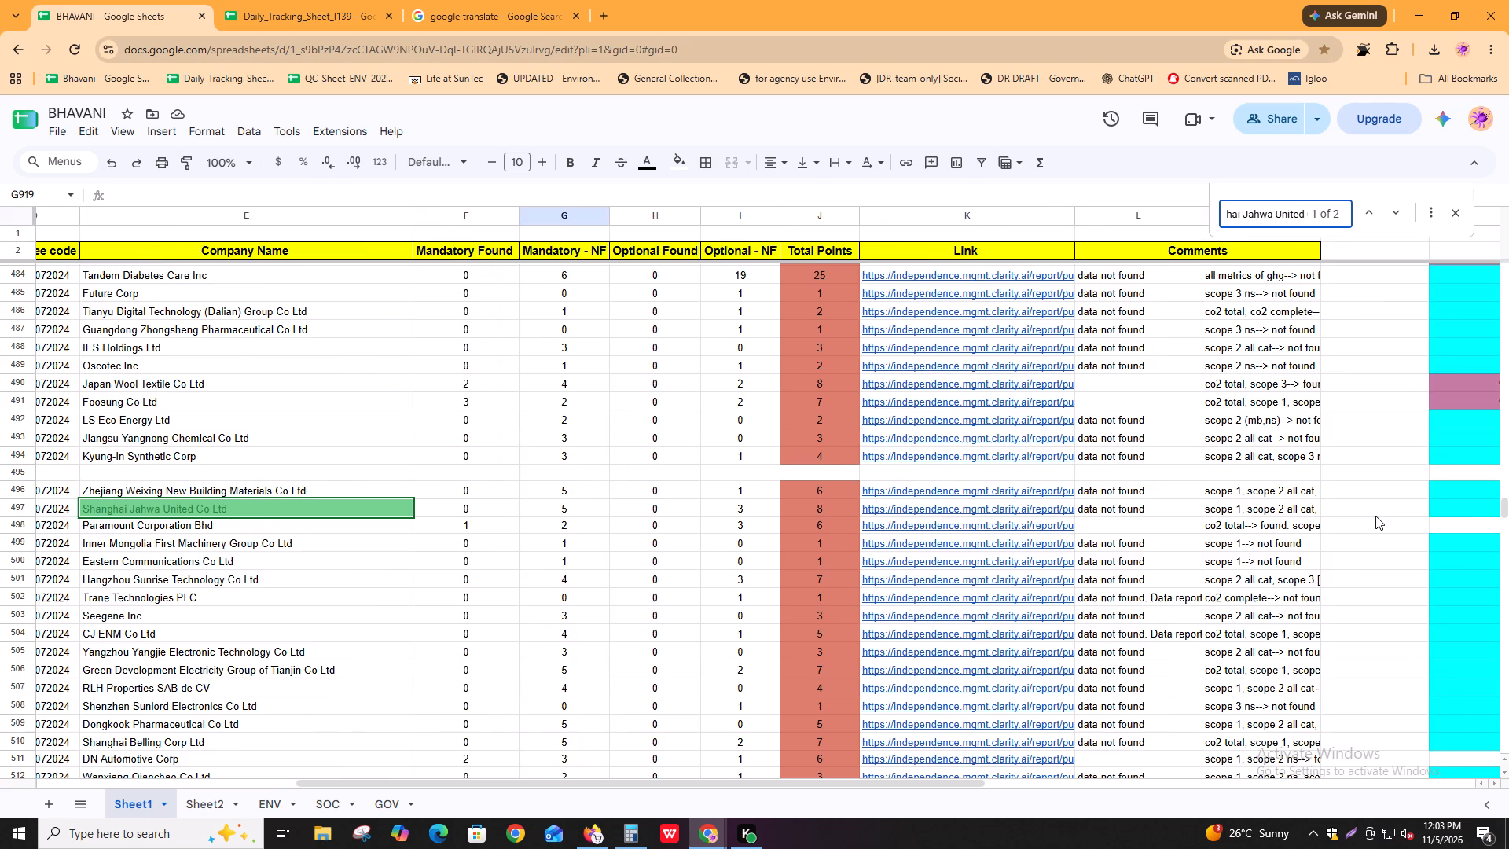
scroll(1375, 516, "up", 8, "shift")
scroll(828, 592, "down", 7)
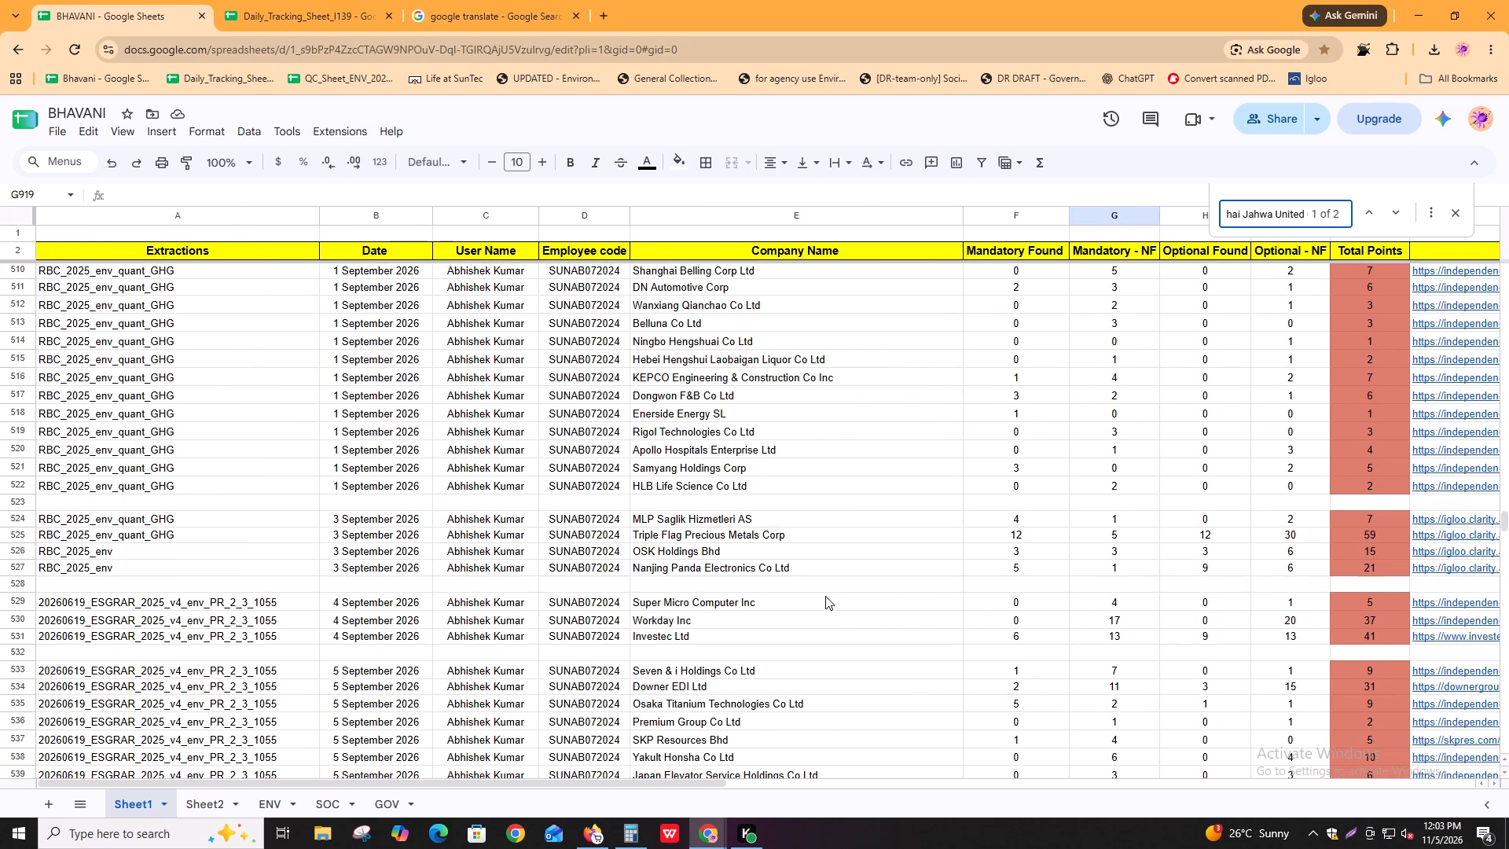
Find the 15 October 2026 RBC_2025_env entry for Shanghai Jahwa United Co Ltd and select its row 804 from Extractions through Comments, A to M.
key("ctrl+f")
key("Return")
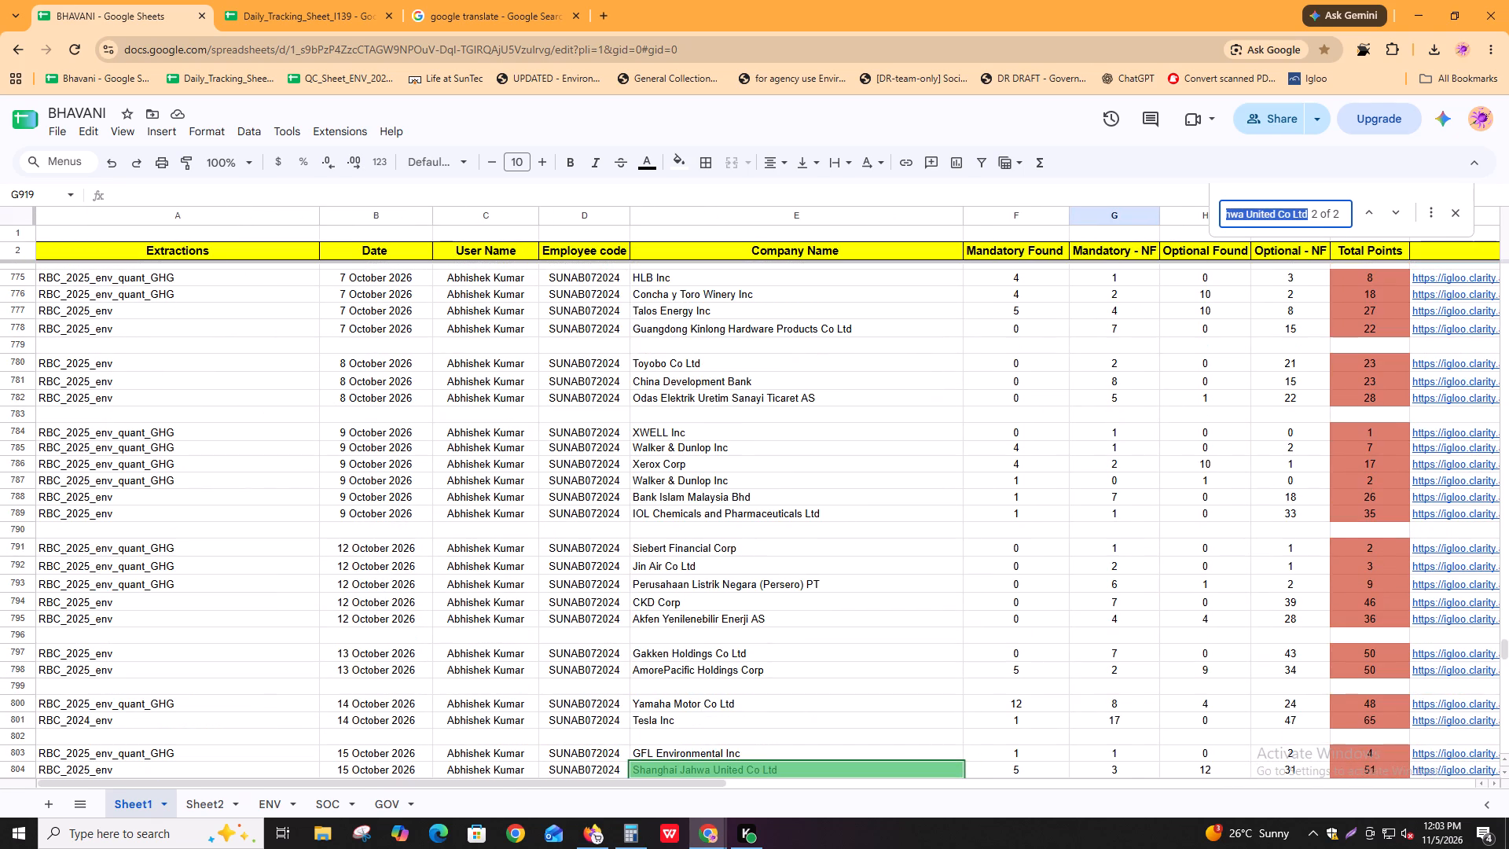
scroll(862, 598, "down", 3)
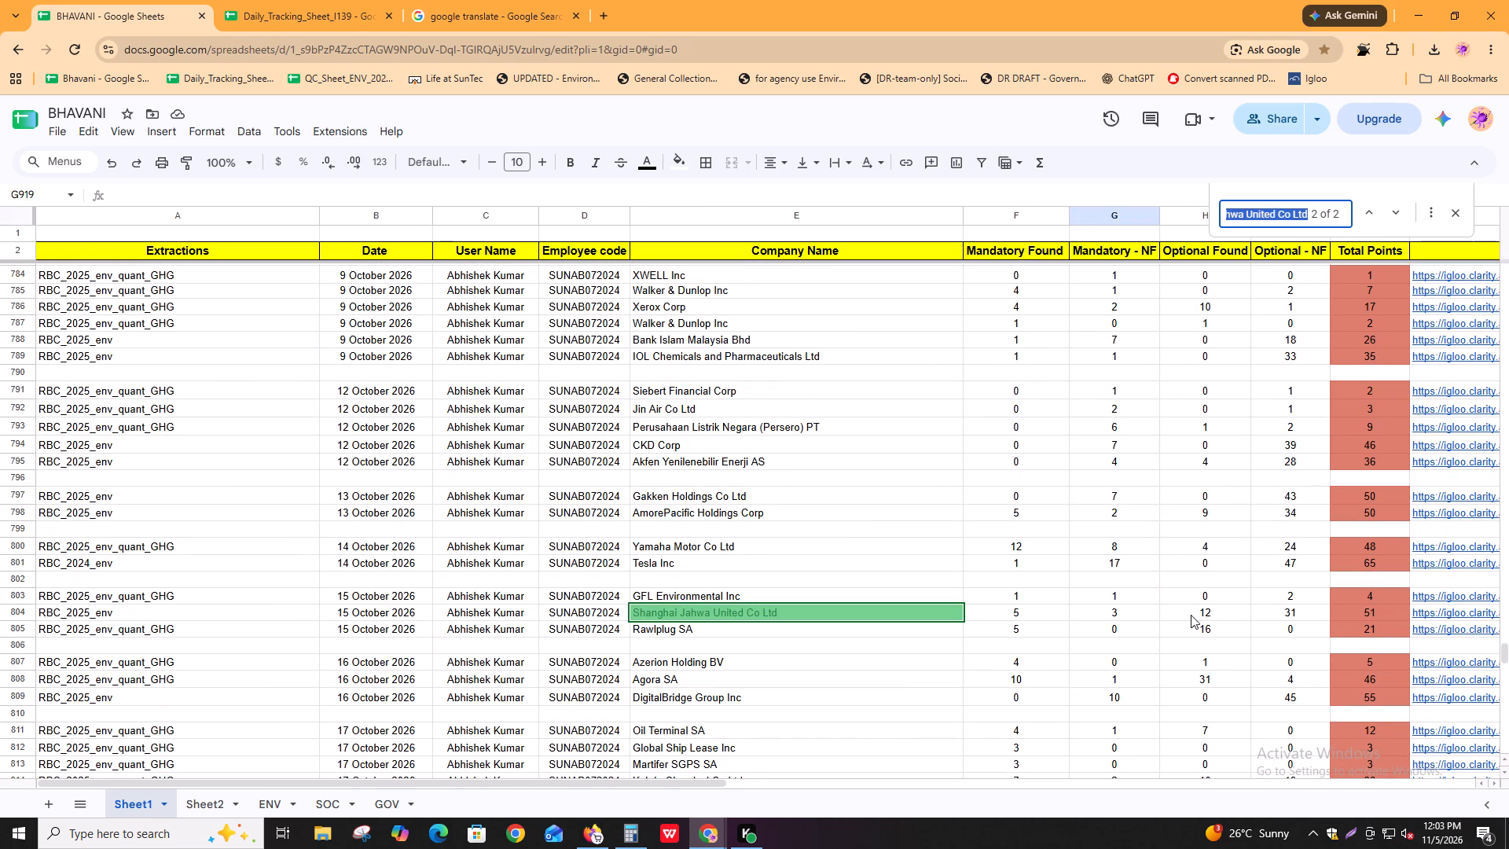
left_click(276, 538)
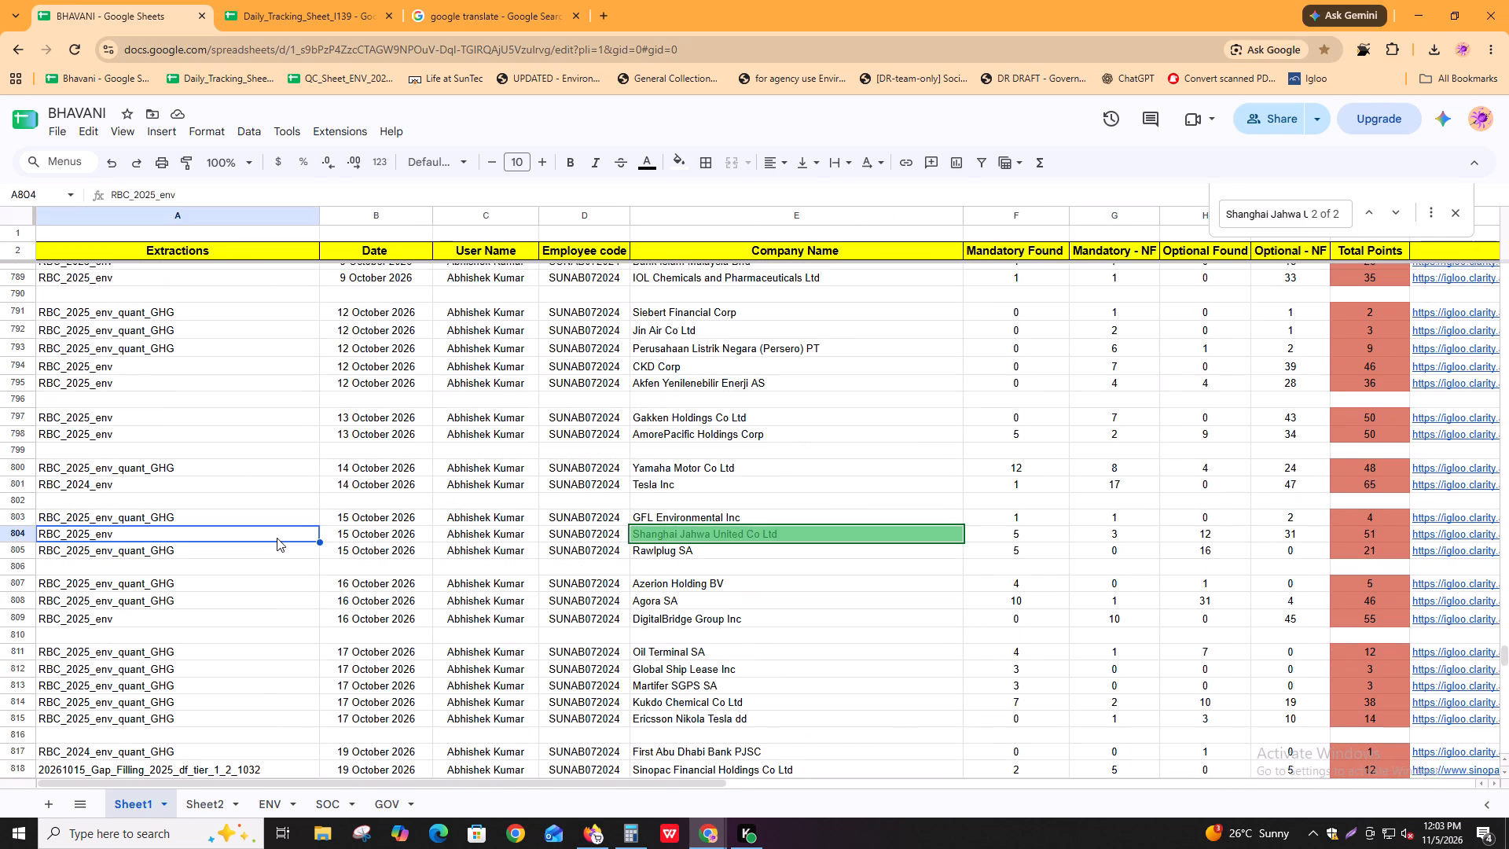
key("shift+Right")
key("shift+Right")
key("shift+Right")
key("shift+Right")
key("shift+Right")
key("shift+Right")
key("shift+Right")
key("shift+Right")
key("shift+Right")
key("shift+Right")
key("shift+Right")
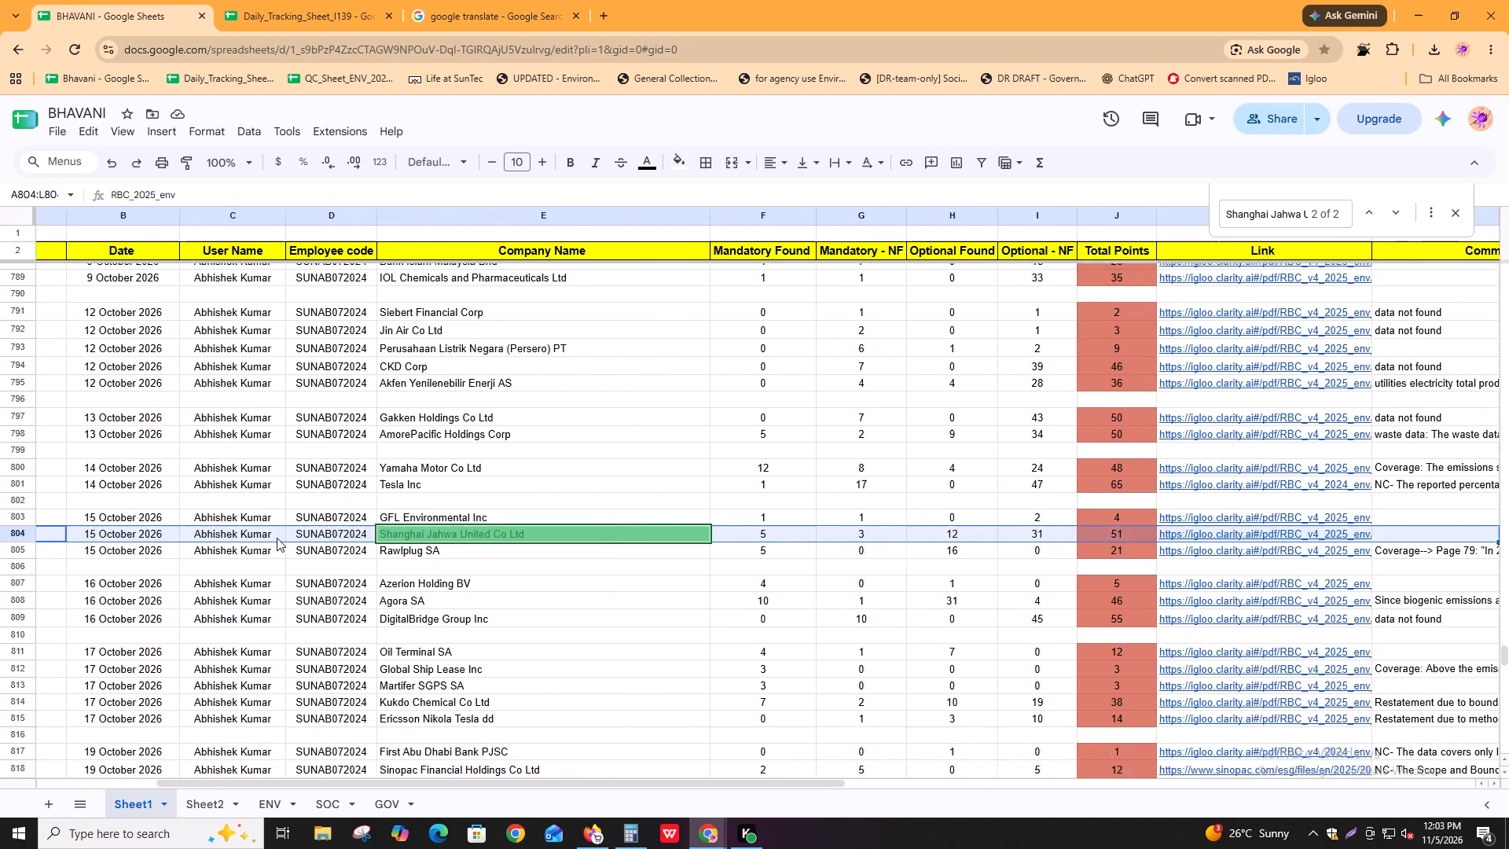
key("shift+Right")
key("shift+Right")
key("shift+Right")
key("shift+Right")
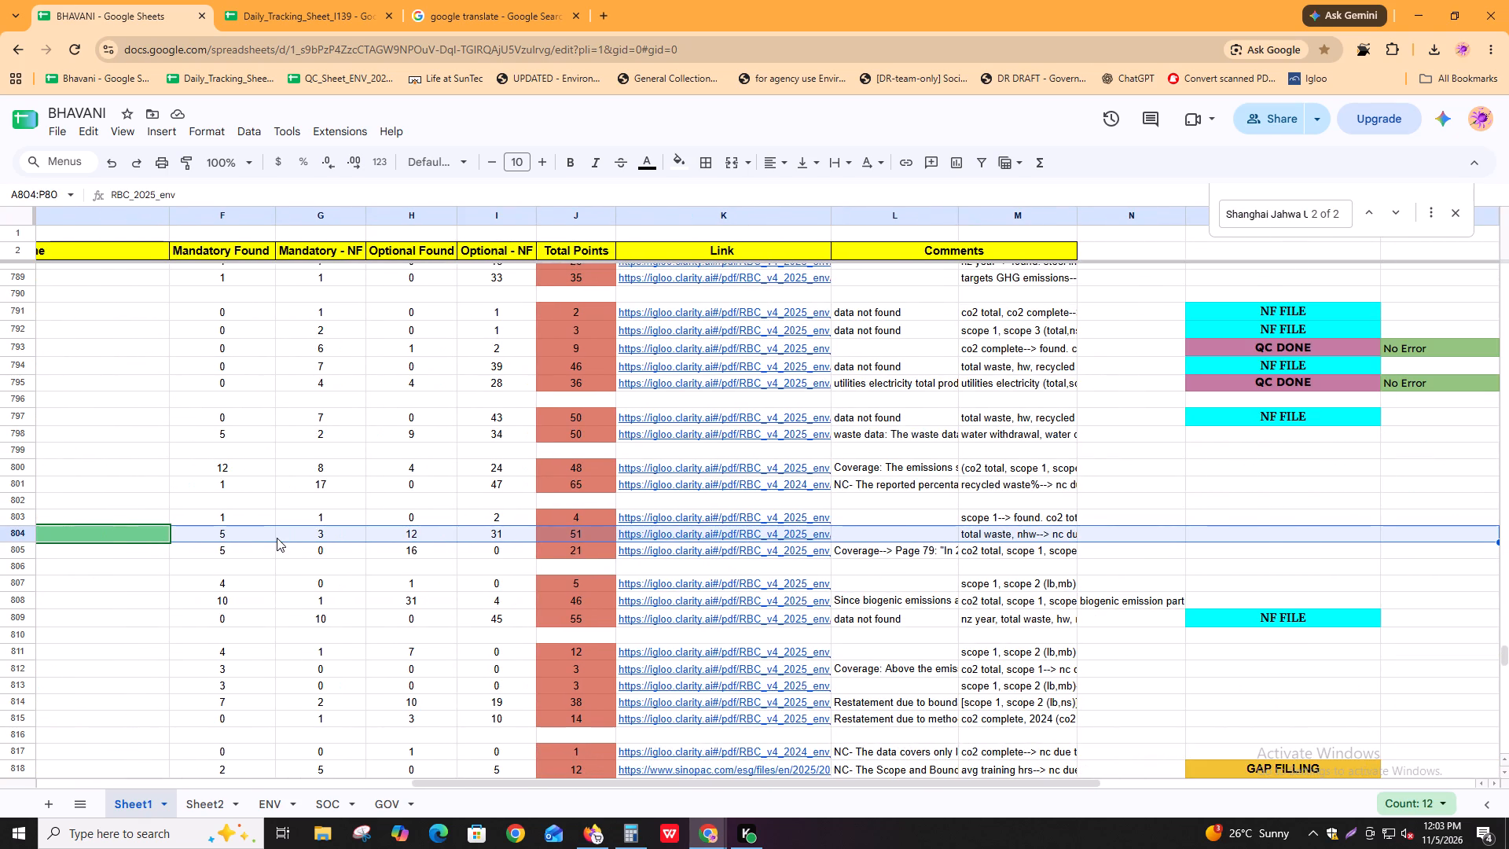
key("shift+Left")
key("shift+Left")
key("shift+Left")
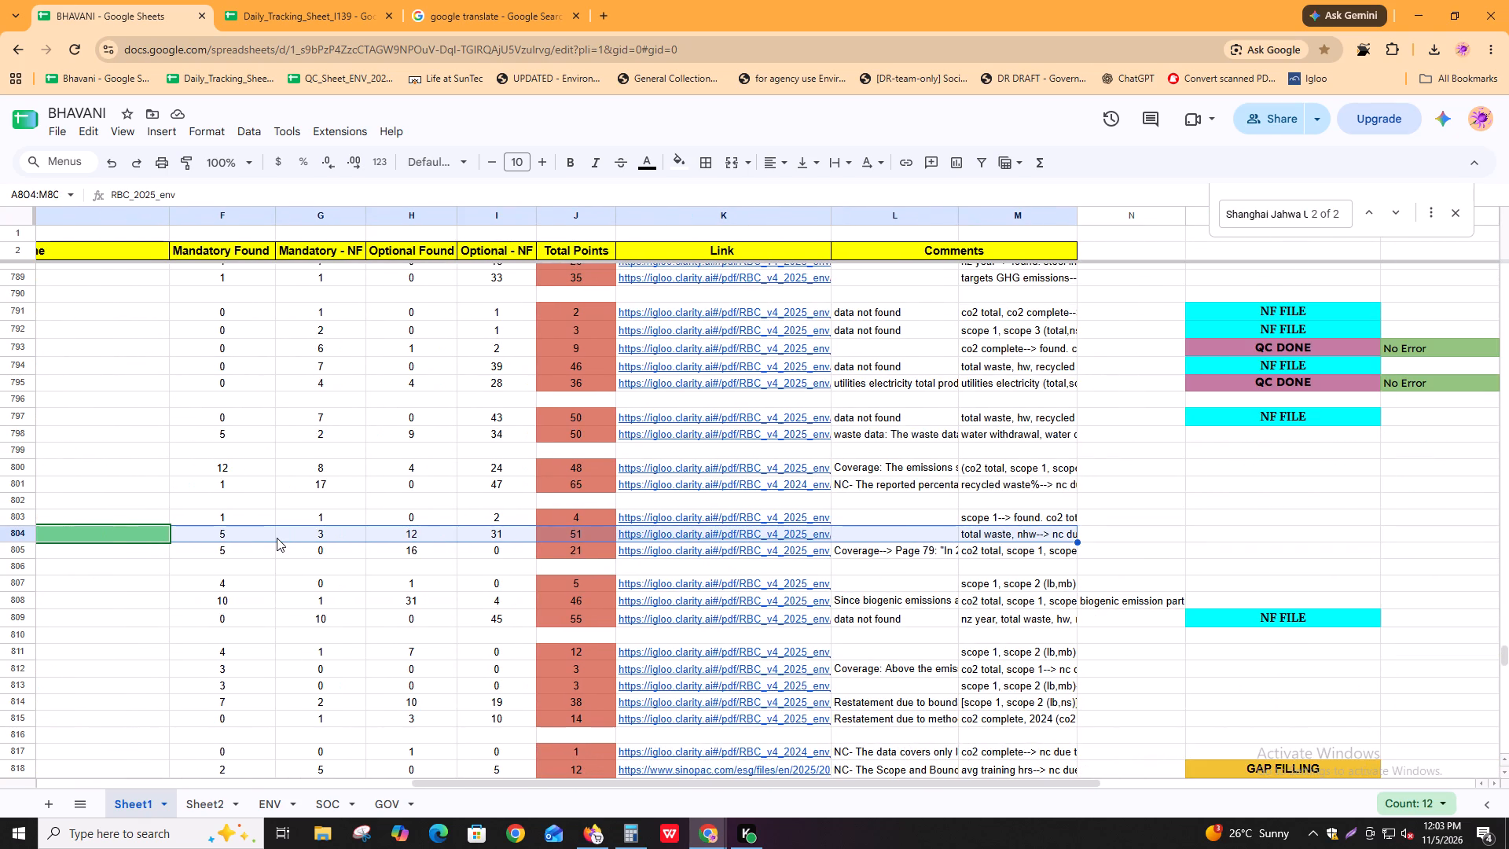
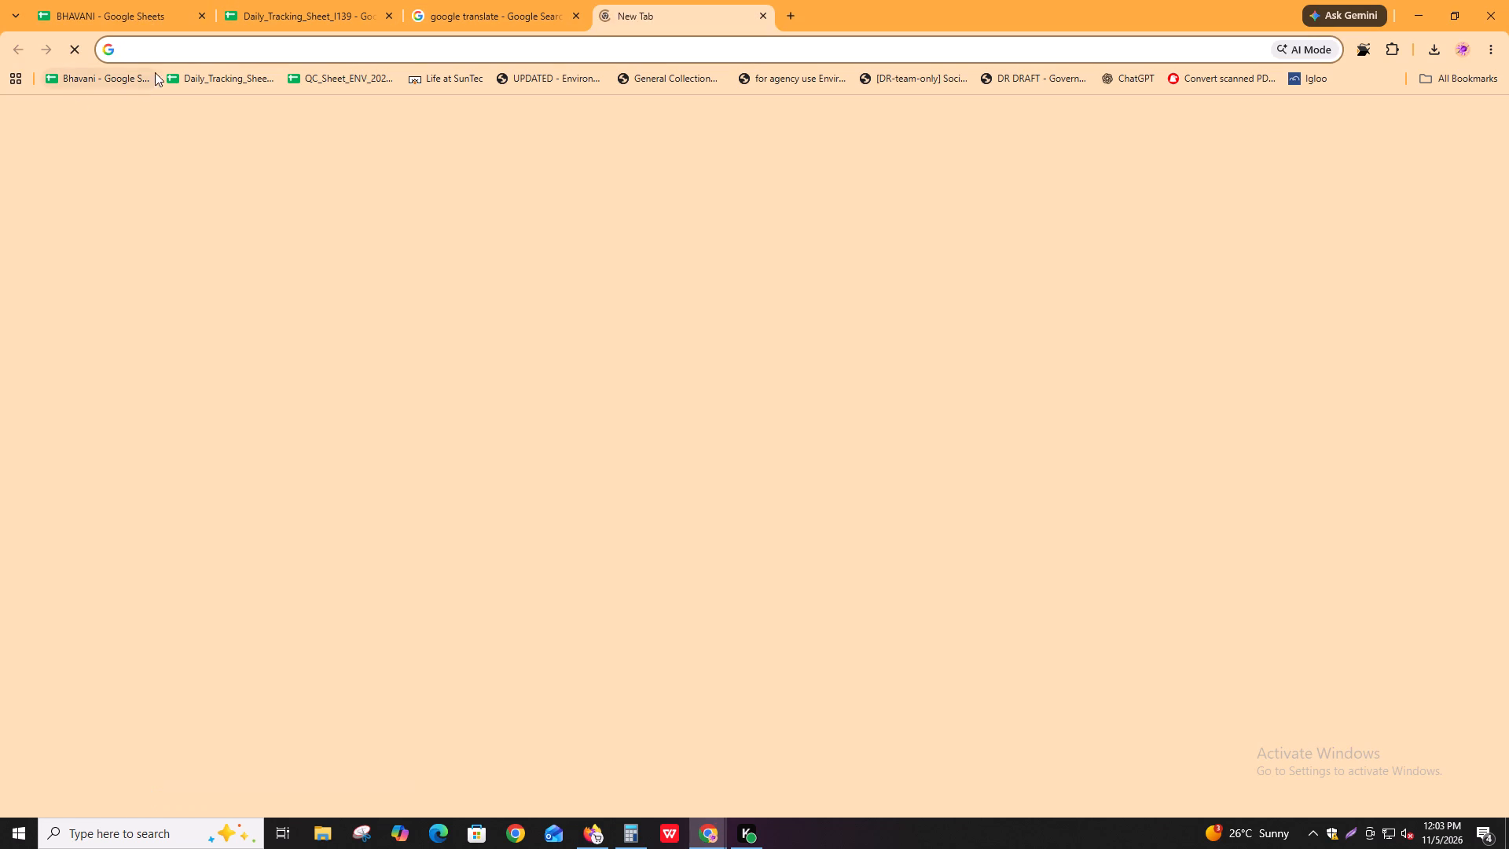
Open the QC_Sheet_ENV_2025 spreadsheet and search its QC_Internal sheet for Shanghai Jahwa United Co Ltd, checking each matching entry.
left_click(304, 72)
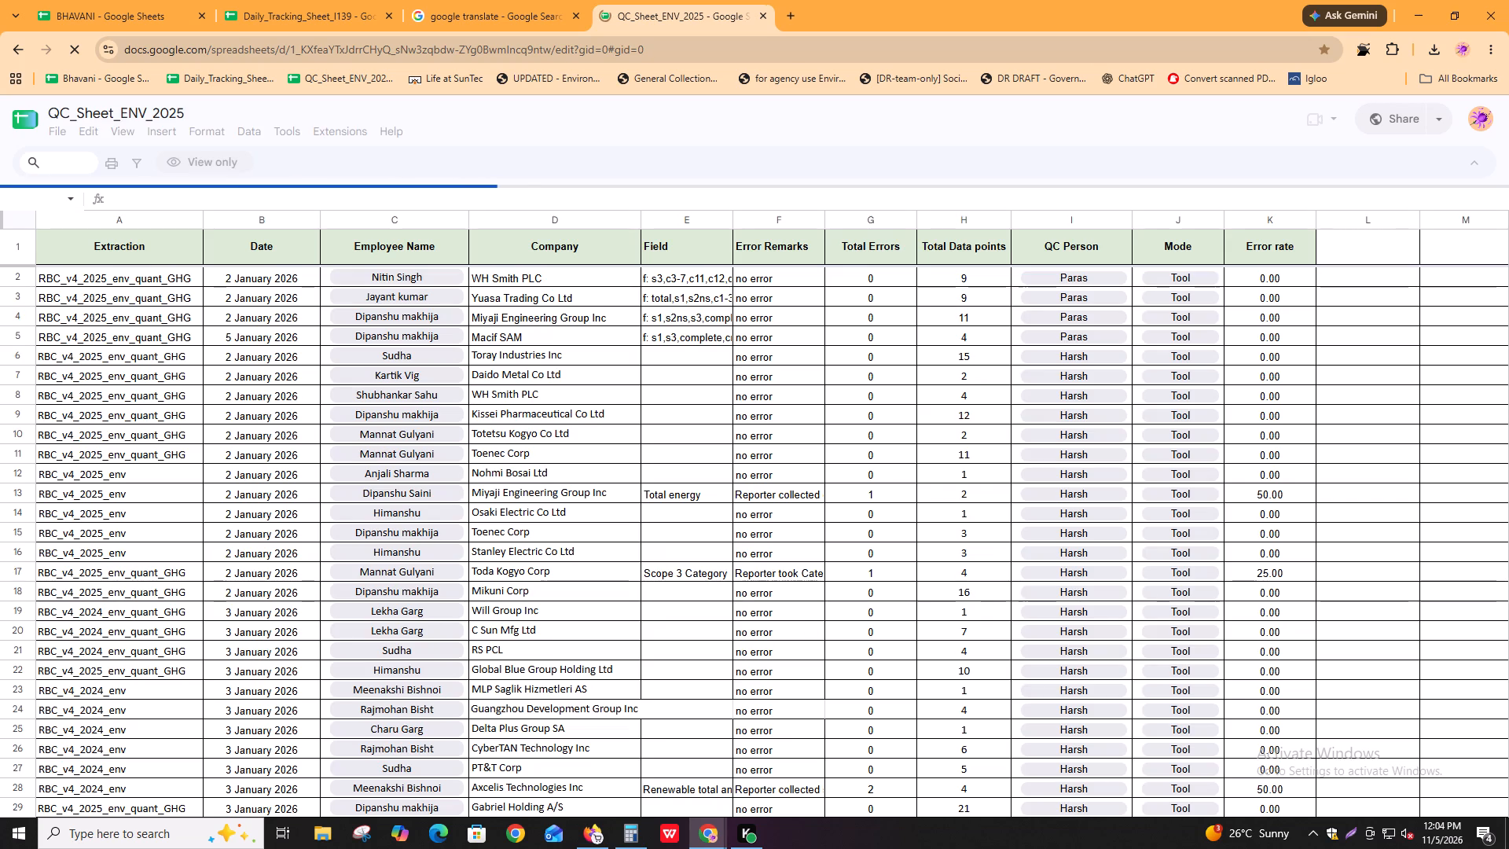
left_click(581, 469)
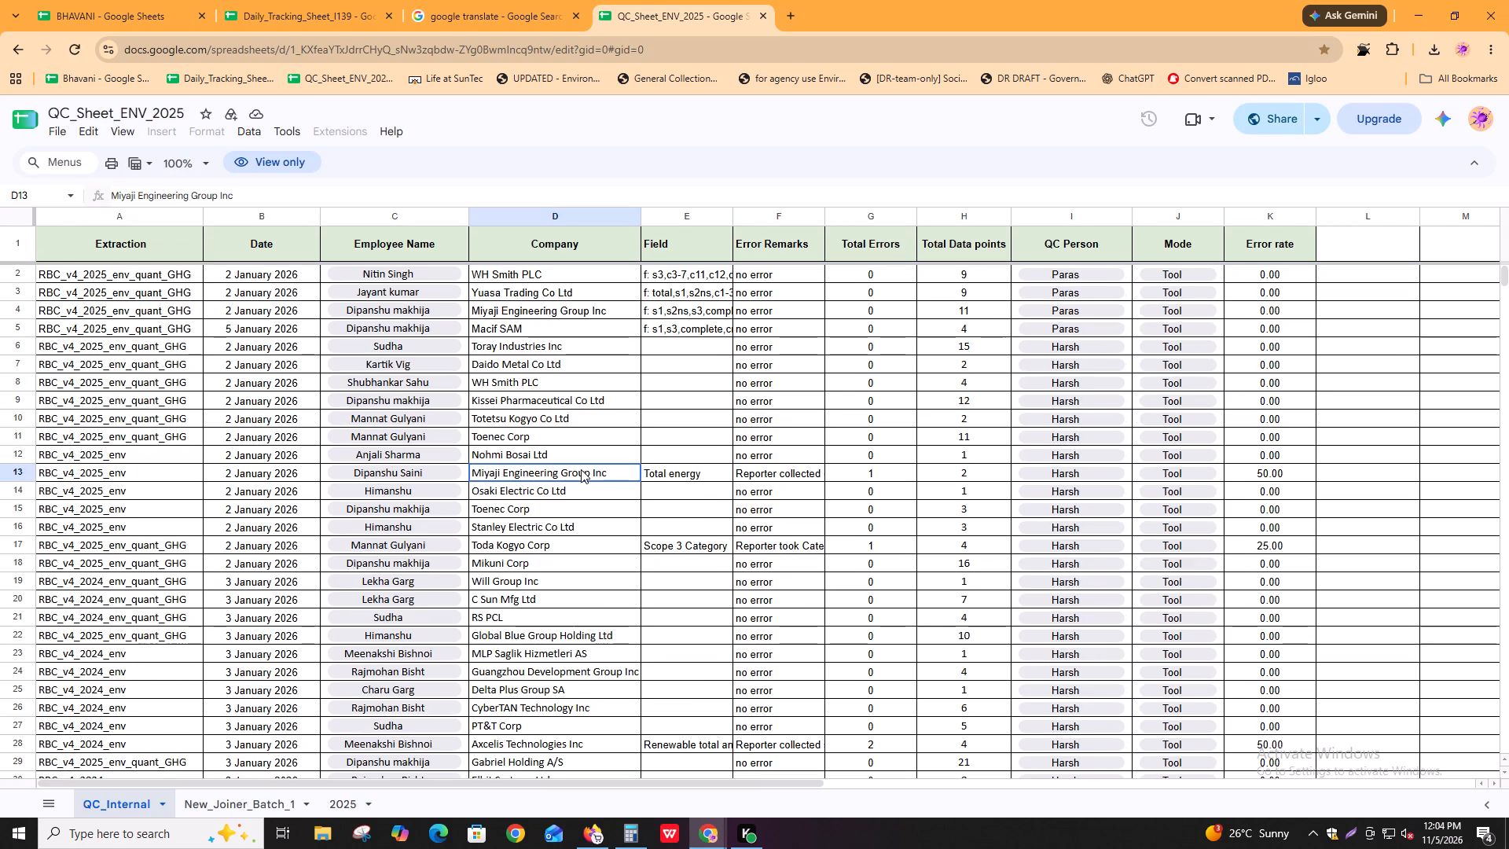
key("ctrl+f")
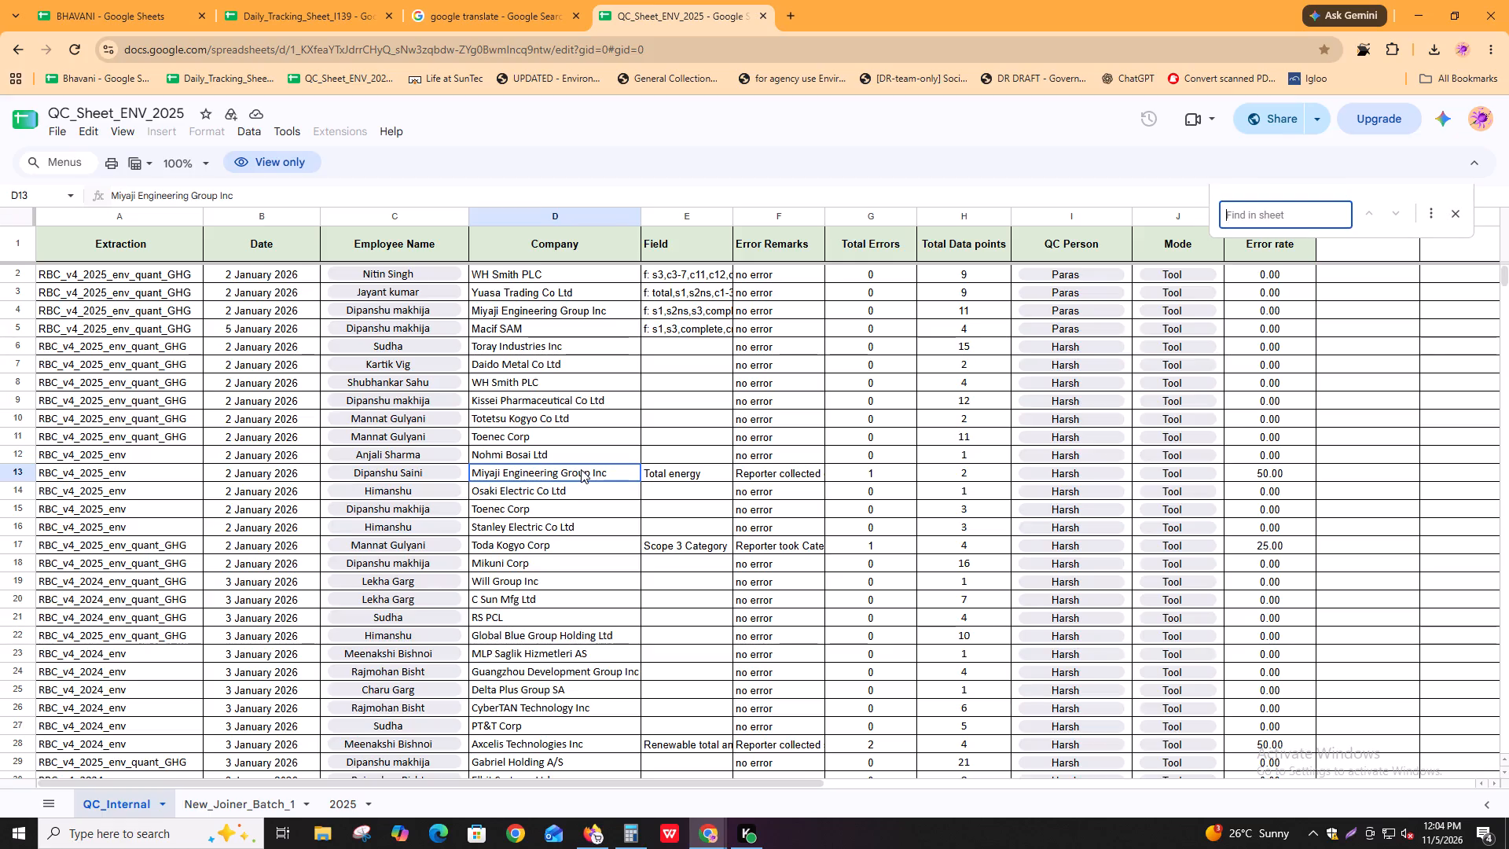
key("ctrl+v")
key("BackSpace")
key("Return")
key("Return")
key("Return")
key("Return")
key("Return")
key("Return")
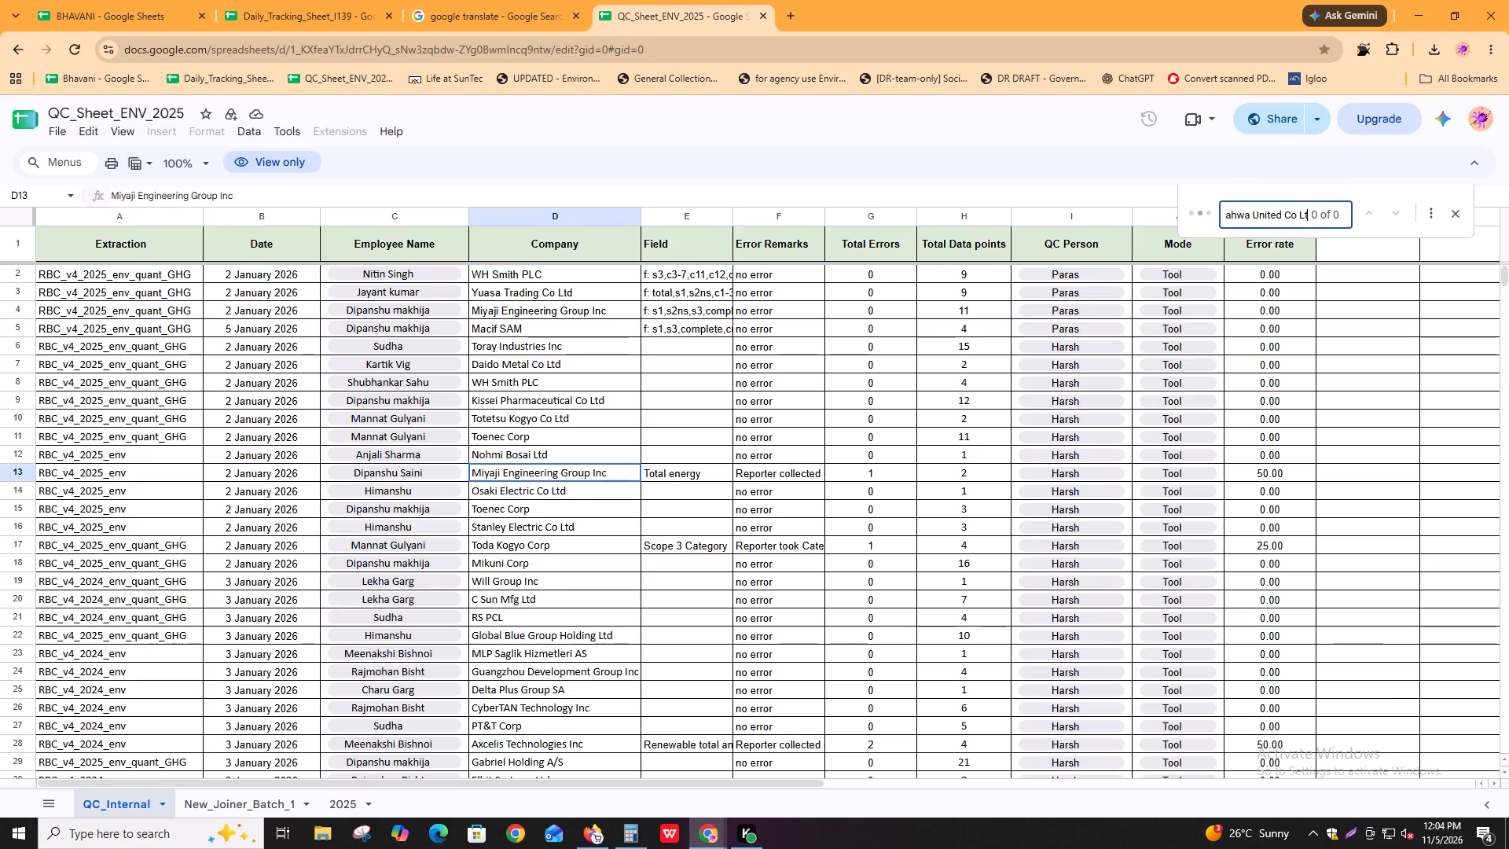
key("Return")
key("Return")
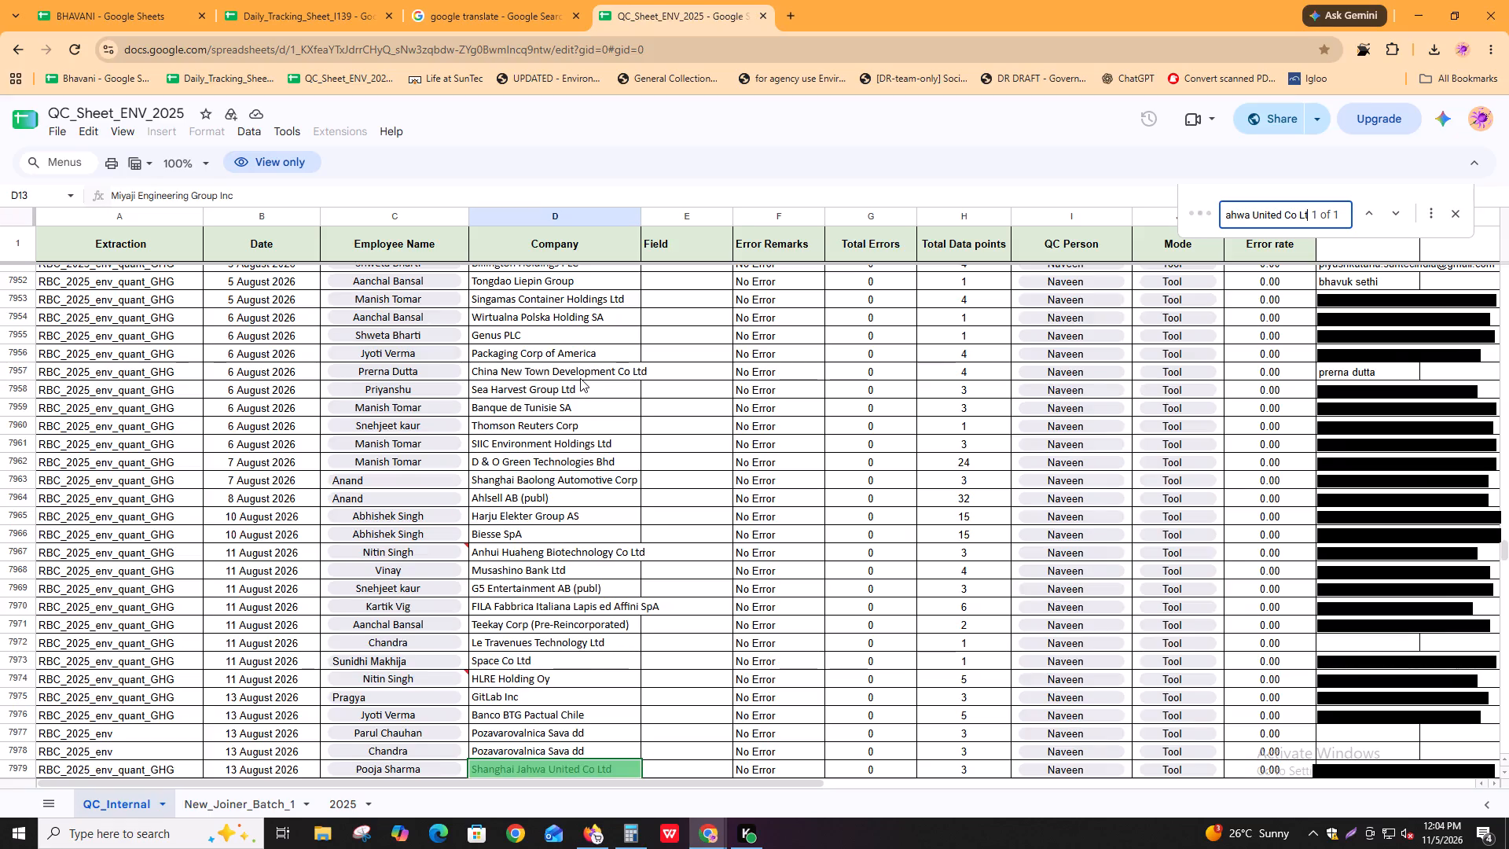
key("Return")
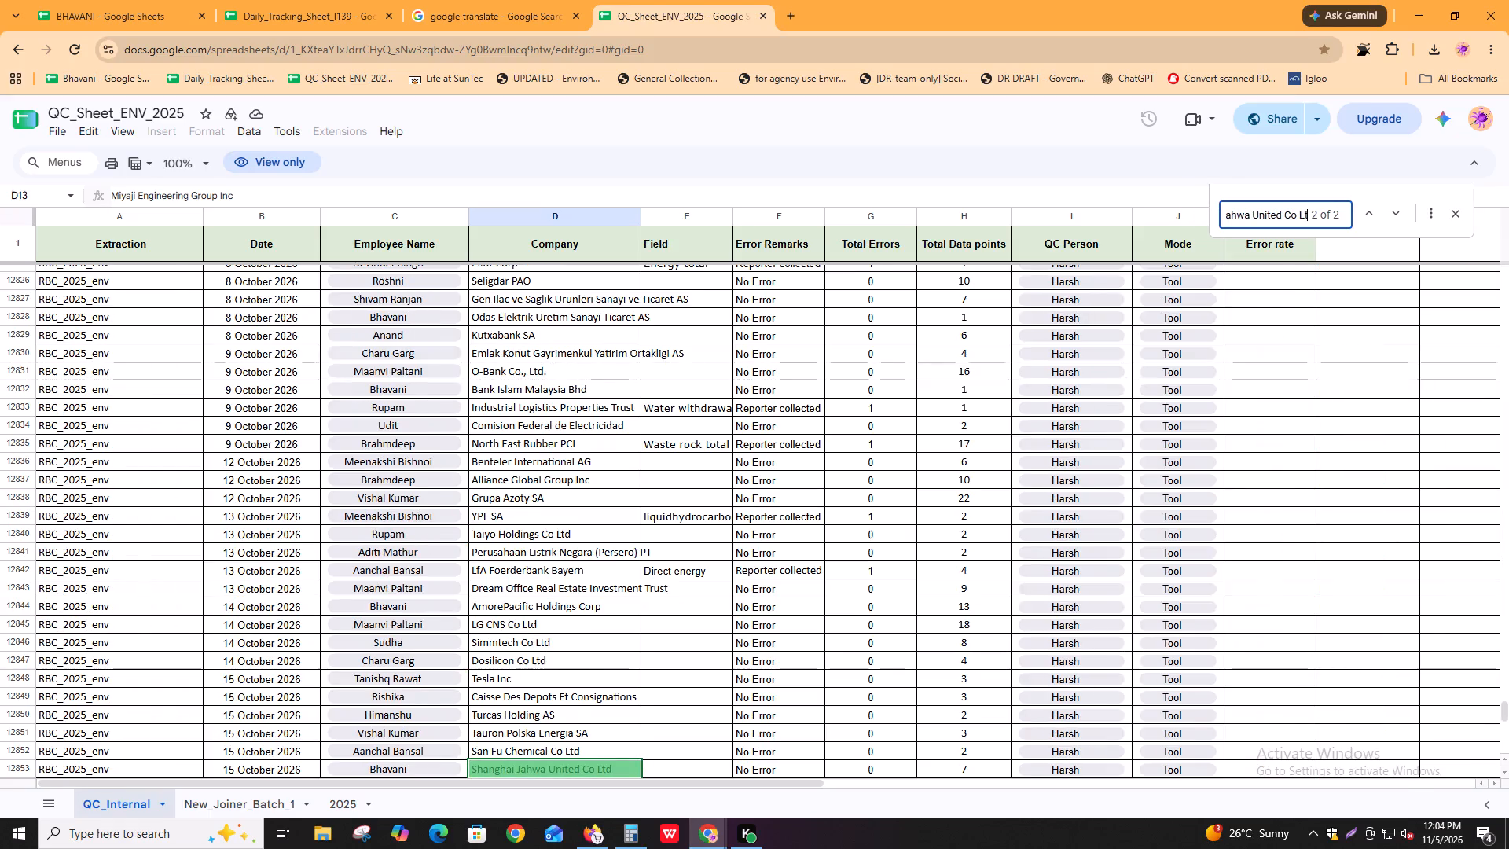
key("Return")
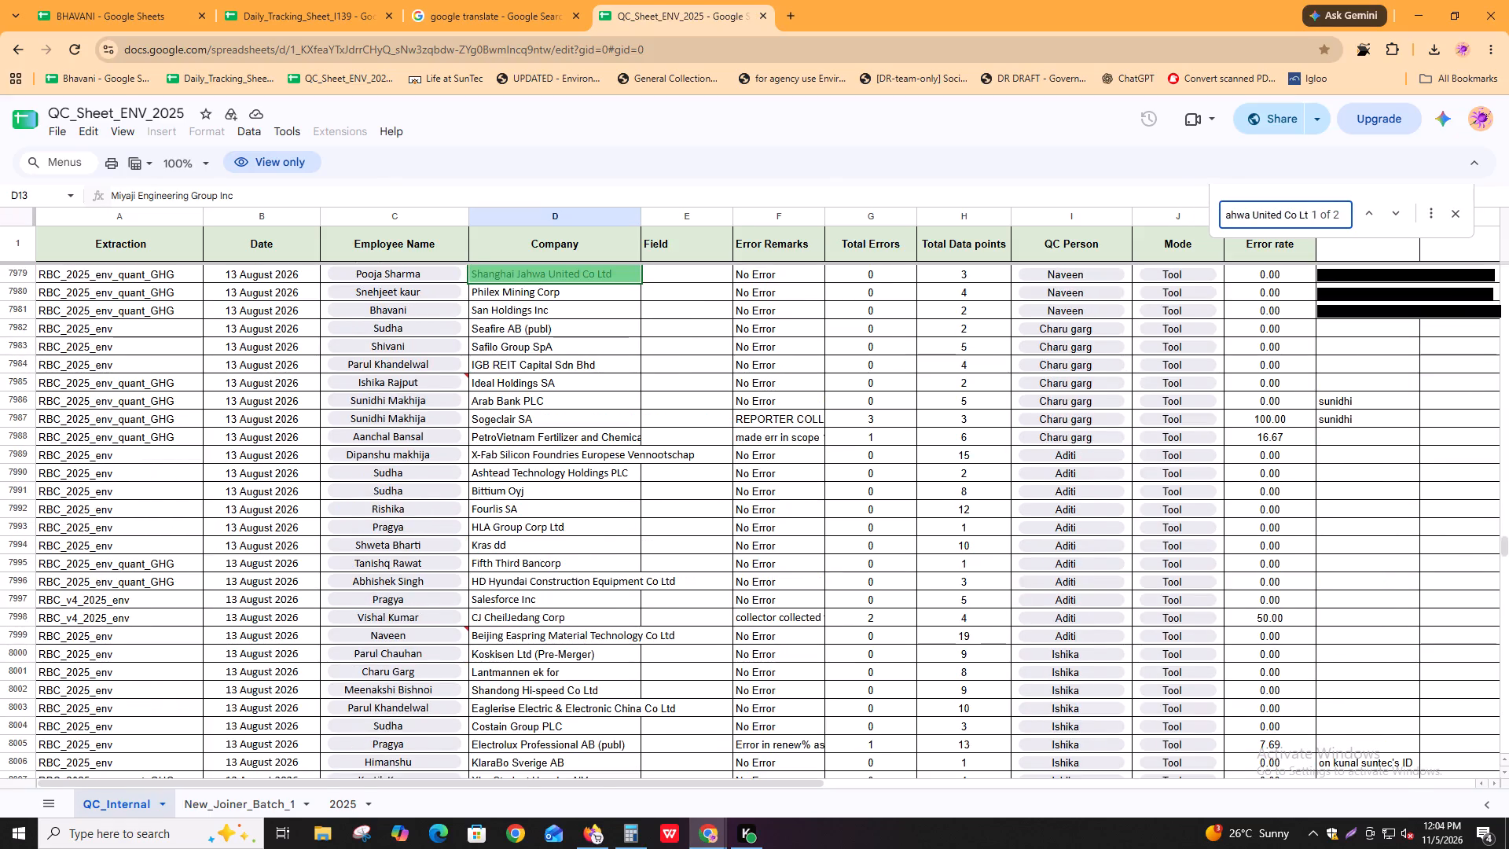
Return to the BHAVANI spreadsheet at the Shanghai Jahwa United Co Ltd entry in Sheet1.
left_click(95, 9)
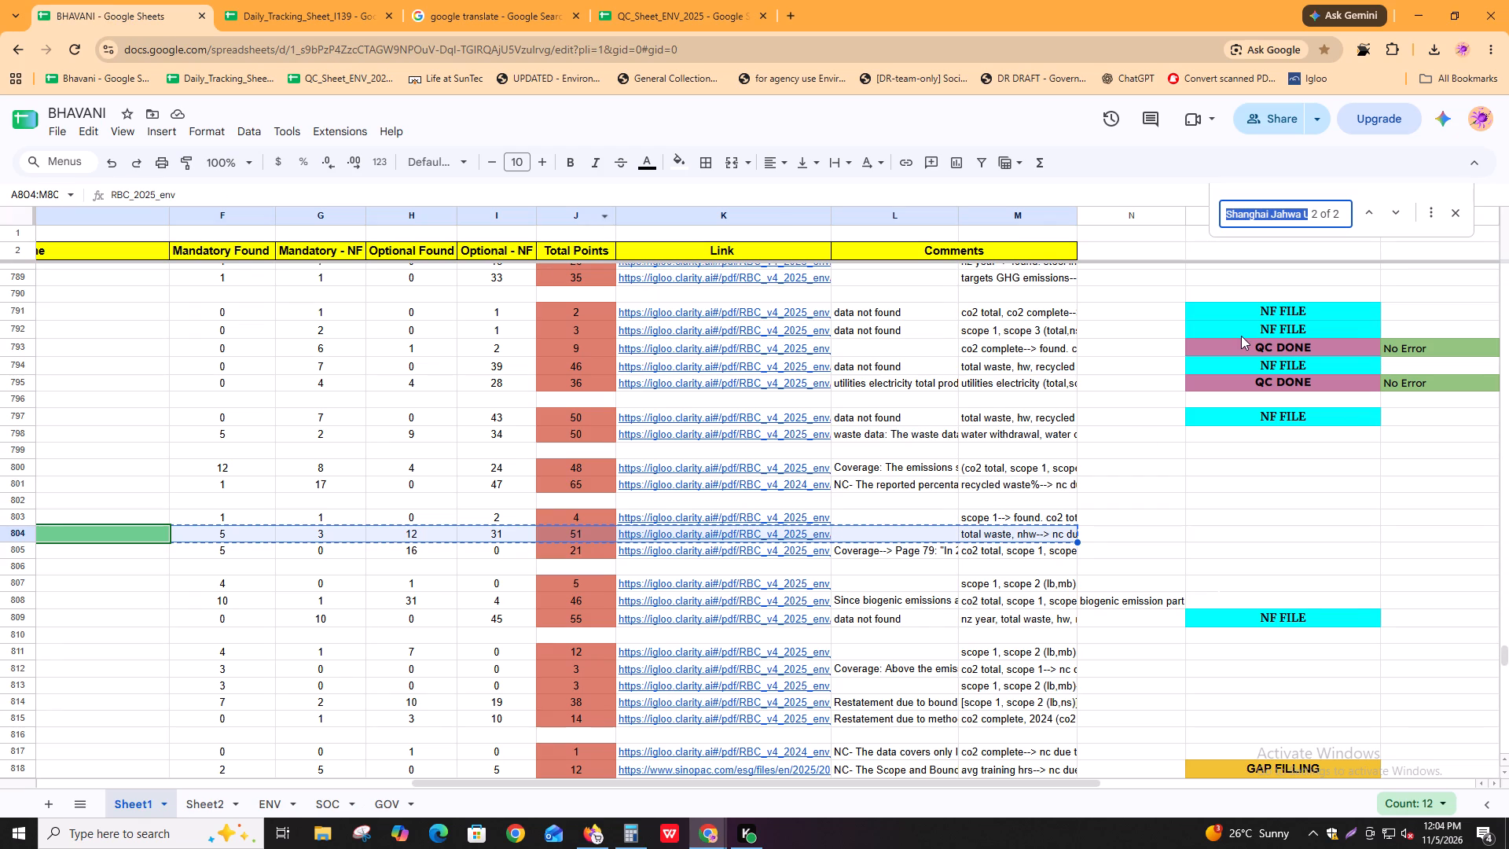
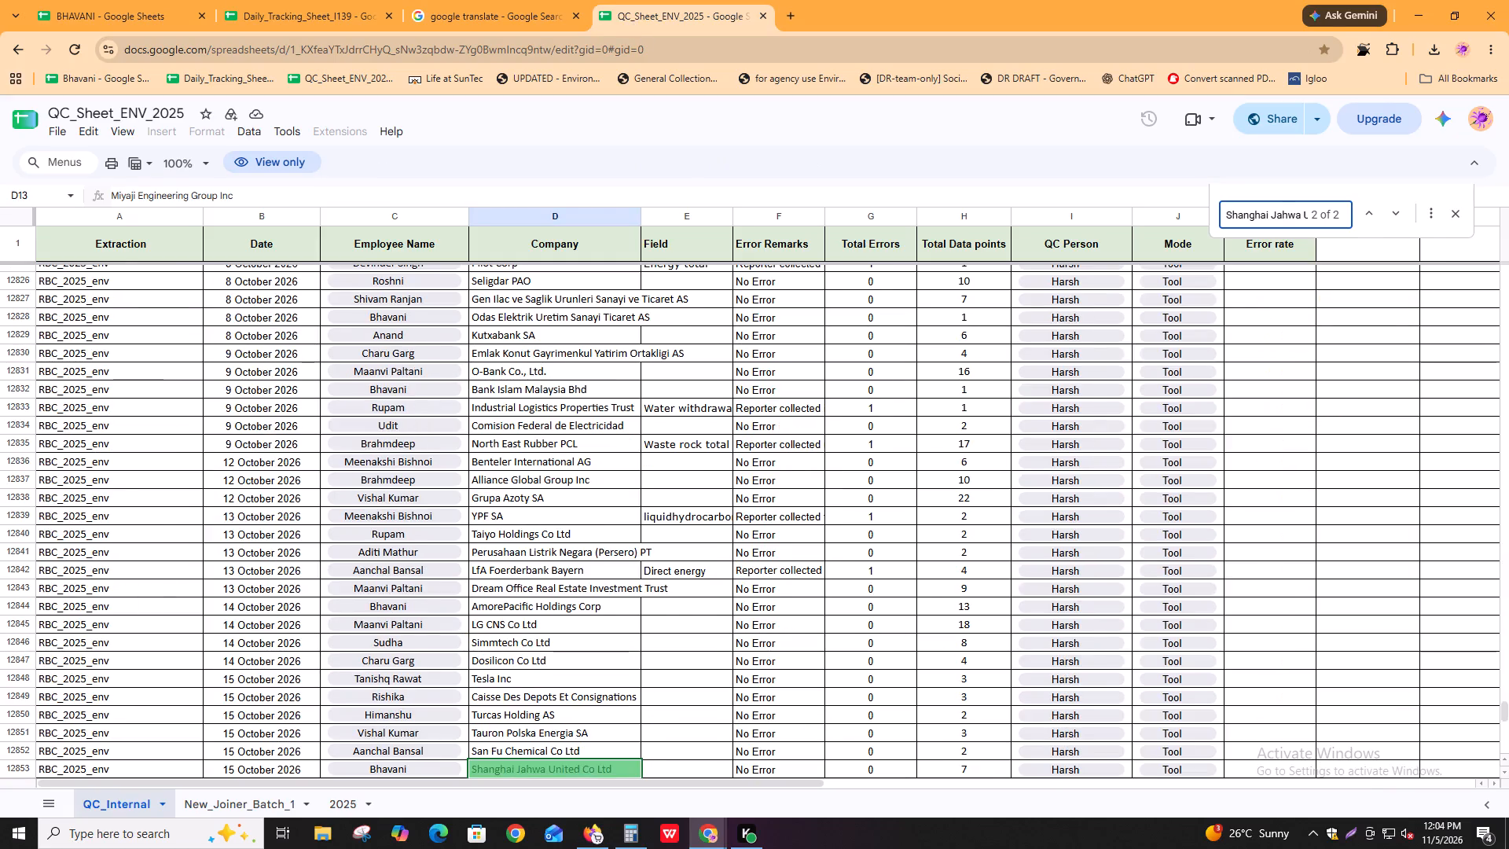
In the BHAVANI spreadsheet's Sheet1, copy the QC DONE and No Error cells from row 795 to the Shanghai Jahwa United Co Ltd row 804, and close the search.
left_click(105, 0)
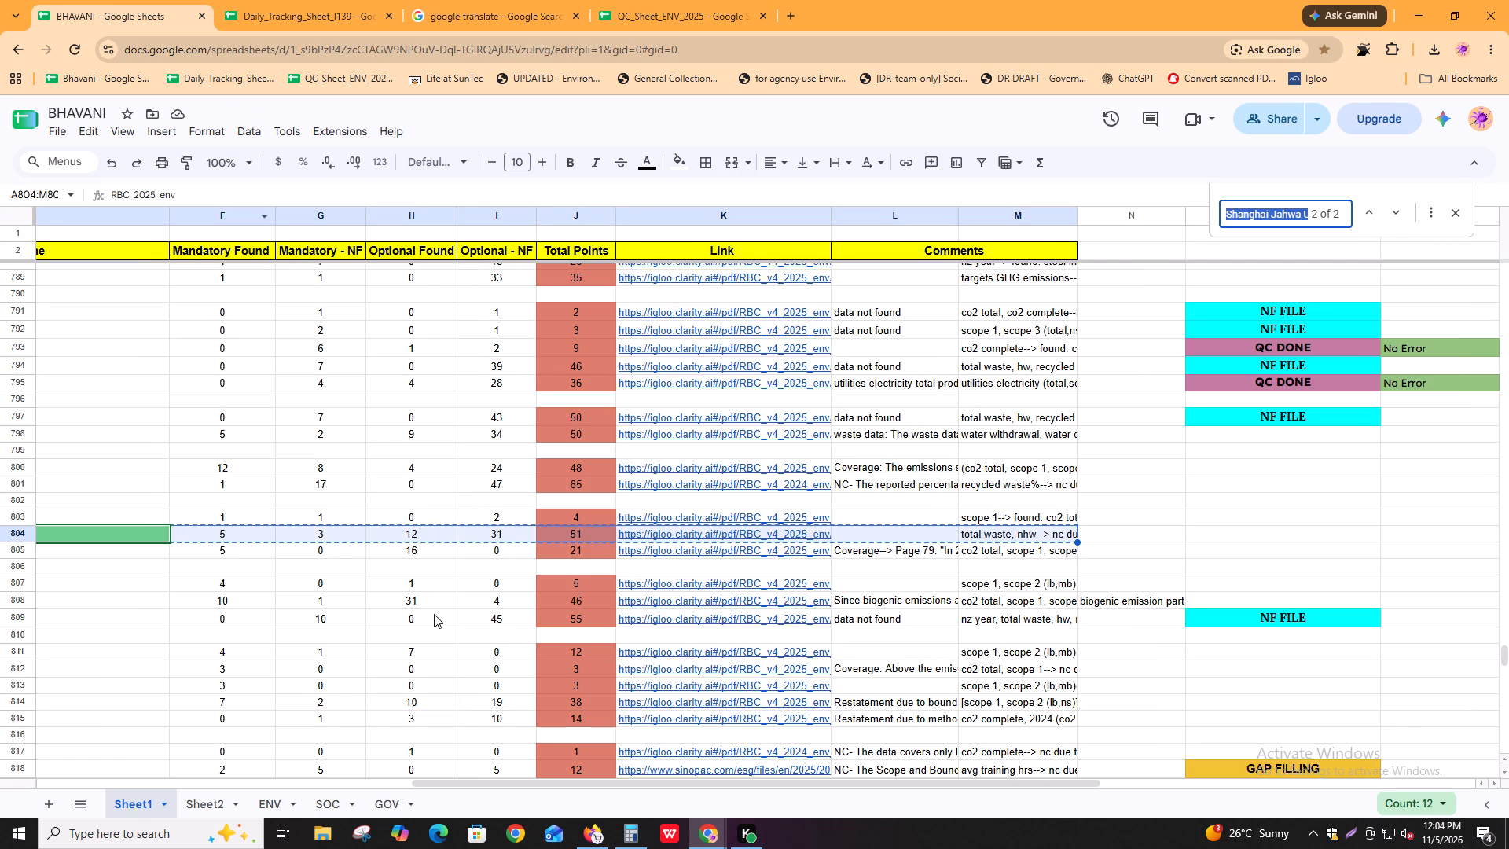
scroll(434, 614, "up", 9, "shift")
scroll(433, 612, "down", 9, "shift")
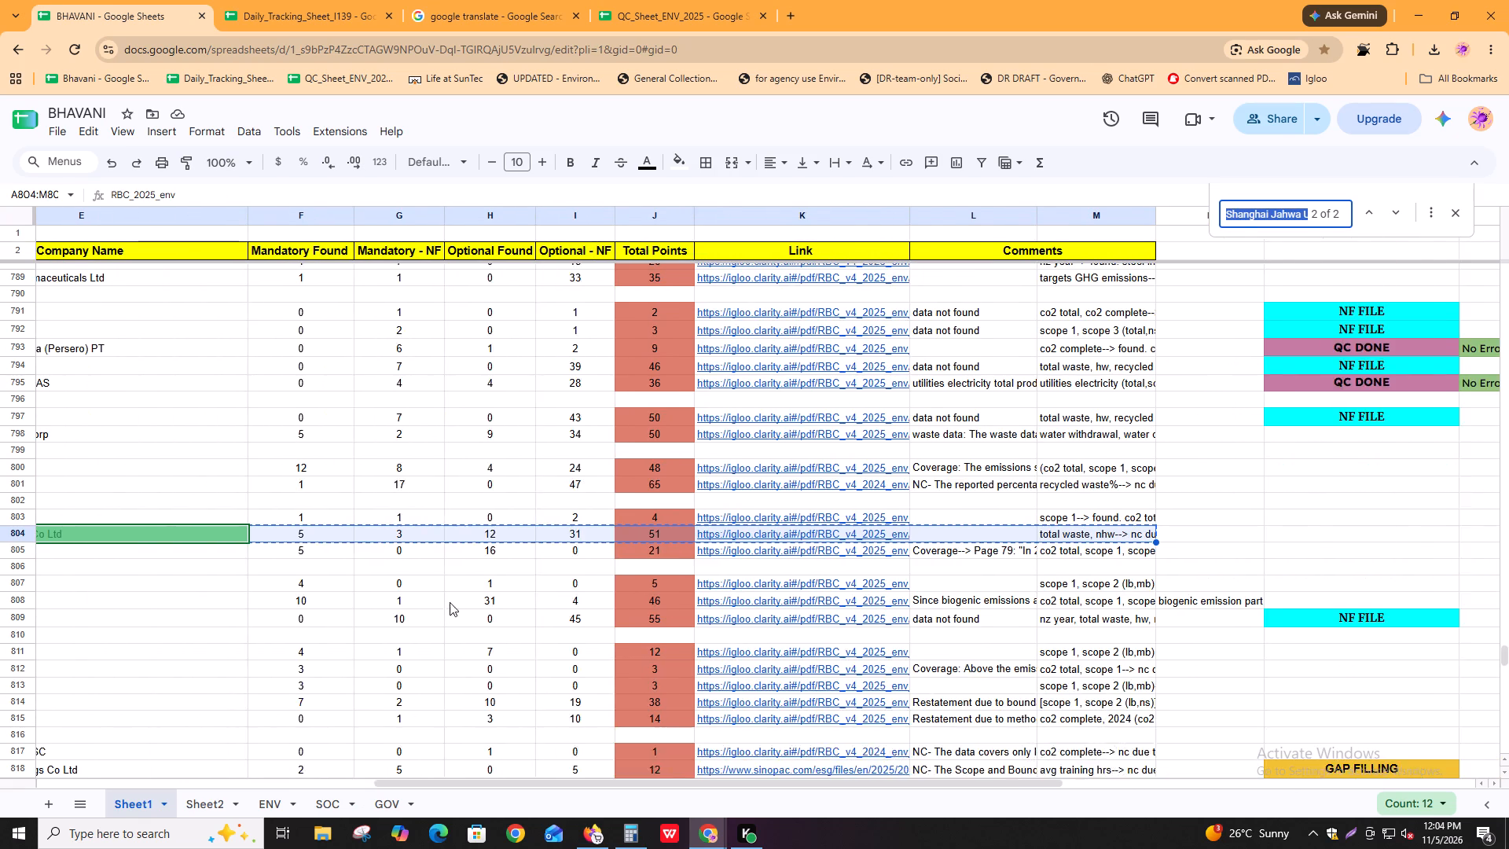
scroll(450, 602, "down", 2, "shift")
left_click(1067, 537)
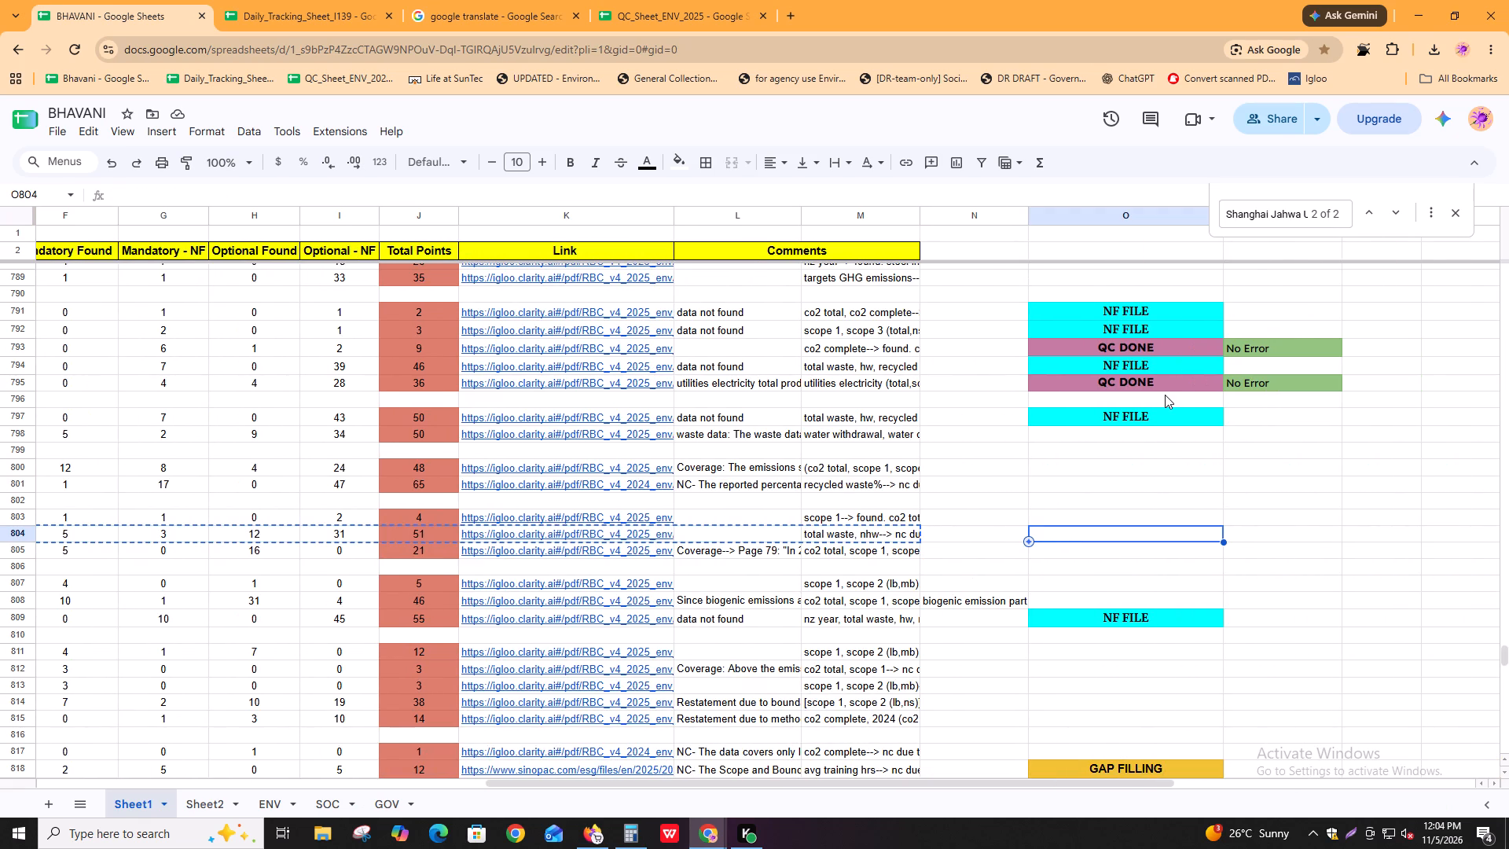
left_click_drag(1124, 386, 1203, 388)
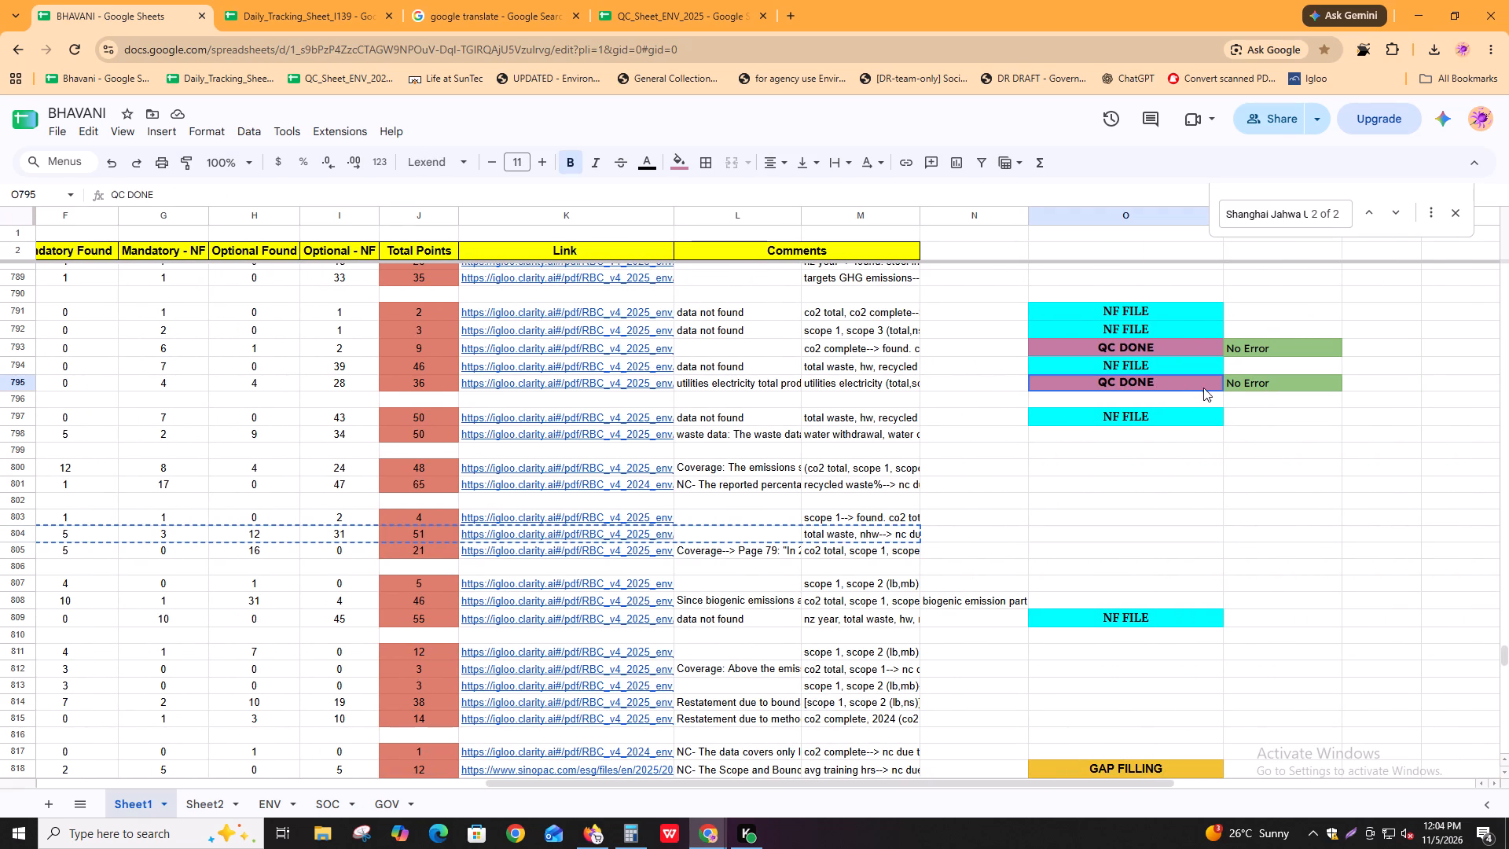
left_click_drag(1203, 388, 1232, 383)
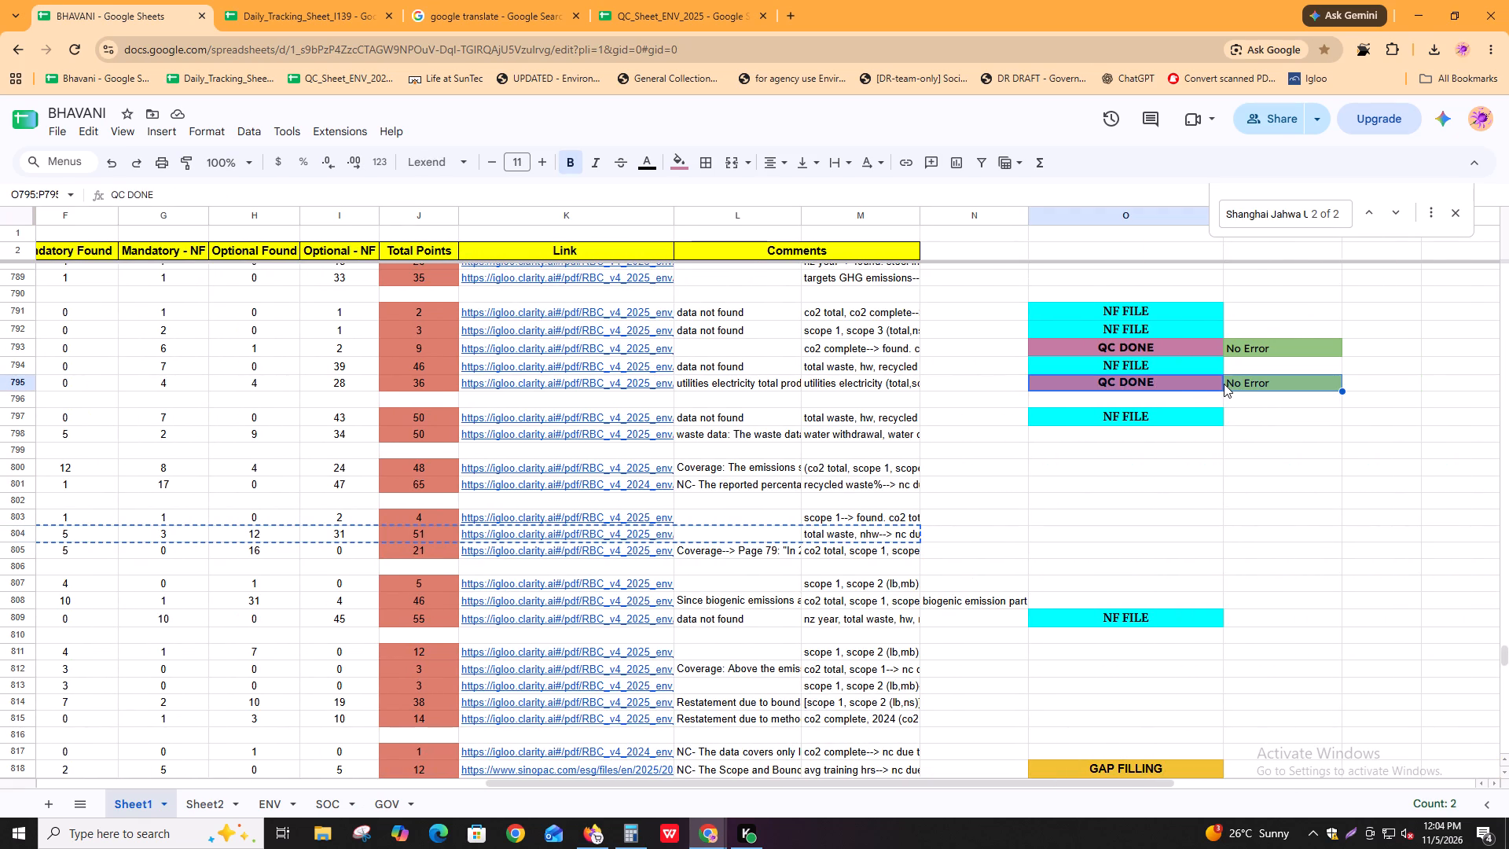
key("ctrl+c")
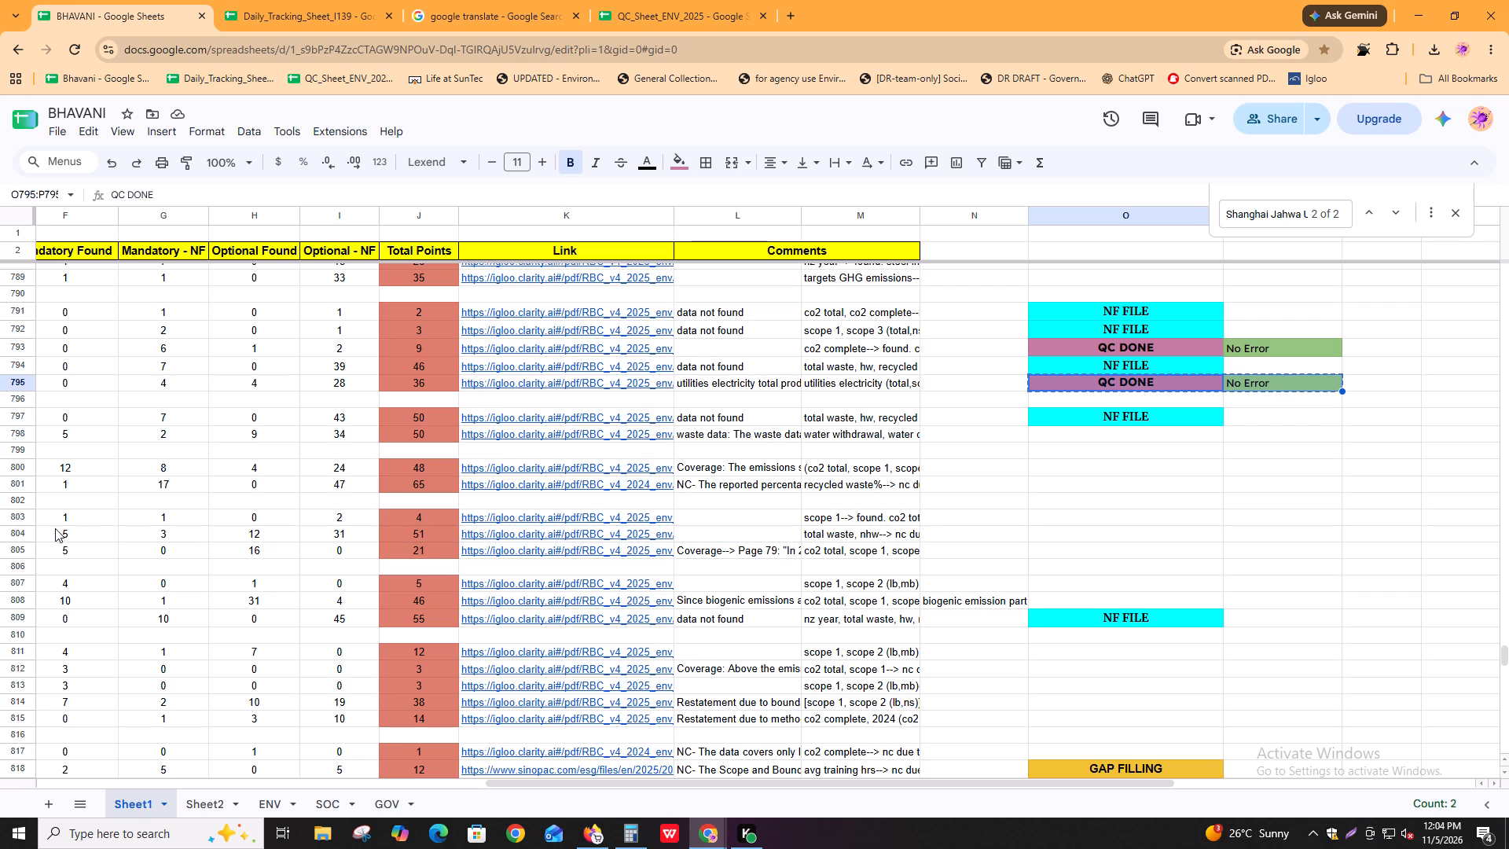
key("ctrl+c")
key("ctrl+c")
key("ctrl+c")
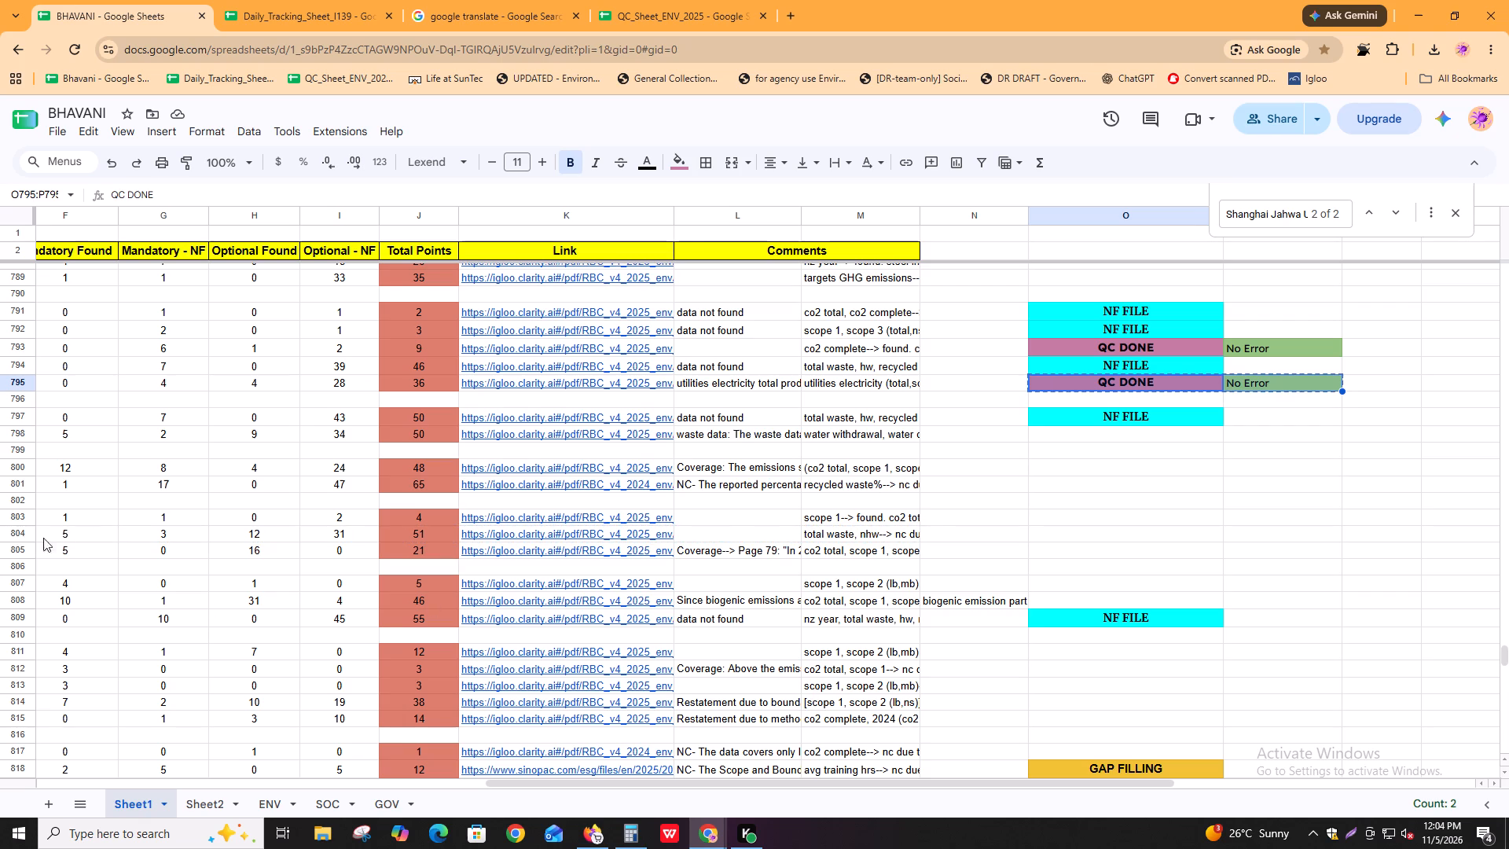
left_click(70, 535)
scroll(401, 585, "up", 9)
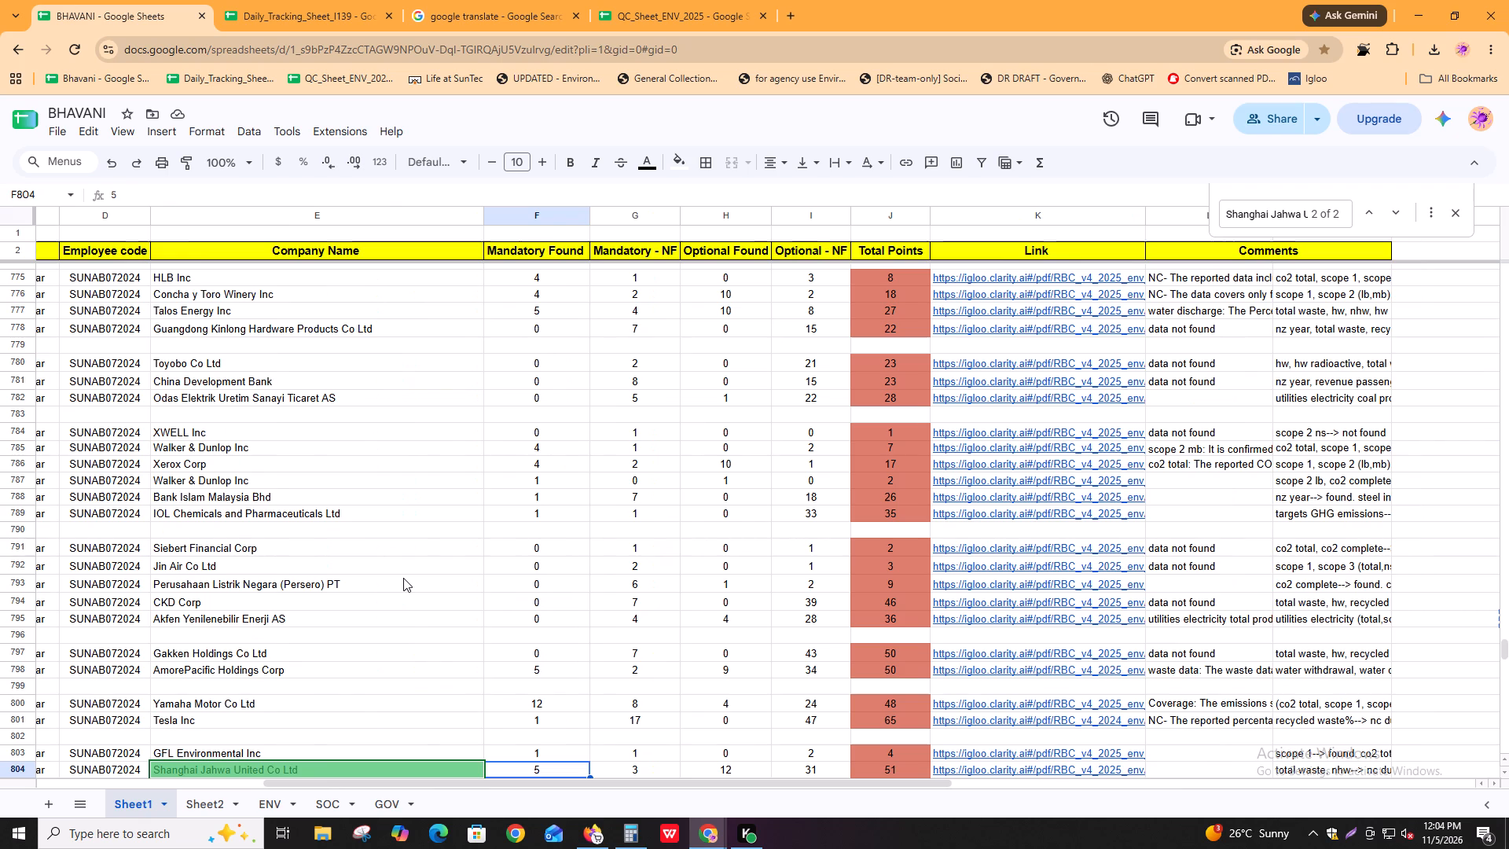
scroll(479, 701, "down", 4, "shift")
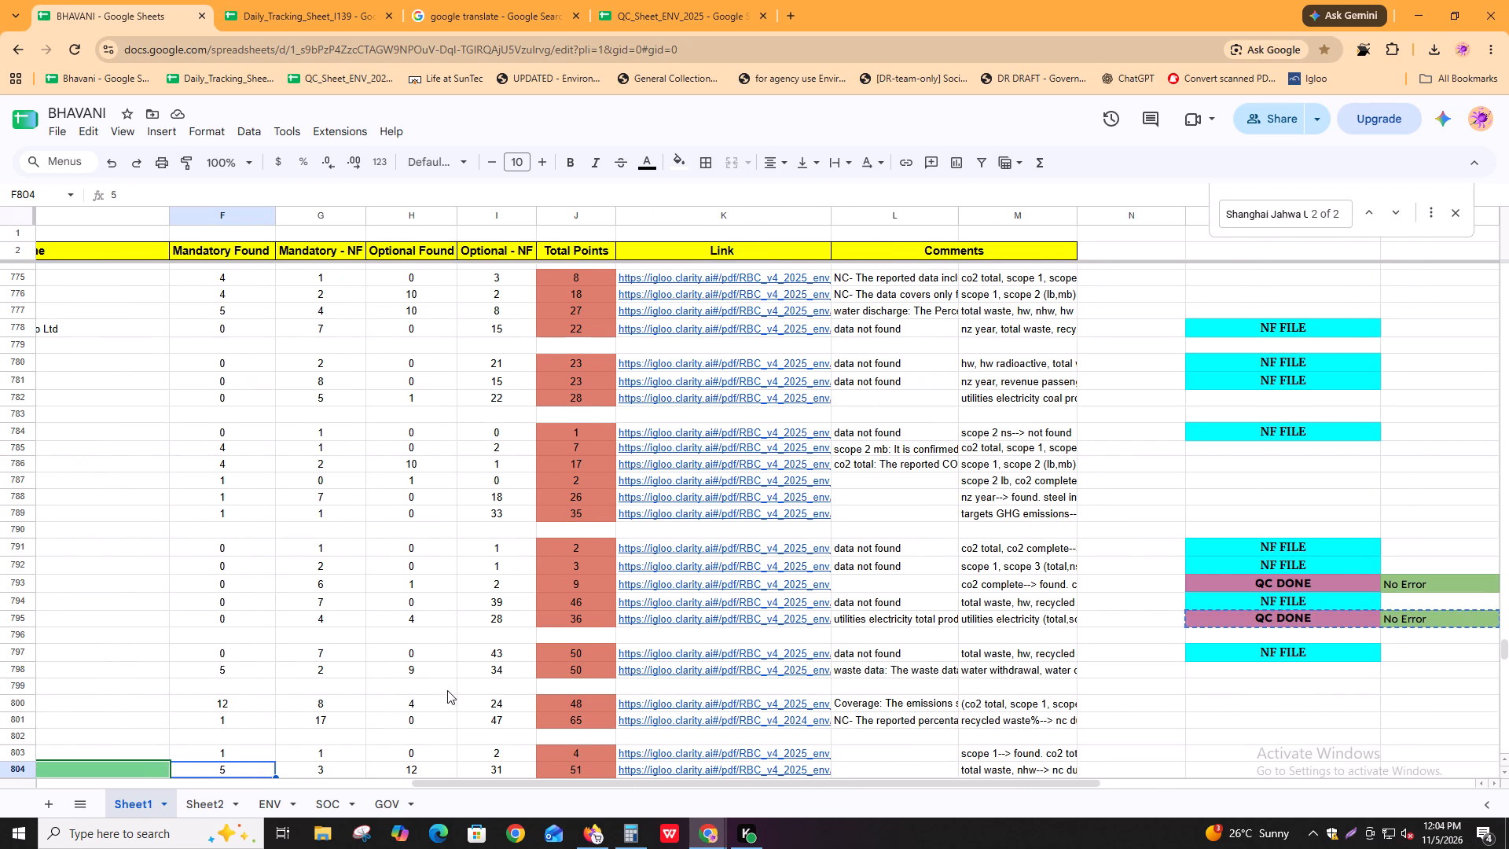
scroll(448, 689, "down", 3)
scroll(451, 685, "up", 8, "shift")
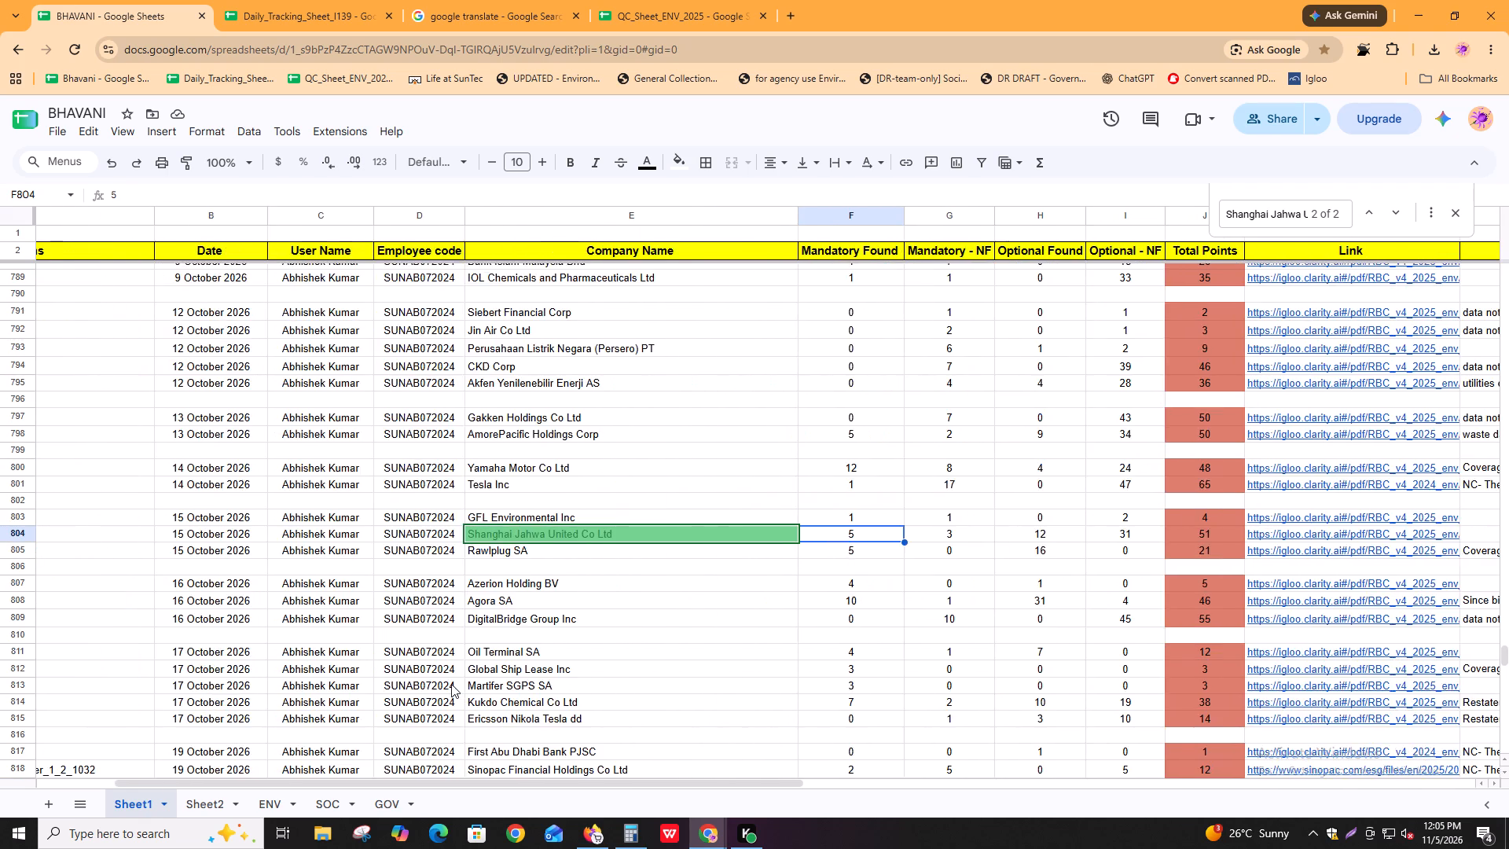
scroll(451, 684, "up", 4, "shift")
scroll(451, 684, "down", 8, "shift")
key("ctrl+Right")
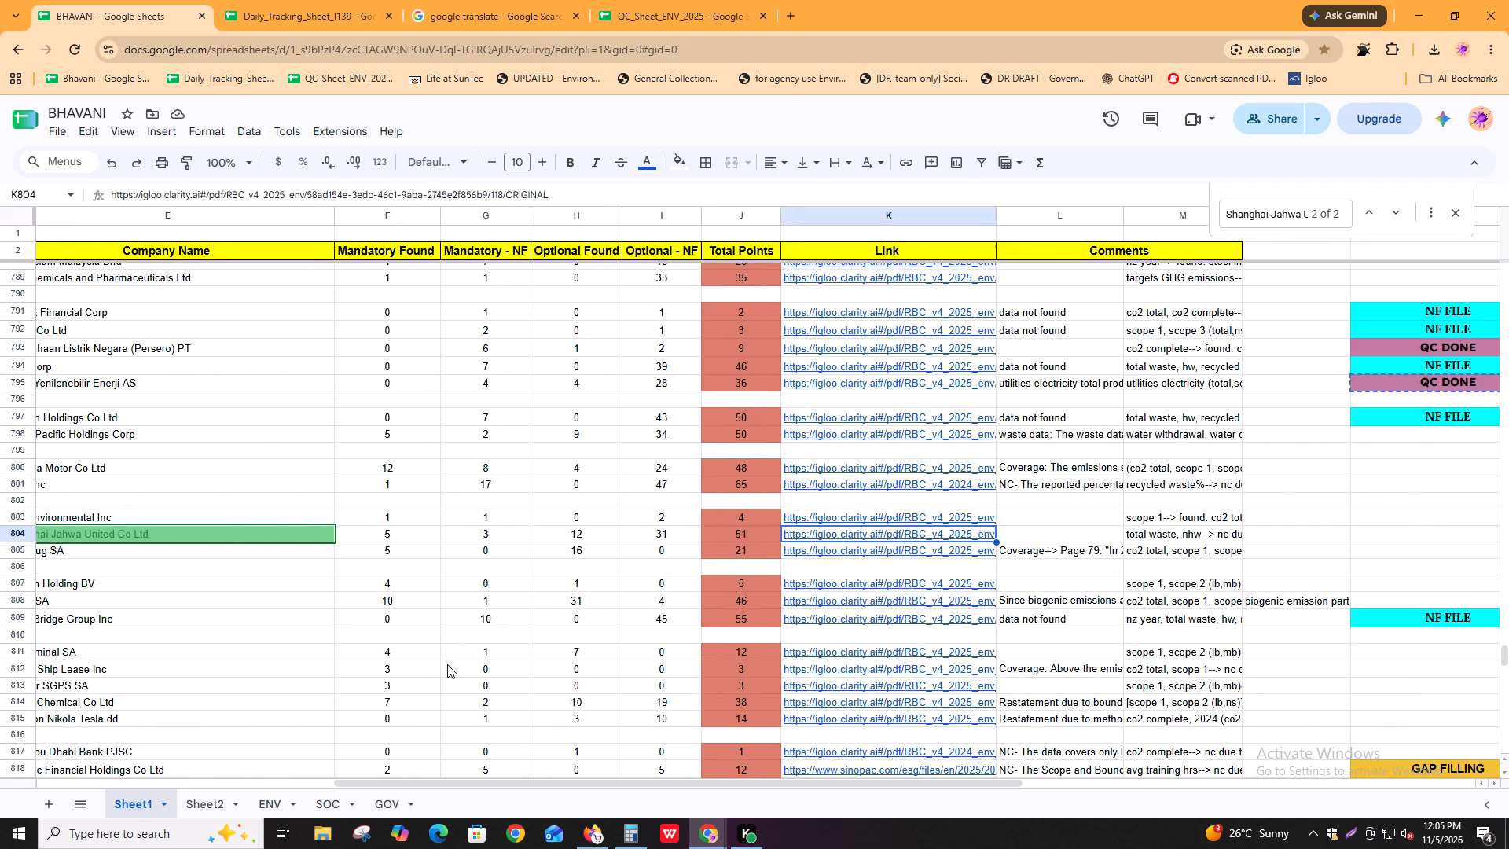
key("ctrl+Right")
key("Right")
key("Right")
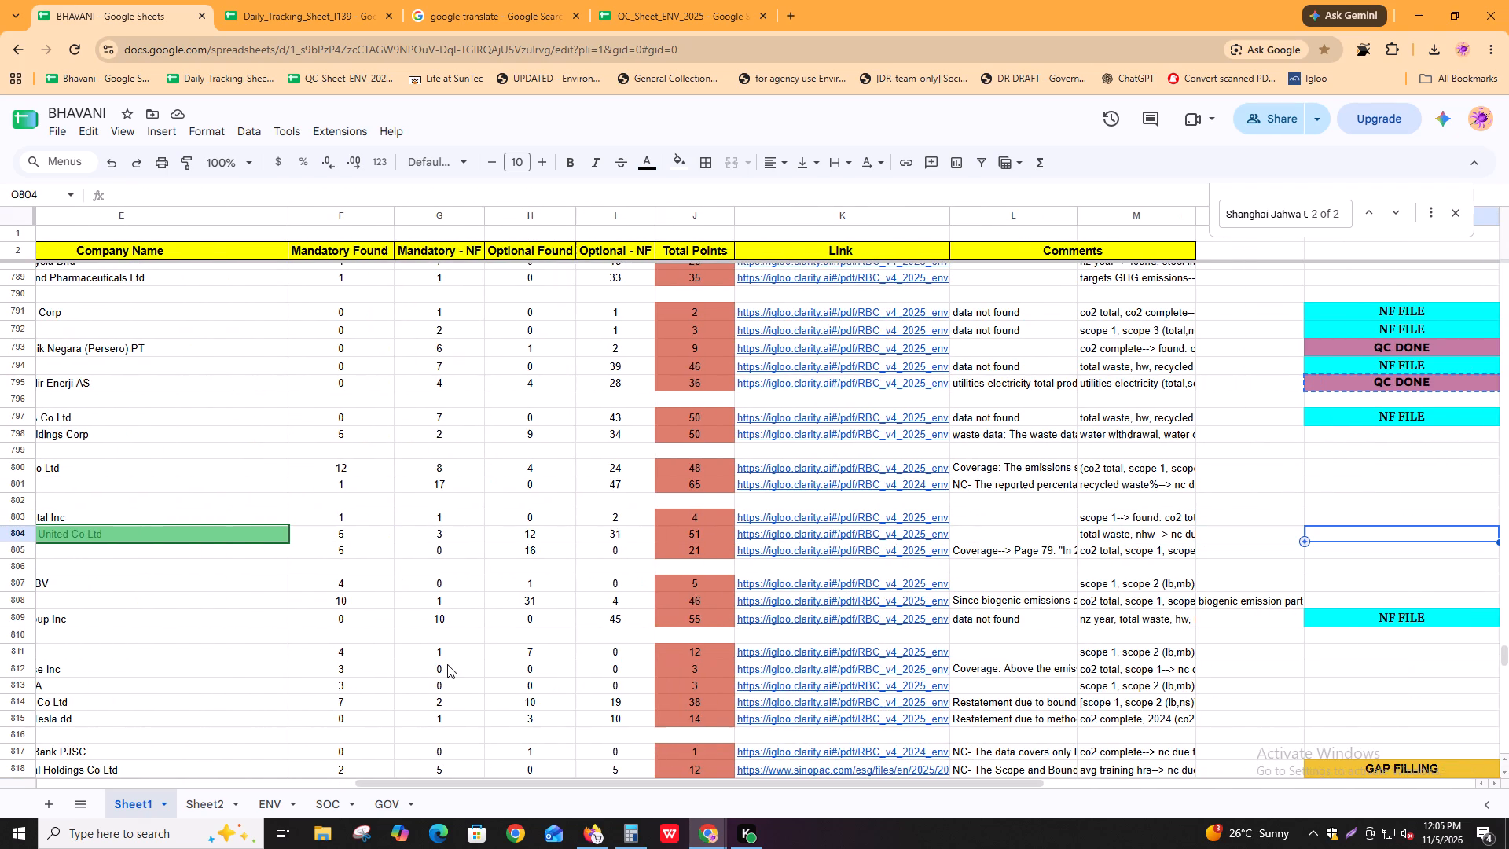
key("ctrl+v")
left_click(1221, 642)
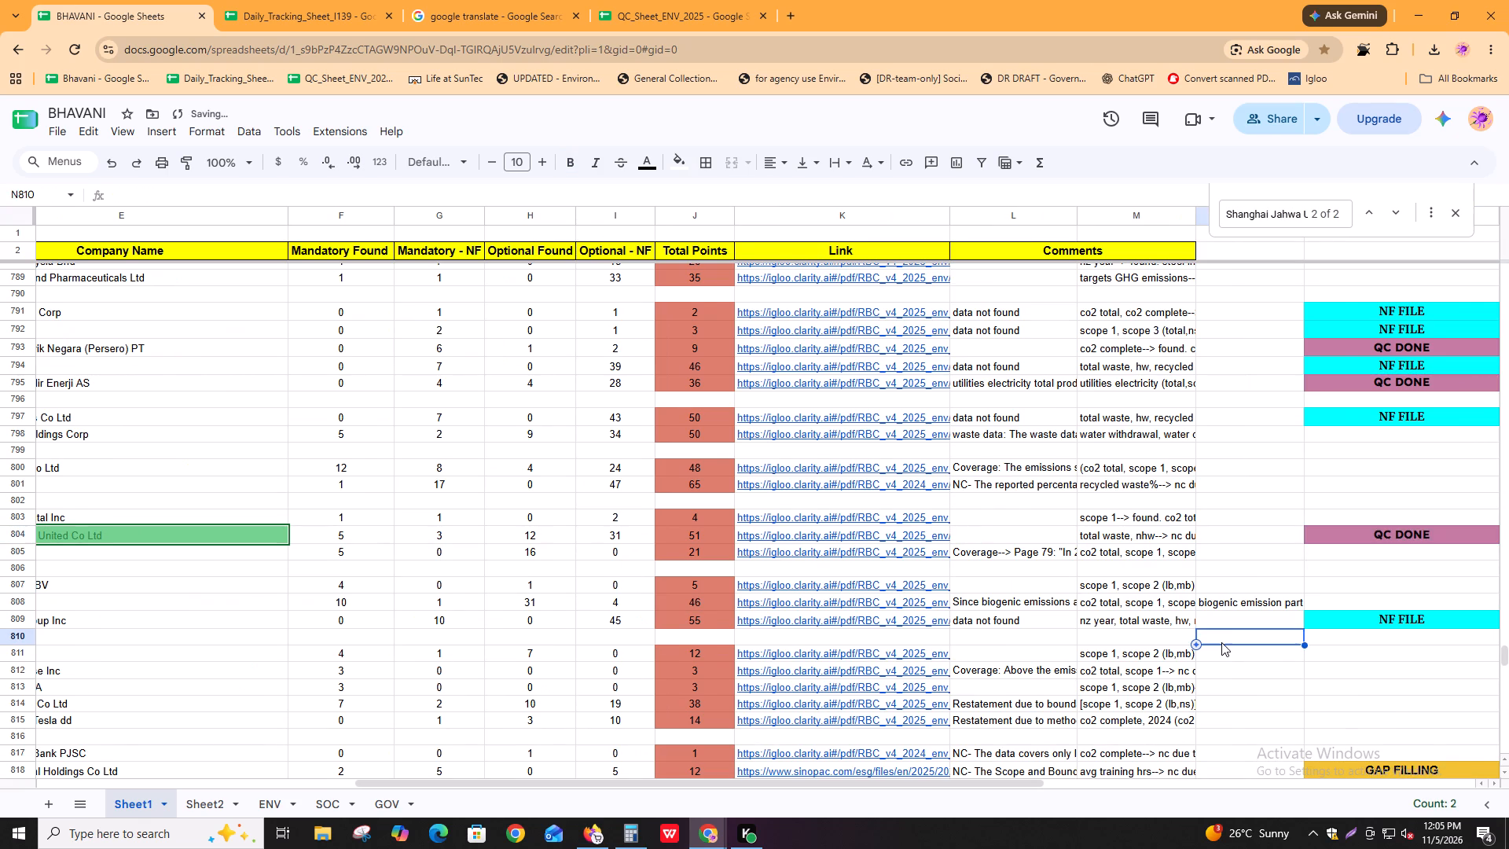
scroll(1221, 642, "down", 8, "shift")
scroll(1221, 642, "up", 13, "shift")
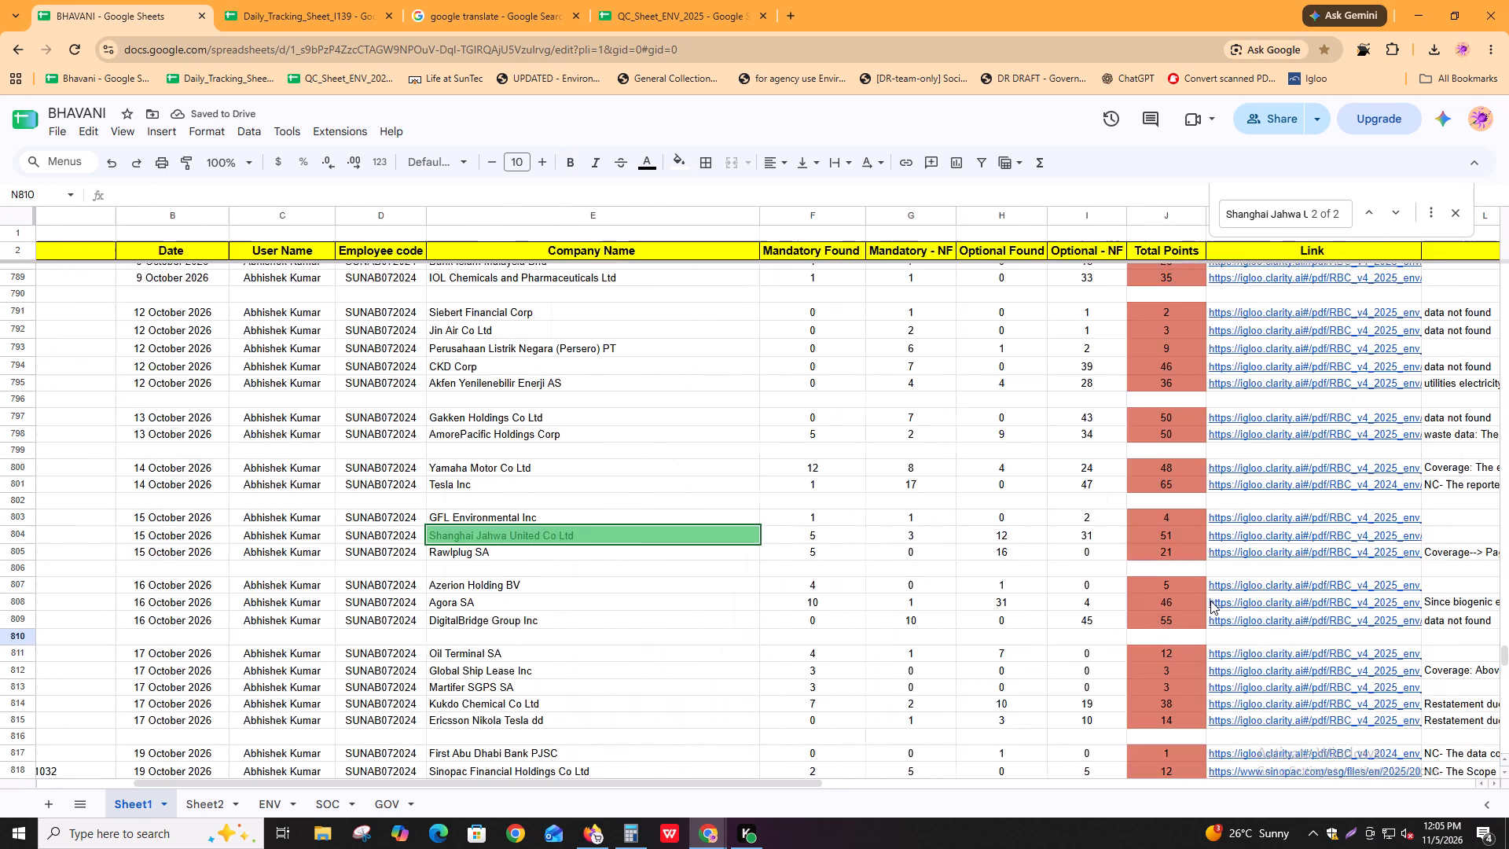
scroll(1210, 601, "up", 3, "shift")
left_click(1452, 214)
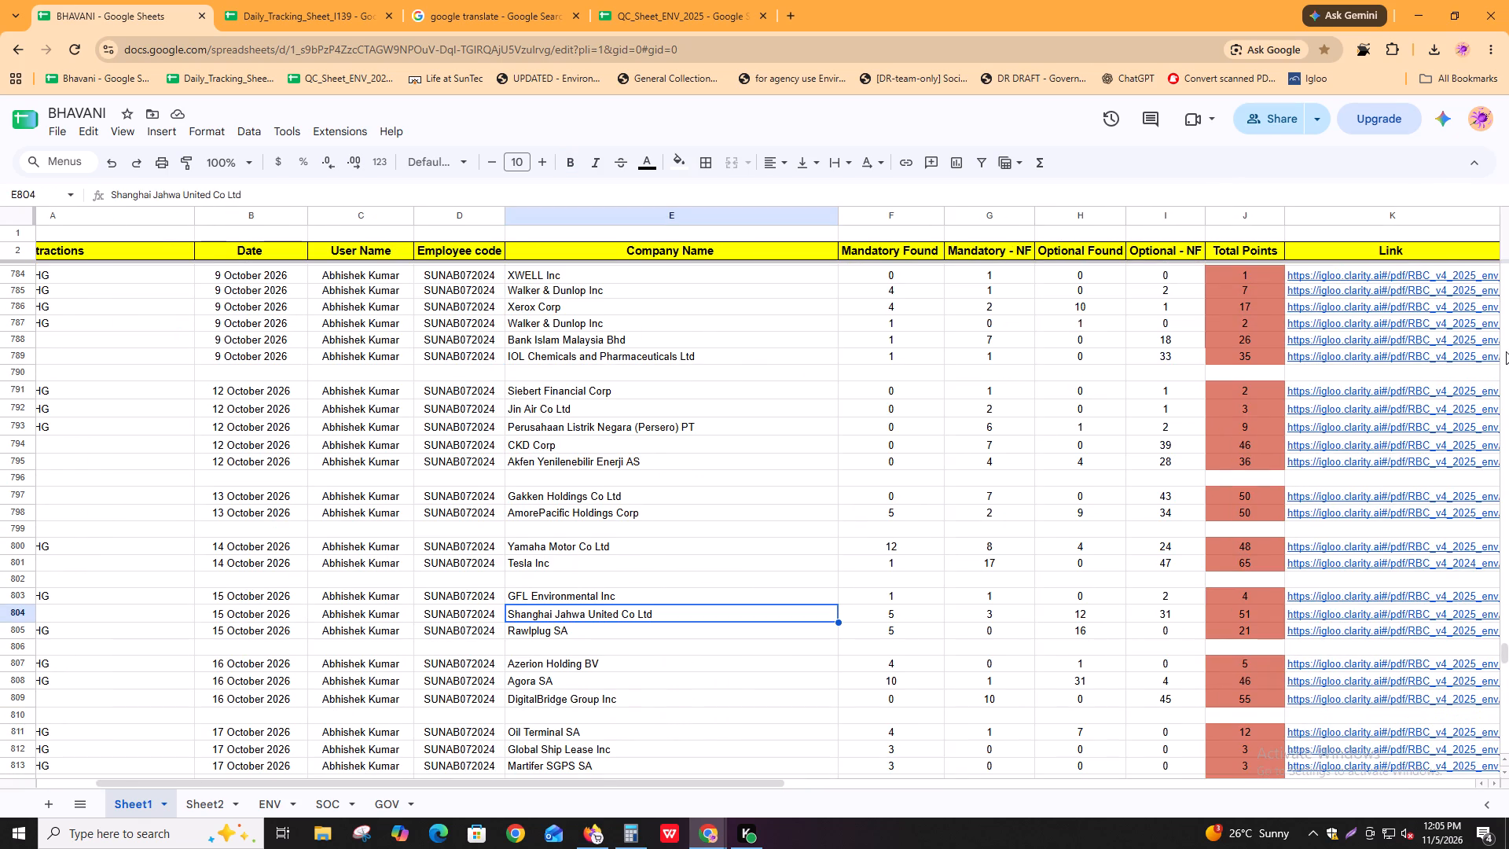
Review the Shanghai Jahwa United Co Ltd row through its QC cells to the last column, and head down the sheet.
key("ctrl+Right")
key("ctrl+Right")
key("ctrl+Right")
key("ctrl+Right")
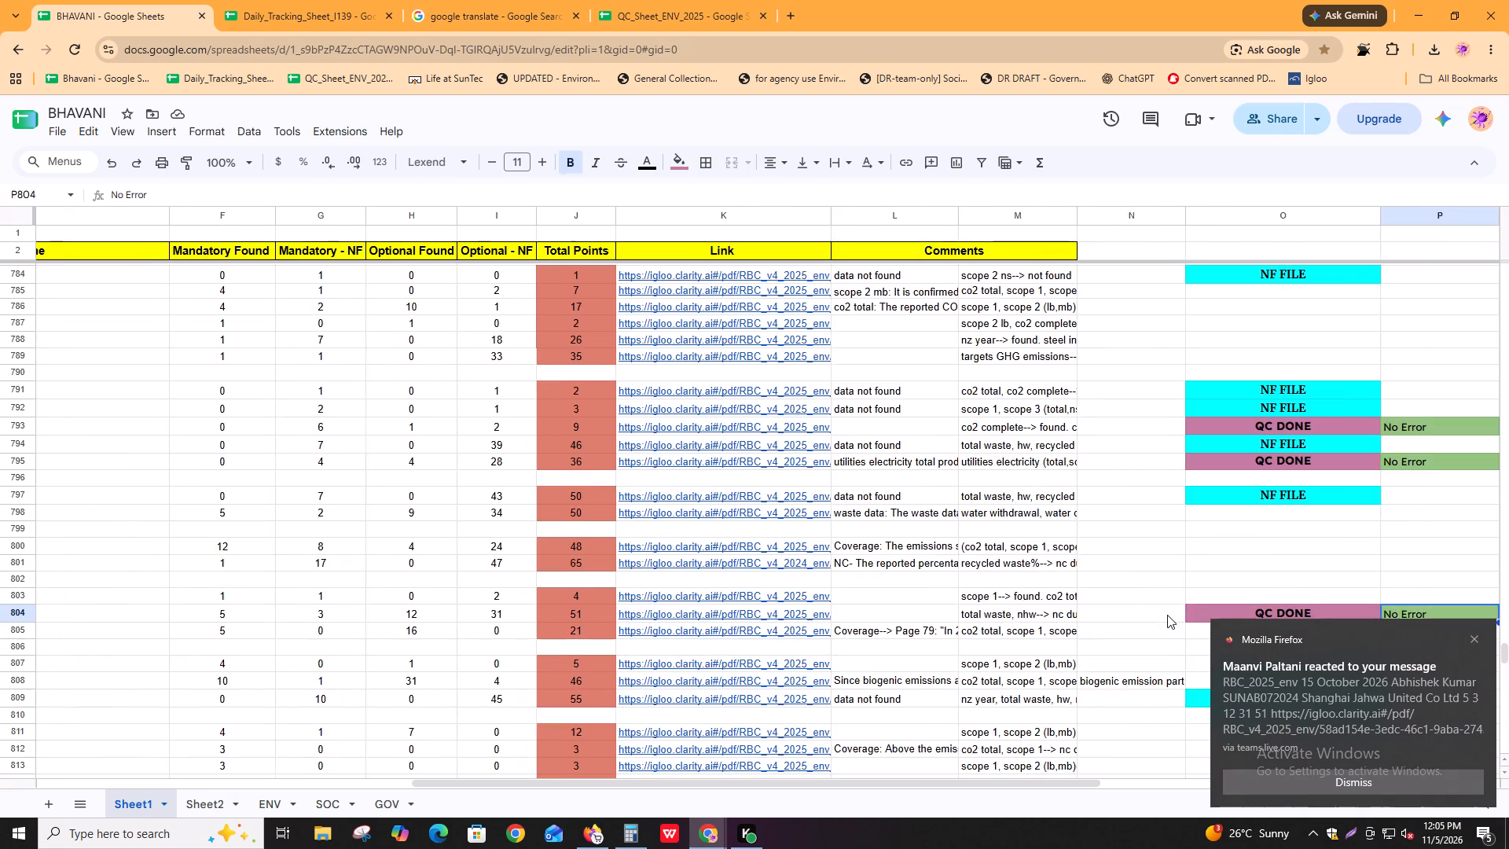
key("ctrl+Right")
key("ctrl+Right")
key("ctrl+Right")
key("ctrl+Down")
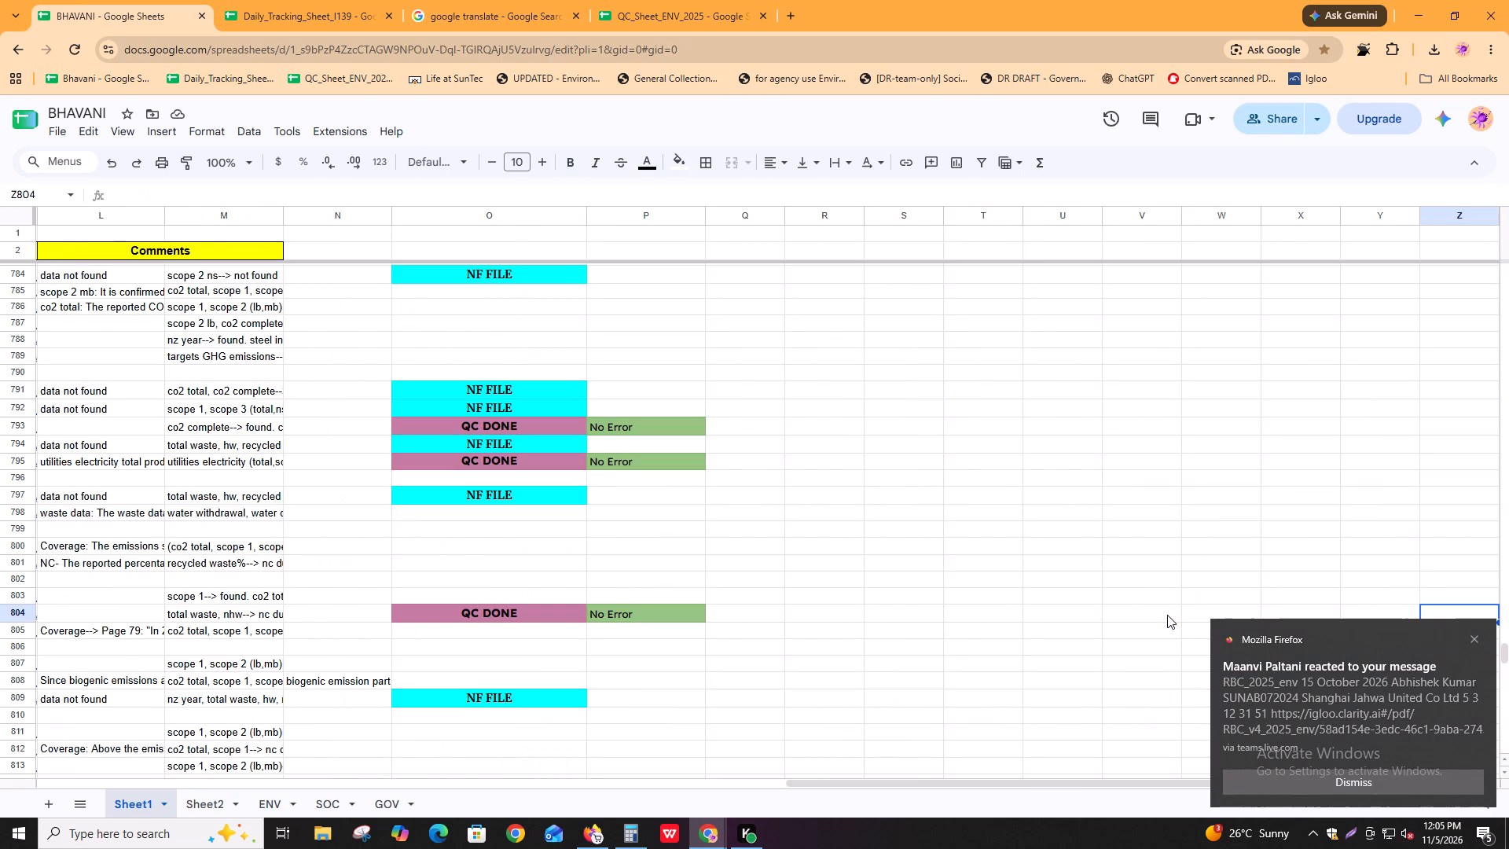